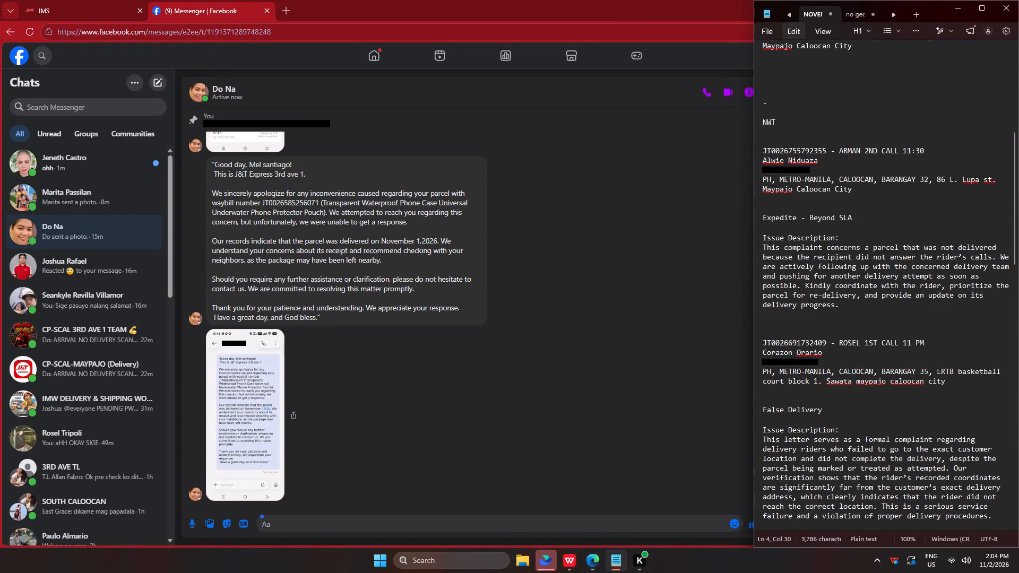
{"action": "scroll", "coordinate": [825, 206], "scroll_direction": "down", "scroll_amount": 11}
{"action": "scroll", "coordinate": [809, 267], "scroll_direction": "down", "scroll_amount": 8}
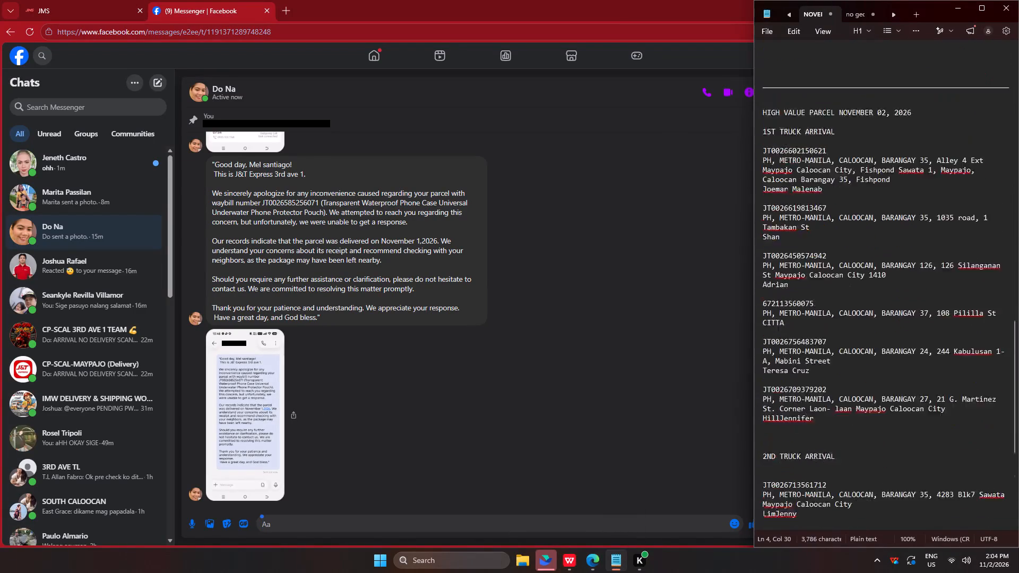
{"action": "scroll", "coordinate": [808, 268], "scroll_direction": "down", "scroll_amount": 7}
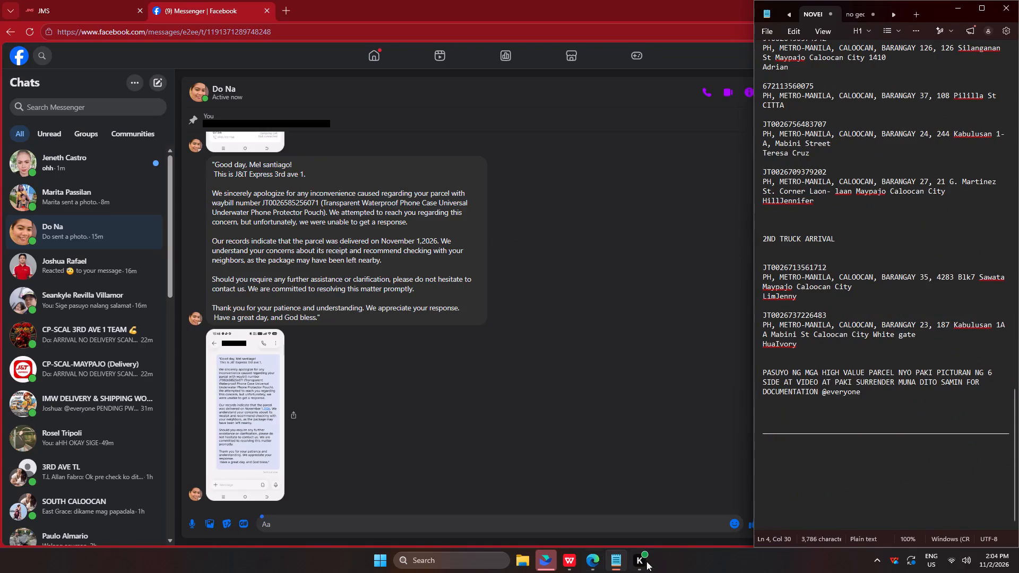
{"action": "triple_click", "coordinate": [797, 270]}
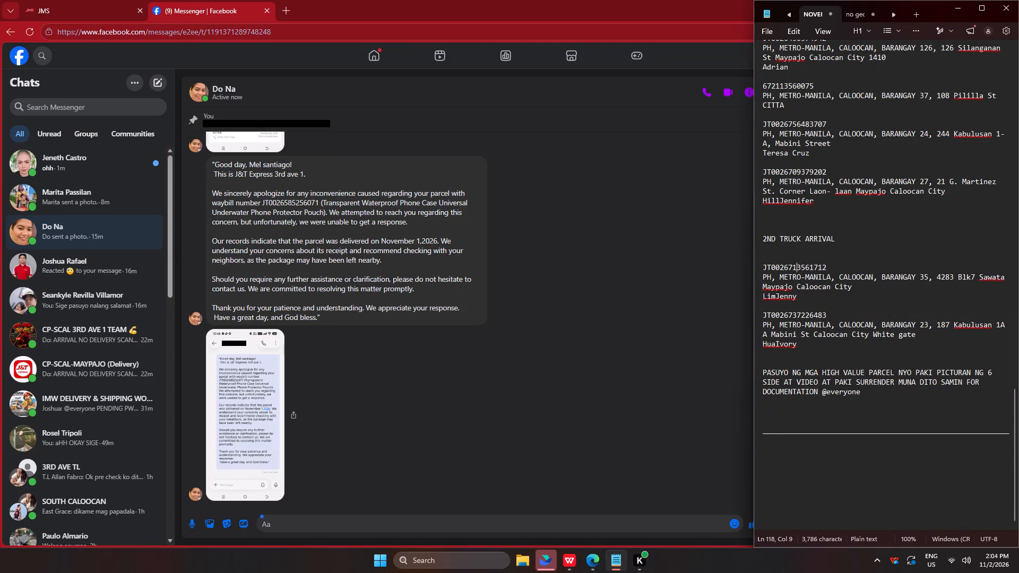
{"action": "double_click", "coordinate": [793, 267]}
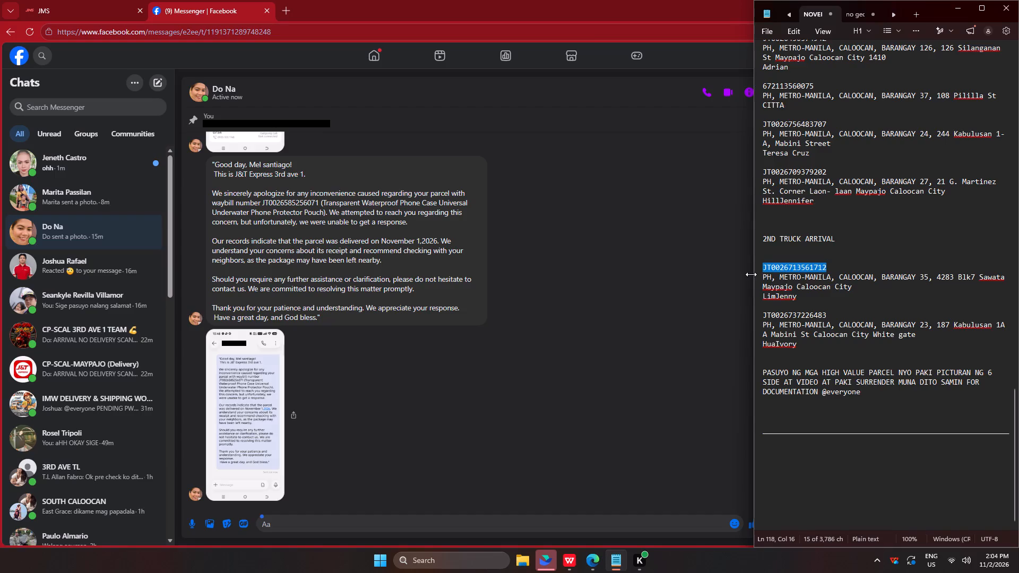
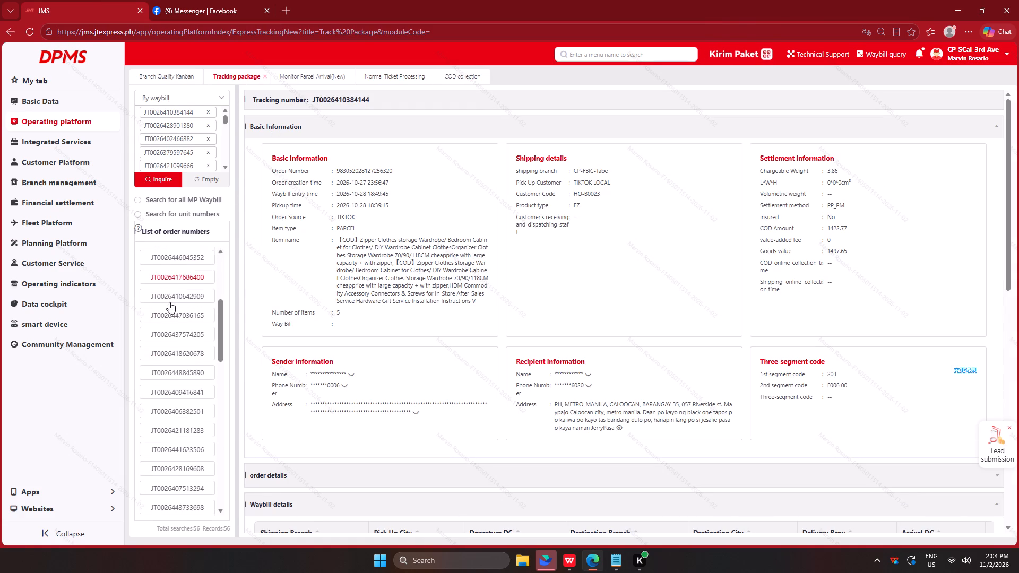
{"action": "left_click", "coordinate": [64, 77]}
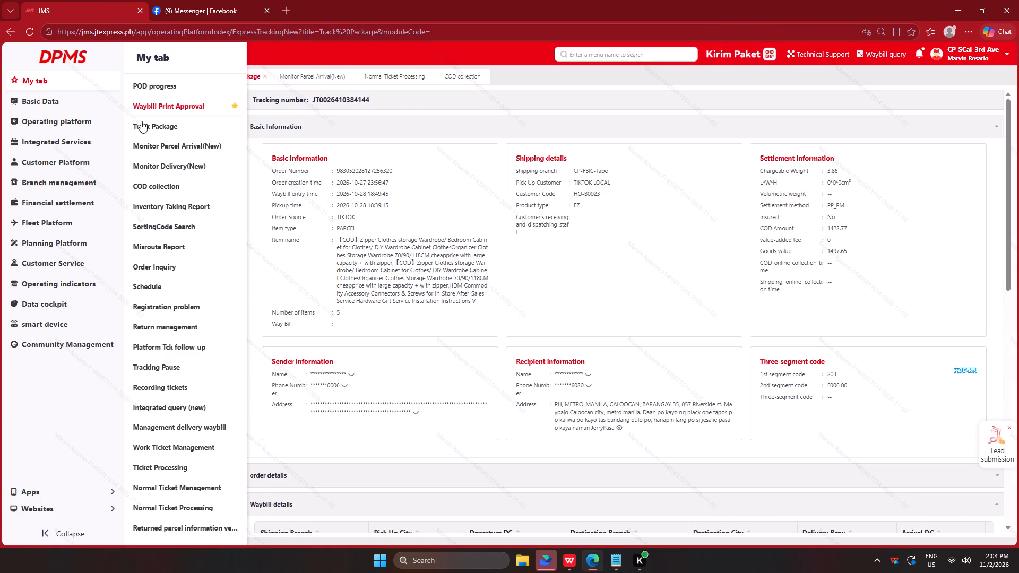
{"action": "left_click", "coordinate": [48, 135]}
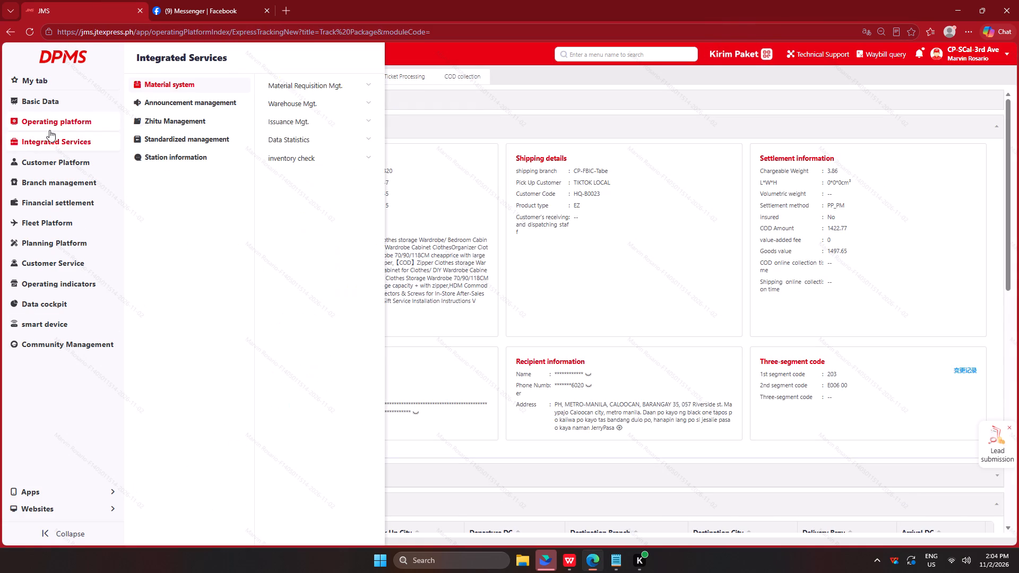
{"action": "left_click", "coordinate": [52, 126]}
{"action": "left_click", "coordinate": [315, 78]}
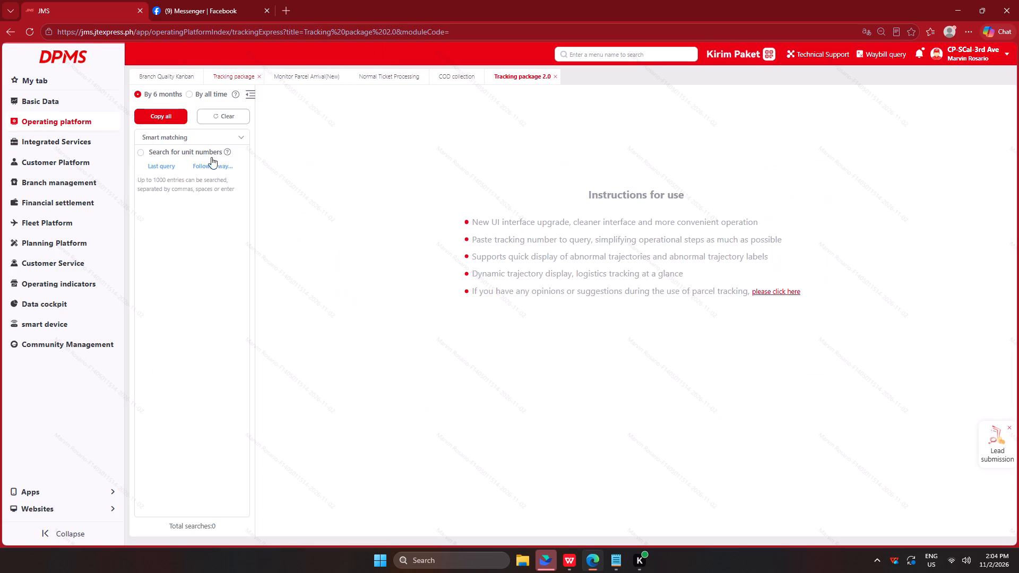
{"action": "left_click", "coordinate": [185, 252]}
{"action": "key", "text": "ctrl+v"}
{"action": "scroll", "coordinate": [749, 328], "scroll_direction": "down", "scroll_amount": 4}
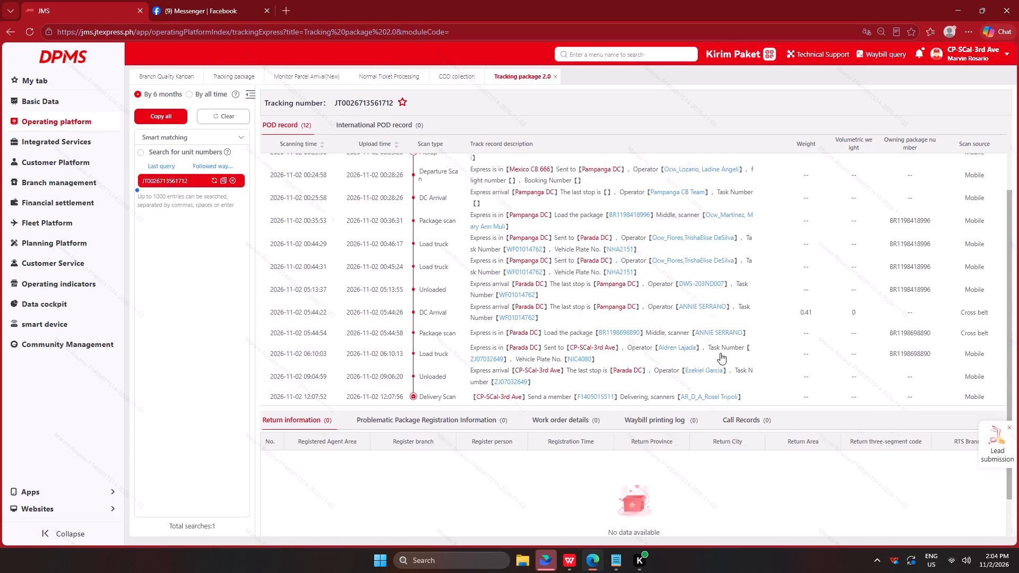
{"action": "key", "text": "alt+Tab"}
{"action": "left_click", "coordinate": [896, 312]}
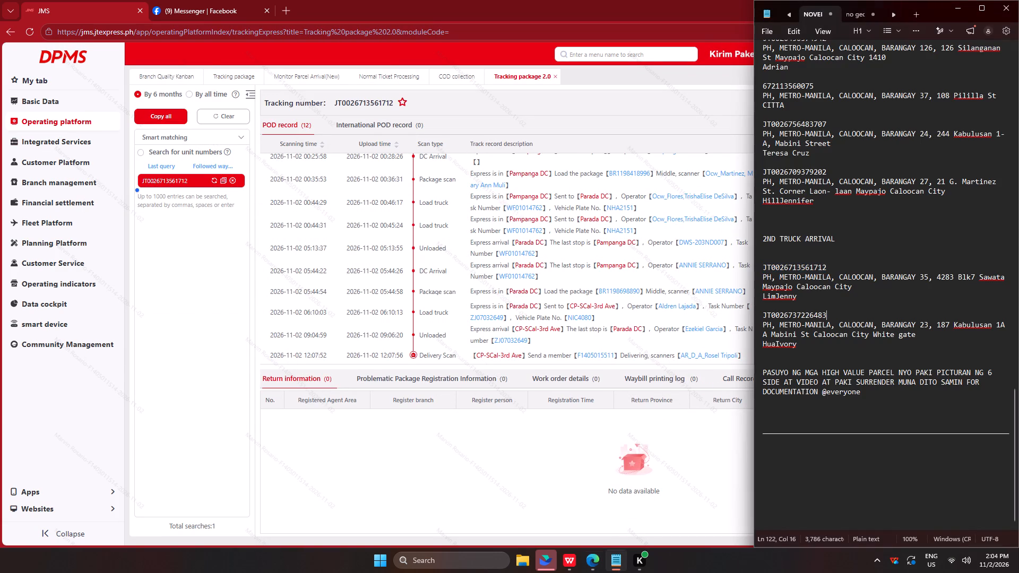
Review the November 02, 2026 notes, from the high value parcel lists up through the complaint tickets to the first entries.
{"action": "scroll", "coordinate": [814, 255], "scroll_direction": "up", "scroll_amount": 2}
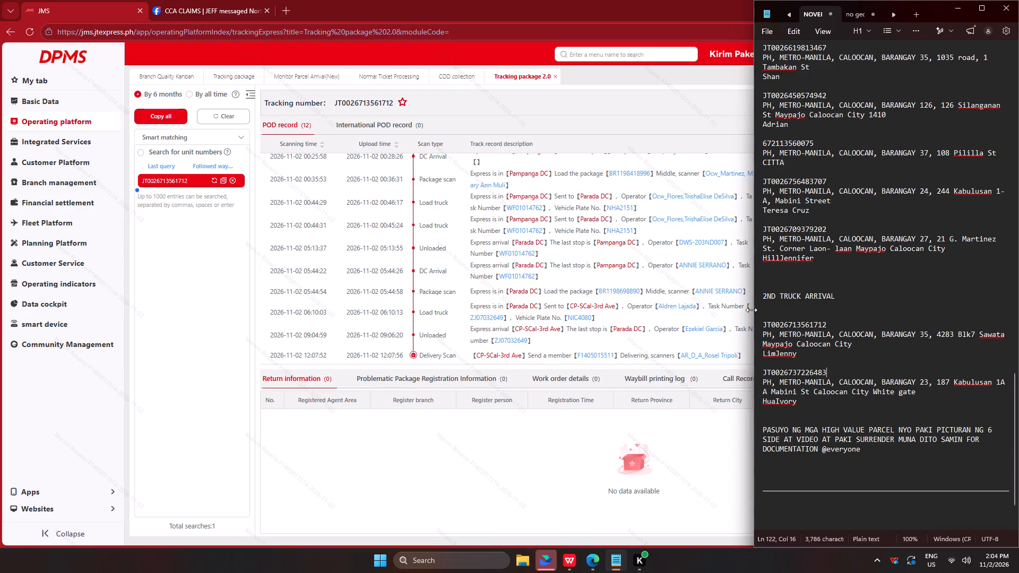
{"action": "scroll", "coordinate": [823, 334], "scroll_direction": "up", "scroll_amount": 6}
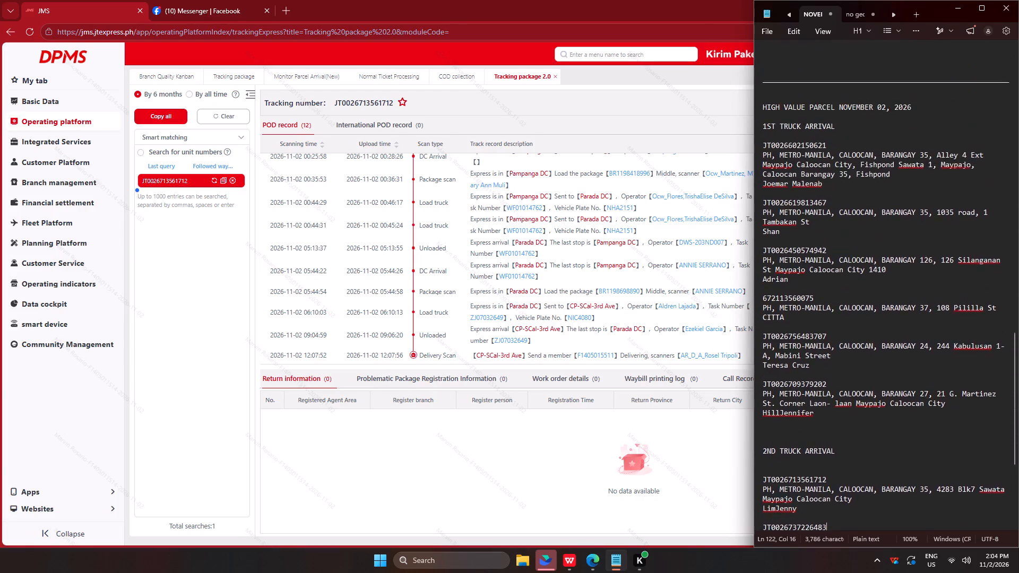
{"action": "scroll", "coordinate": [825, 351], "scroll_direction": "up", "scroll_amount": 7}
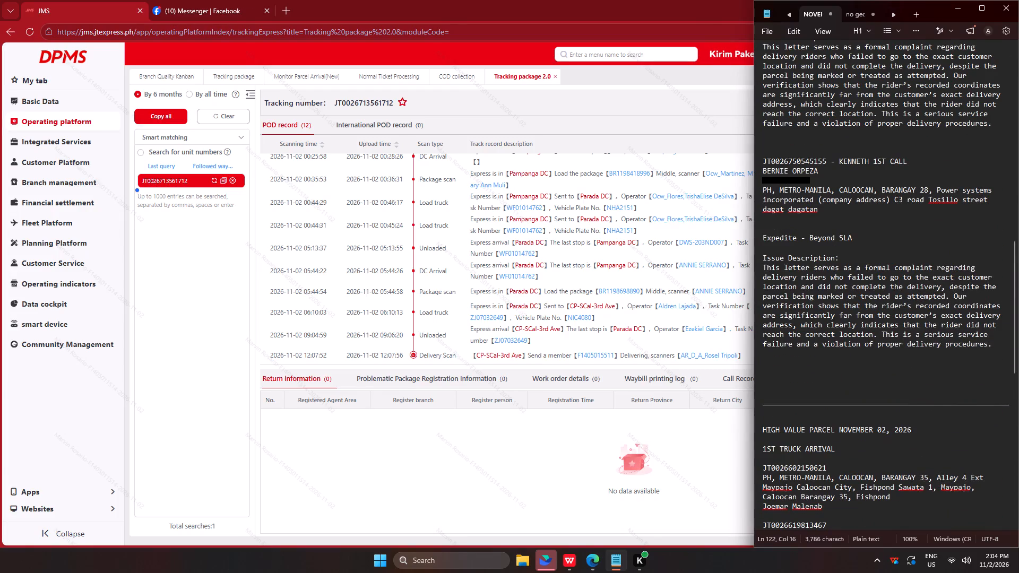
{"action": "scroll", "coordinate": [828, 362], "scroll_direction": "up", "scroll_amount": 9}
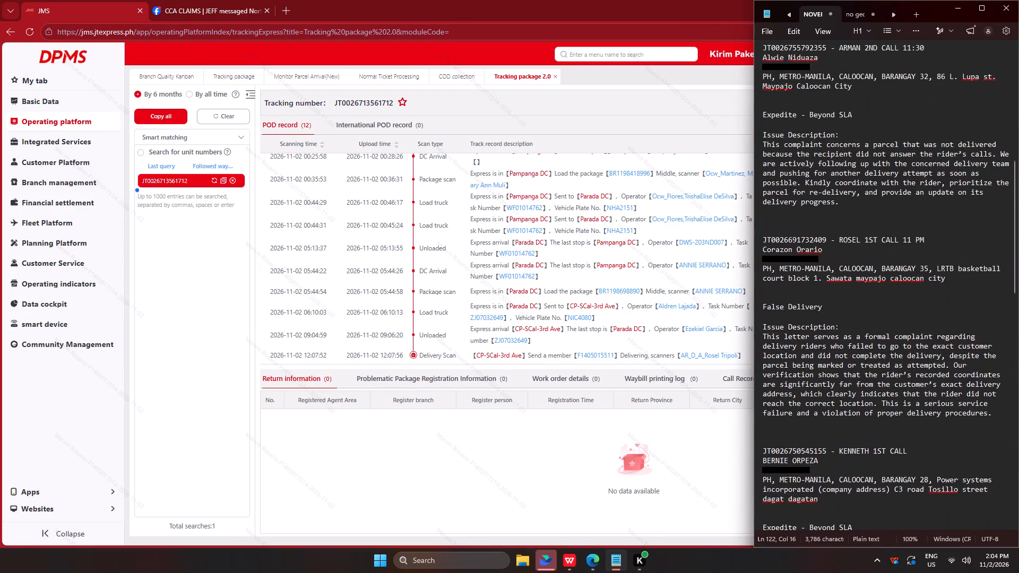
{"action": "scroll", "coordinate": [833, 370], "scroll_direction": "up", "scroll_amount": 7}
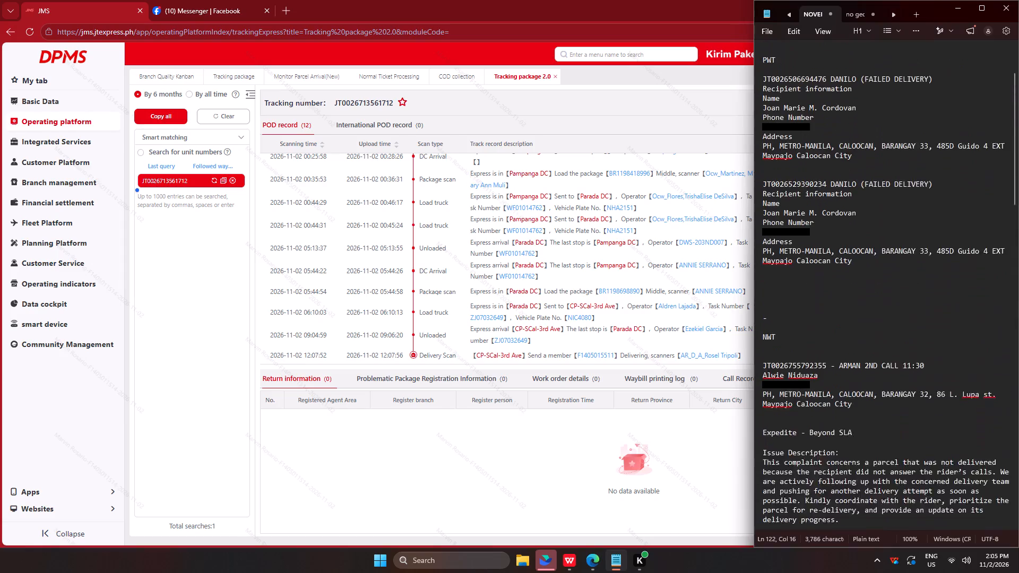
{"action": "scroll", "coordinate": [833, 370], "scroll_direction": "up", "scroll_amount": 2}
{"action": "scroll", "coordinate": [833, 216], "scroll_direction": "up", "scroll_amount": 6}
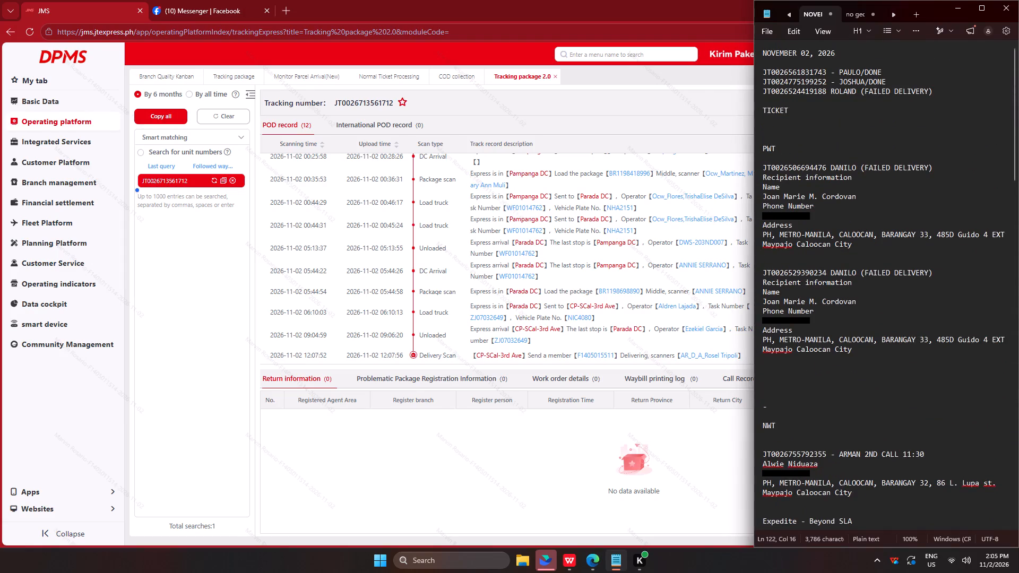
{"action": "scroll", "coordinate": [830, 271], "scroll_direction": "down", "scroll_amount": 20}
{"action": "scroll", "coordinate": [830, 271], "scroll_direction": "down", "scroll_amount": 16}
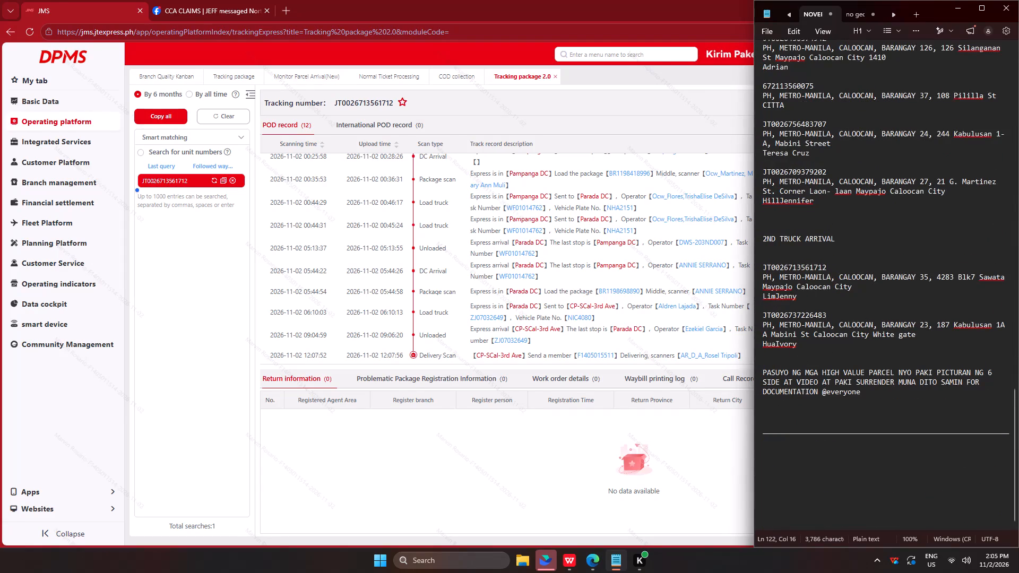
Place the text cursor on an empty line below the divider at the end of the November notes.
{"action": "left_click", "coordinate": [795, 480]}
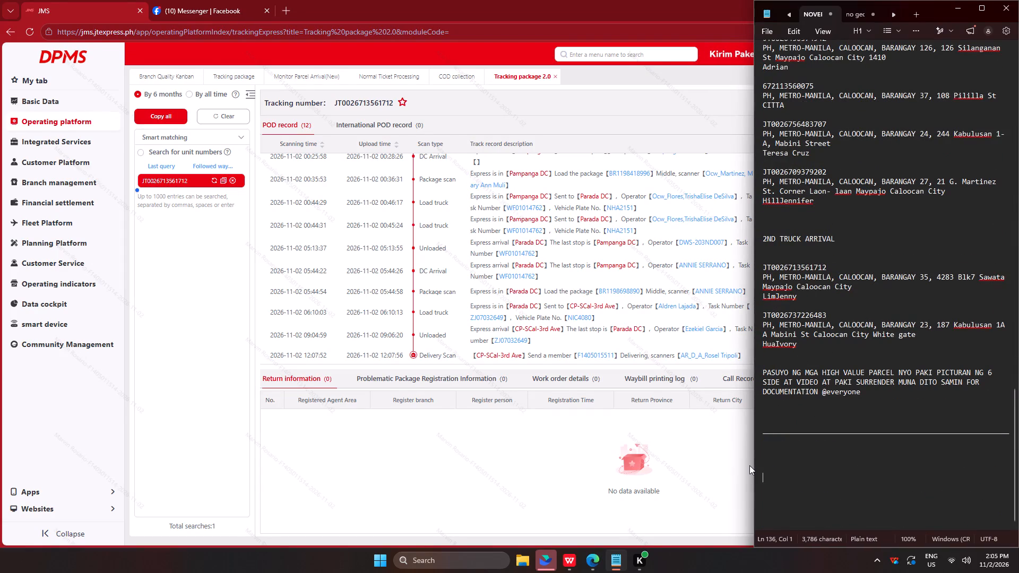
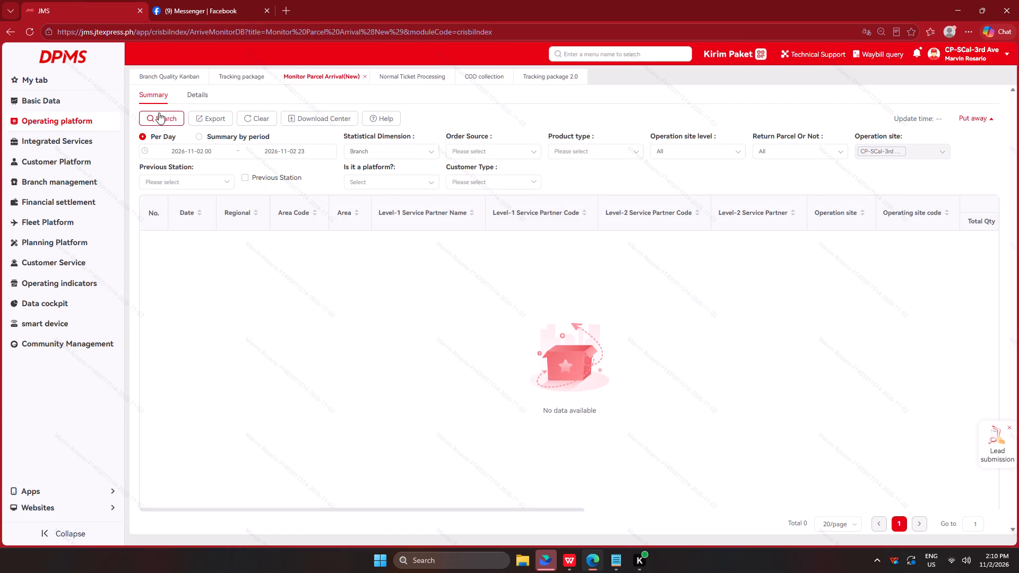
Search the 2026-11-02 parcel arrival summary for the CP-SCal-3rd Ave site and check its should-arrive, arrived and high value quantity columns.
{"action": "triple_click", "coordinate": [157, 120]}
{"action": "left_click", "coordinate": [155, 120]}
{"action": "left_click", "coordinate": [144, 119]}
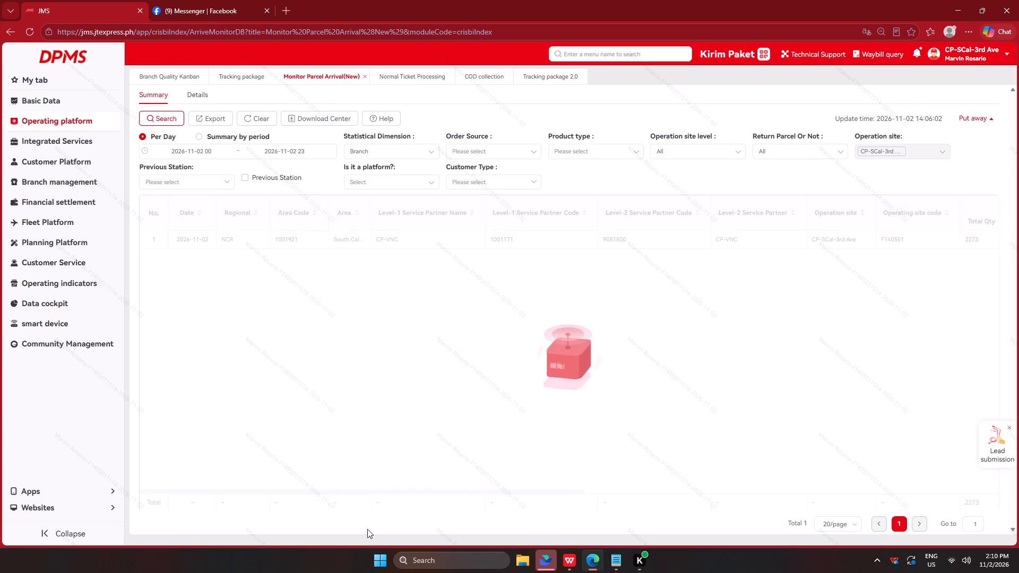
{"action": "left_click", "coordinate": [148, 117]}
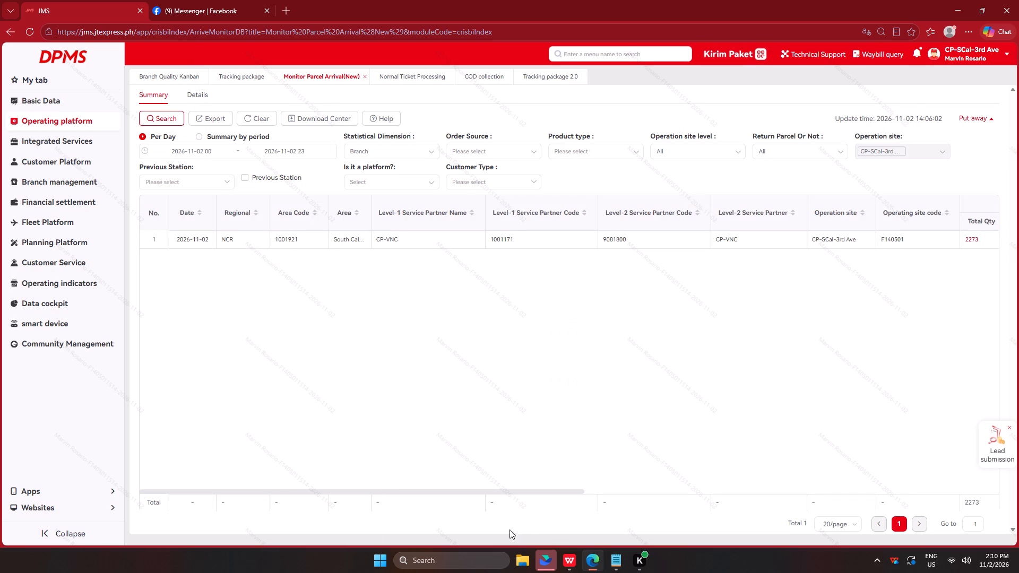
{"action": "left_click_drag", "start_coordinate": [524, 493], "coordinate": [688, 523]}
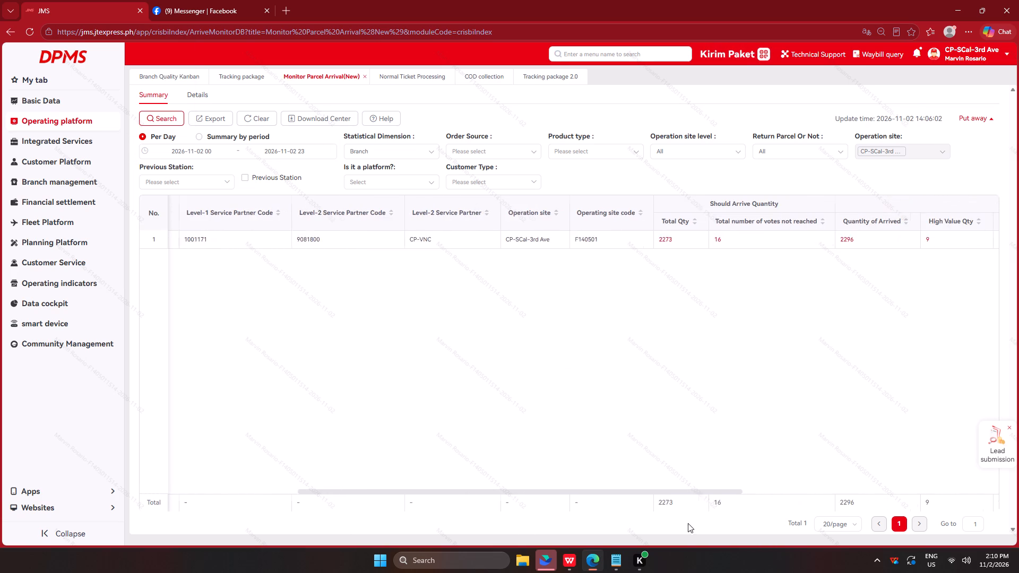
{"action": "left_click_drag", "start_coordinate": [688, 523], "coordinate": [697, 525]}
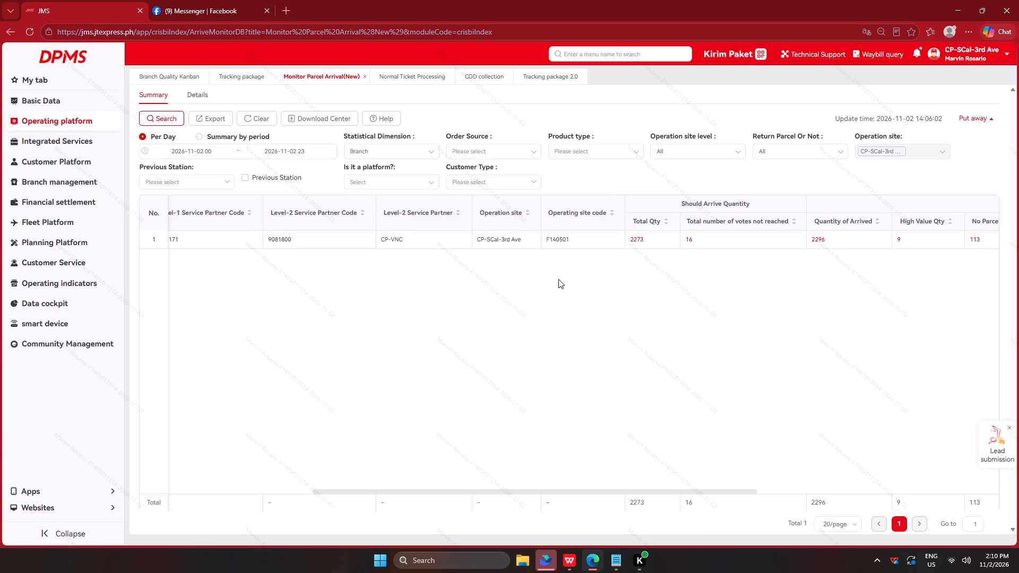
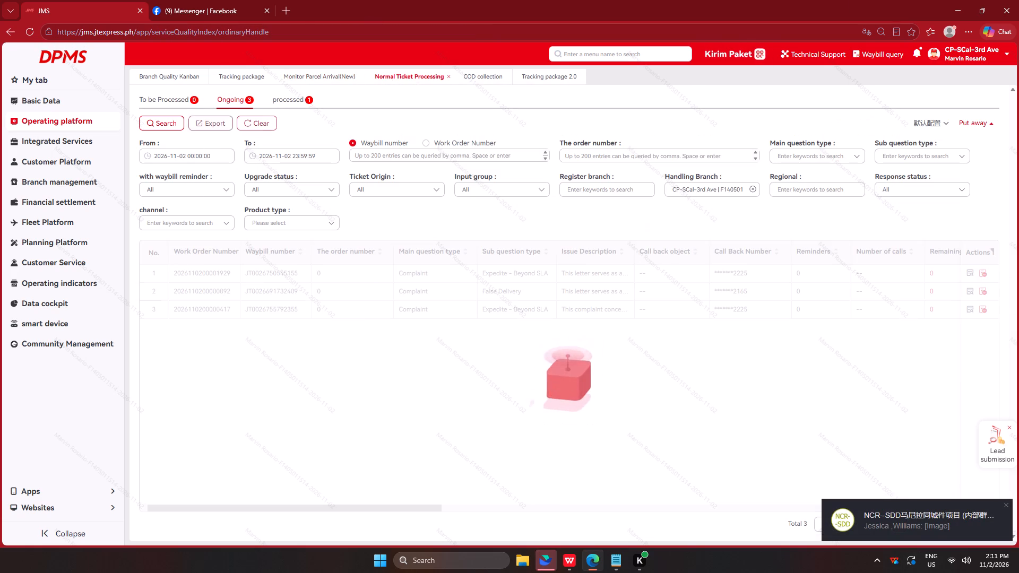
Check the 2026-11-02 tickets in Normal Ticket Processing that are still awaiting processing.
{"action": "scroll", "coordinate": [471, 451], "scroll_direction": "down", "scroll_amount": 2}
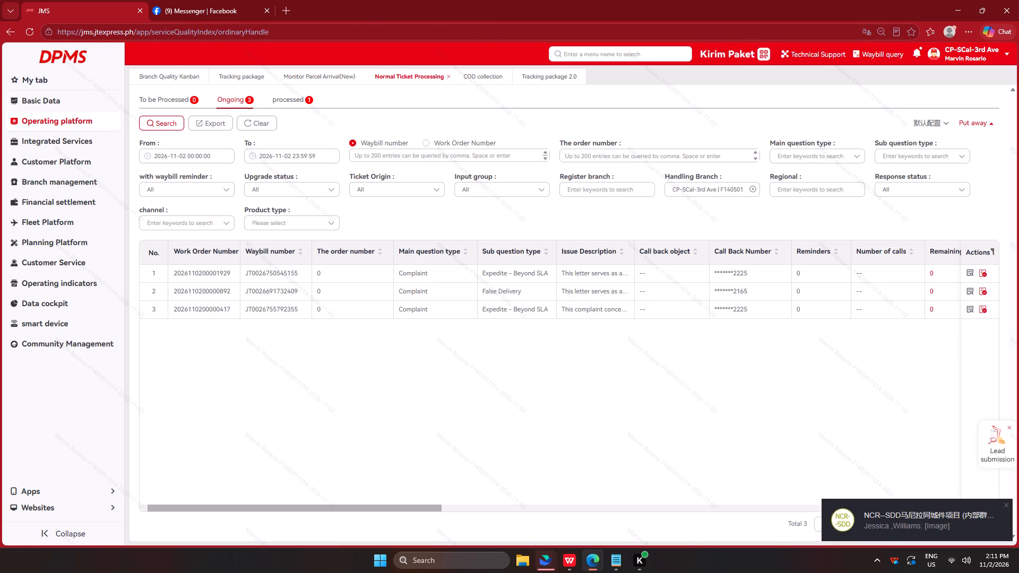
{"action": "left_click", "coordinate": [157, 99]}
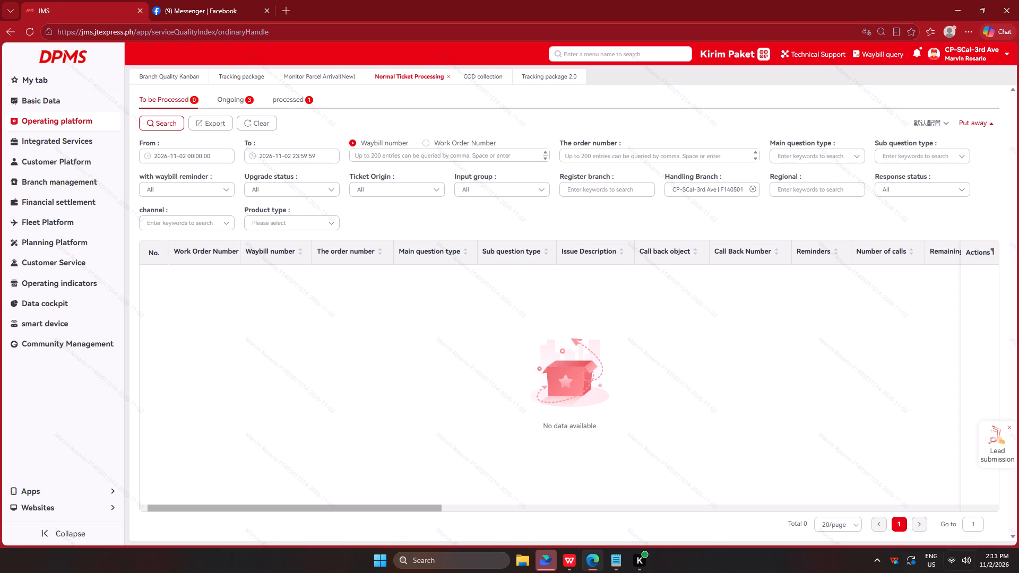
Switch to the daily manifest workbook in WPS Office and select cell A2 under Waybill number on the ALL DELIVER sheet.
{"action": "left_click_drag", "start_coordinate": [582, 519], "coordinate": [569, 539]}
{"action": "left_click", "coordinate": [567, 563]}
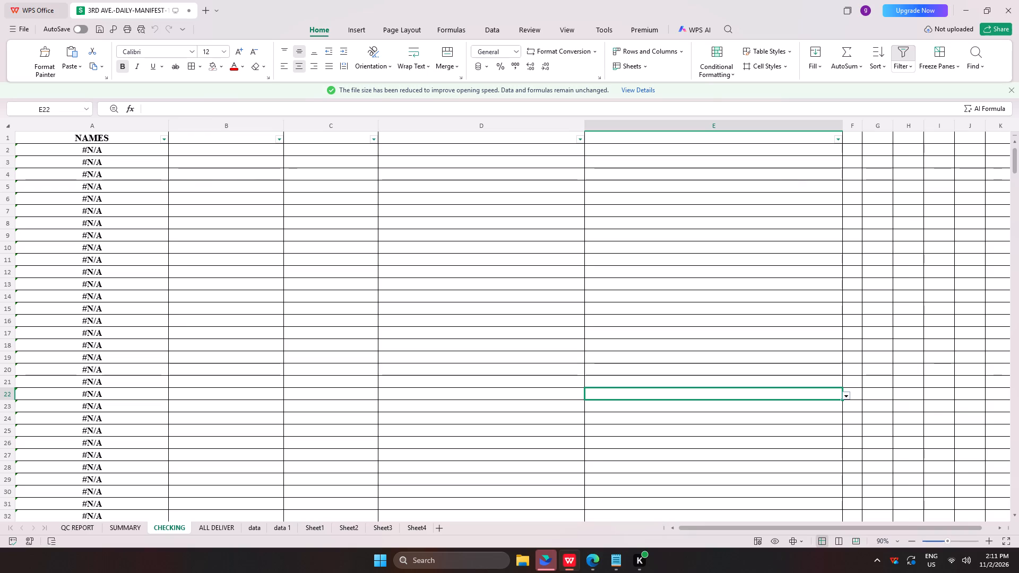
{"action": "scroll", "coordinate": [362, 279], "scroll_direction": "up", "scroll_amount": 13}
{"action": "left_click", "coordinate": [192, 529]}
{"action": "left_click", "coordinate": [376, 200]}
{"action": "left_click", "coordinate": [44, 146]}
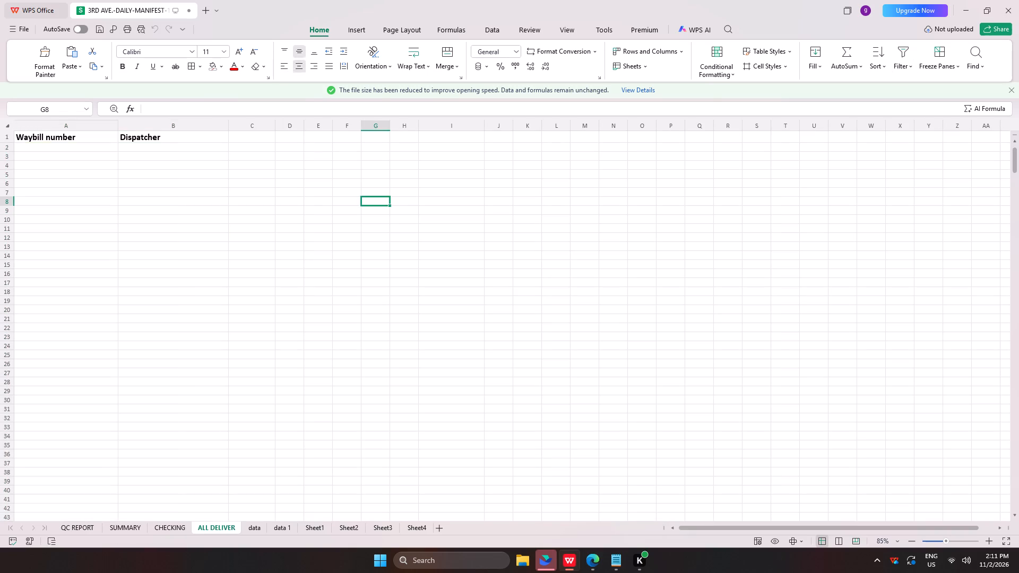
Return to JMS in the browser and load the Monitor Delivery(New) summary for 2026-11-02.
{"action": "left_click", "coordinate": [590, 559]}
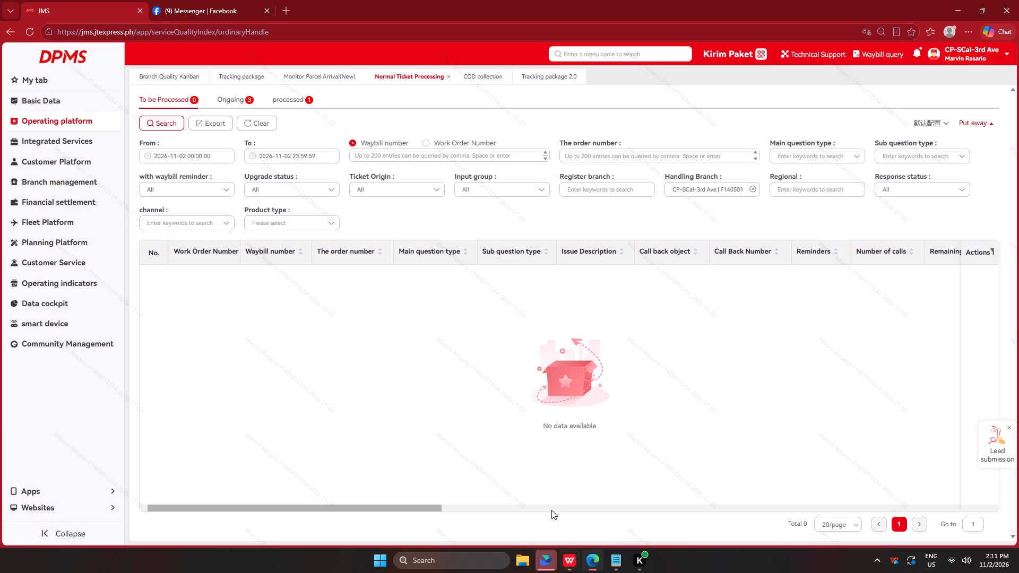
{"action": "left_click", "coordinate": [316, 76]}
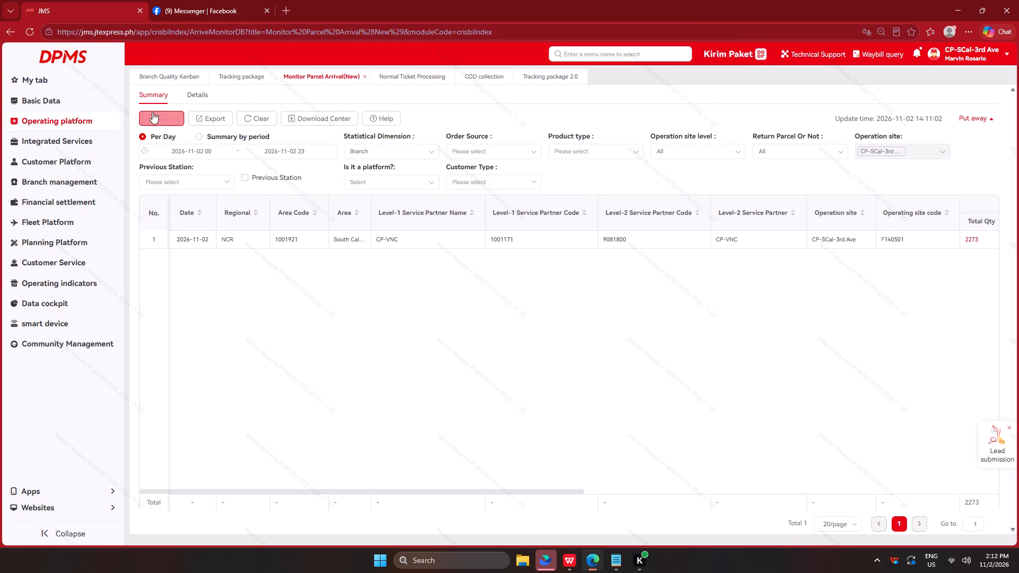
{"action": "left_click", "coordinate": [53, 83]}
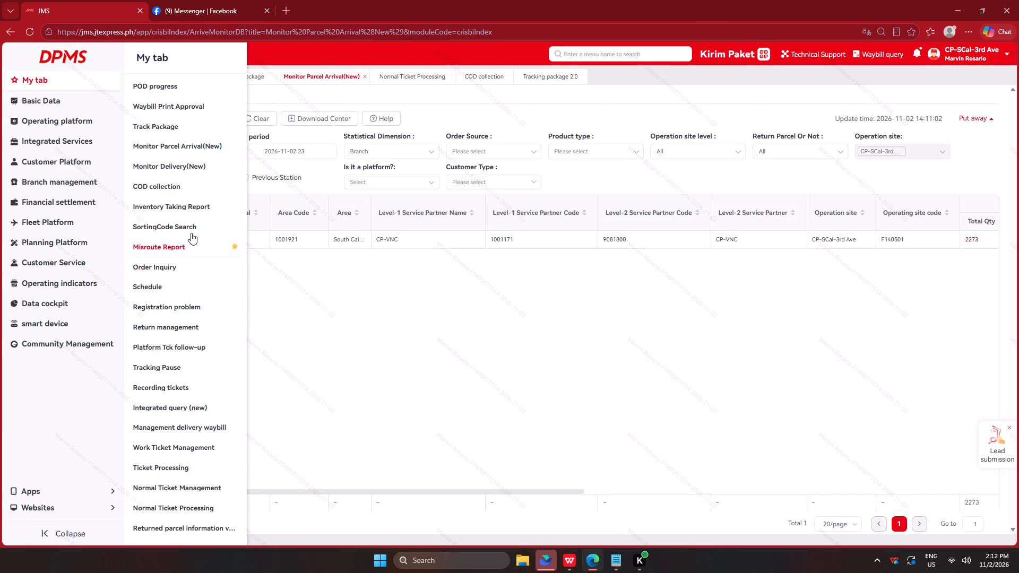
{"action": "left_click", "coordinate": [204, 161]}
{"action": "left_click", "coordinate": [168, 119]}
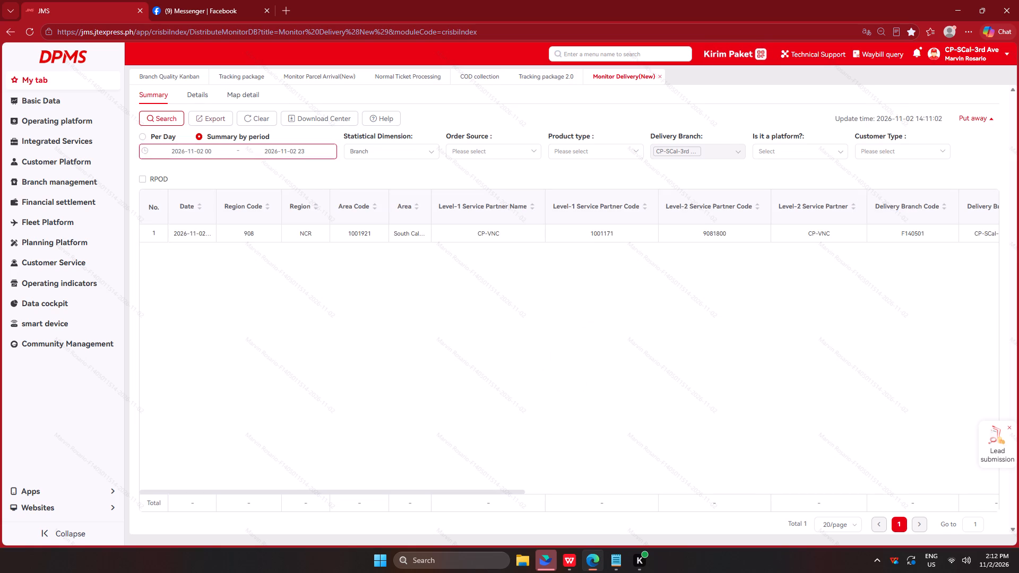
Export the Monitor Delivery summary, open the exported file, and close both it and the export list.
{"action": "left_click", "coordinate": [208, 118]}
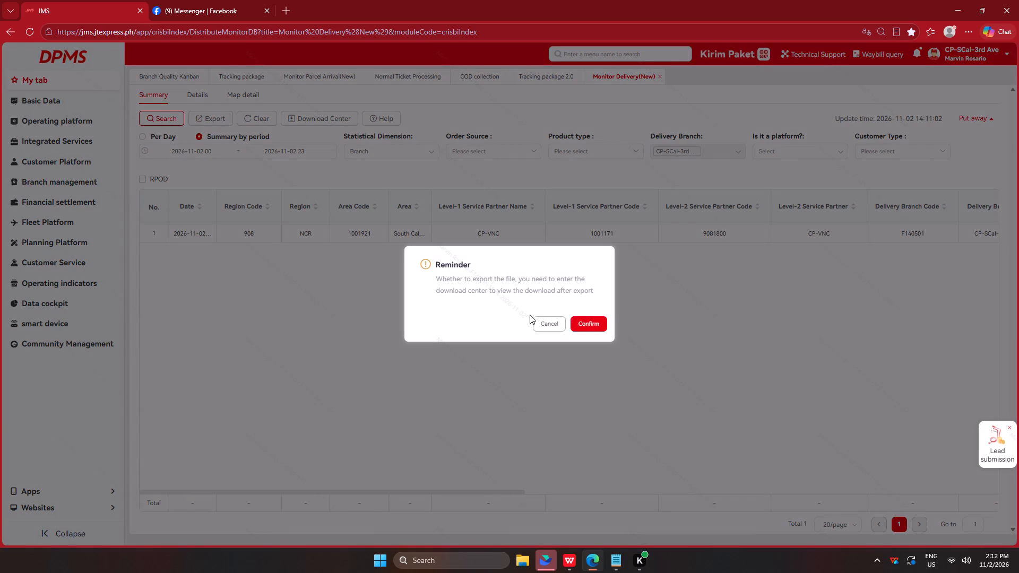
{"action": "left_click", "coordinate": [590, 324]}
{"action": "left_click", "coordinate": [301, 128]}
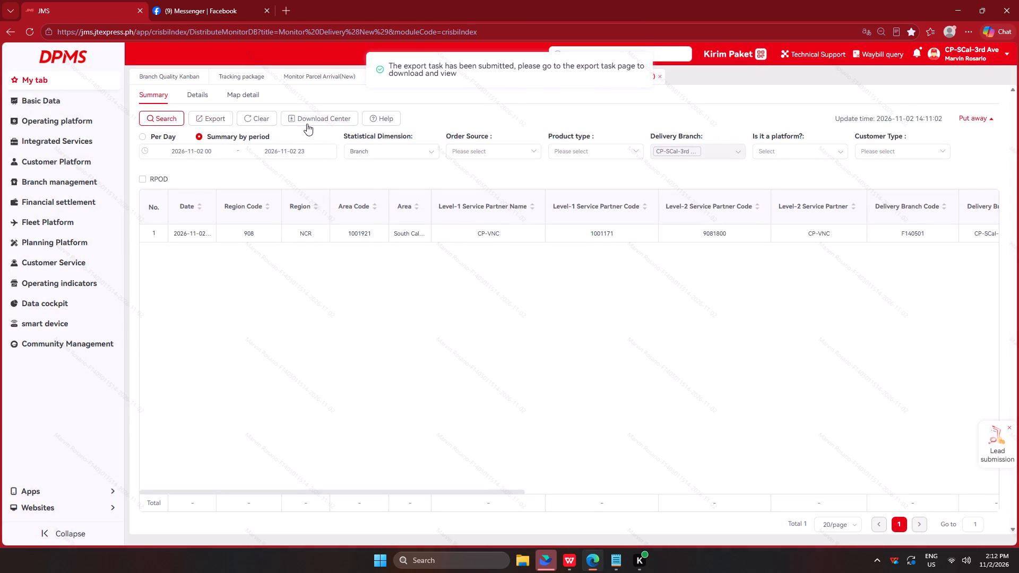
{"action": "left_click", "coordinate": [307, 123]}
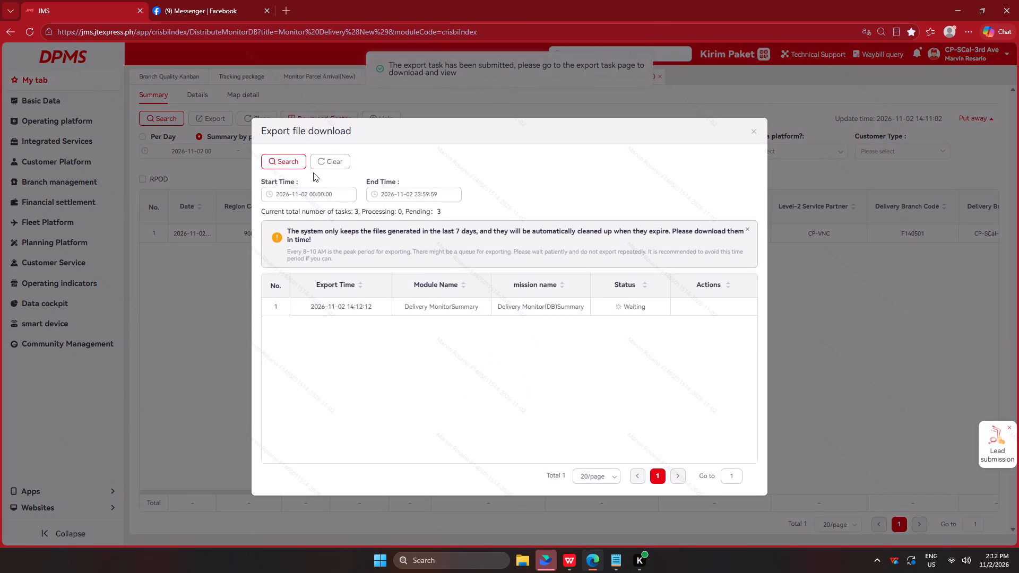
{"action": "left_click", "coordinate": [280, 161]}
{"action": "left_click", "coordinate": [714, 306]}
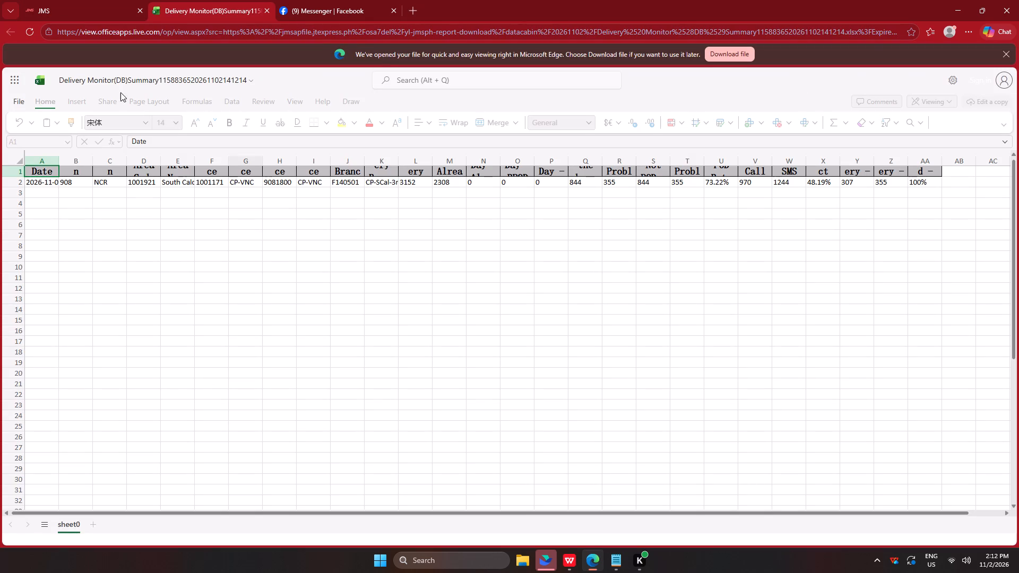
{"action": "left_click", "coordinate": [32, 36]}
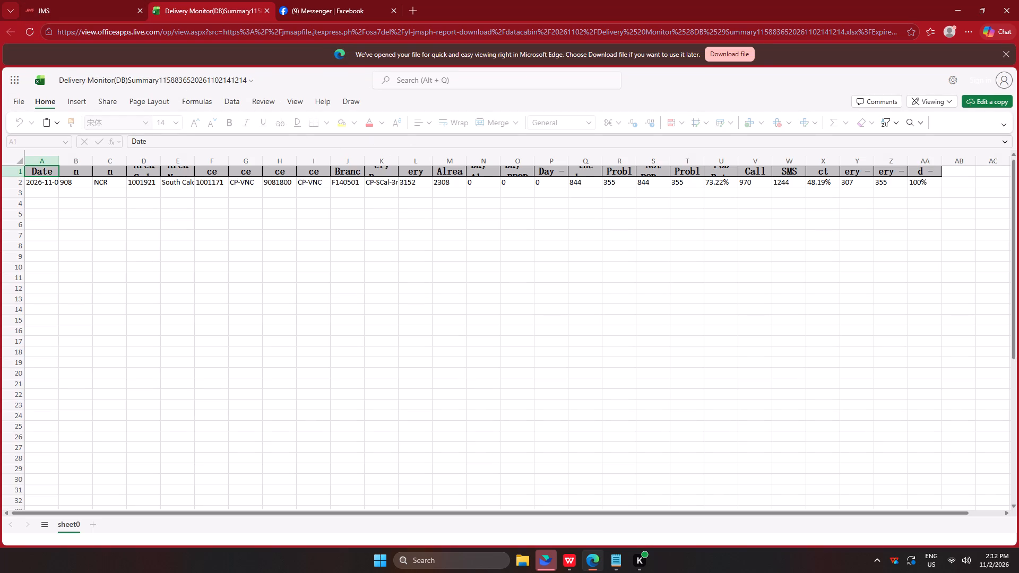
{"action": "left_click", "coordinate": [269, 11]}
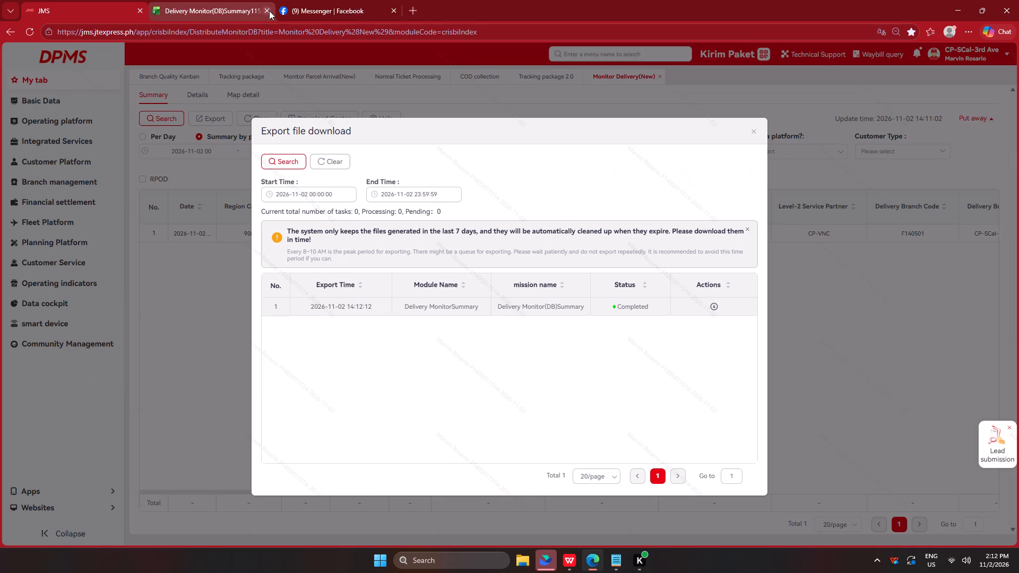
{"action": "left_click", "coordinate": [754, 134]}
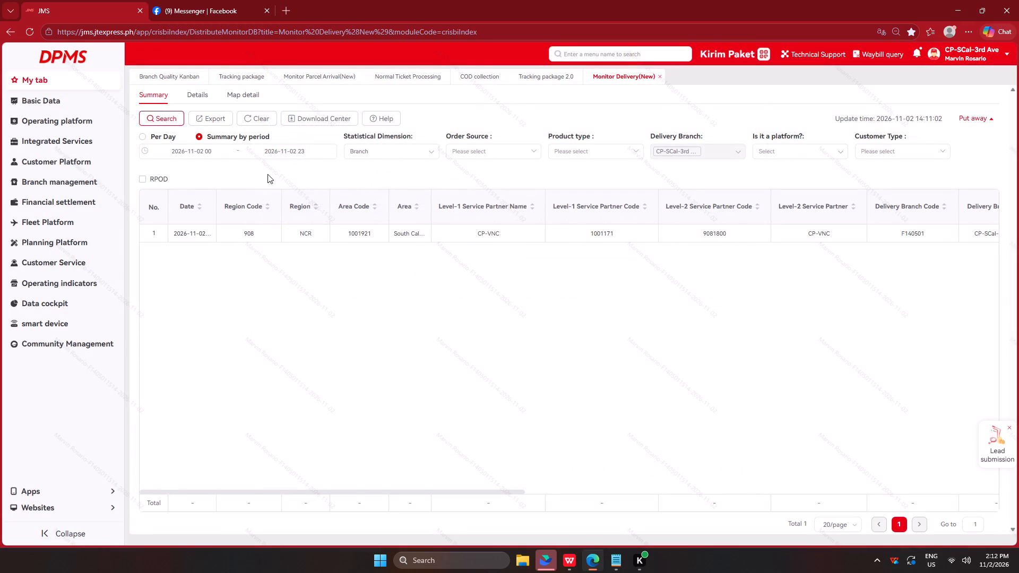
Refresh the Monitor Delivery summary and open the details behind the branch's total delivery figure.
{"action": "triple_click", "coordinate": [169, 116]}
{"action": "double_click", "coordinate": [169, 116]}
{"action": "left_click", "coordinate": [167, 120]}
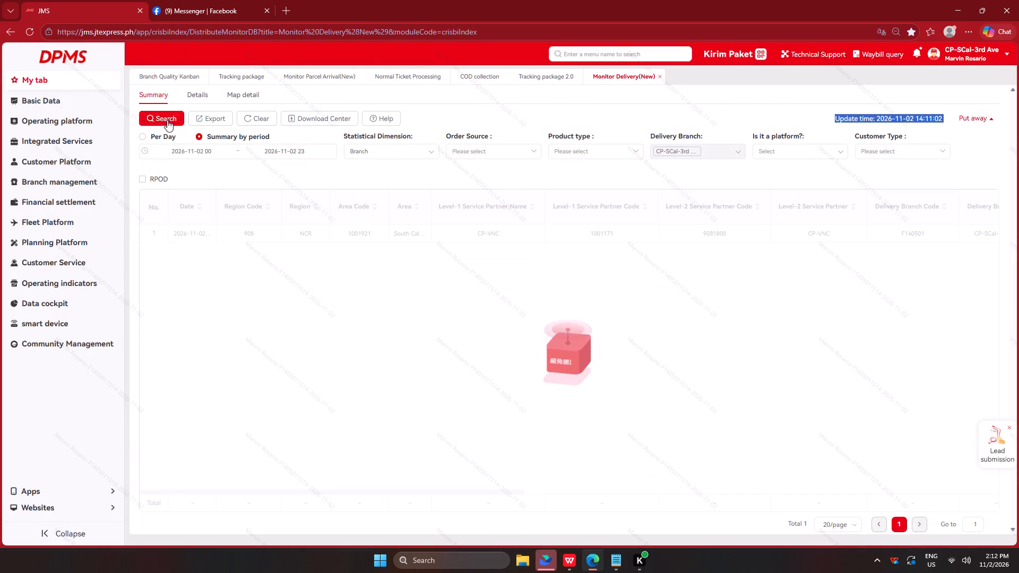
{"action": "scroll", "coordinate": [522, 339], "scroll_direction": "down", "scroll_amount": 7}
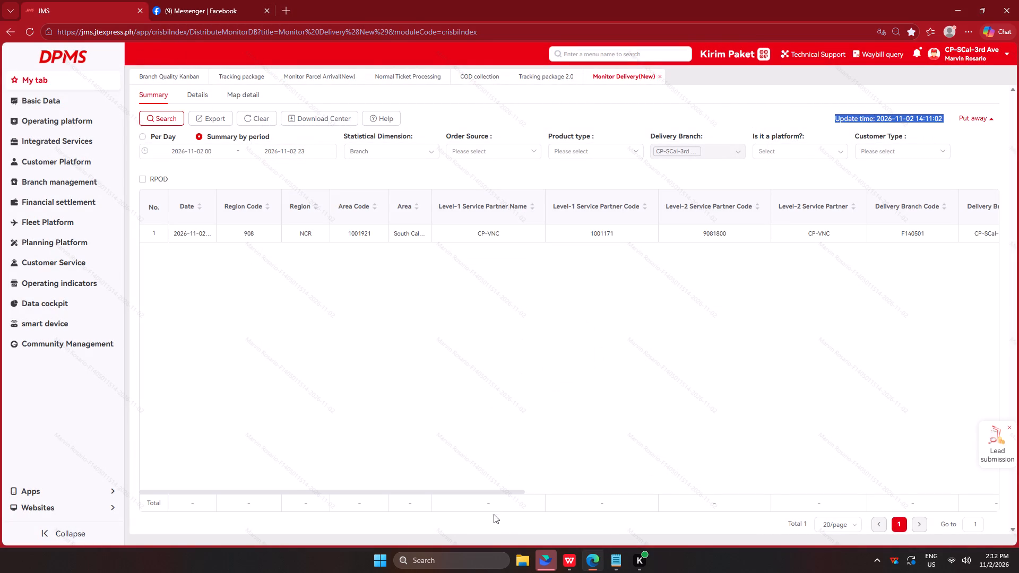
{"action": "left_click_drag", "start_coordinate": [507, 491], "coordinate": [723, 490]}
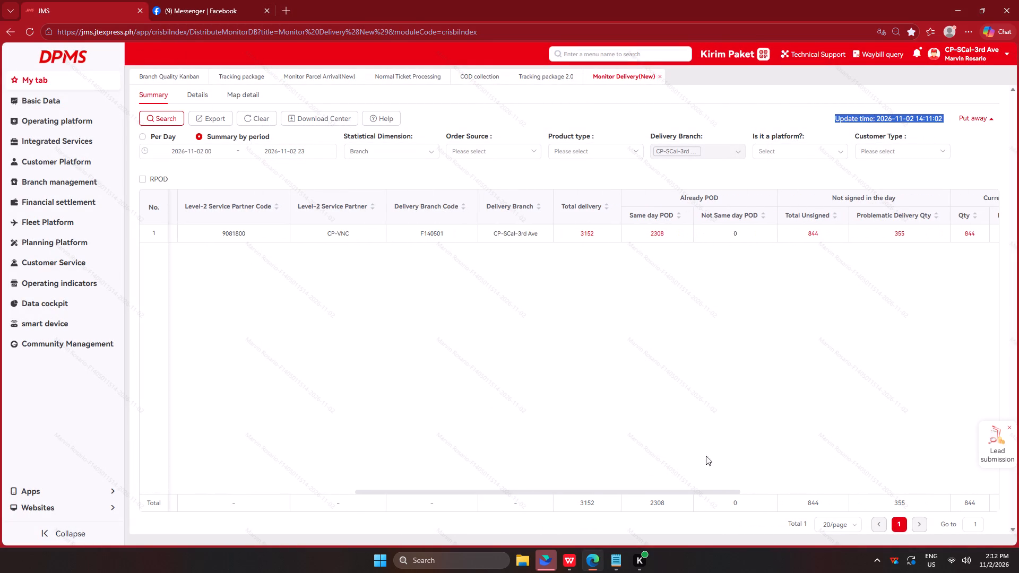
{"action": "left_click", "coordinate": [585, 229]}
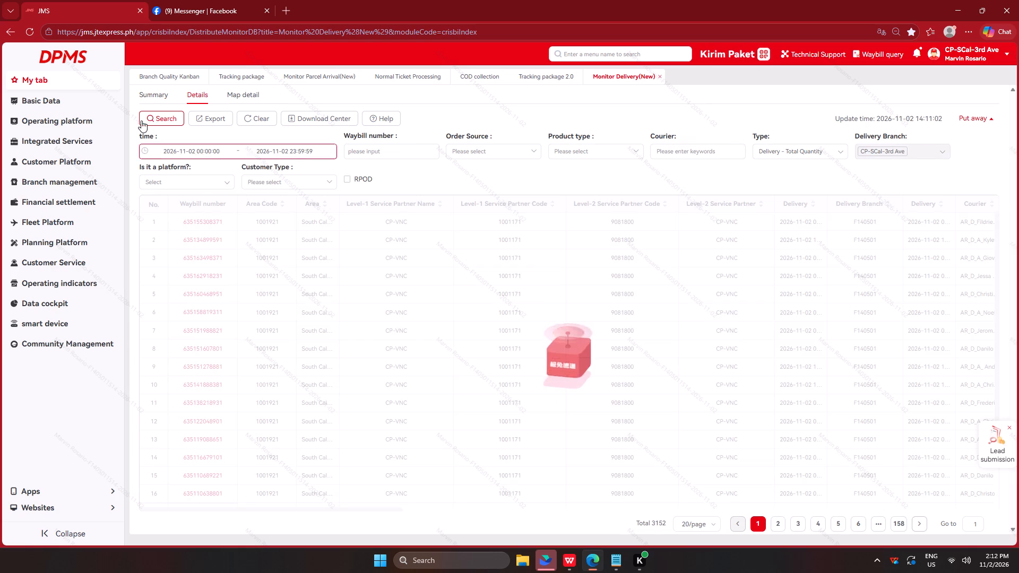
Export the total delivery details for 2026-11-02 and open the exported Delivery Monitor(DB)Details file.
{"action": "left_click", "coordinate": [151, 118]}
{"action": "left_click", "coordinate": [211, 120]}
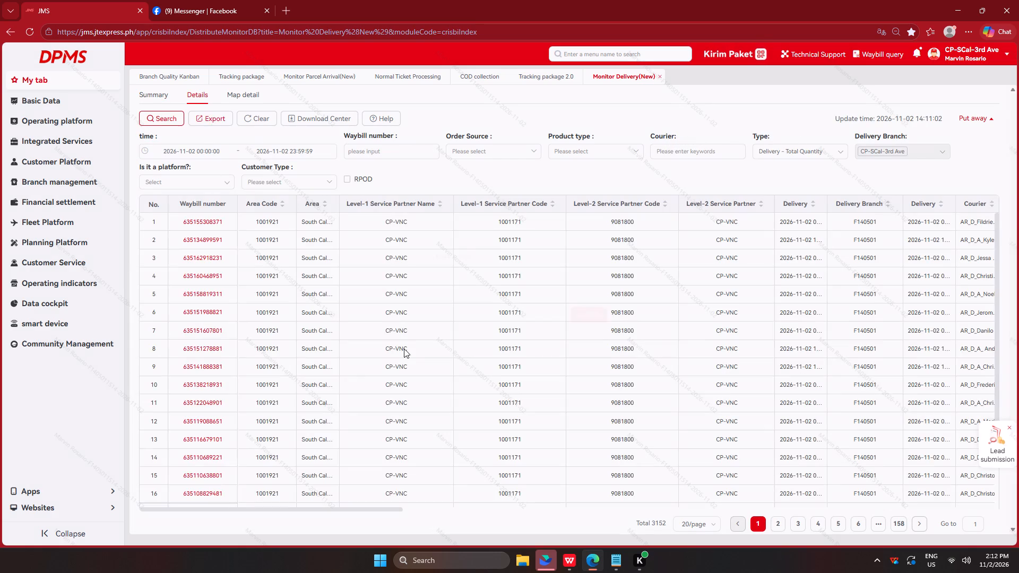
{"action": "left_click", "coordinate": [576, 325]}
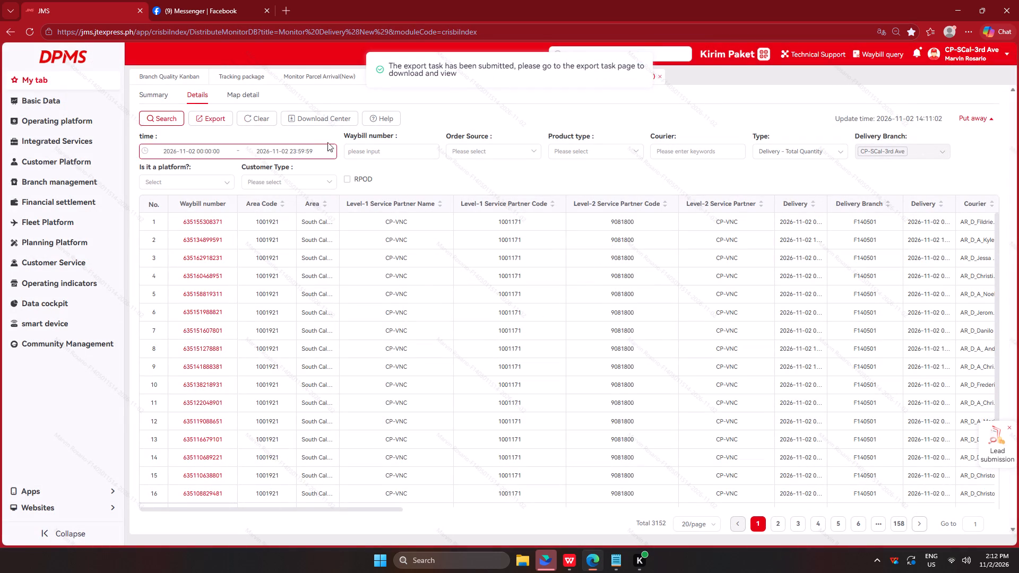
{"action": "left_click", "coordinate": [304, 129]}
{"action": "left_click", "coordinate": [306, 121]}
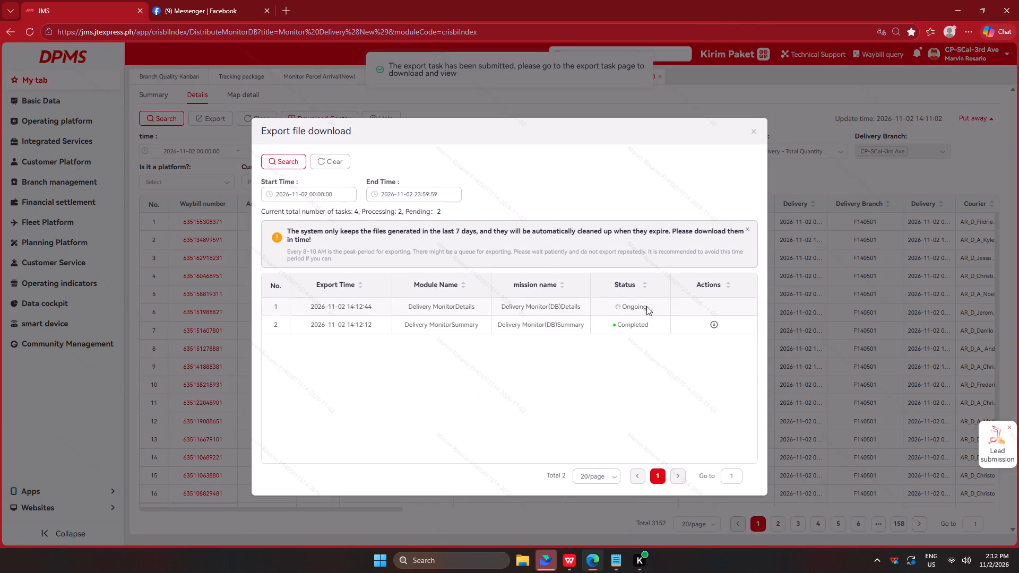
{"action": "triple_click", "coordinate": [286, 162]}
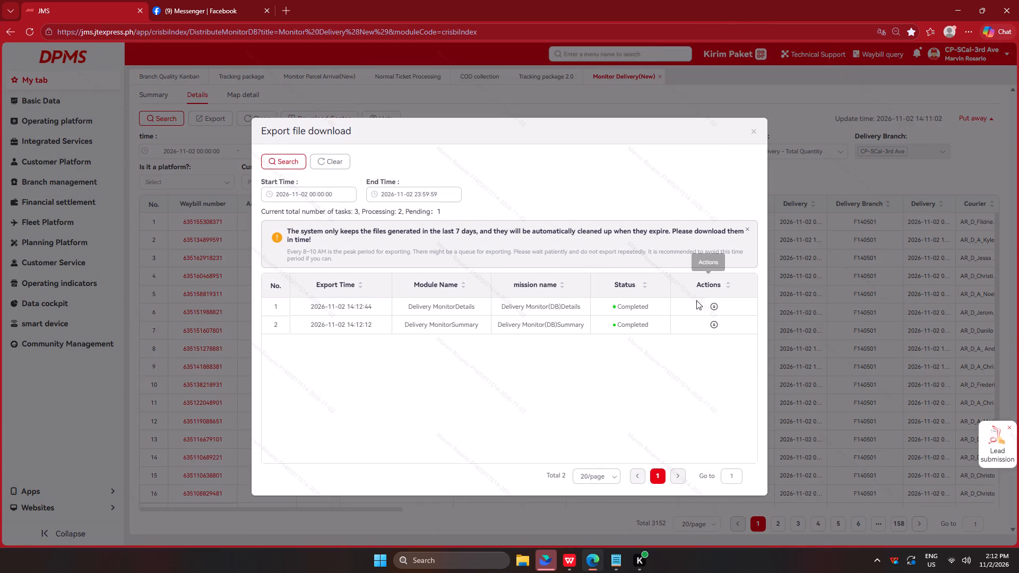
{"action": "left_click", "coordinate": [714, 305]}
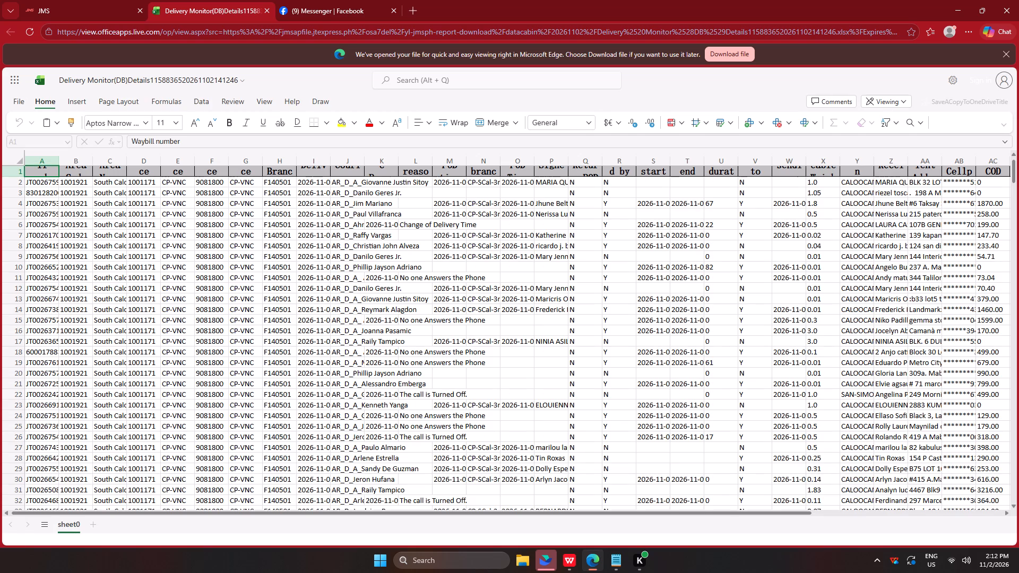
Copy all waybill numbers from the exported delivery details and paste them as text only from A2 on the ALL DELIVER sheet.
{"action": "left_click", "coordinate": [51, 181]}
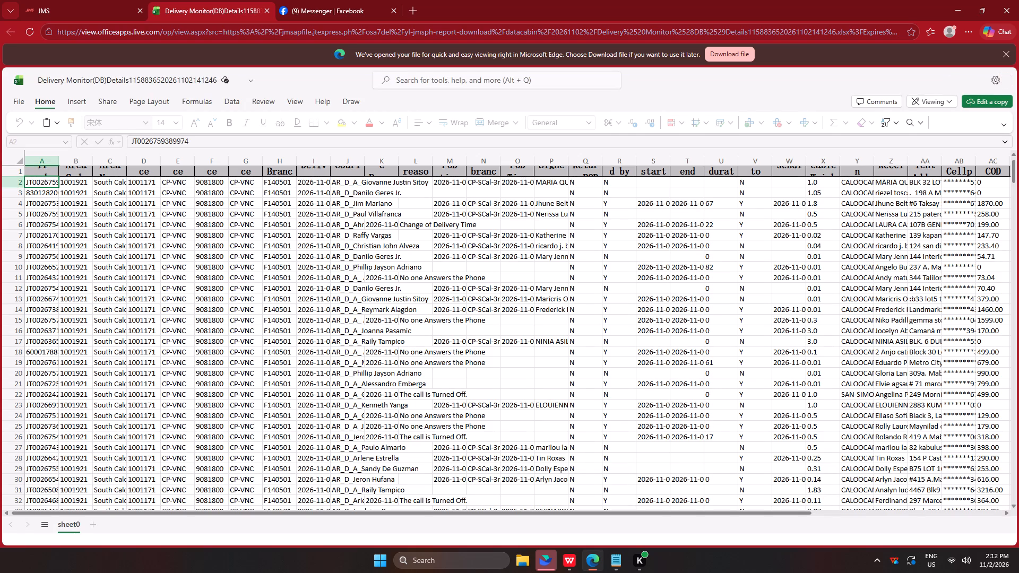
{"action": "key", "text": "ctrl+shift+Down"}
{"action": "key", "text": "ctrl+c"}
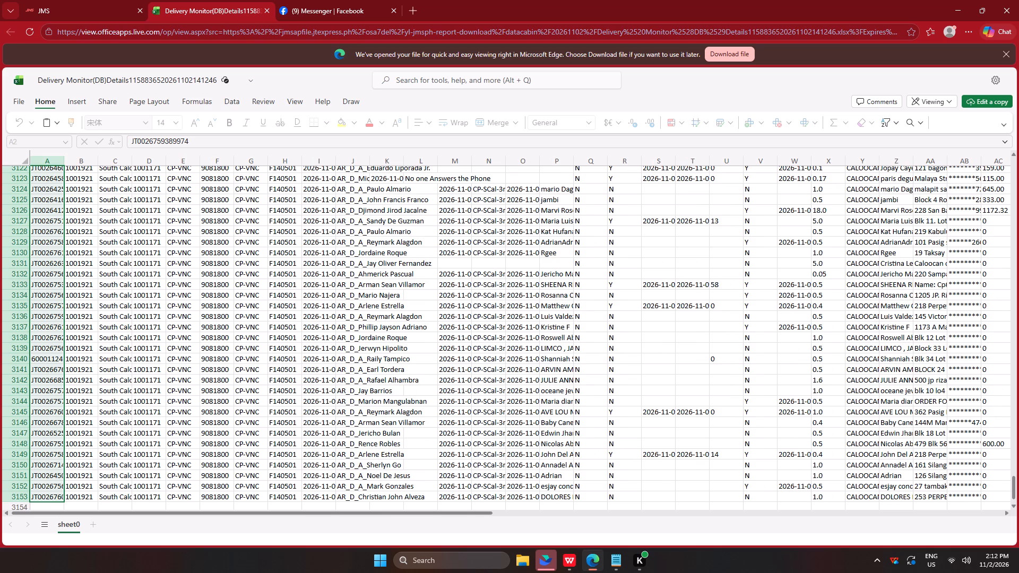
{"action": "key", "text": "ctrl+c"}
{"action": "key", "text": "ctrl+c"}
{"action": "key", "text": "ctrl+c"}
{"action": "key", "text": "ctrl+c"}
{"action": "key", "text": "ctrl+c"}
{"action": "key", "text": "ctrl+c"}
{"action": "key", "text": "ctrl+c"}
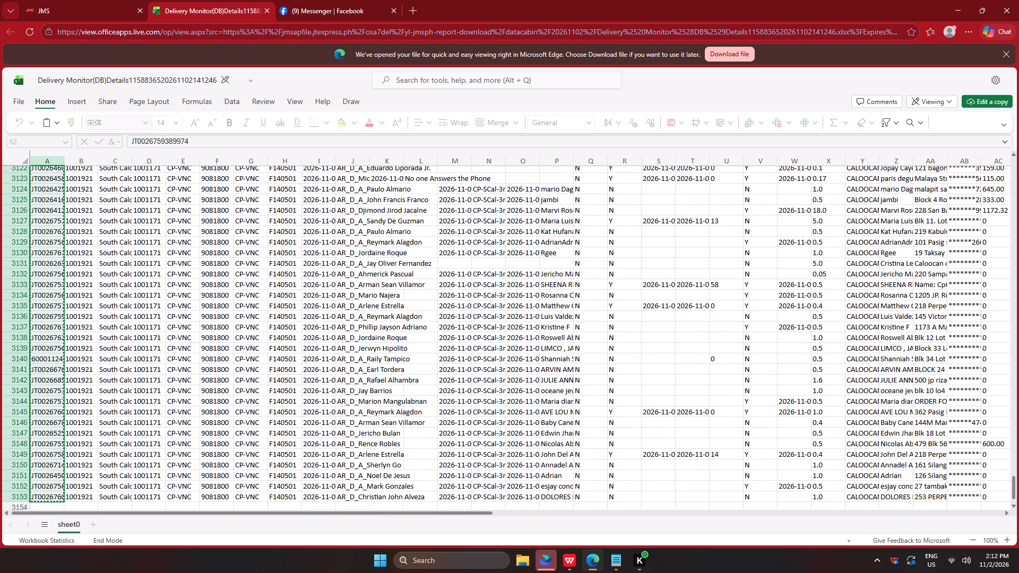
{"action": "key", "text": "alt+Tab"}
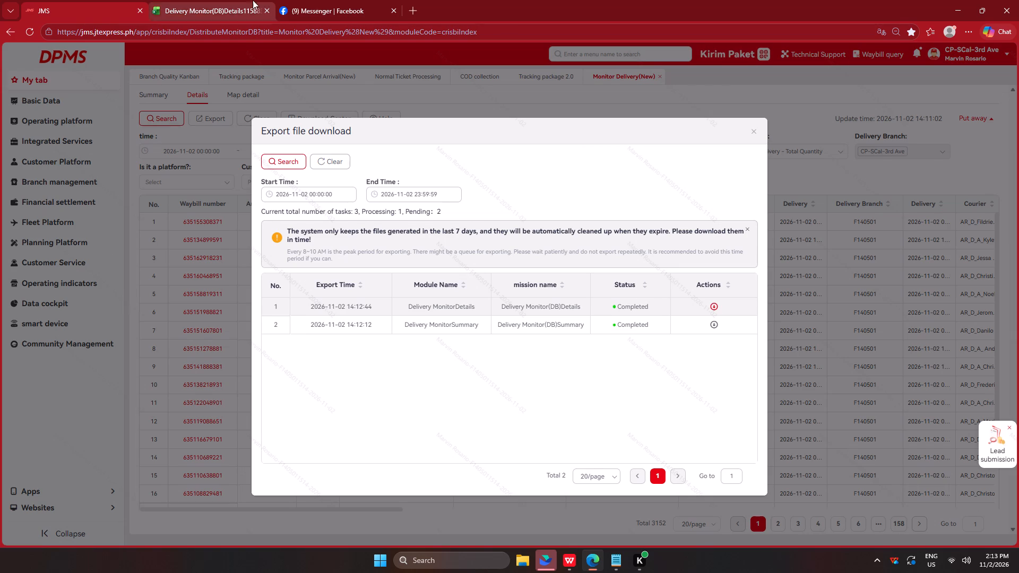
{"action": "left_click", "coordinate": [573, 559]}
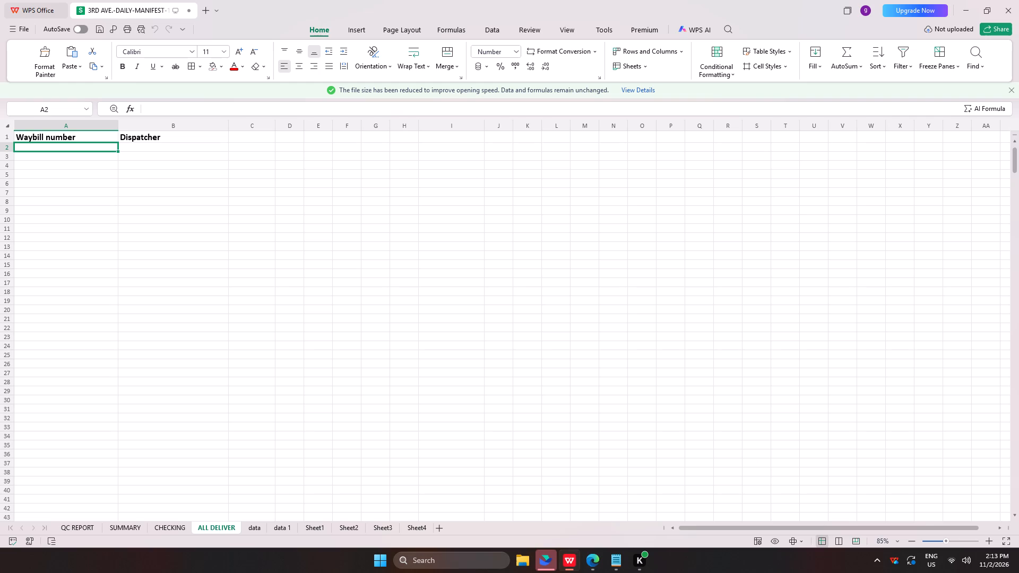
{"action": "right_click", "coordinate": [63, 146]}
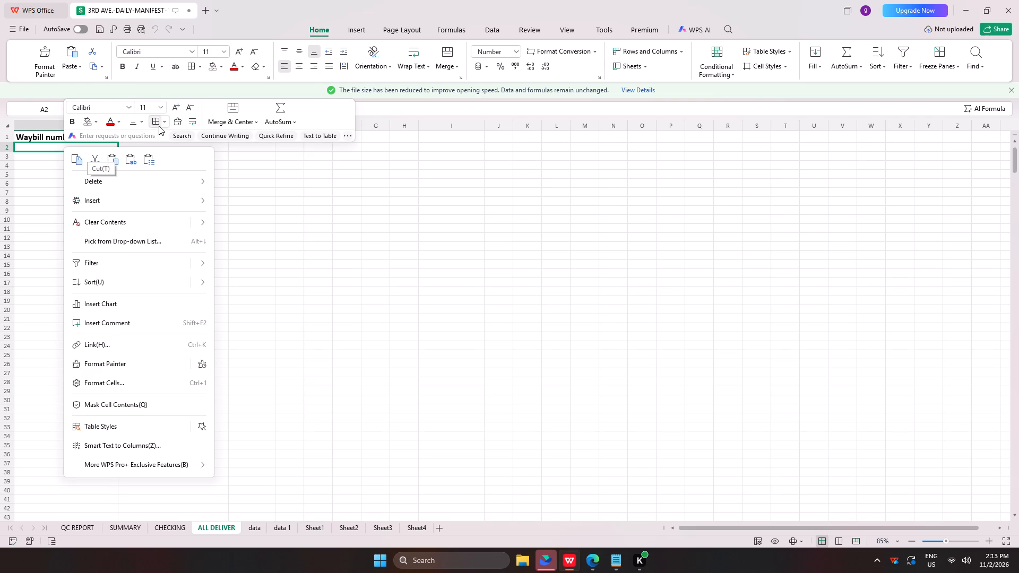
{"action": "left_click", "coordinate": [129, 159]}
{"action": "scroll", "coordinate": [92, 239], "scroll_direction": "up", "scroll_amount": 7}
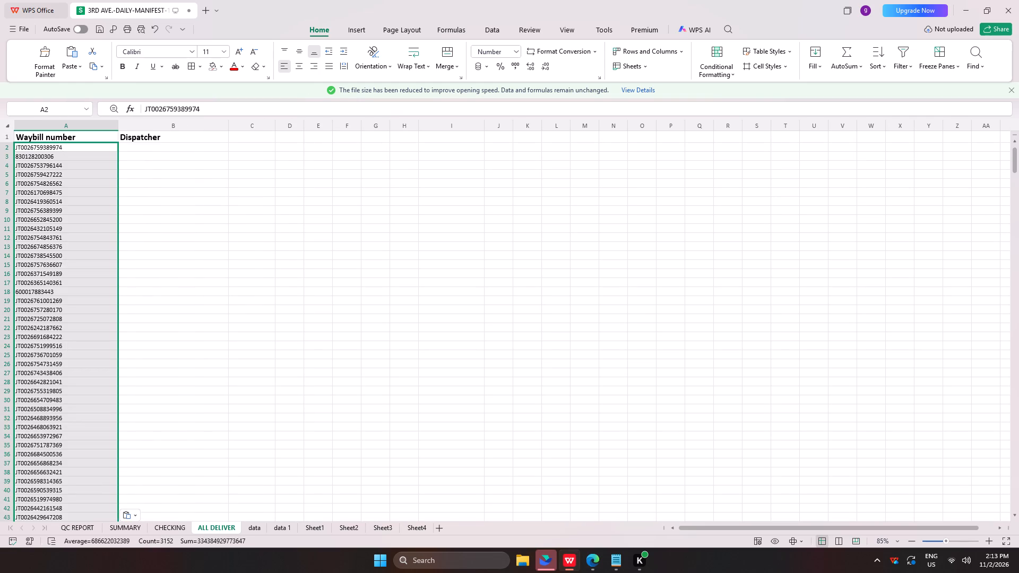
Switch to Edge and copy all courier names from J2 down in the exported Delivery Monitor(DB)Details file.
{"action": "left_click", "coordinate": [196, 138]}
{"action": "left_click", "coordinate": [152, 150]}
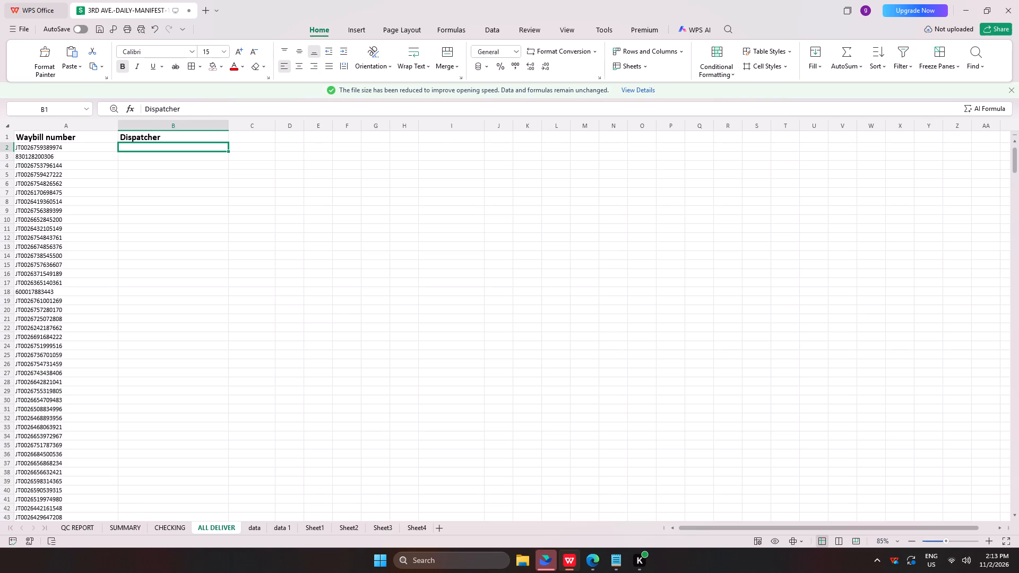
{"action": "key", "text": "alt+Tab"}
{"action": "left_click", "coordinate": [227, 8]}
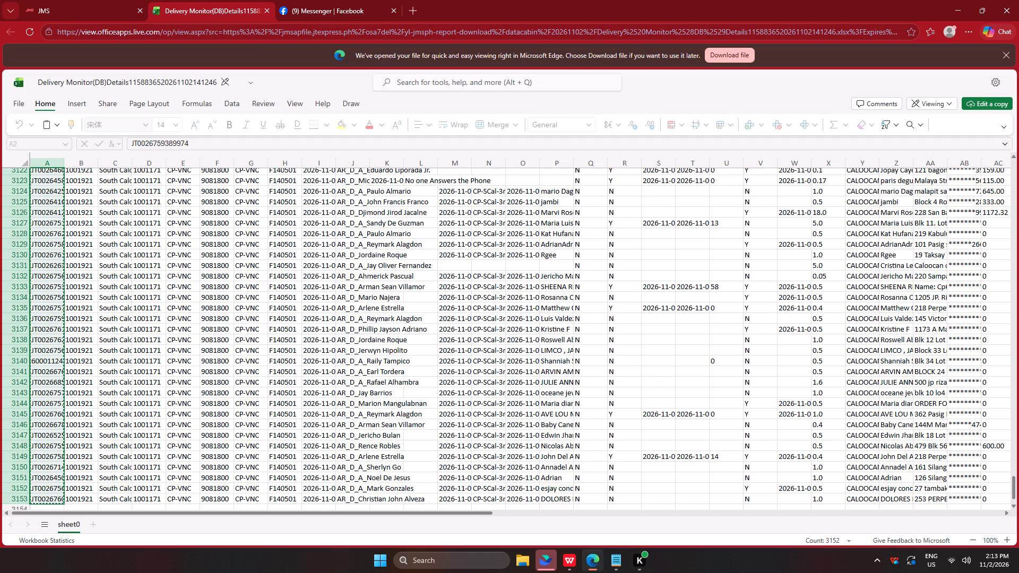
{"action": "scroll", "coordinate": [370, 303], "scroll_direction": "up", "scroll_amount": 20}
{"action": "scroll", "coordinate": [370, 303], "scroll_direction": "up", "scroll_amount": 3}
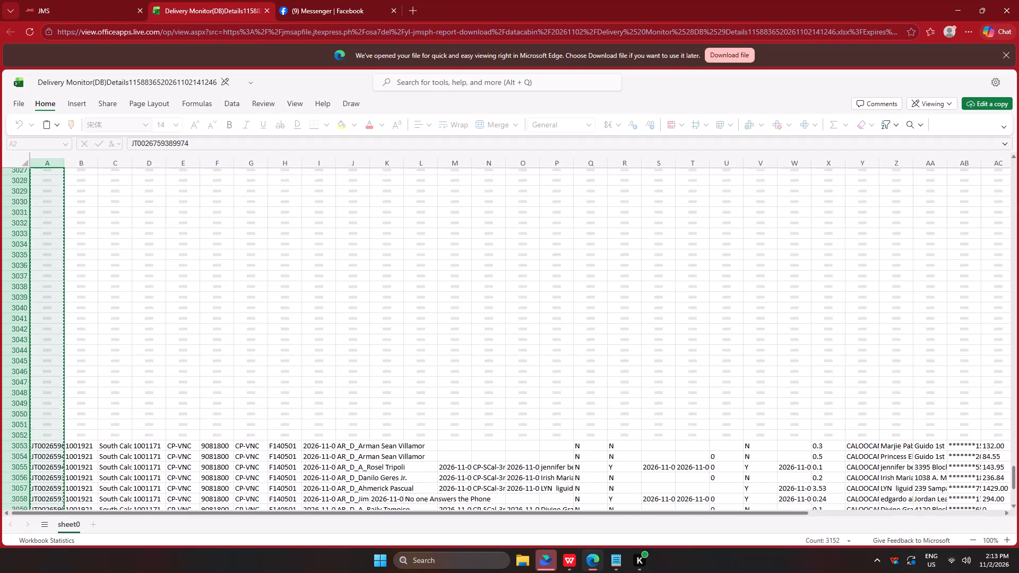
{"action": "scroll", "coordinate": [380, 310], "scroll_direction": "up", "scroll_amount": 9}
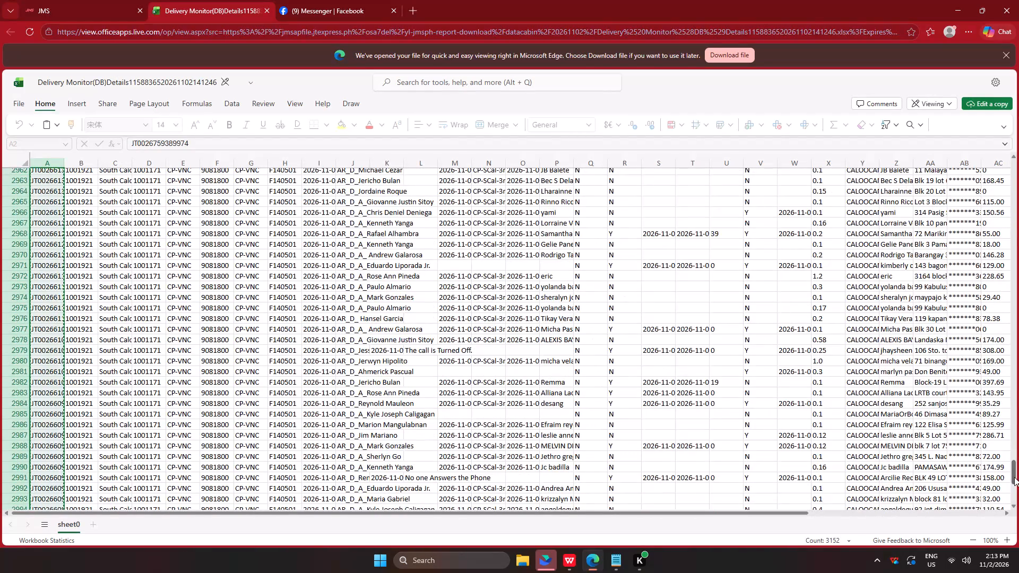
{"action": "left_click_drag", "start_coordinate": [1013, 477], "coordinate": [1018, 120]}
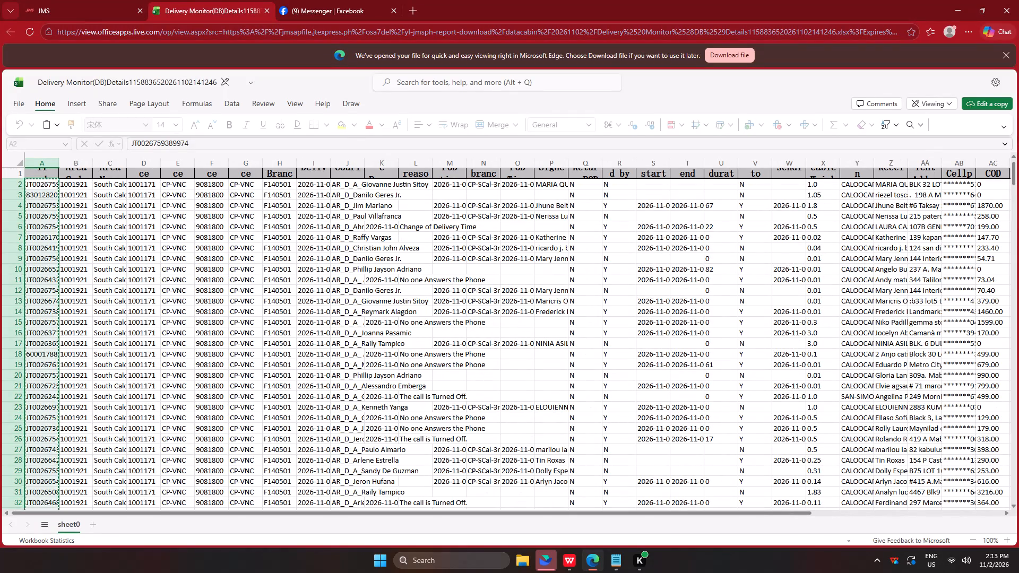
{"action": "scroll", "coordinate": [380, 188], "scroll_direction": "up", "scroll_amount": 3}
{"action": "left_click", "coordinate": [343, 183]}
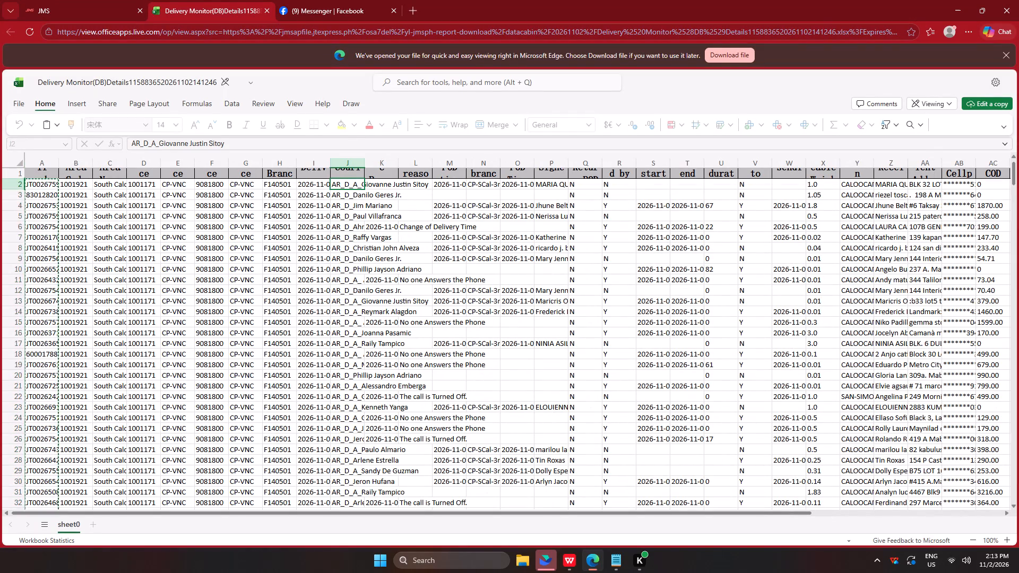
{"action": "scroll", "coordinate": [369, 180], "scroll_direction": "up", "scroll_amount": 2}
{"action": "left_click", "coordinate": [354, 168]}
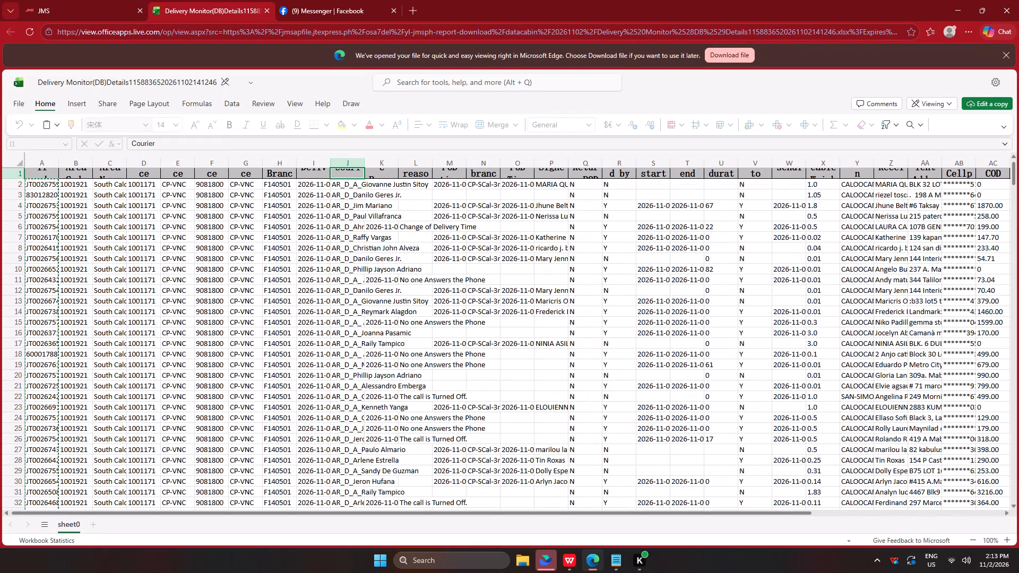
{"action": "left_click", "coordinate": [343, 186]}
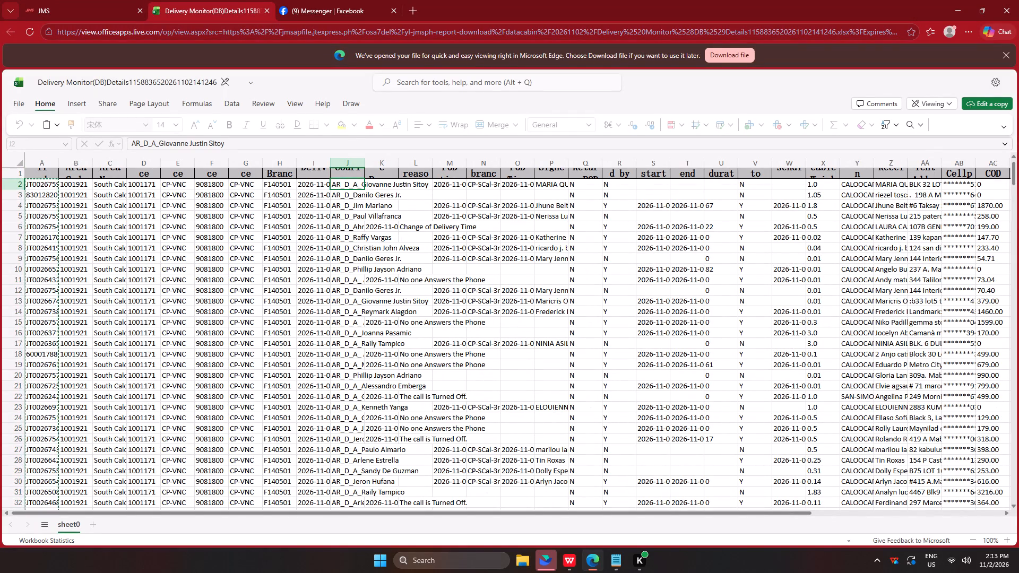
{"action": "key", "text": "ctrl+shift+Down"}
{"action": "key", "text": "ctrl+c"}
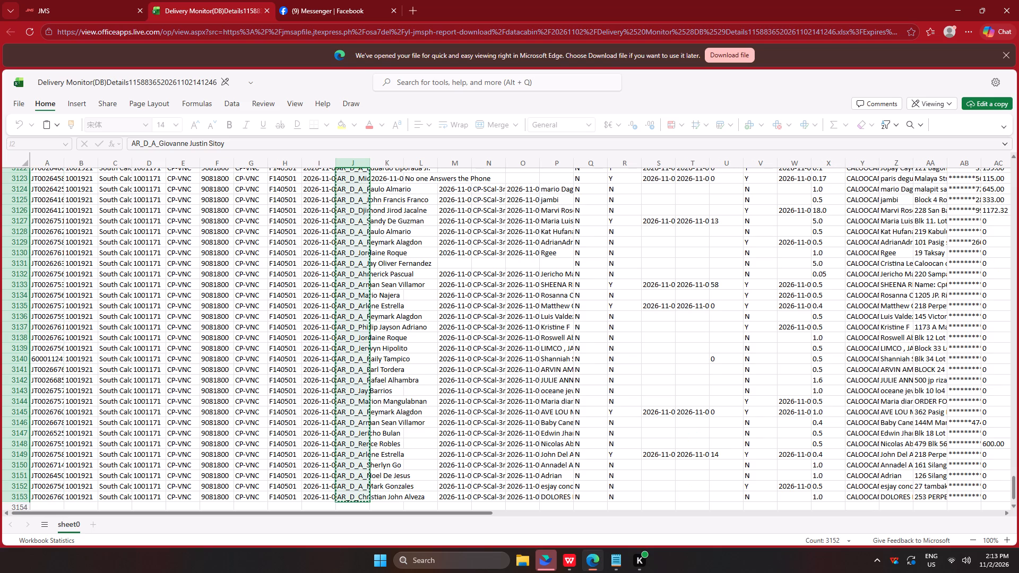
{"action": "key", "text": "ctrl+c"}
{"action": "key", "text": "ctrl+c"}
Switch to WPS Office and paste the courier names into the Dispatcher column from B2 on the ALL DELIVER sheet.
{"action": "key", "text": "alt+Tab"}
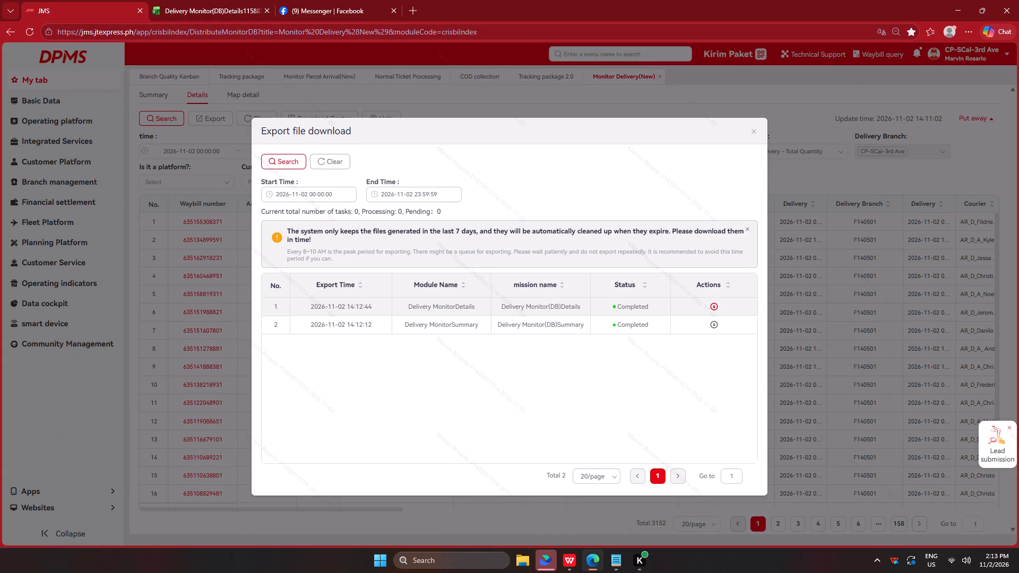
{"action": "left_click", "coordinate": [559, 564]}
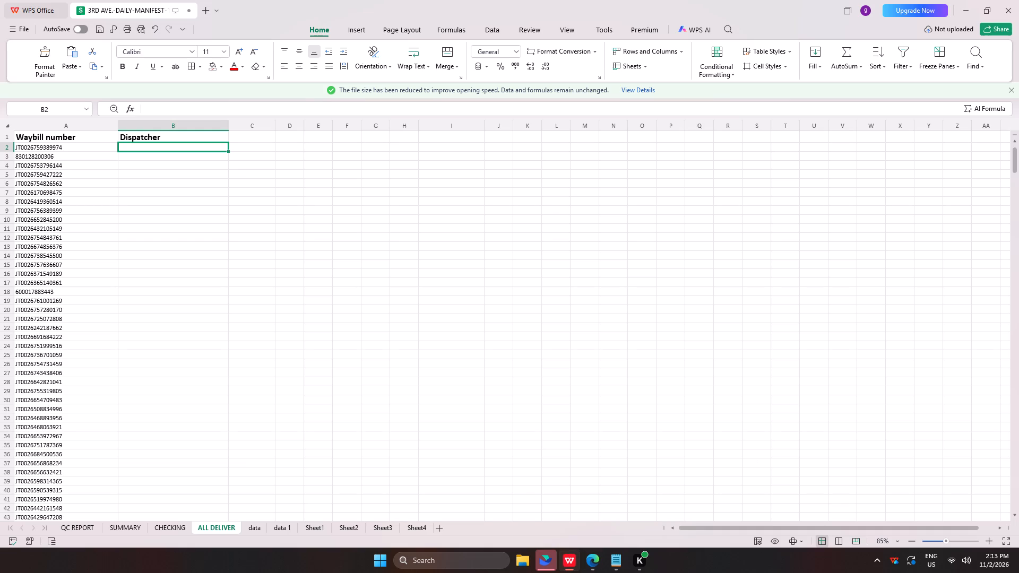
{"action": "right_click", "coordinate": [152, 147]}
{"action": "left_click", "coordinate": [216, 155]}
{"action": "left_click", "coordinate": [296, 314]}
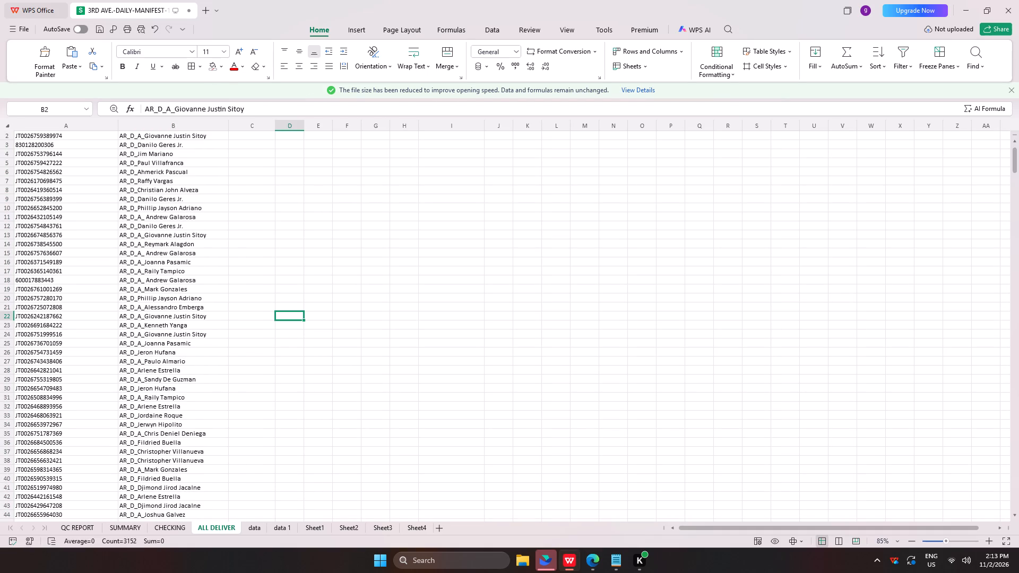
{"action": "scroll", "coordinate": [299, 302], "scroll_direction": "up", "scroll_amount": 11}
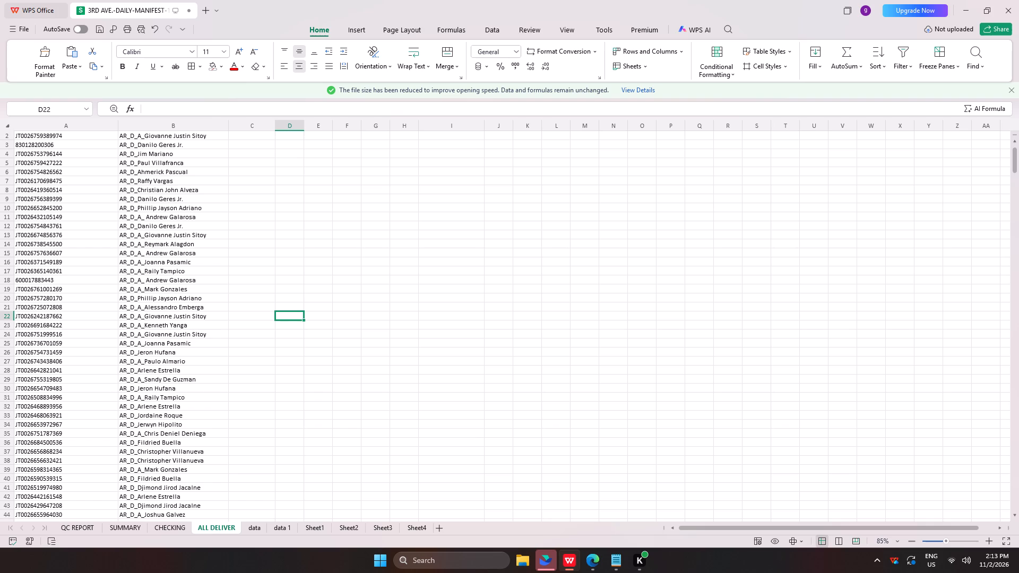
Go to the first Rider Name cell, B7, on the SUMMARY sheet.
{"action": "left_click", "coordinate": [117, 527]}
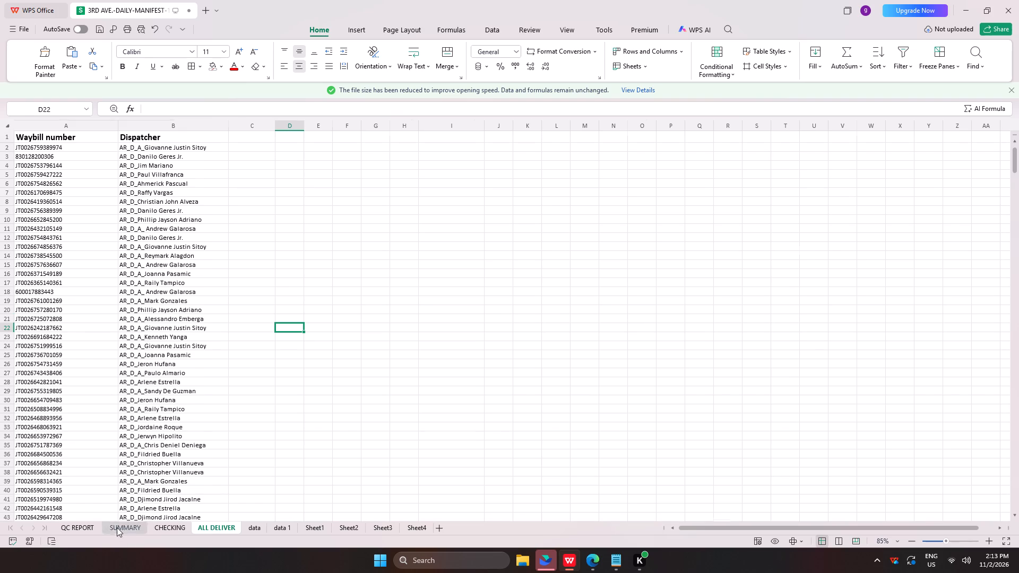
{"action": "left_click", "coordinate": [19, 212]}
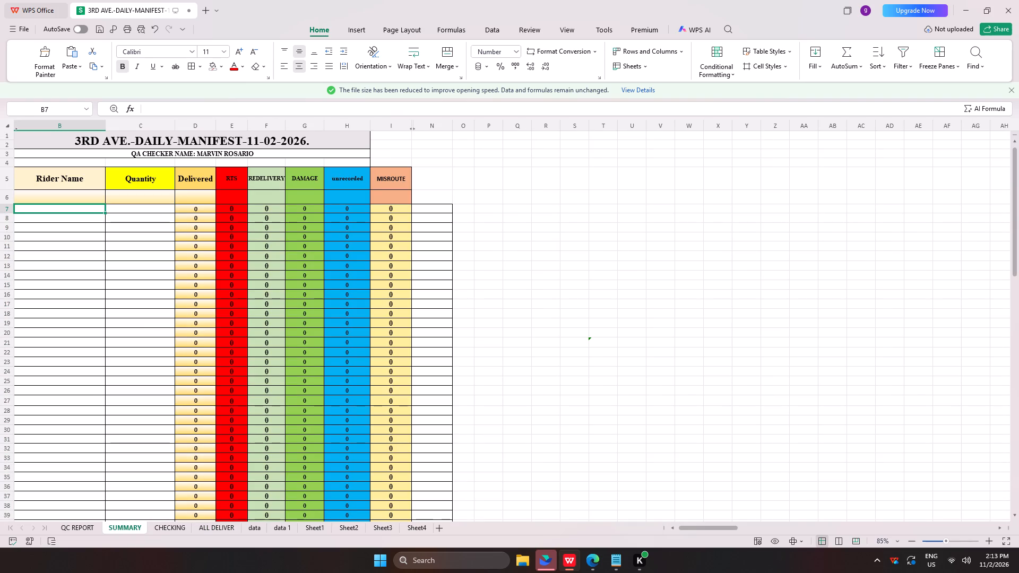
Switch back to JMS in Edge and close the export file list.
{"action": "left_click", "coordinate": [592, 564]}
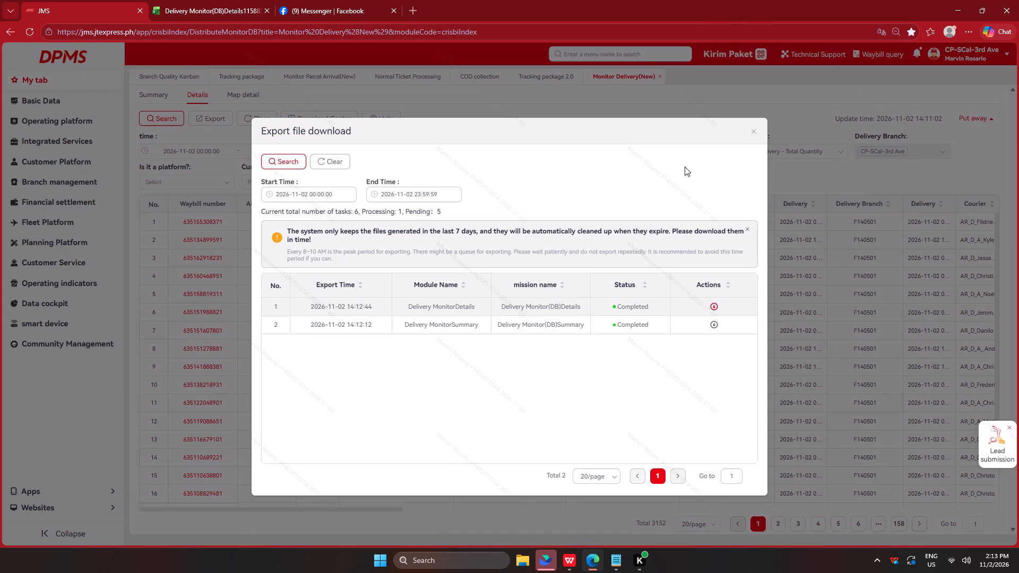
{"action": "left_click", "coordinate": [757, 133]}
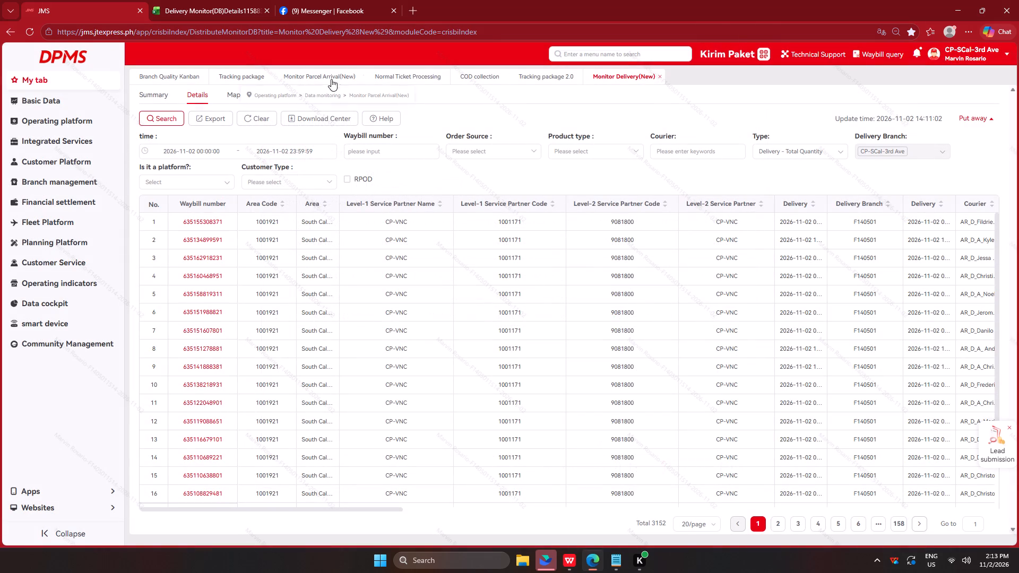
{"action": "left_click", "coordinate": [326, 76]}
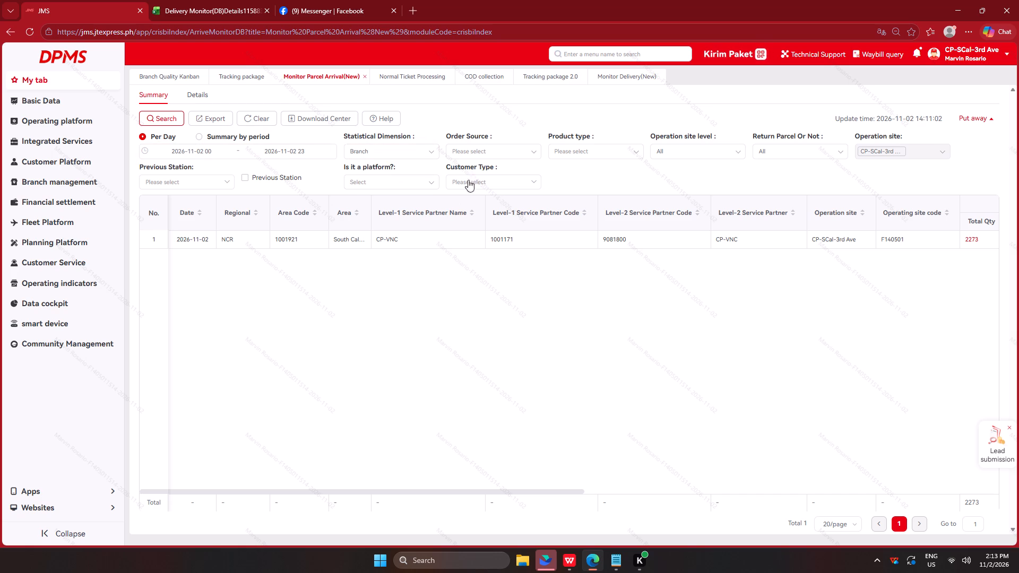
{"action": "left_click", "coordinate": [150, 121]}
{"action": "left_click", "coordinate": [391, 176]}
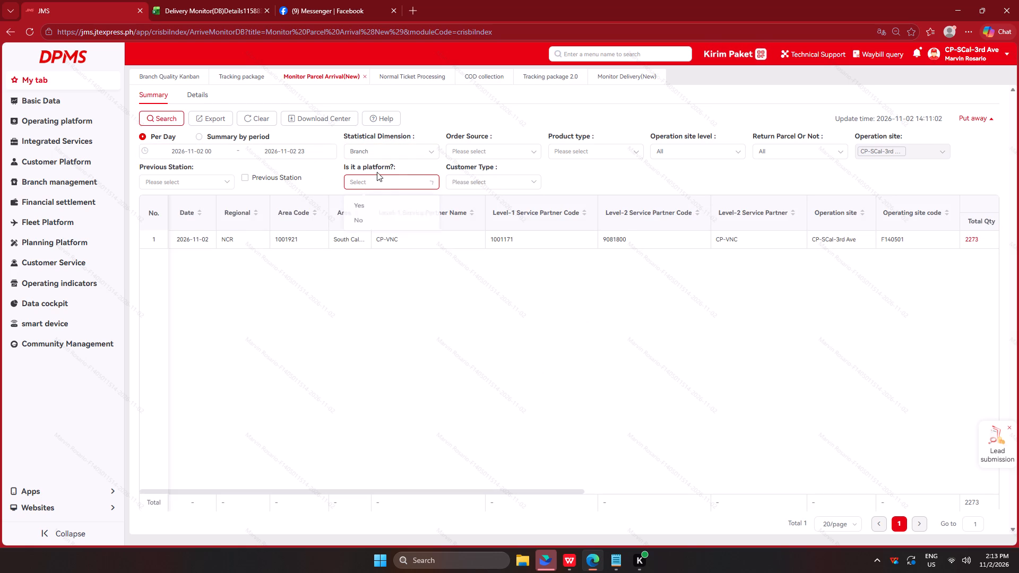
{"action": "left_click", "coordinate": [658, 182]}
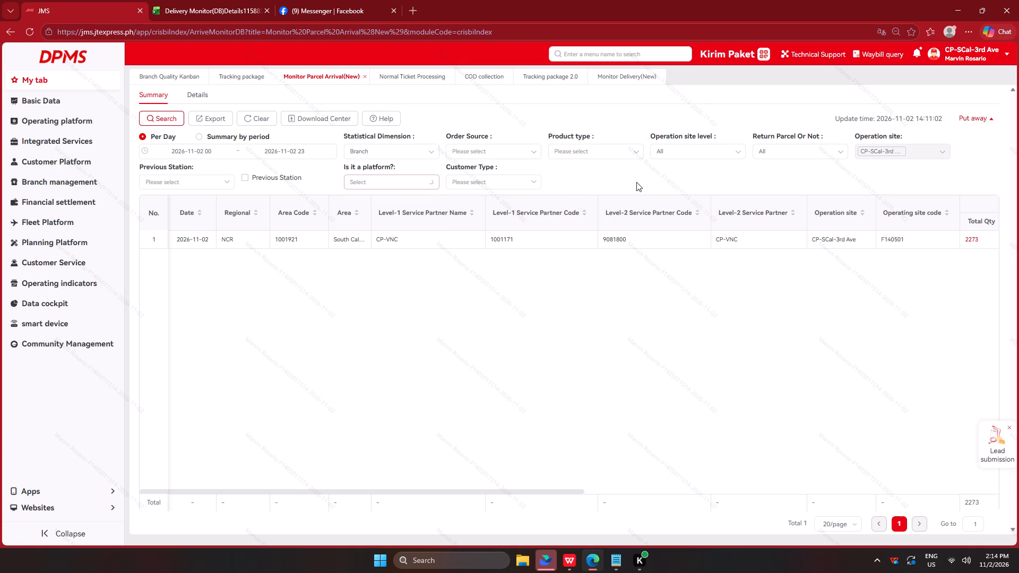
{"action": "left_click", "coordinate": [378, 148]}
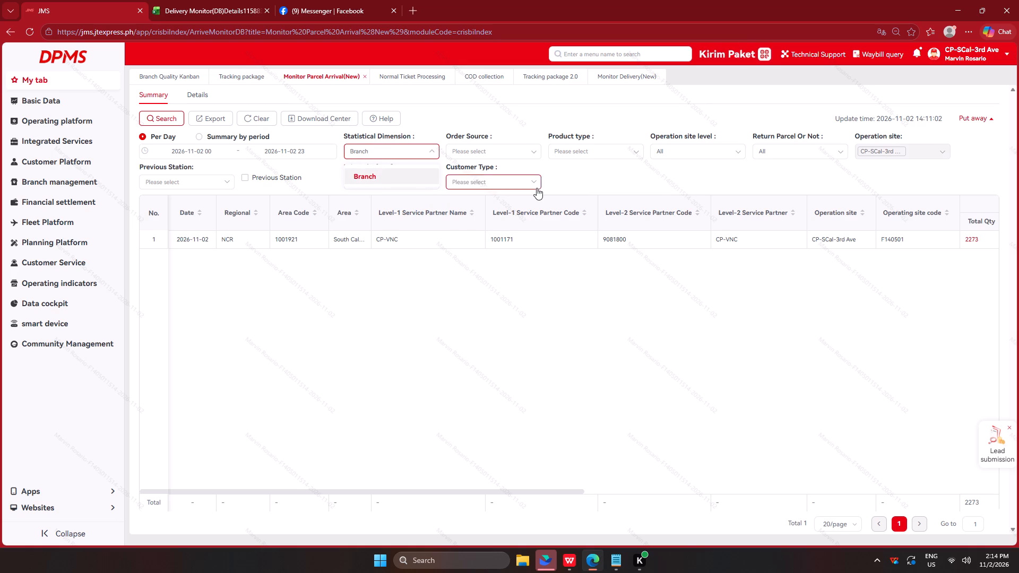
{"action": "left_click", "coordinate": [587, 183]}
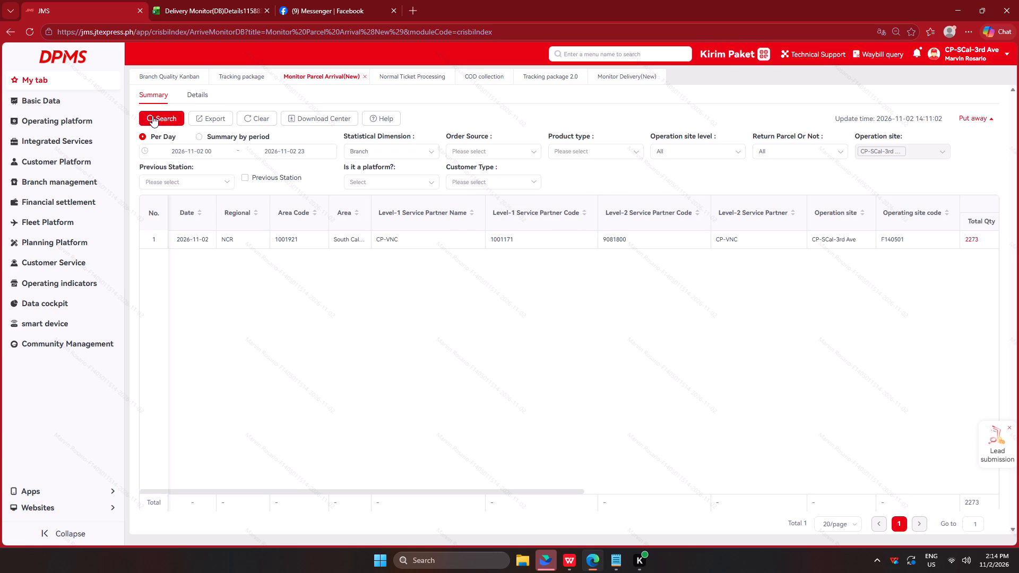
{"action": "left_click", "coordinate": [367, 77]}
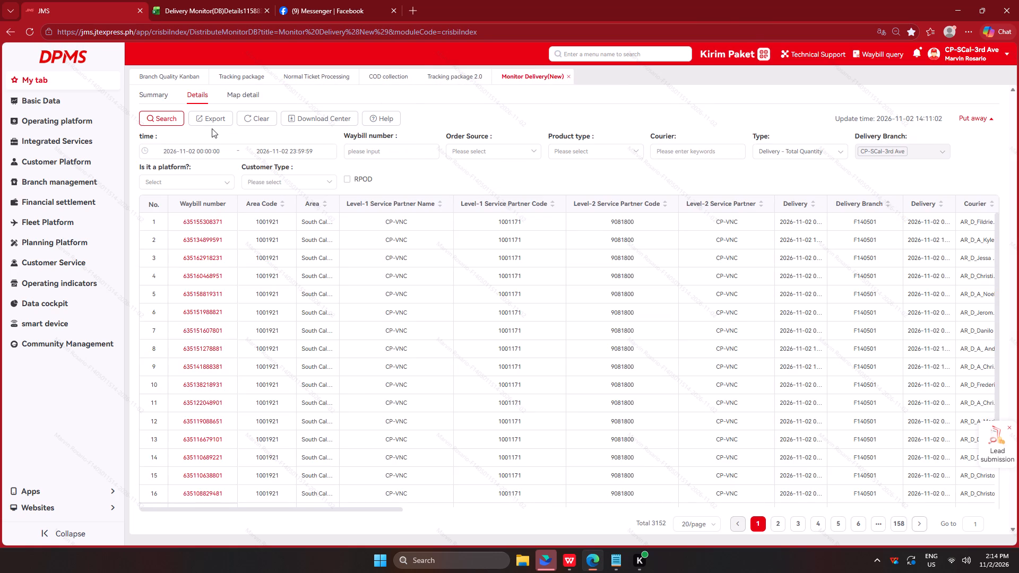
Search the Monitor Delivery summary for 2026-11-02 with Courier as the statistical dimension.
{"action": "left_click", "coordinate": [148, 118]}
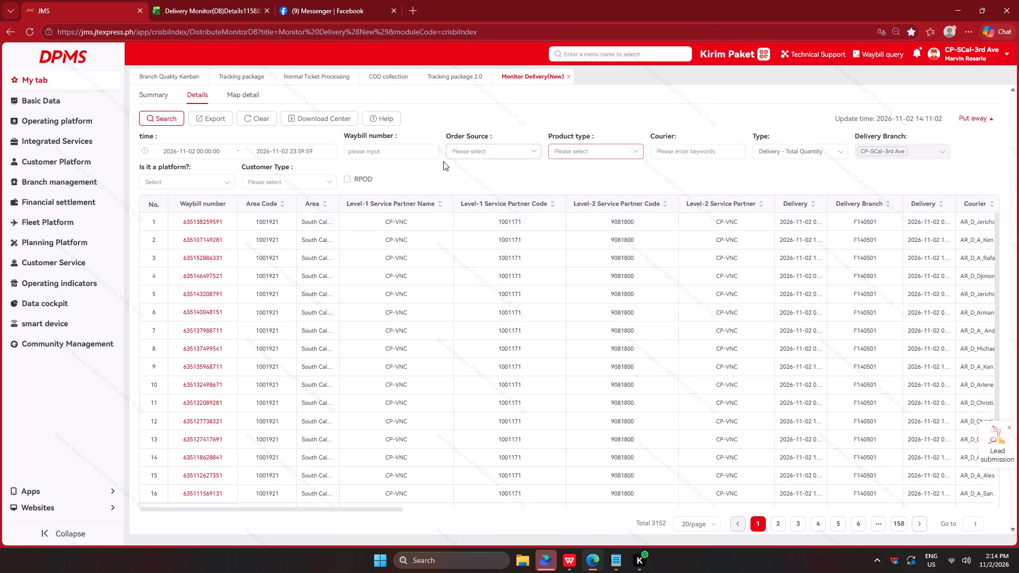
{"action": "left_click", "coordinate": [151, 96]}
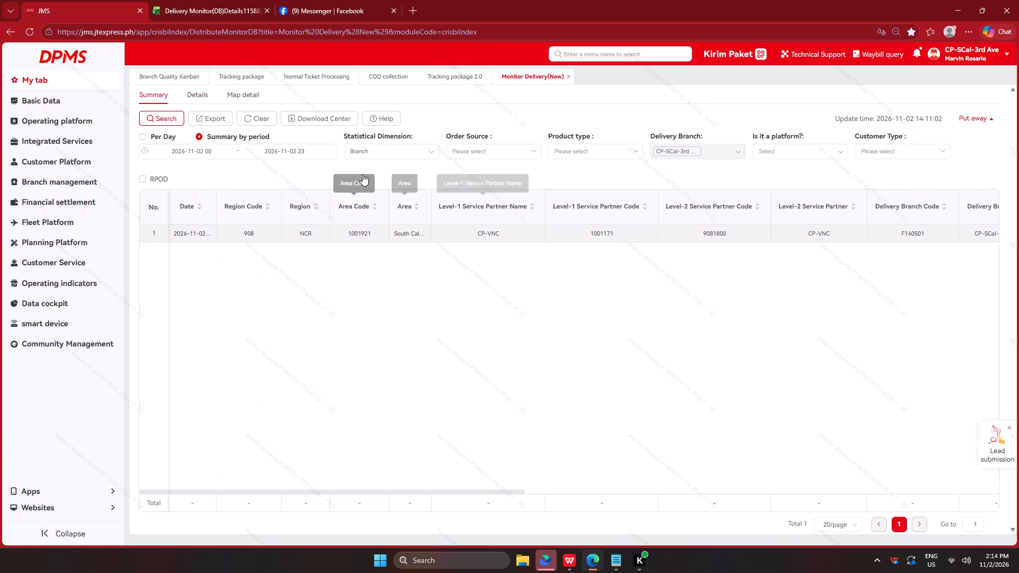
{"action": "left_click", "coordinate": [404, 154]}
{"action": "left_click", "coordinate": [383, 189]}
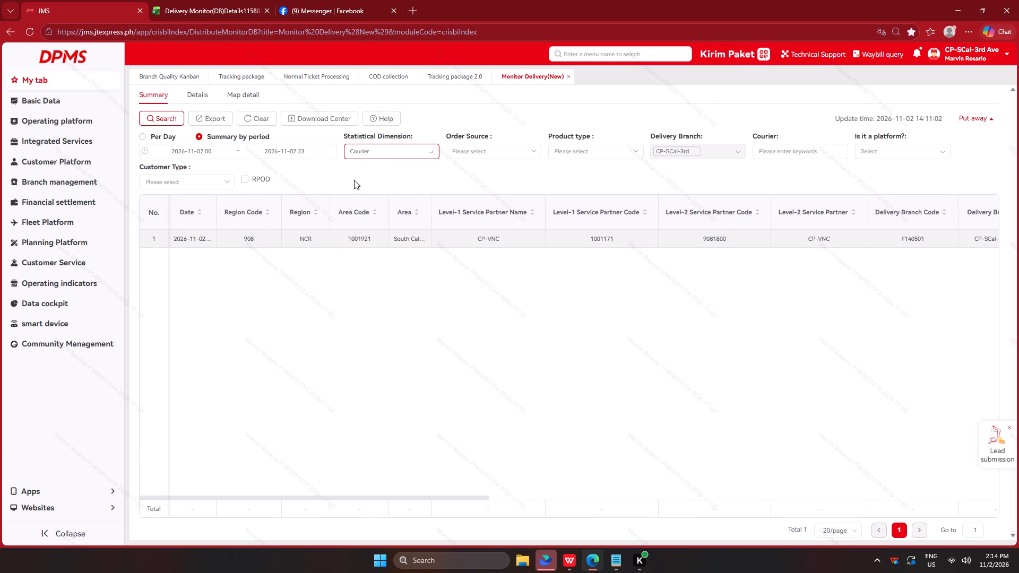
{"action": "left_click", "coordinate": [156, 119]}
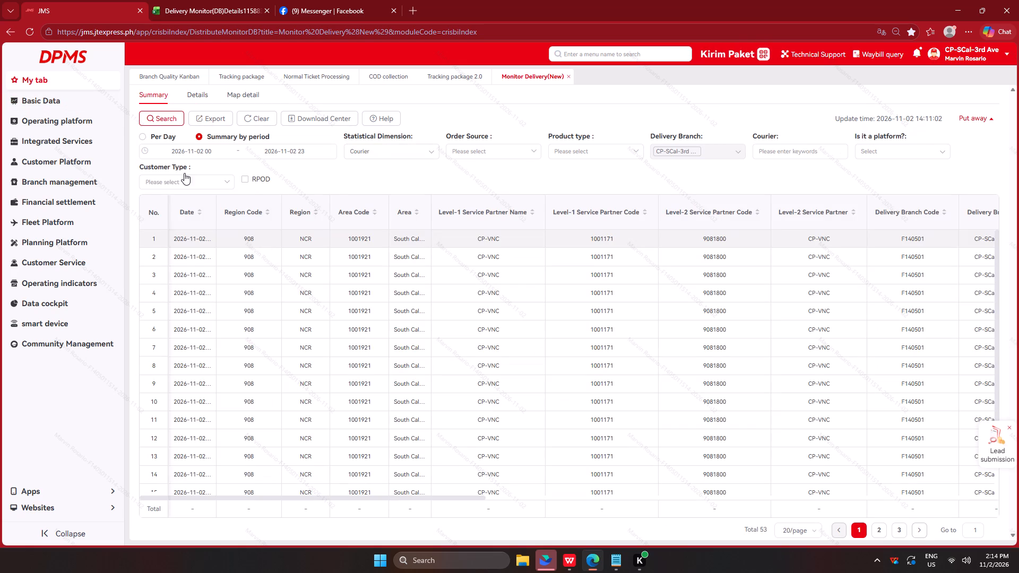
Export the per-courier Monitor Delivery summary, open the newest exported Delivery Monitor(DB)Summary file and reload it.
{"action": "left_click", "coordinate": [214, 123]}
{"action": "left_click", "coordinate": [592, 329]}
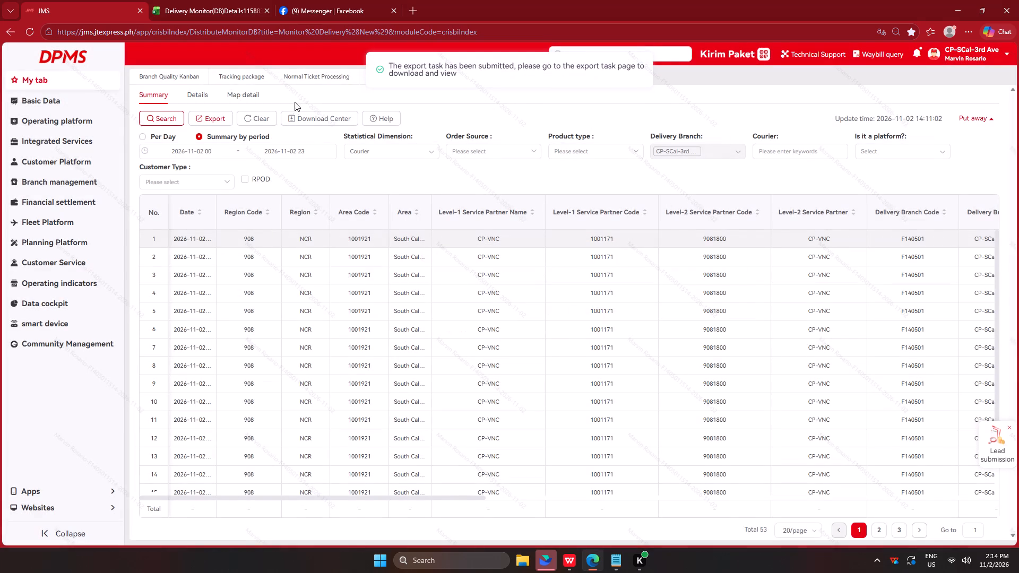
{"action": "left_click", "coordinate": [307, 124]}
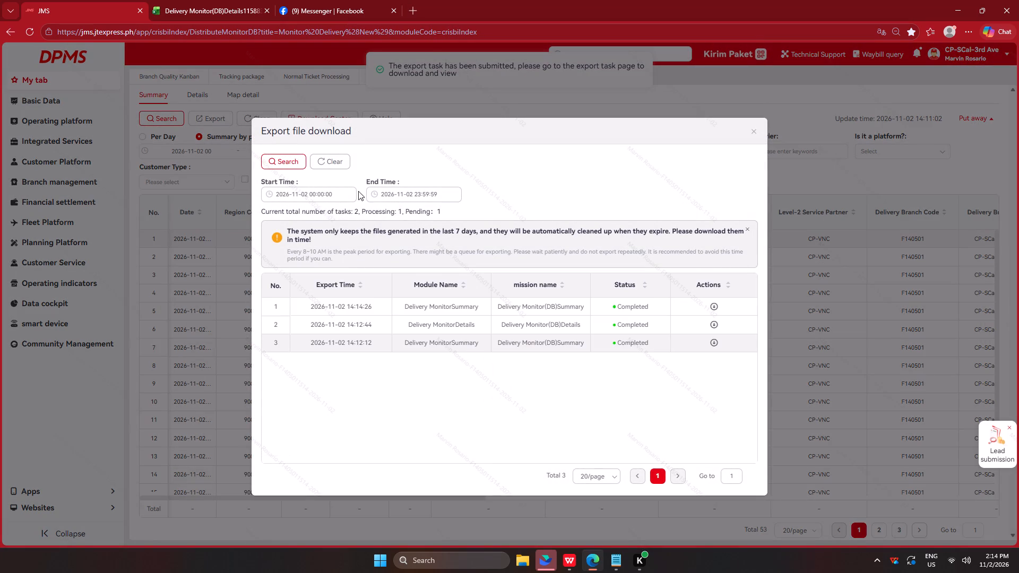
{"action": "left_click", "coordinate": [267, 153]}
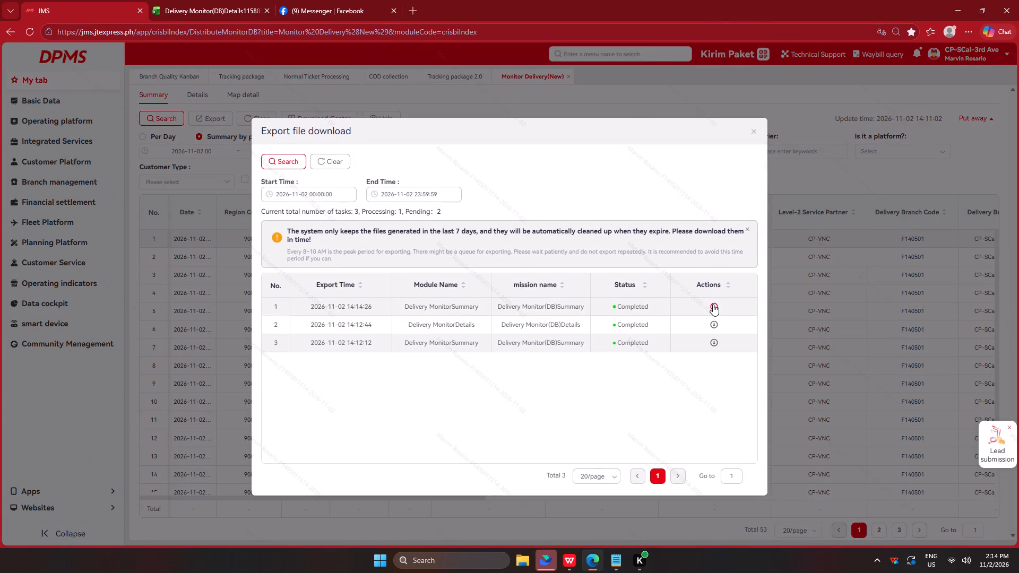
{"action": "left_click", "coordinate": [712, 308]}
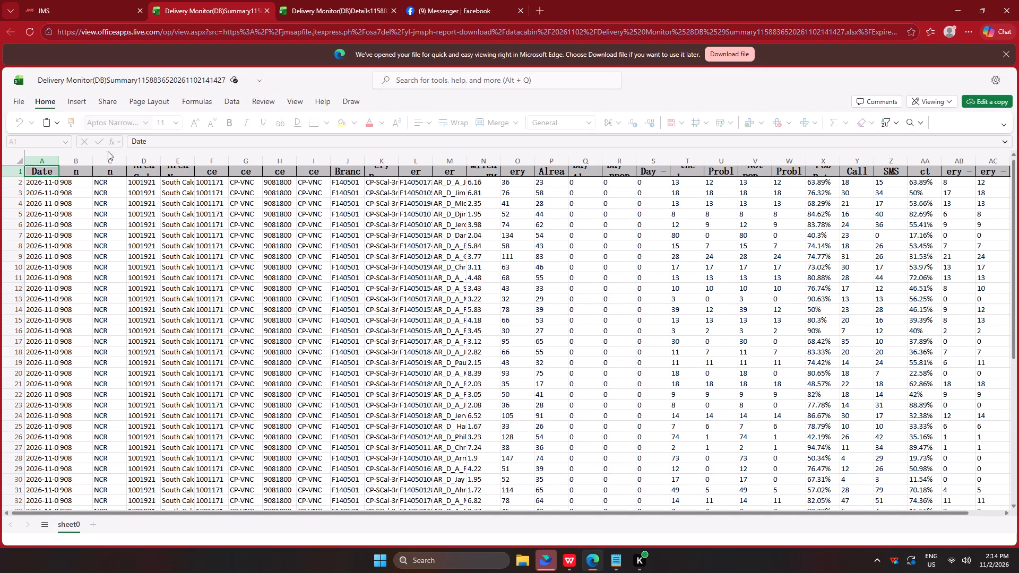
{"action": "left_click", "coordinate": [27, 38]}
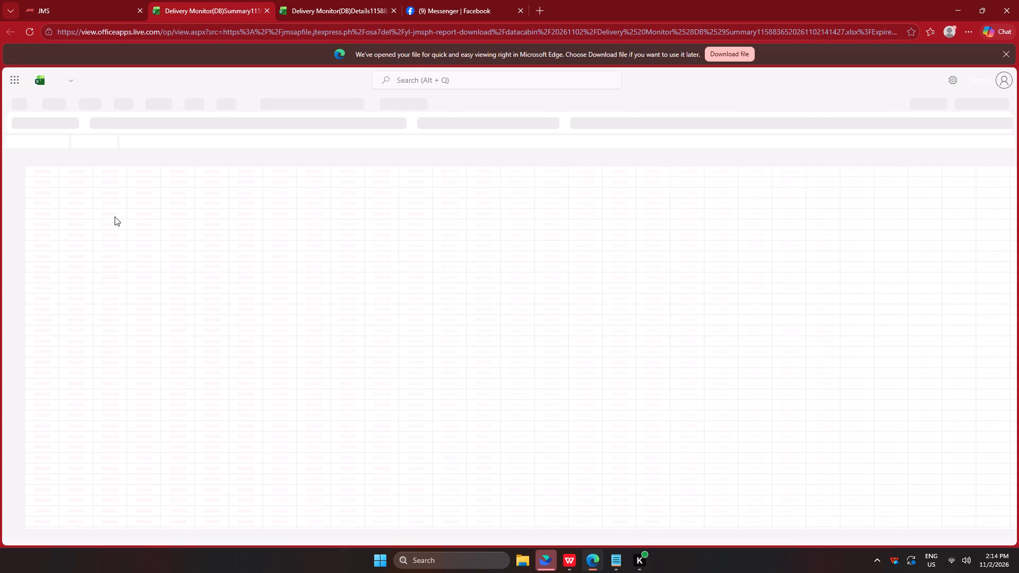
{"action": "scroll", "coordinate": [187, 234], "scroll_direction": "up", "scroll_amount": 3}
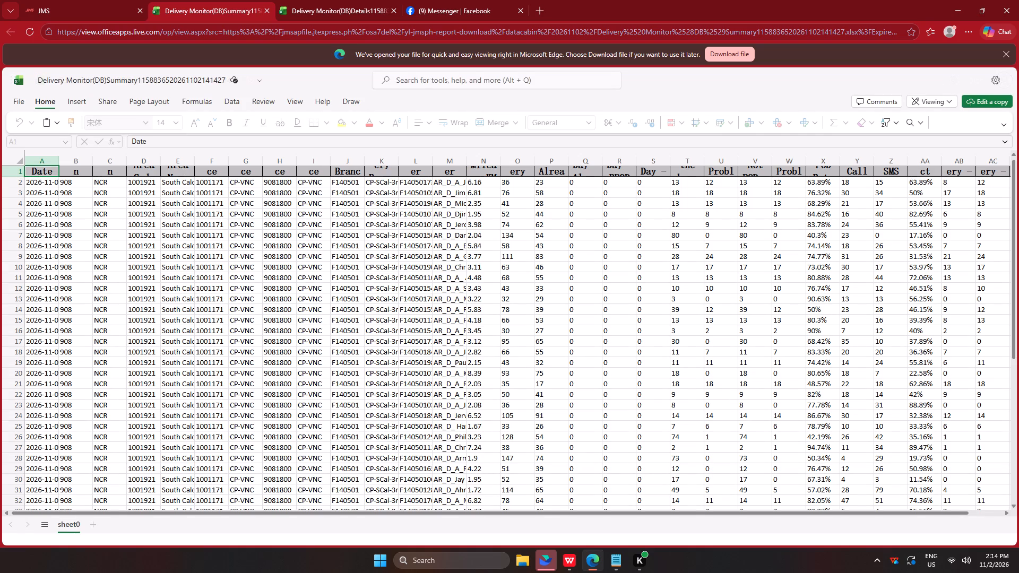
{"action": "scroll", "coordinate": [176, 240], "scroll_direction": "up", "scroll_amount": 2}
Sort the exported Delivery Monitor summary in ascending order by the courier name column M.
{"action": "scroll", "coordinate": [441, 270], "scroll_direction": "up", "scroll_amount": 5}
{"action": "left_click", "coordinate": [447, 189]}
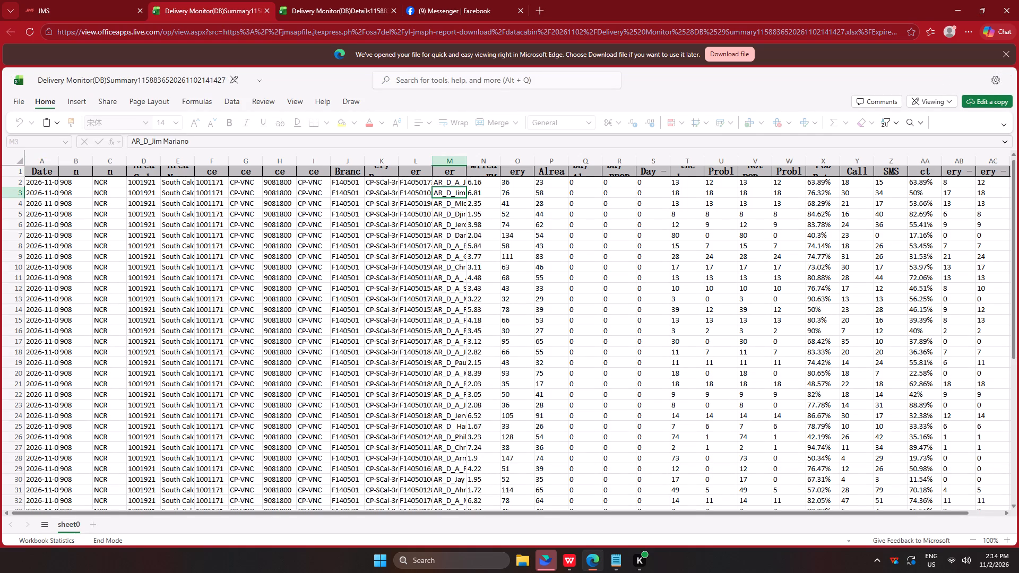
{"action": "left_click", "coordinate": [451, 177]}
{"action": "right_click", "coordinate": [448, 181]}
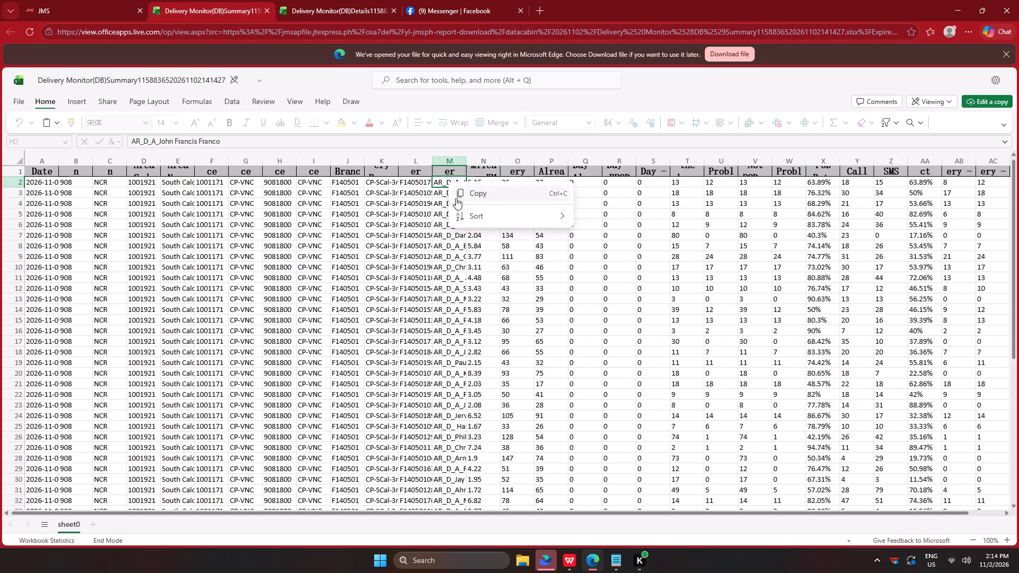
{"action": "left_click", "coordinate": [594, 217]}
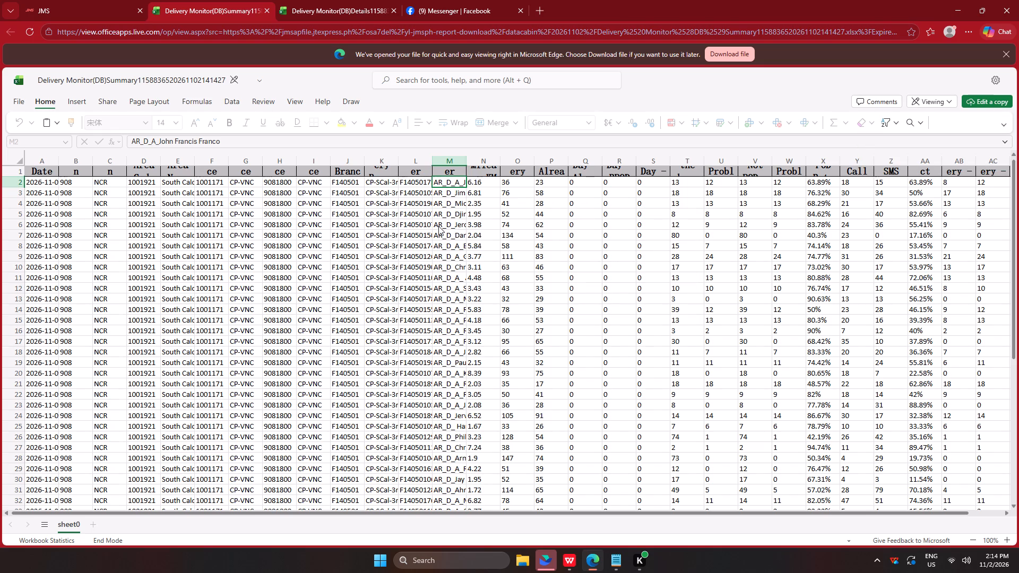
Copy all courier names from M2 down to the last row of the sorted export.
{"action": "left_click", "coordinate": [448, 190]}
{"action": "left_click", "coordinate": [450, 188]}
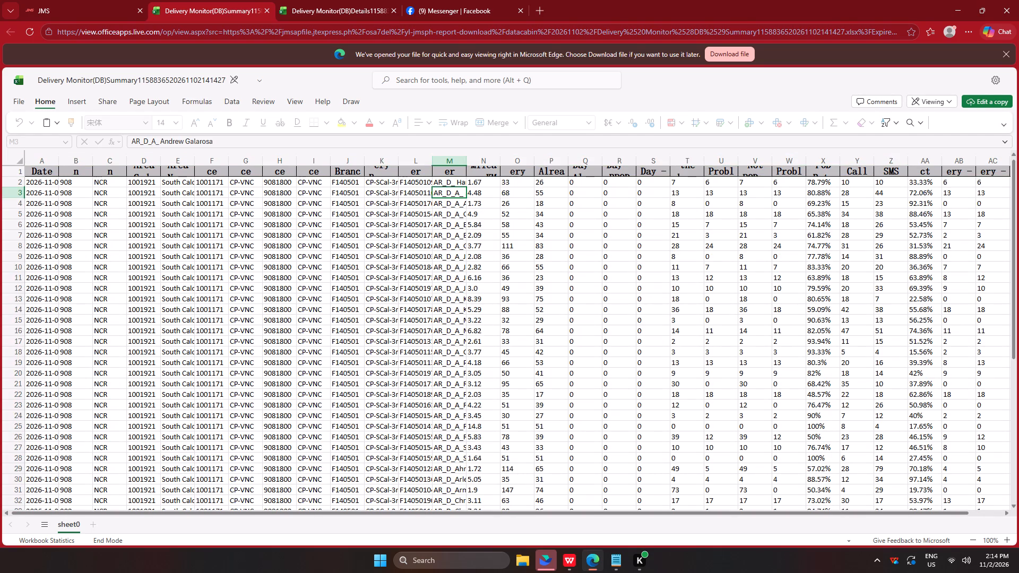
{"action": "left_click", "coordinate": [447, 182]}
{"action": "key", "text": "ctrl+shift+Down"}
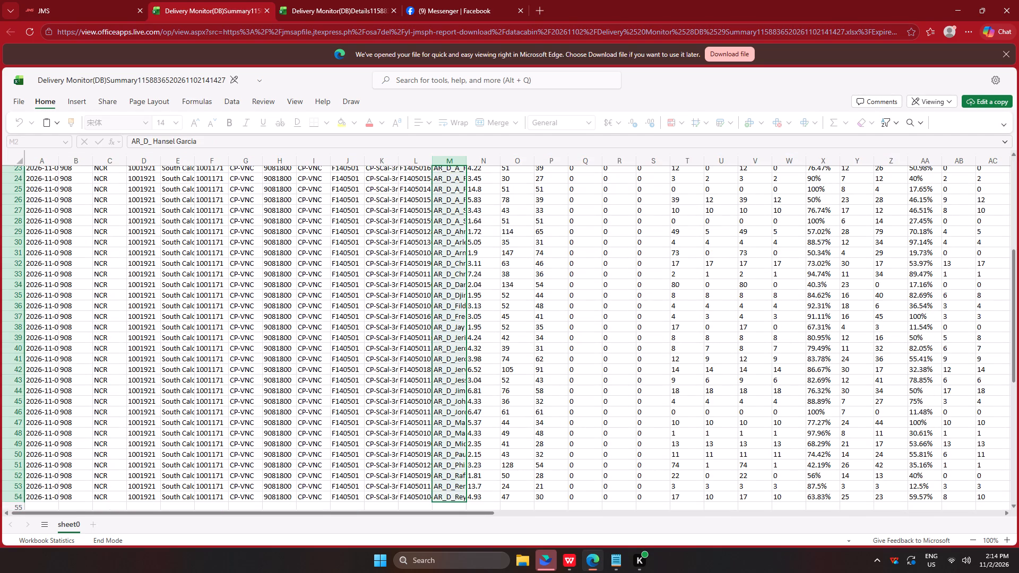
{"action": "key", "text": "ctrl+c"}
{"action": "key", "text": "ctrl+c"}
{"action": "key", "text": "ctrl+c"}
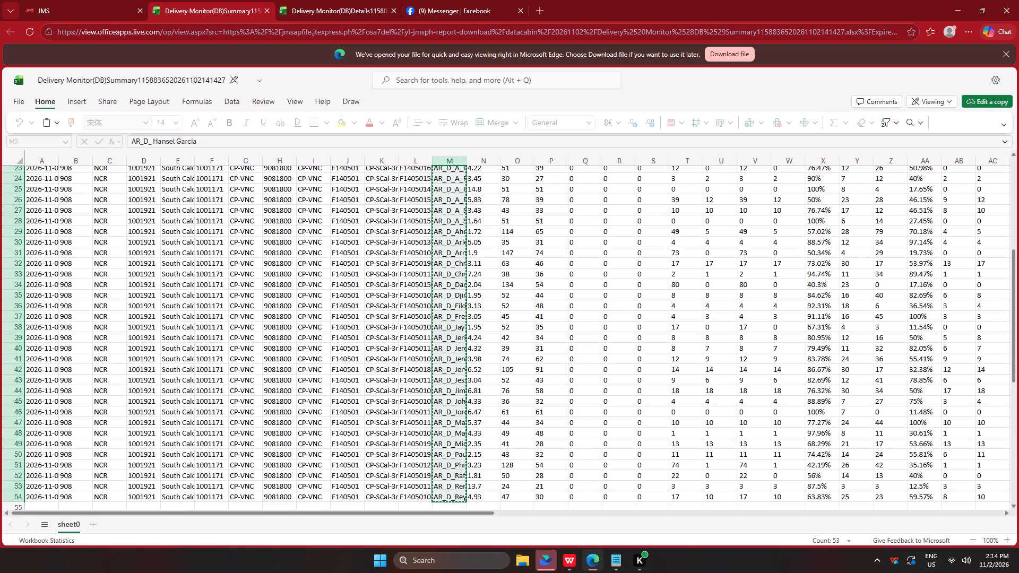
Switch to the manifest in WPS and paste the courier names under Rider Name from B7 on SUMMARY, keeping the sheet's formatting.
{"action": "key", "text": "alt+Tab"}
{"action": "left_click", "coordinate": [567, 552]}
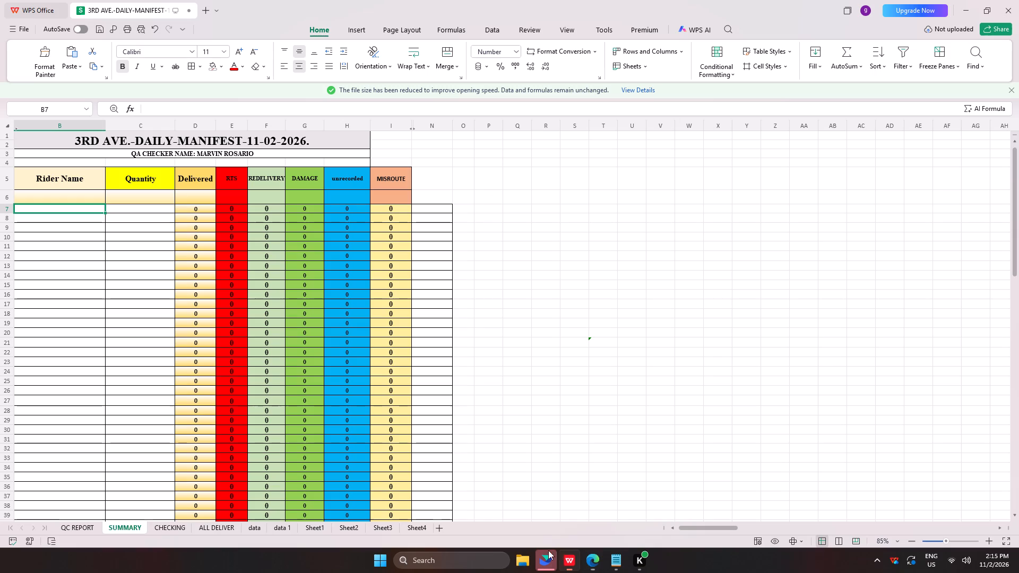
{"action": "right_click", "coordinate": [46, 206]}
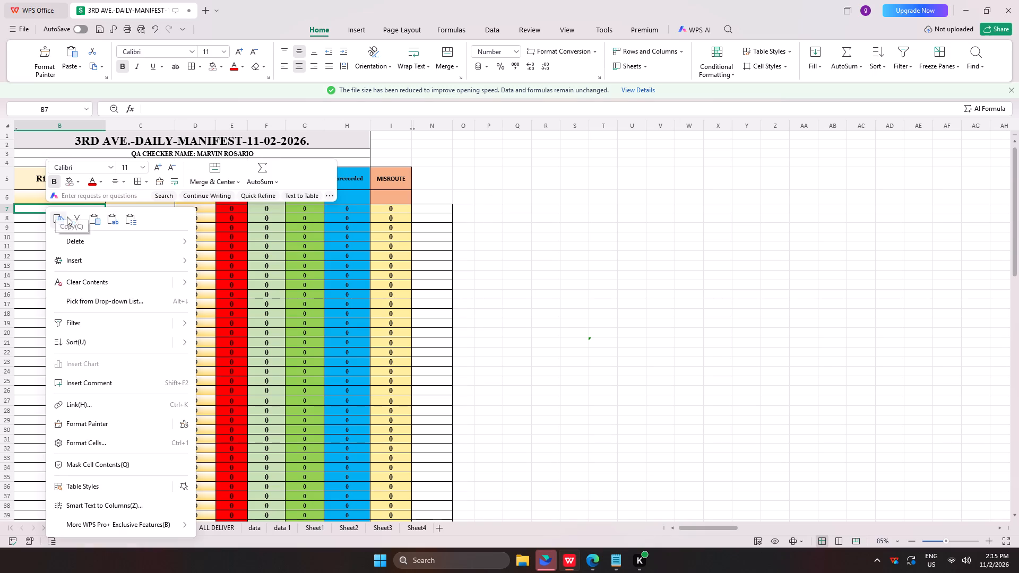
{"action": "left_click", "coordinate": [111, 216]}
{"action": "scroll", "coordinate": [75, 216], "scroll_direction": "up", "scroll_amount": 7}
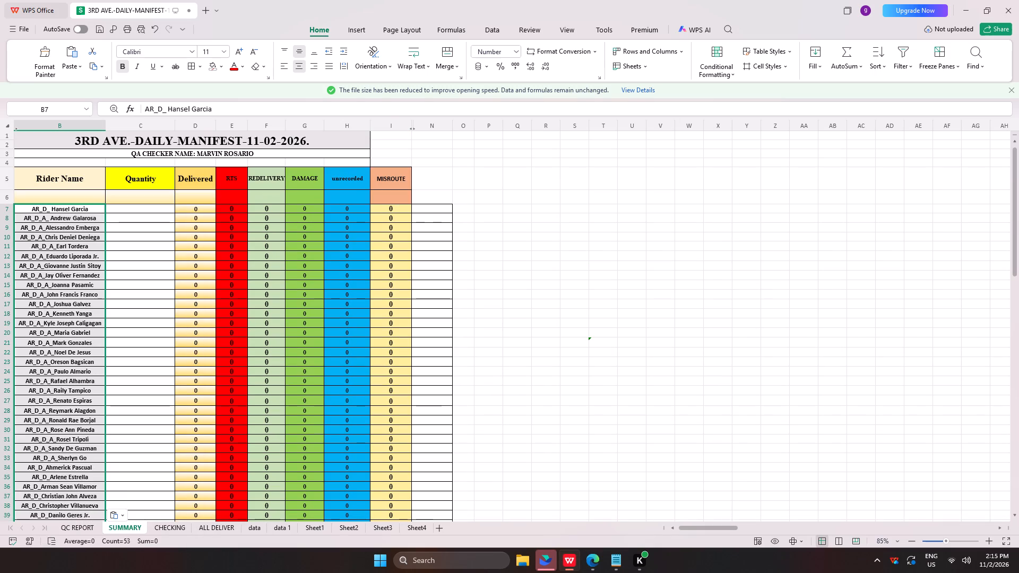
{"action": "scroll", "coordinate": [72, 222], "scroll_direction": "up", "scroll_amount": 2}
Select the first Quantity cell, C7, and return to the Delivery Monitor(DB)Summary export in Edge.
{"action": "left_click", "coordinate": [128, 212]}
{"action": "key", "text": "alt+Tab"}
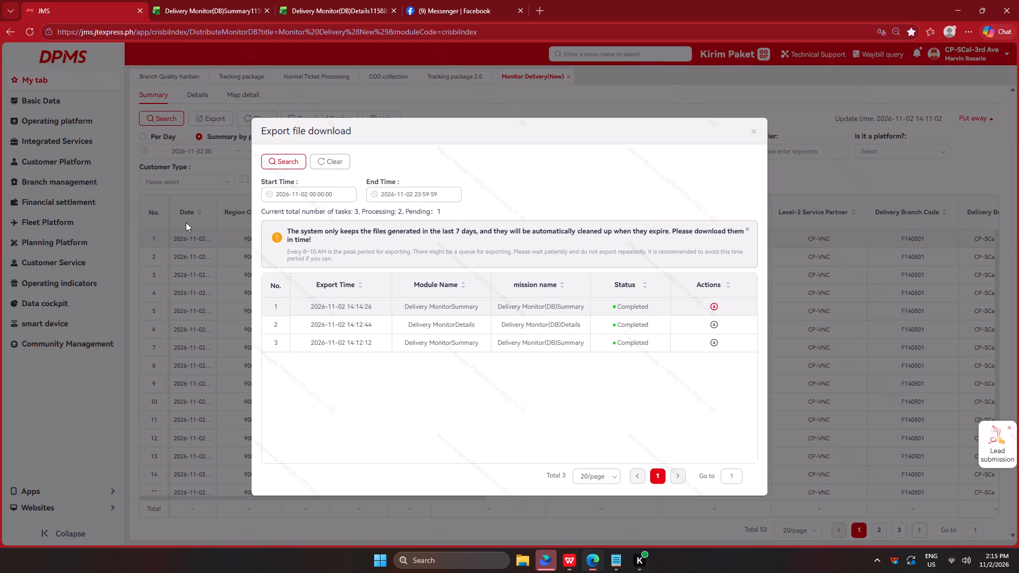
{"action": "left_click", "coordinate": [210, 5]}
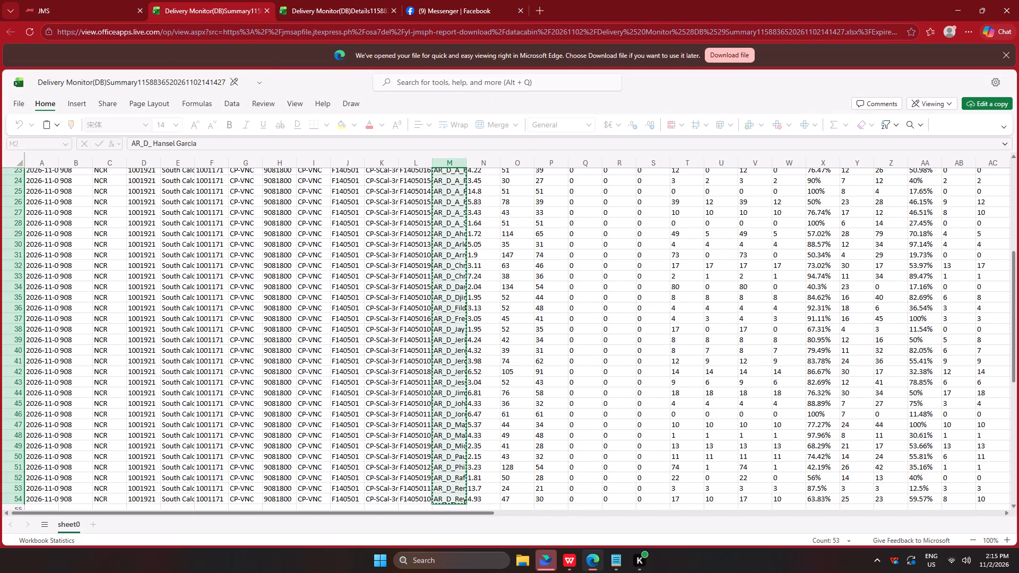
Examine the export's truncated column headers and the first courier's row to identify the column holding the delivery quantity.
{"action": "scroll", "coordinate": [623, 281], "scroll_direction": "up", "scroll_amount": 12}
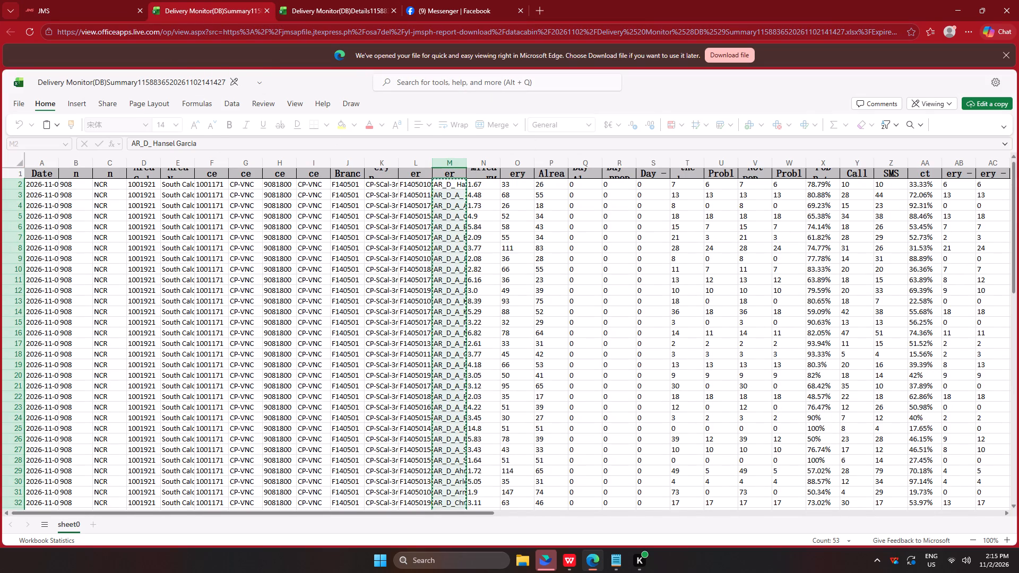
{"action": "left_click", "coordinate": [681, 174]}
{"action": "left_click", "coordinate": [732, 171]}
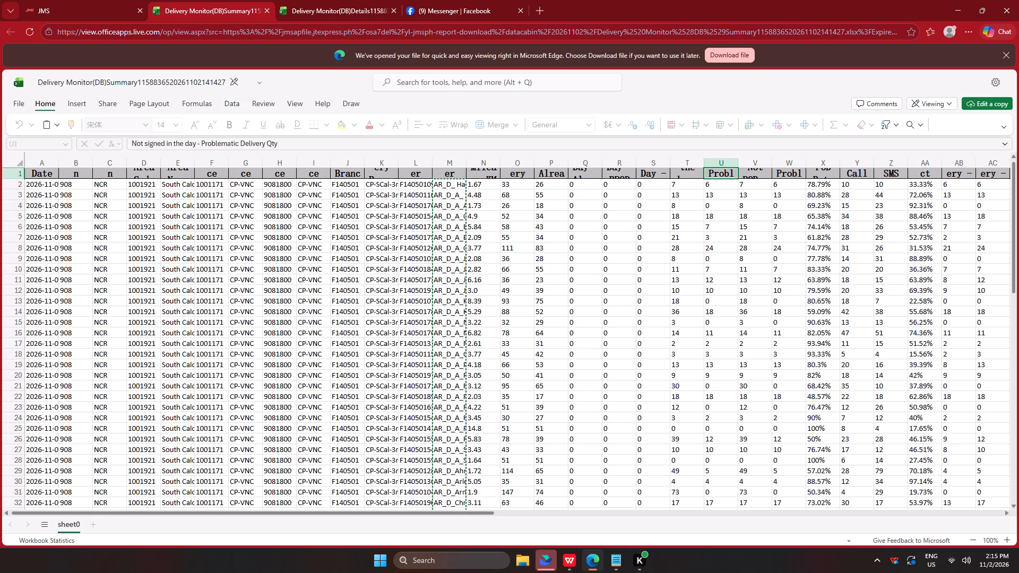
{"action": "left_click", "coordinate": [778, 171]}
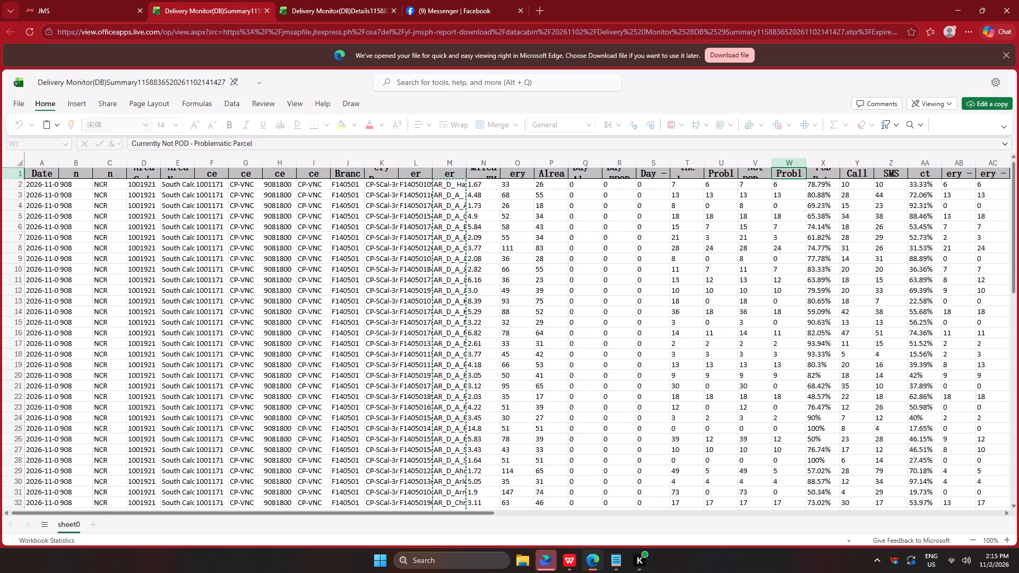
{"action": "left_click", "coordinate": [528, 176]}
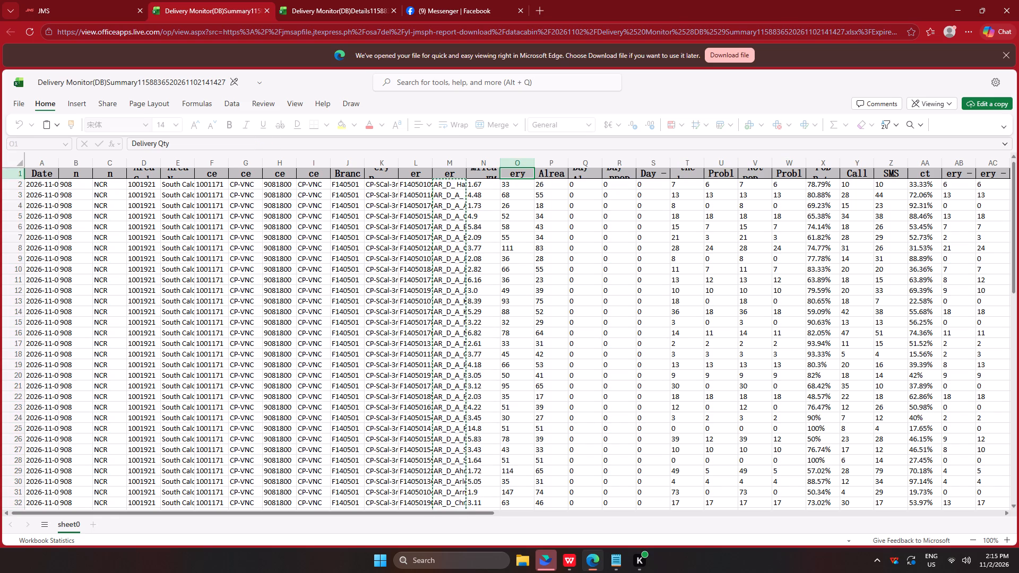
{"action": "left_click", "coordinate": [522, 194]}
{"action": "left_click", "coordinate": [522, 188]}
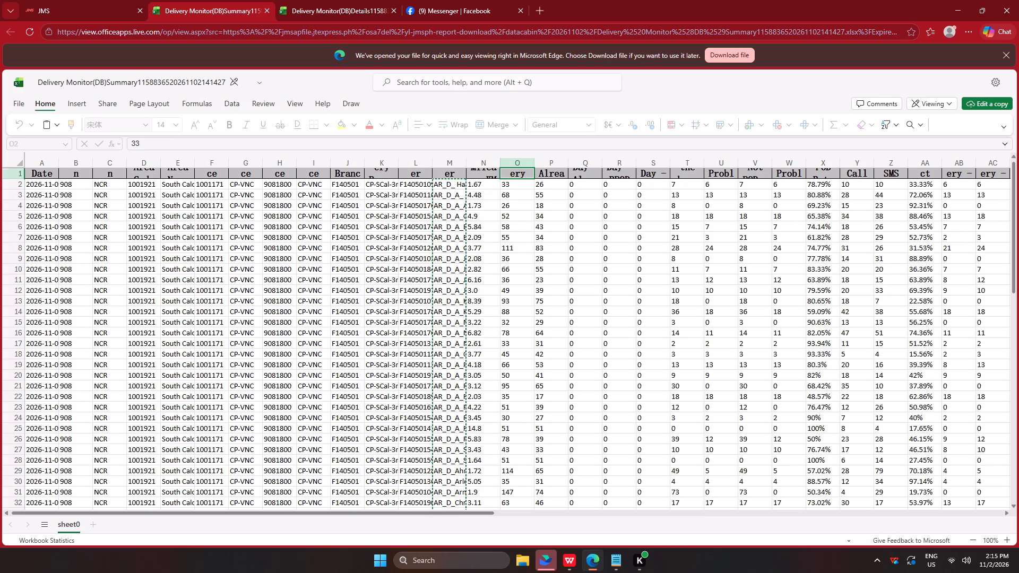
{"action": "left_click", "coordinate": [528, 173]}
{"action": "left_click", "coordinate": [524, 185]}
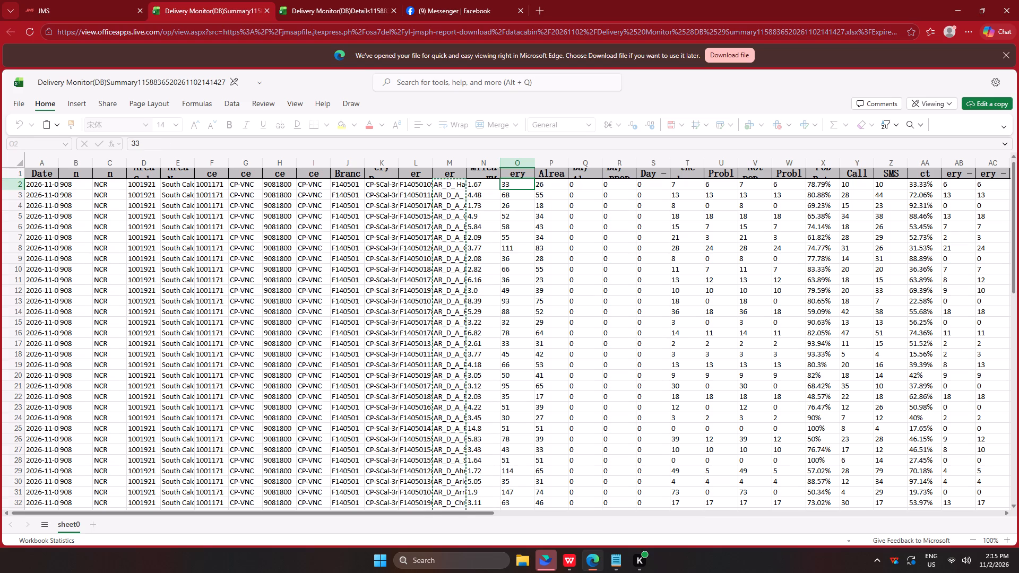
{"action": "left_click", "coordinate": [457, 186]}
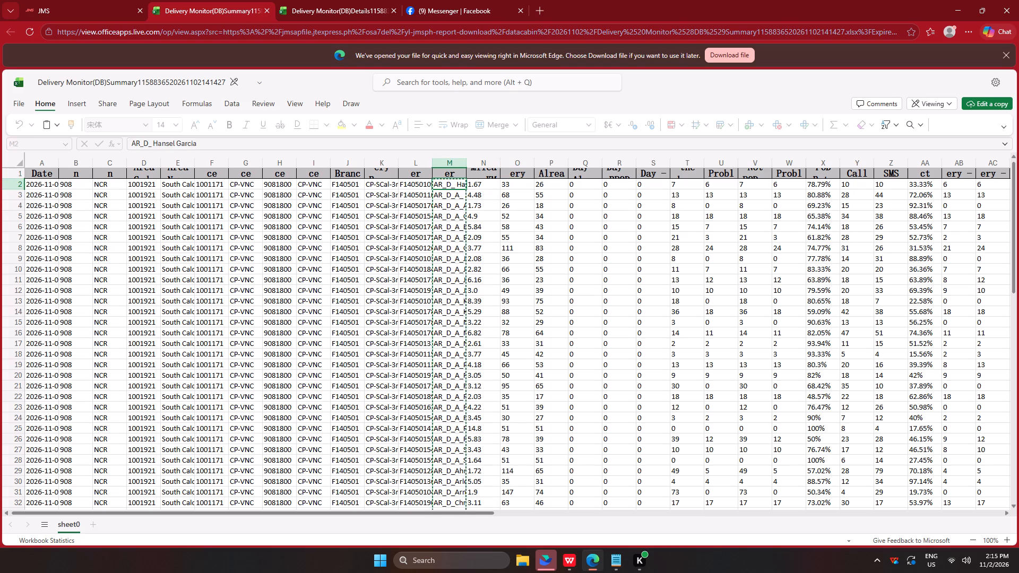
{"action": "left_click", "coordinate": [520, 186]}
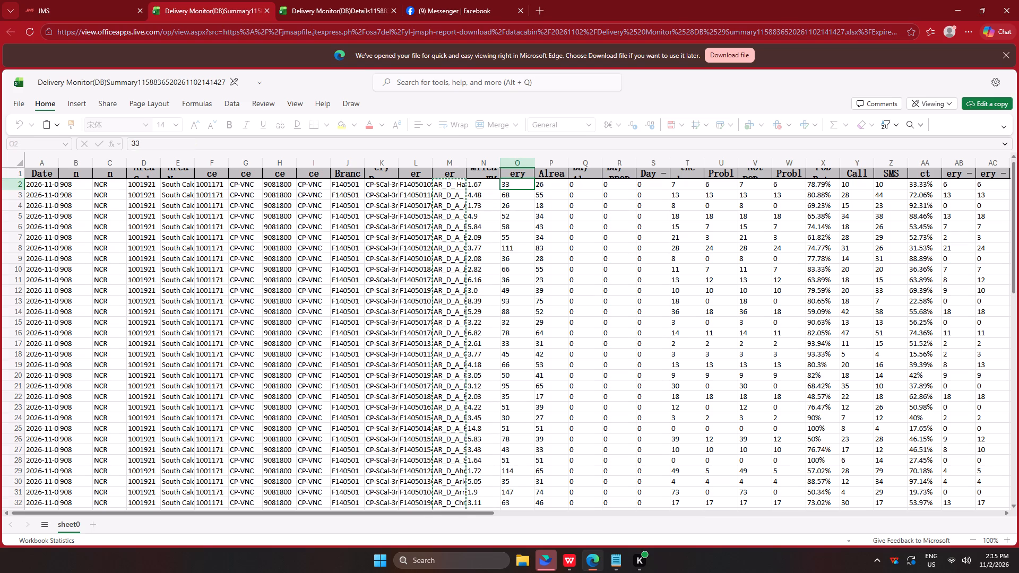
{"action": "scroll", "coordinate": [515, 189], "scroll_direction": "up", "scroll_amount": 3}
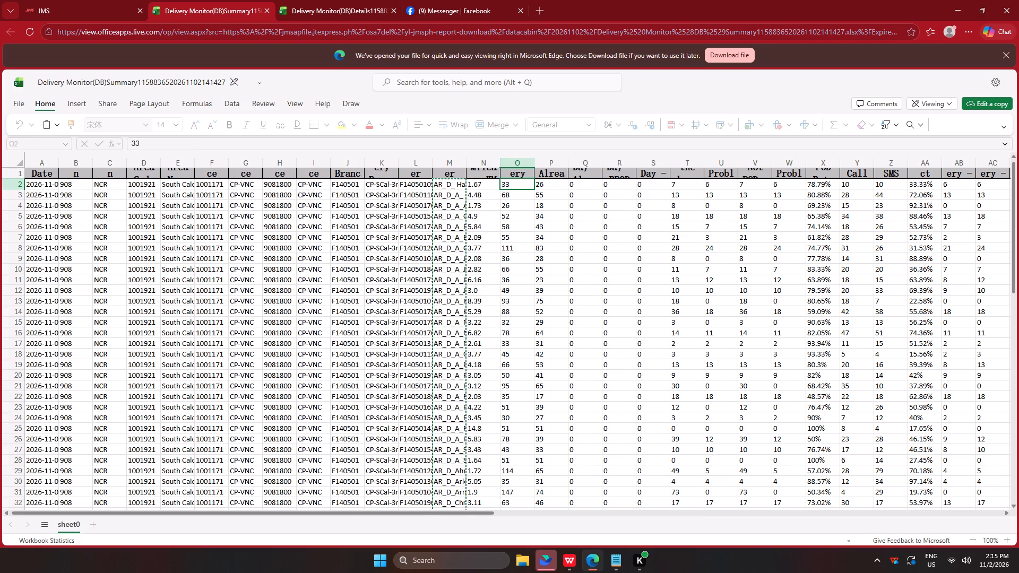
{"action": "left_click", "coordinate": [444, 321]}
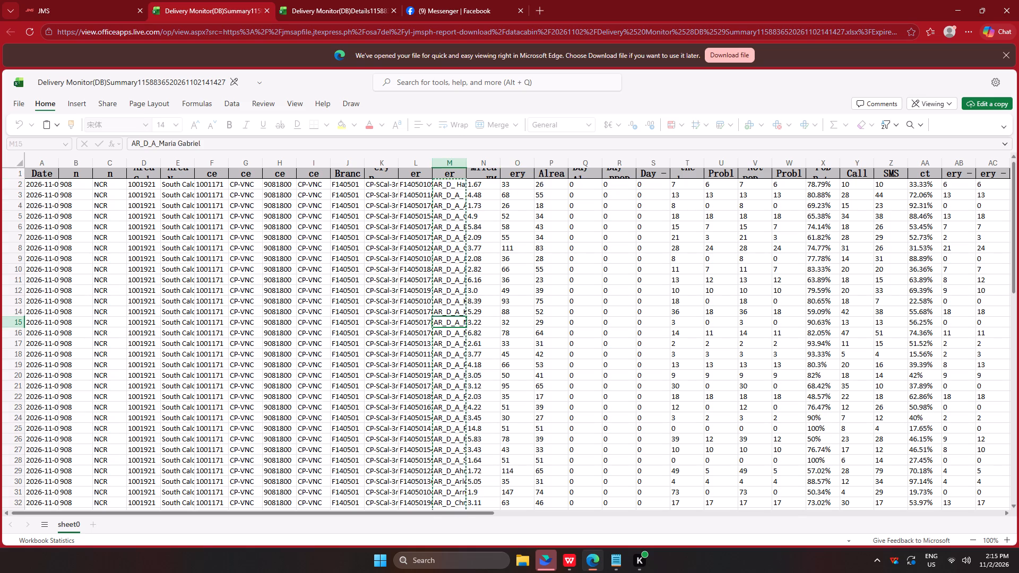
{"action": "scroll", "coordinate": [480, 255], "scroll_direction": "up", "scroll_amount": 3}
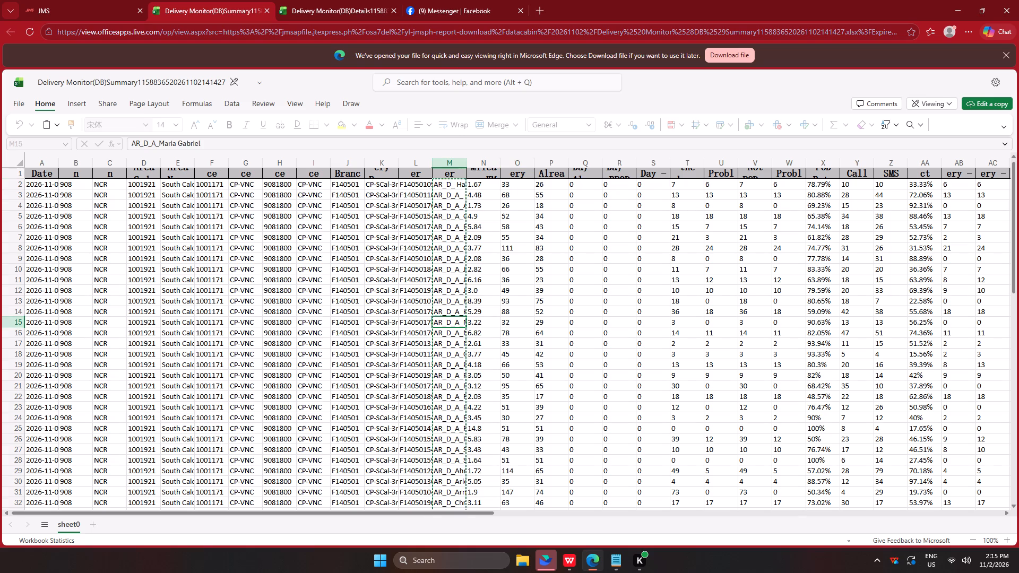
Copy all Delivery Qty values from O2 down to the last row of the export.
{"action": "left_click", "coordinate": [511, 182]}
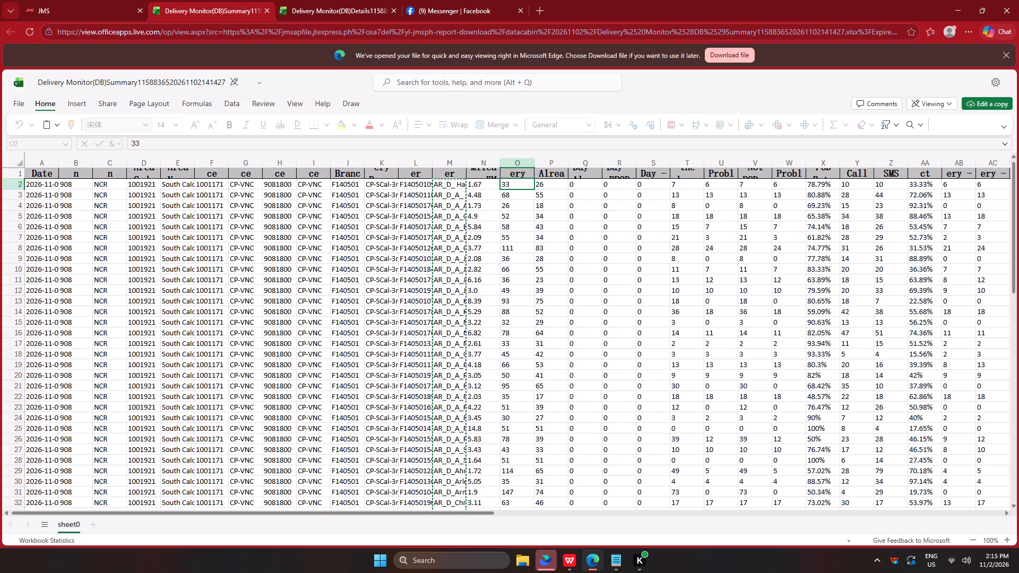
{"action": "key", "text": "ctrl+shift+Down"}
{"action": "key", "text": "ctrl+c"}
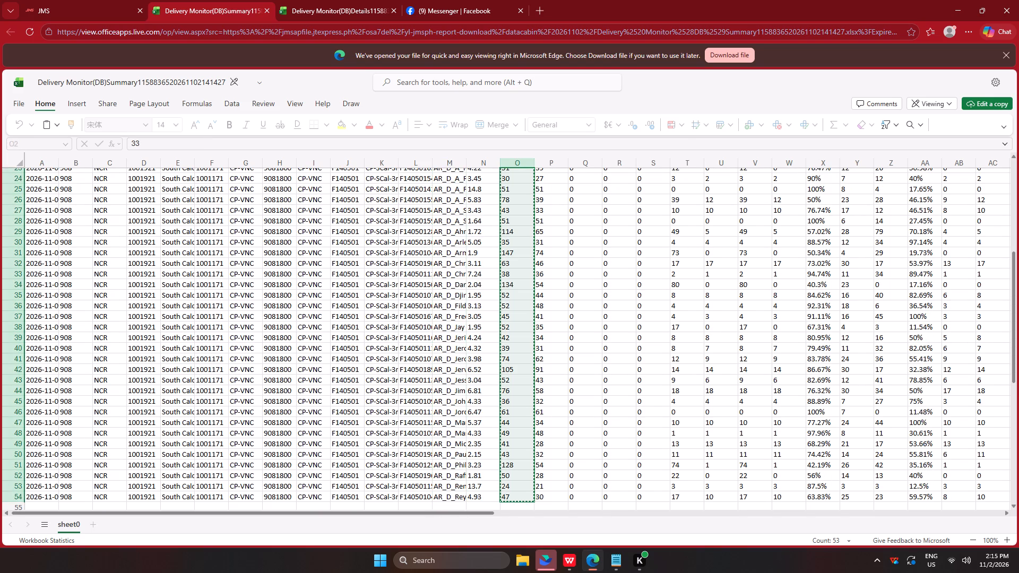
{"action": "key", "text": "ctrl+c"}
{"action": "key", "text": "ctrl+c"}
Switch to the manifest in WPS and paste the delivery quantities under Quantity from C7 on SUMMARY, keeping the sheet's formatting.
{"action": "key", "text": "alt+Tab"}
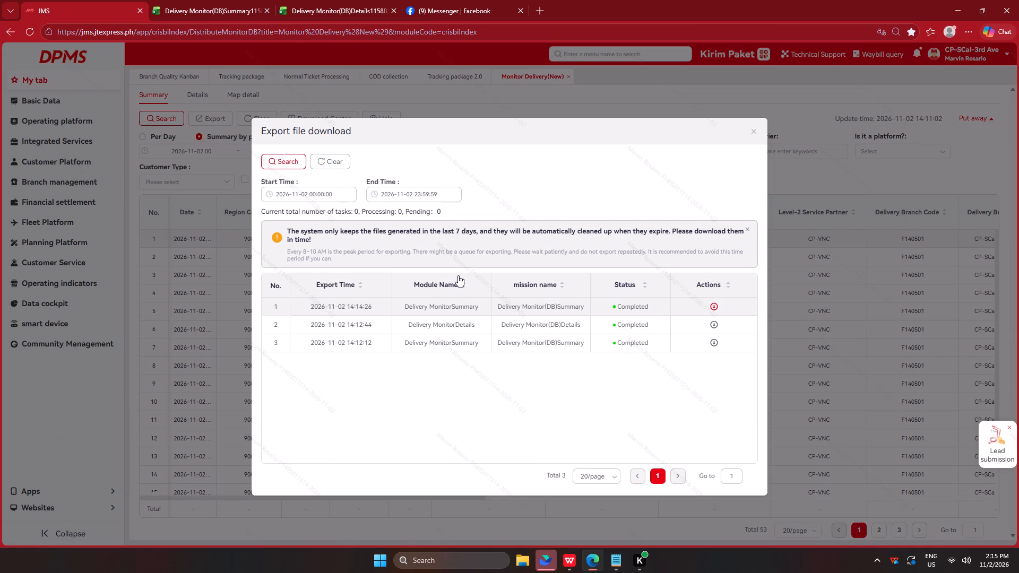
{"action": "left_click", "coordinate": [573, 562]}
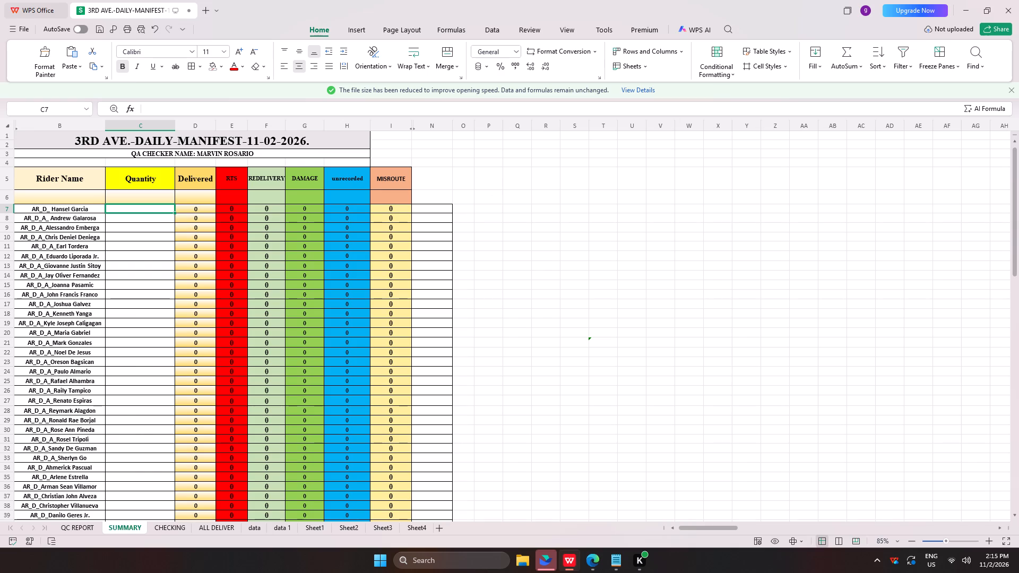
{"action": "right_click", "coordinate": [125, 206]}
{"action": "left_click", "coordinate": [192, 216]}
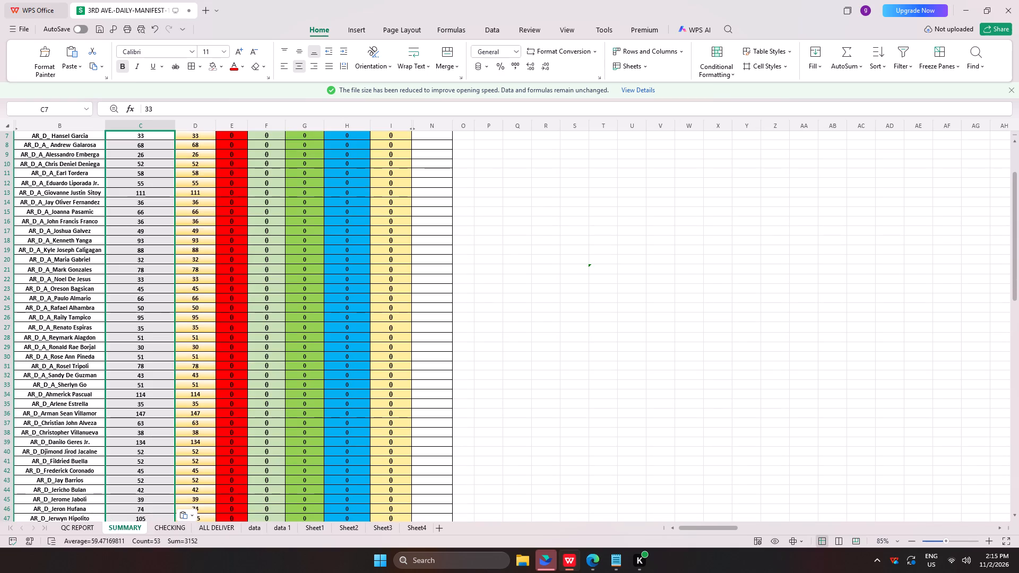
{"action": "scroll", "coordinate": [151, 285], "scroll_direction": "up", "scroll_amount": 8}
{"action": "left_click", "coordinate": [569, 258]}
{"action": "scroll", "coordinate": [244, 278], "scroll_direction": "down", "scroll_amount": 6}
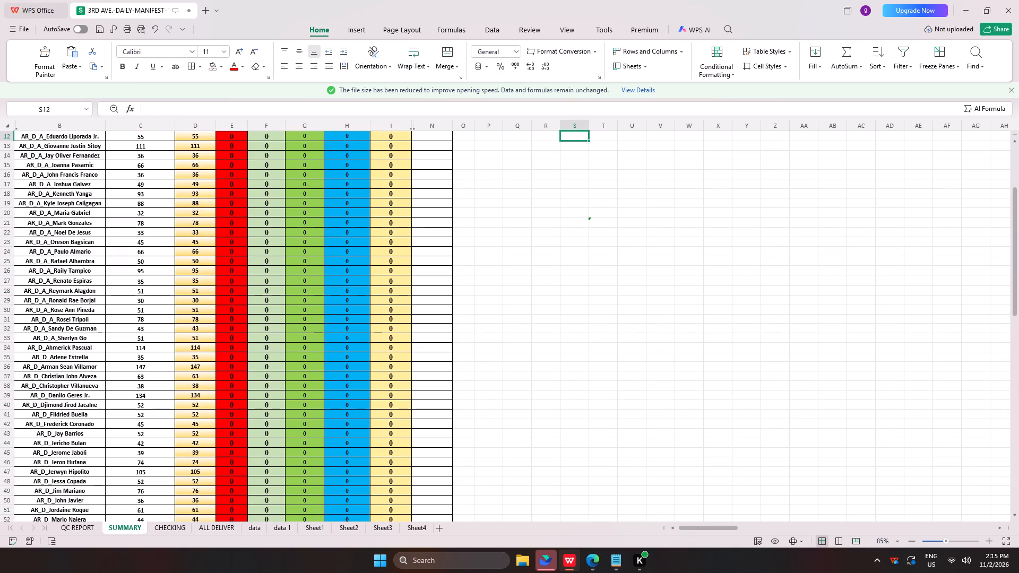
Look at the CHECKING sheet and go on to the ALL DELIVER sheet.
{"action": "left_click", "coordinate": [177, 534]}
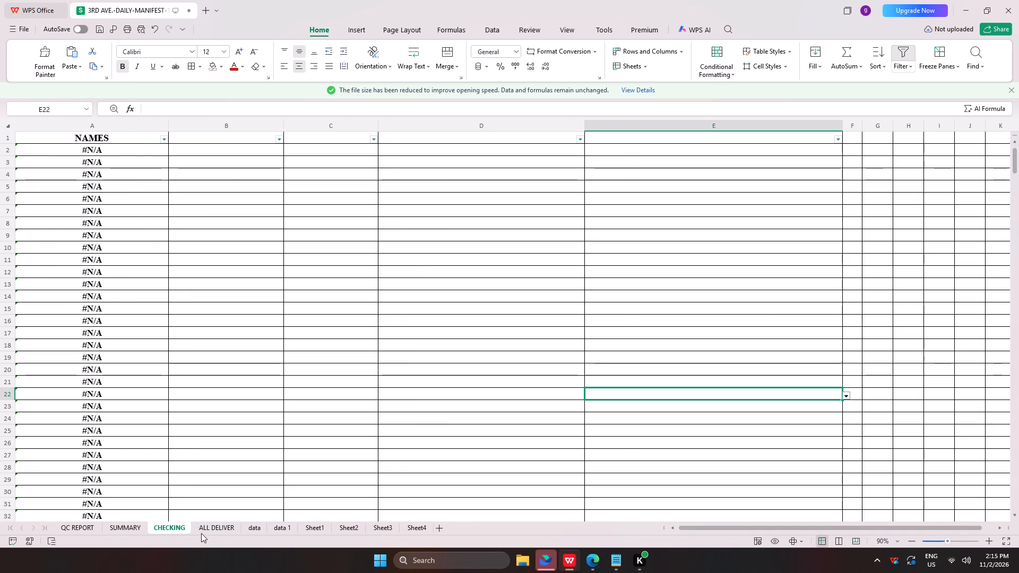
{"action": "left_click", "coordinate": [201, 533]}
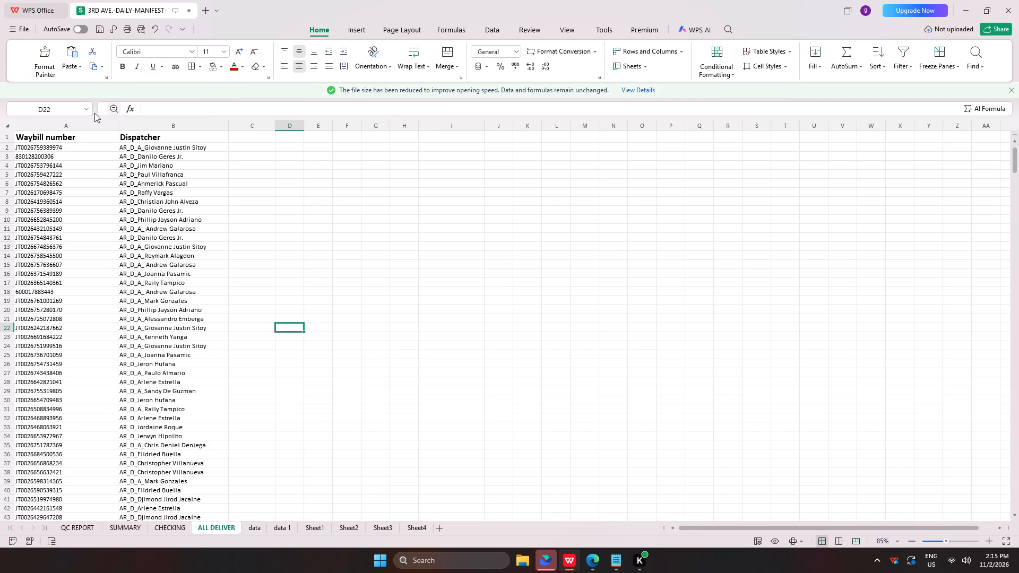
Bring up the file commands for the manifest workbook.
{"action": "left_click", "coordinate": [12, 23]}
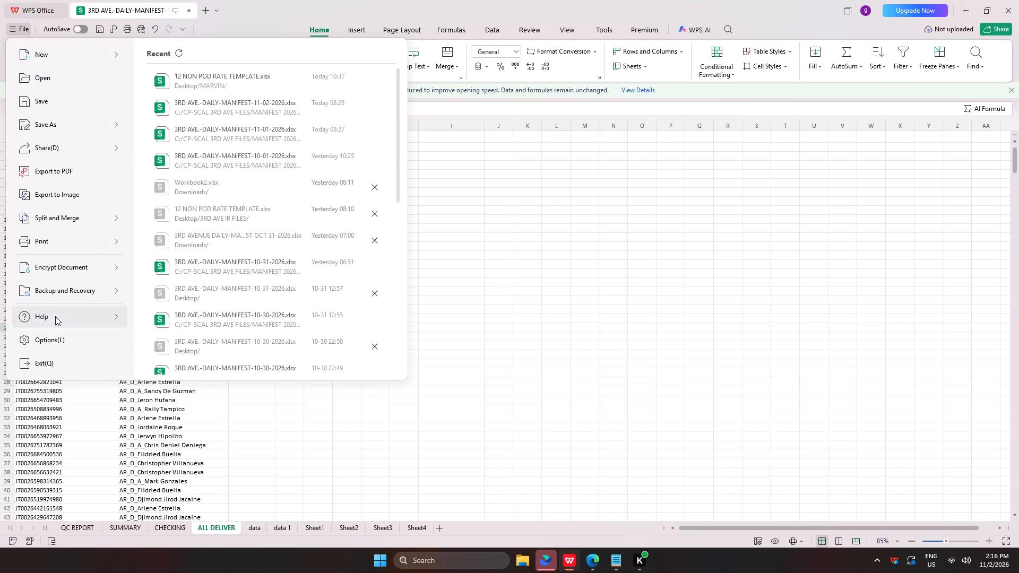
Start saving a copy of the manifest workbook and choose the 3RD AVE IR FILES folder on the Desktop as its location.
{"action": "left_click", "coordinate": [63, 131]}
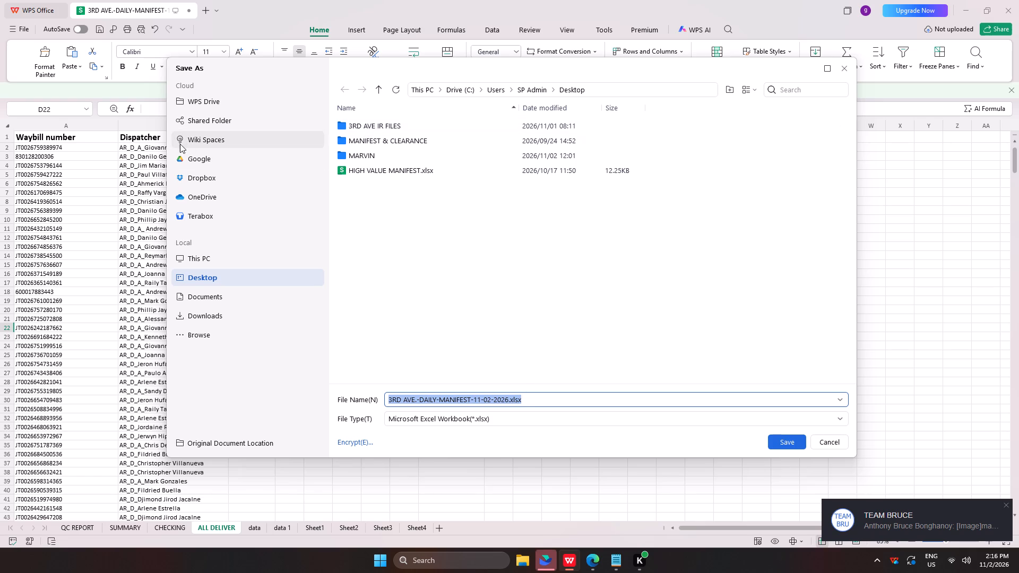
{"action": "left_click", "coordinate": [211, 251]}
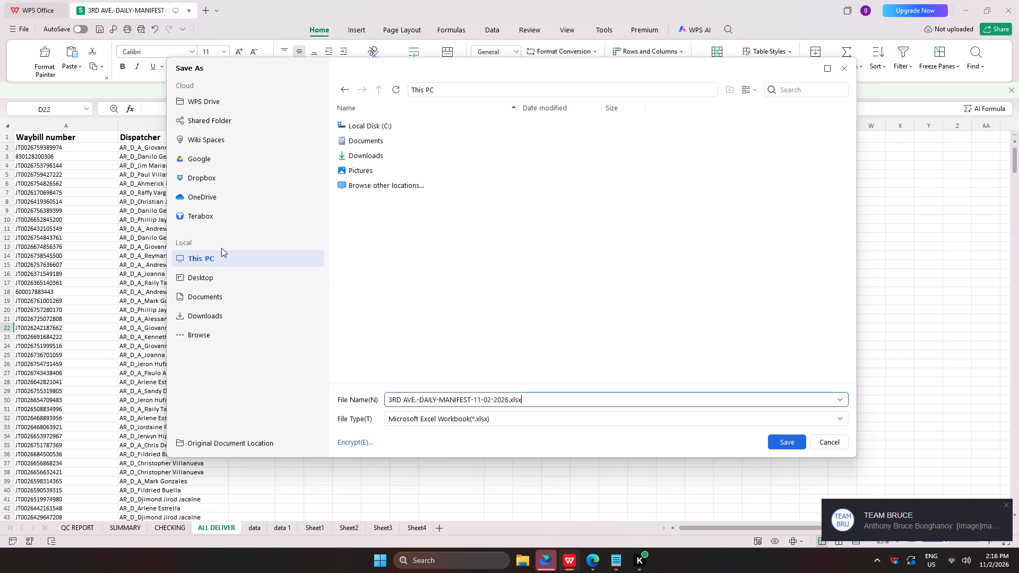
{"action": "left_click", "coordinate": [213, 279]}
{"action": "double_click", "coordinate": [418, 125]}
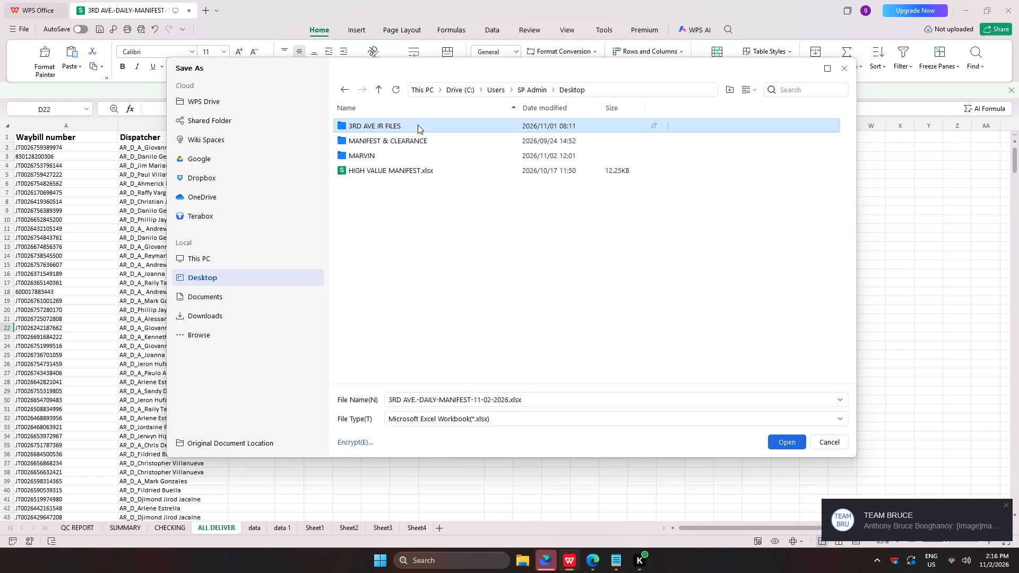
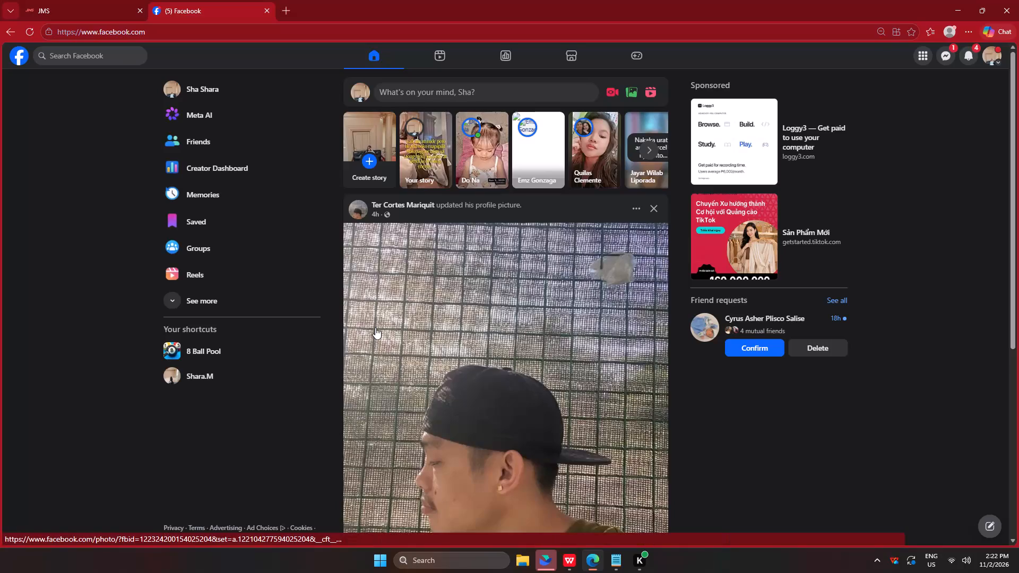
Switch to JMS, open Tracking package 2.0 and place its page ahead of Monitor Delivery(New).
{"action": "left_click", "coordinate": [83, 13]}
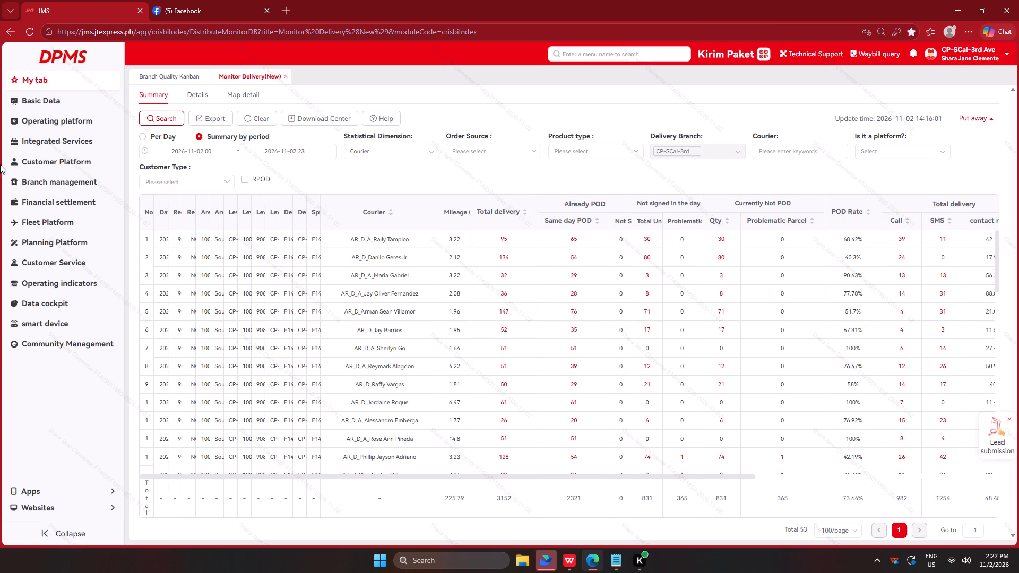
{"action": "left_click", "coordinate": [51, 75]}
{"action": "left_click", "coordinate": [157, 86]}
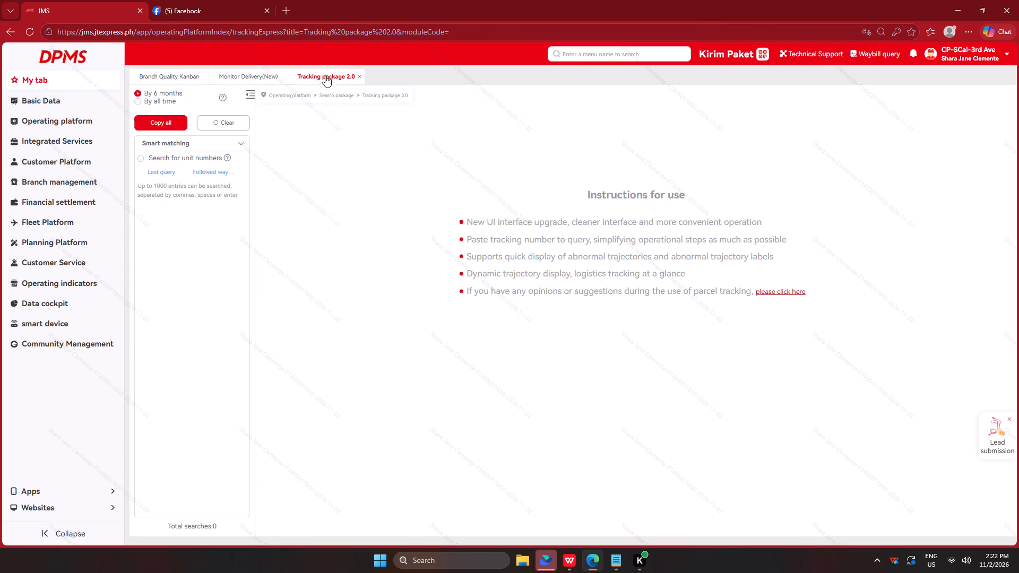
{"action": "left_click_drag", "start_coordinate": [323, 73], "coordinate": [220, 74]}
Return to Monitor Delivery(New) and search the courier table for "mario".
{"action": "left_click", "coordinate": [301, 77]}
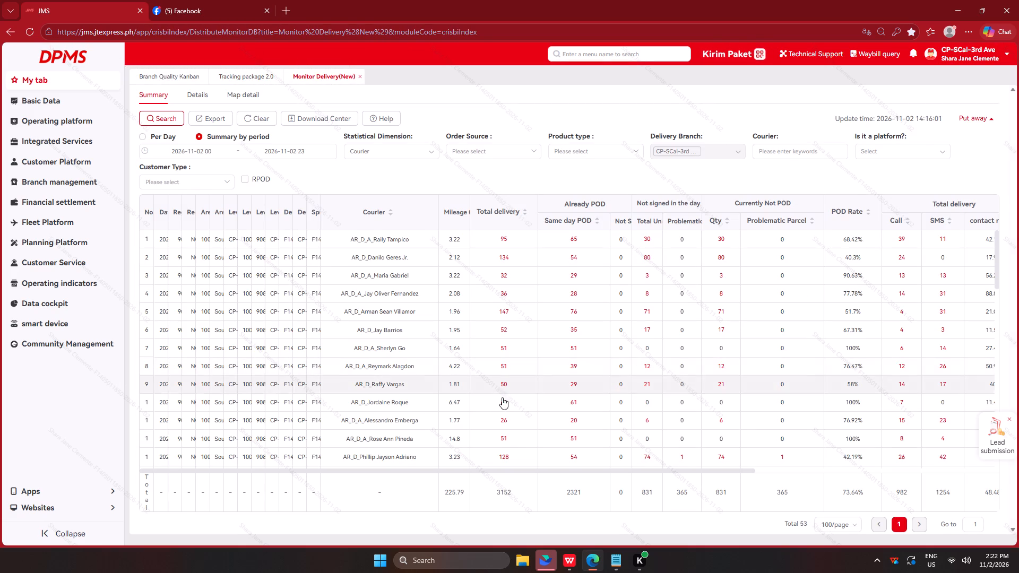
{"action": "key", "text": "ctrl+f"}
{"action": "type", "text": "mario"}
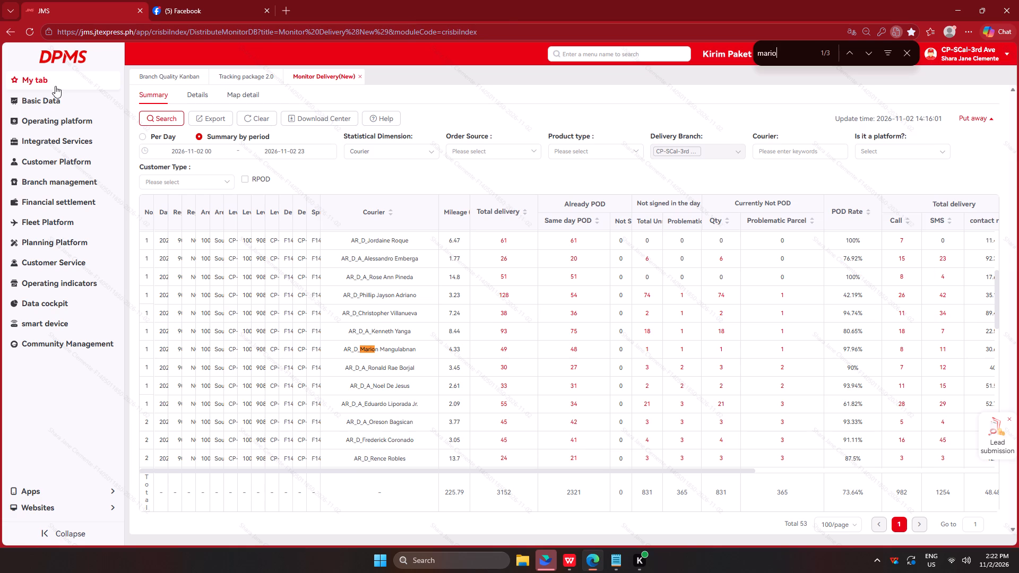
{"action": "left_click_drag", "start_coordinate": [783, 53], "coordinate": [713, 50]}
Switch to Facebook and open the unread Messenger conversation with Loiid.
{"action": "left_click", "coordinate": [154, 9]}
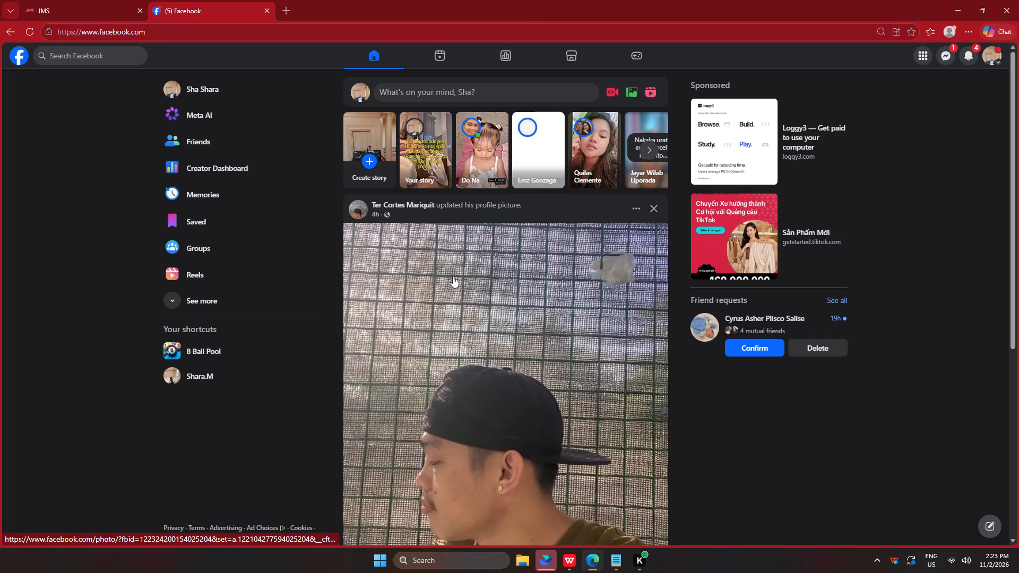
{"action": "scroll", "coordinate": [453, 274], "scroll_direction": "down", "scroll_amount": 4}
{"action": "left_click", "coordinate": [946, 56]}
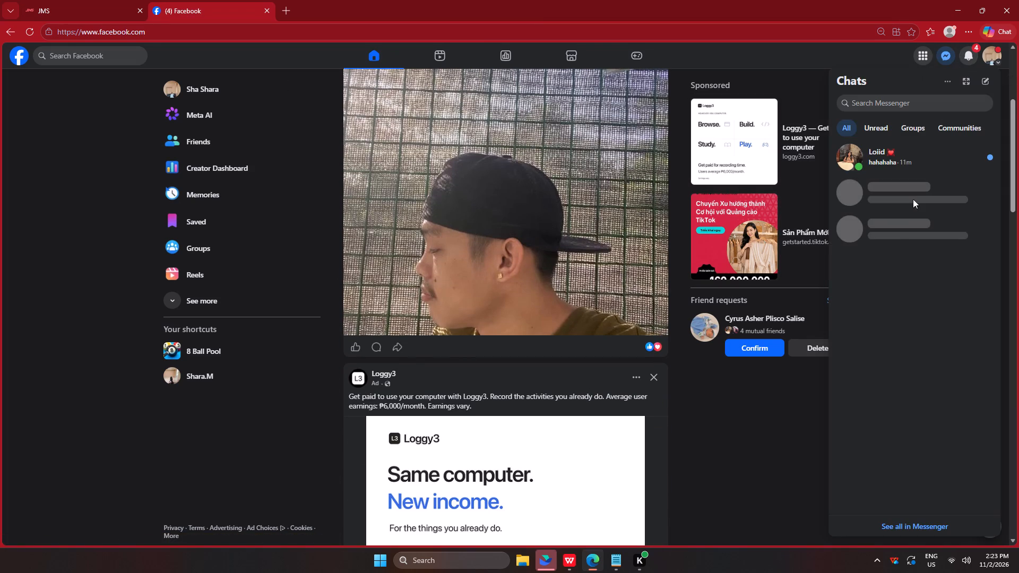
{"action": "left_click", "coordinate": [918, 166]}
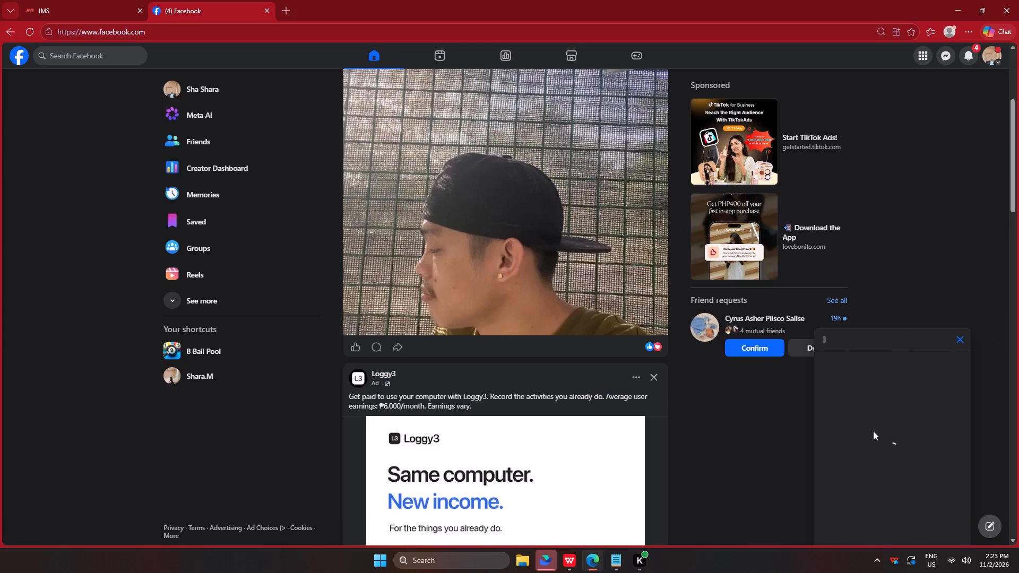
Switch to Notepad and copy the complaint notes from the NWT heading down to the divider above HIGH VALUE PARCEL NOVEMBER 02, 2026.
{"action": "left_click", "coordinate": [612, 560]}
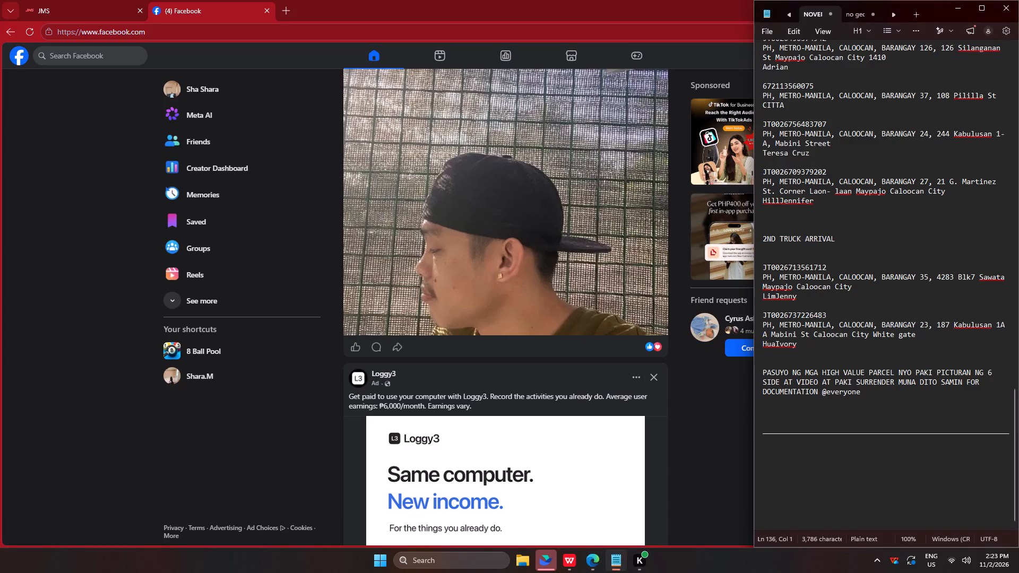
{"action": "left_click", "coordinate": [867, 308]}
{"action": "scroll", "coordinate": [871, 309], "scroll_direction": "up", "scroll_amount": 12}
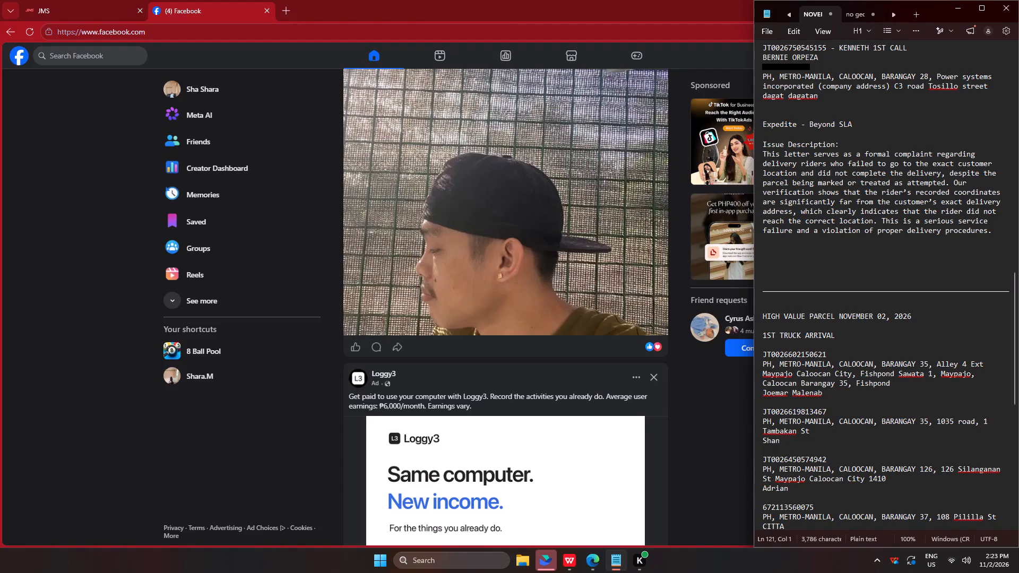
{"action": "scroll", "coordinate": [853, 336], "scroll_direction": "up", "scroll_amount": 14}
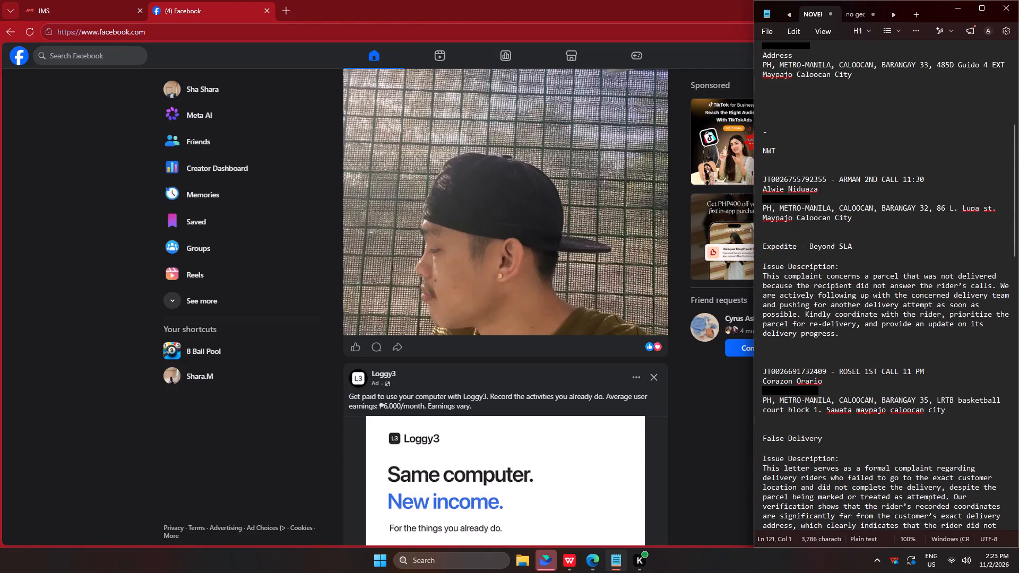
{"action": "left_click_drag", "start_coordinate": [762, 144], "coordinate": [850, 385]}
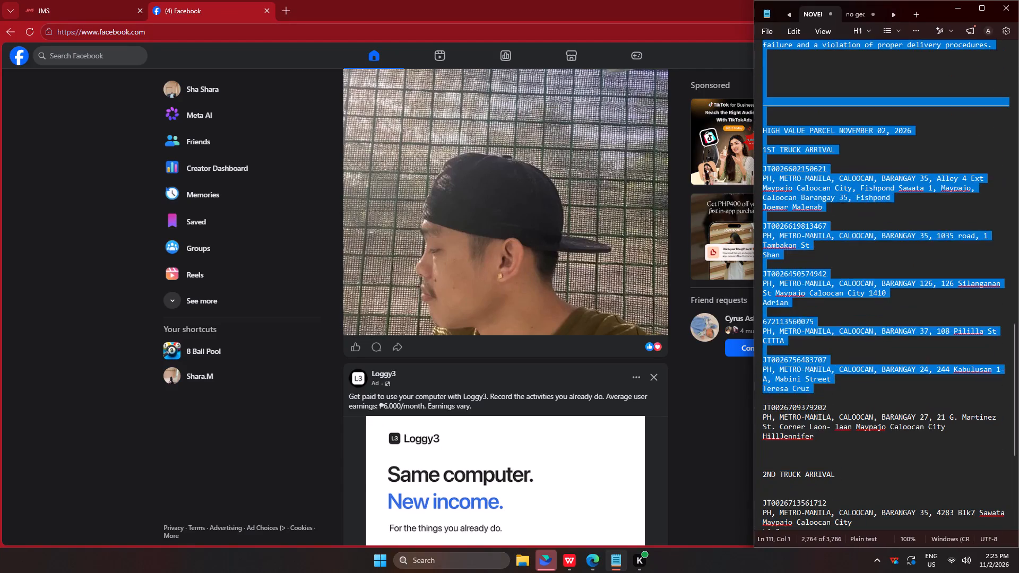
{"action": "left_click_drag", "start_coordinate": [850, 385], "coordinate": [867, 284]}
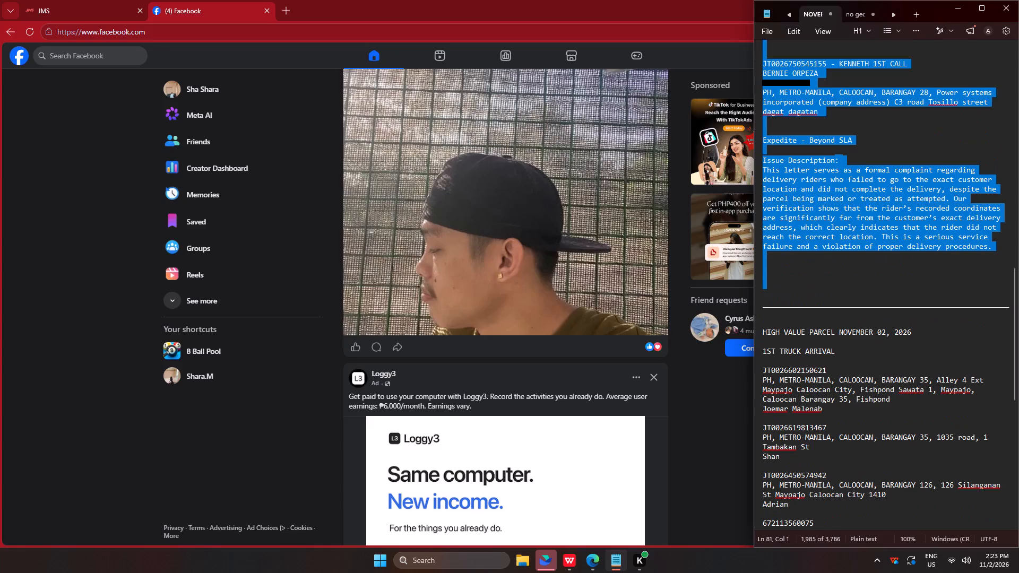
{"action": "left_click_drag", "start_coordinate": [867, 284], "coordinate": [867, 285]}
{"action": "right_click", "coordinate": [840, 201]}
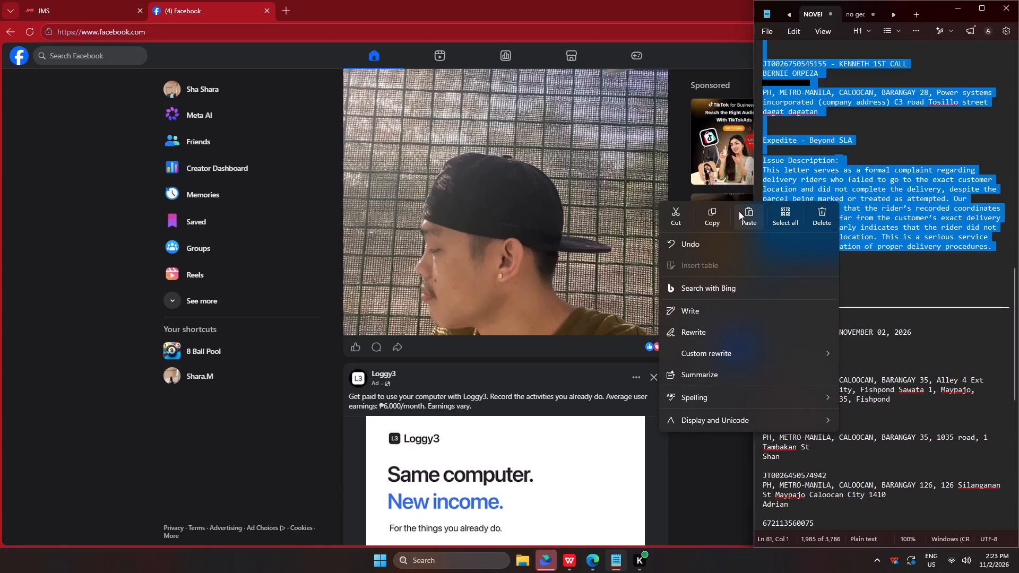
{"action": "left_click", "coordinate": [720, 216]}
{"action": "left_click", "coordinate": [694, 0]}
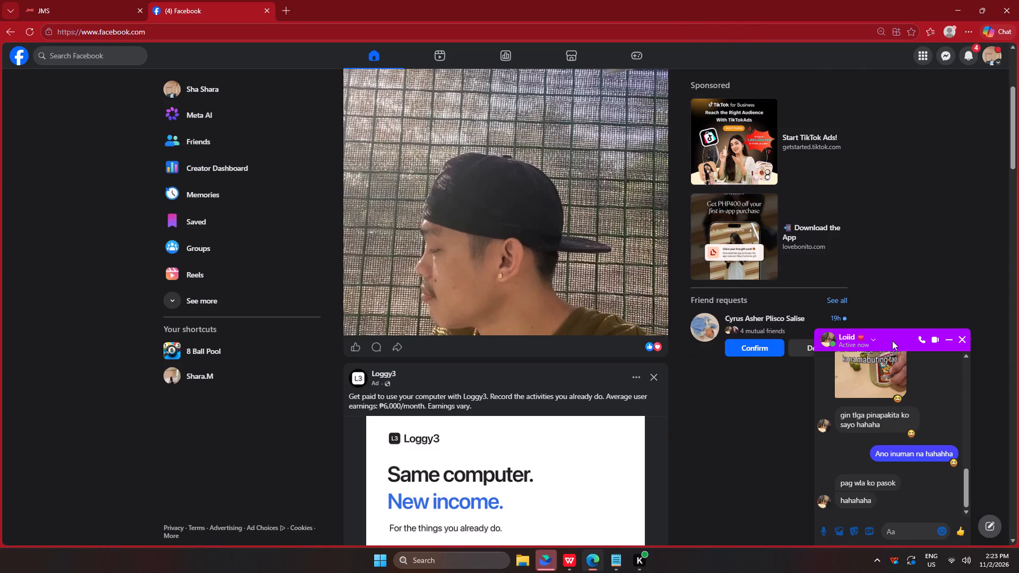
{"action": "left_click", "coordinate": [947, 62]}
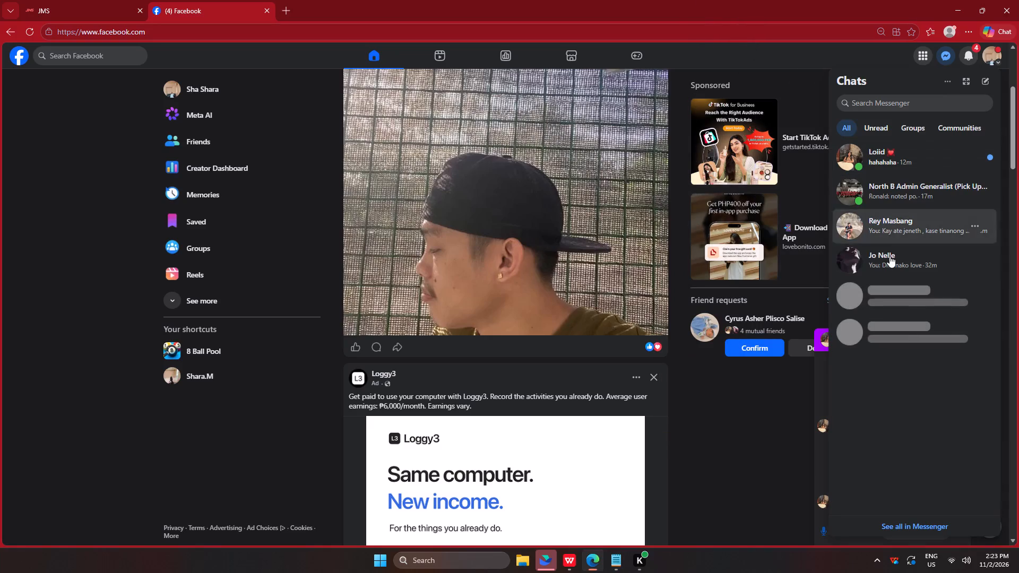
{"action": "scroll", "coordinate": [886, 262], "scroll_direction": "down", "scroll_amount": 5}
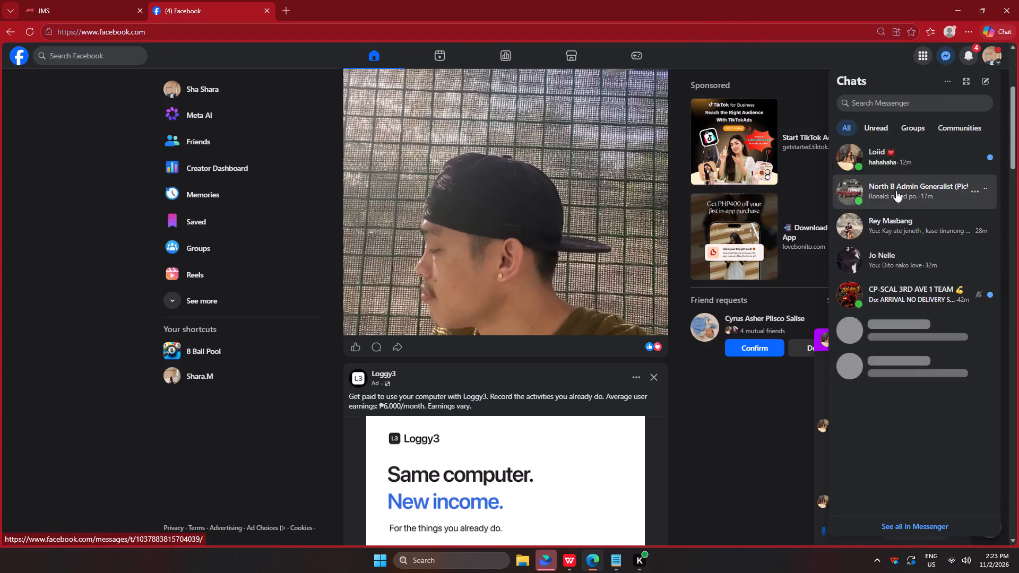
{"action": "scroll", "coordinate": [894, 219], "scroll_direction": "down", "scroll_amount": 3}
{"action": "left_click", "coordinate": [892, 102]}
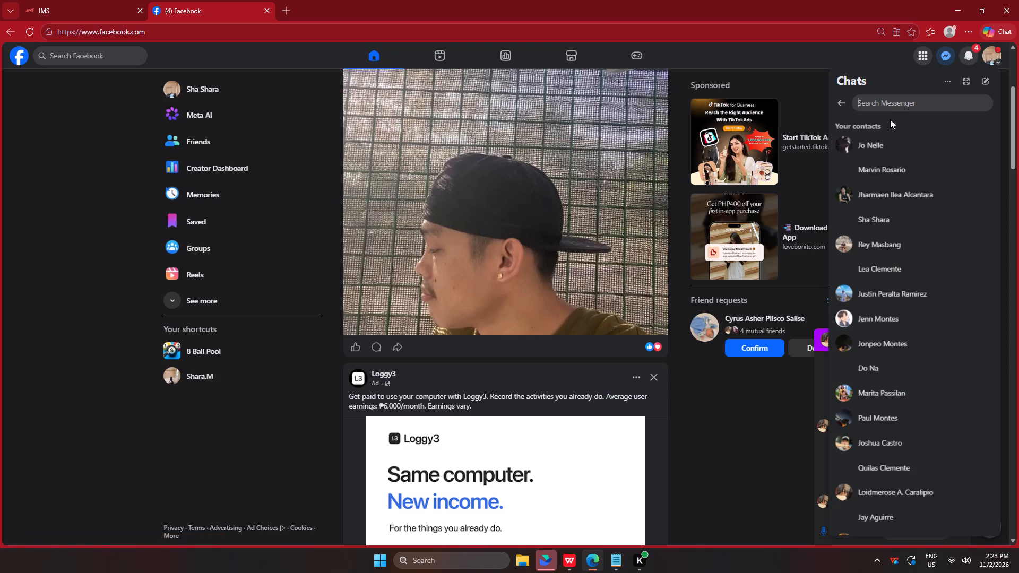
{"action": "left_click", "coordinate": [897, 169]}
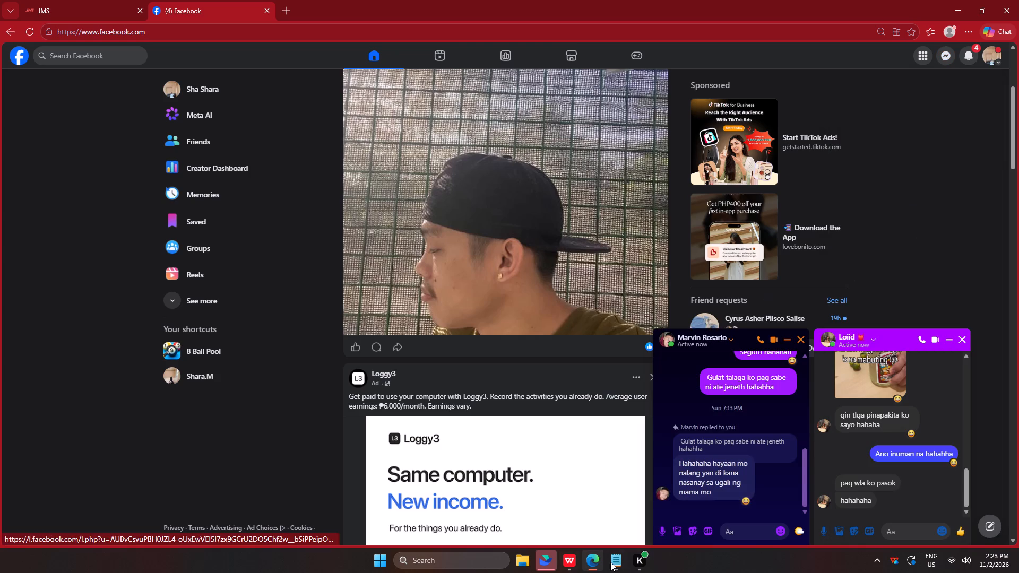
{"action": "left_click", "coordinate": [741, 537]}
{"action": "key", "text": "ctrl+v"}
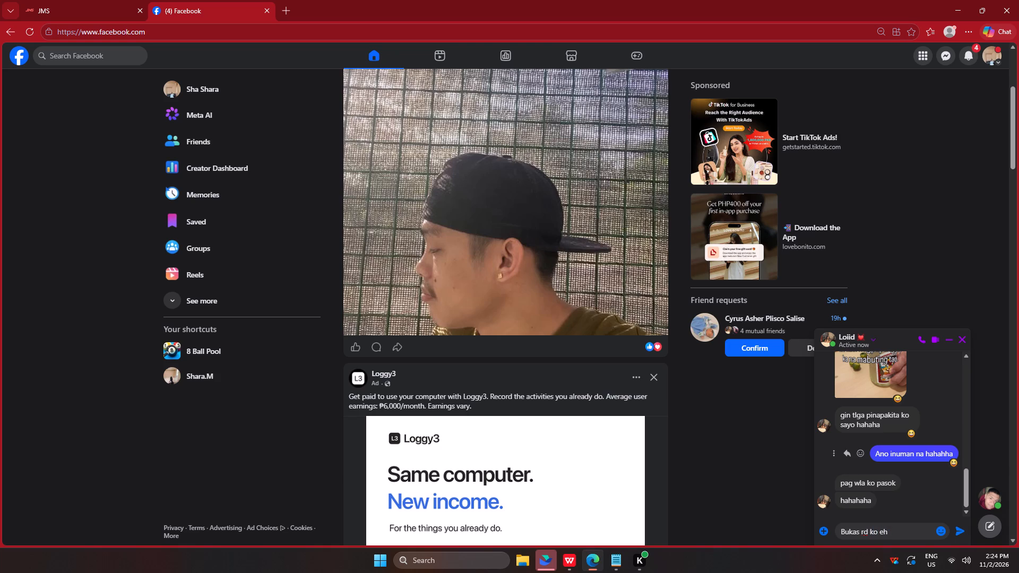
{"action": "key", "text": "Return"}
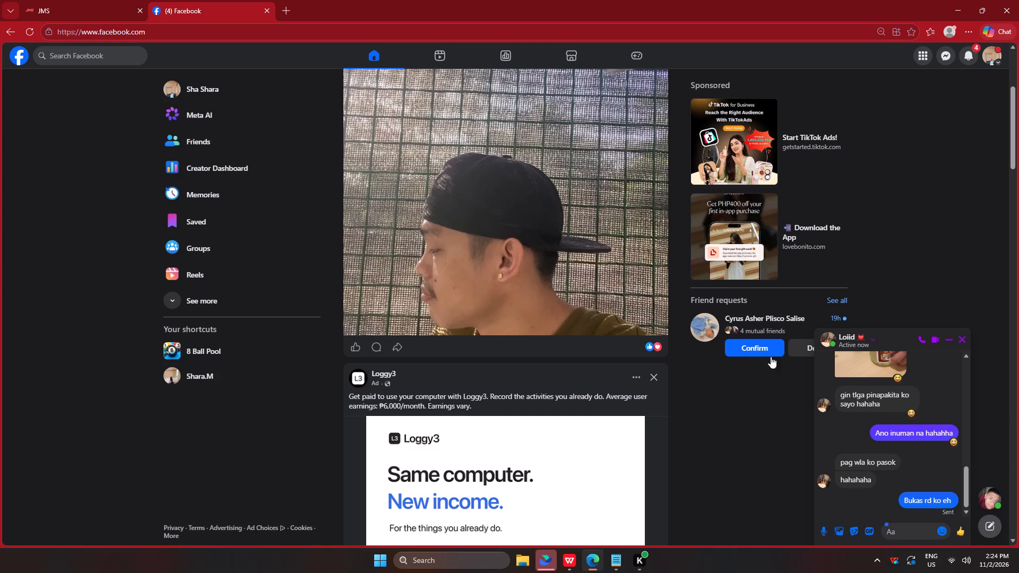
{"action": "left_click", "coordinate": [948, 340]}
Switch back to JMS.
{"action": "left_click", "coordinate": [83, 0]}
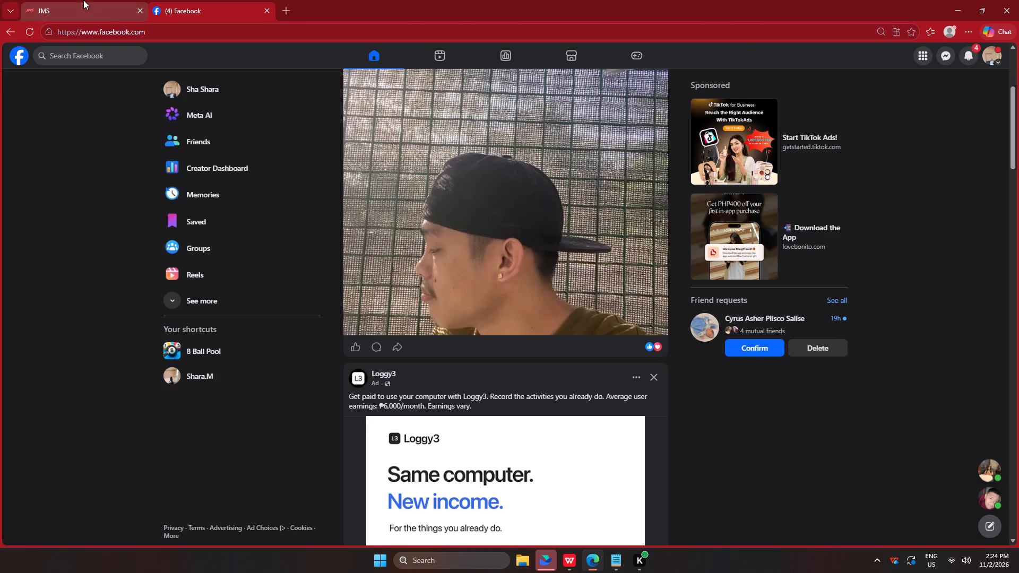
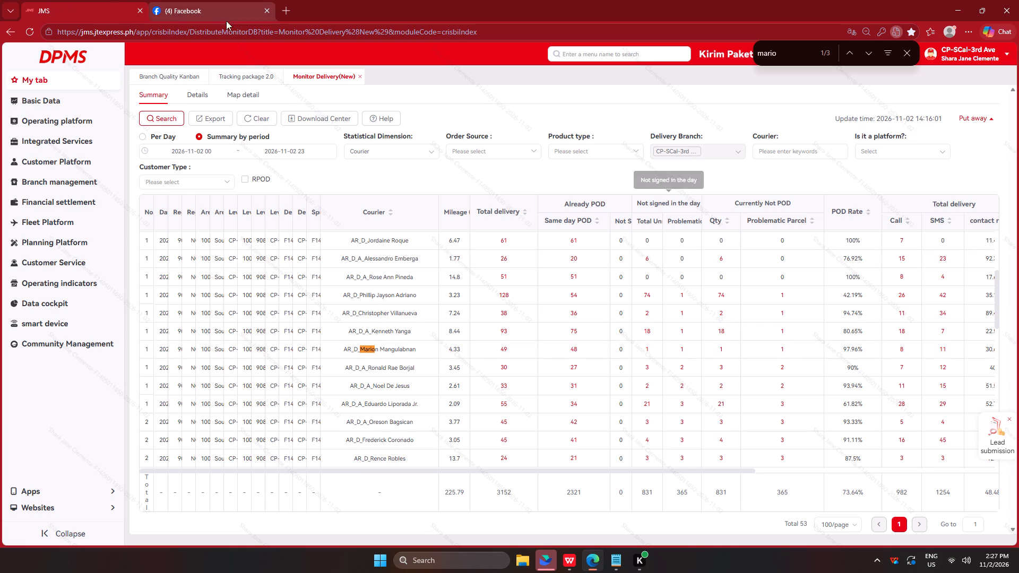
Switch to Facebook, open the chat with Loiid and react to the latest message with a laughing emoji.
{"action": "left_click", "coordinate": [191, 6]}
{"action": "left_click", "coordinate": [986, 475]}
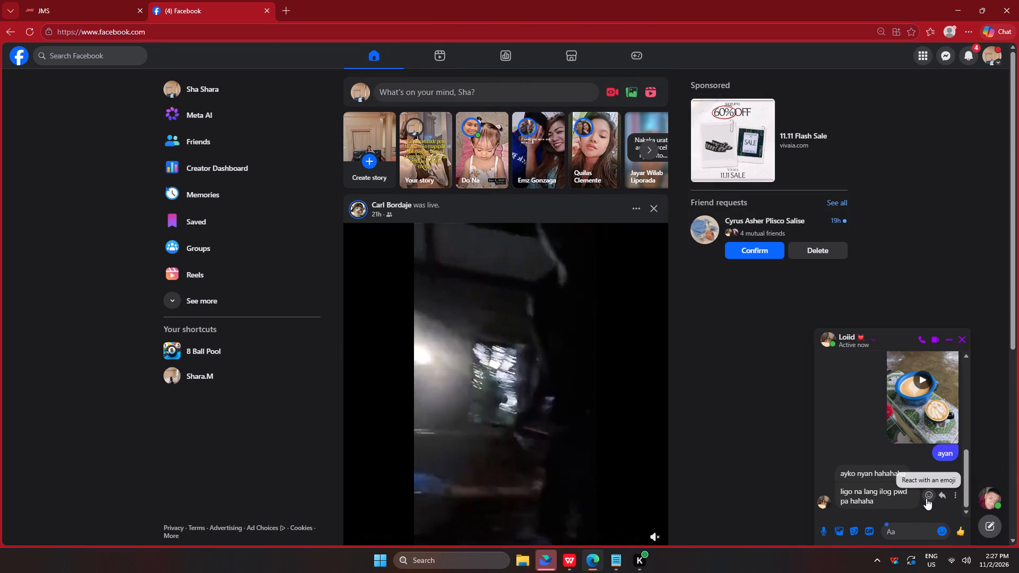
{"action": "left_click", "coordinate": [929, 497]}
{"action": "left_click", "coordinate": [891, 475]}
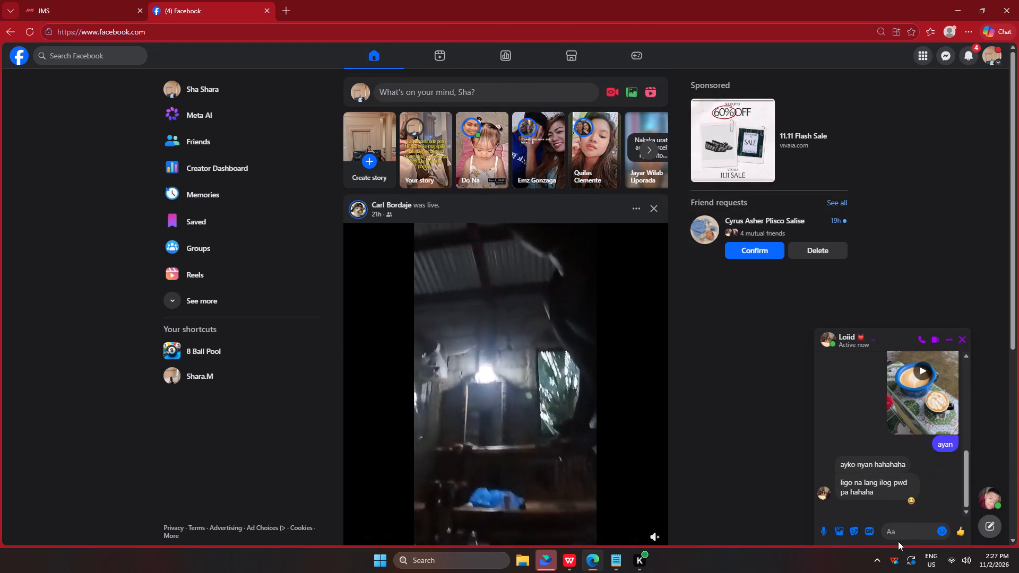
Browse the posts in the Facebook news feed.
{"action": "left_click", "coordinate": [900, 531]}
{"action": "scroll", "coordinate": [460, 288], "scroll_direction": "down", "scroll_amount": 9}
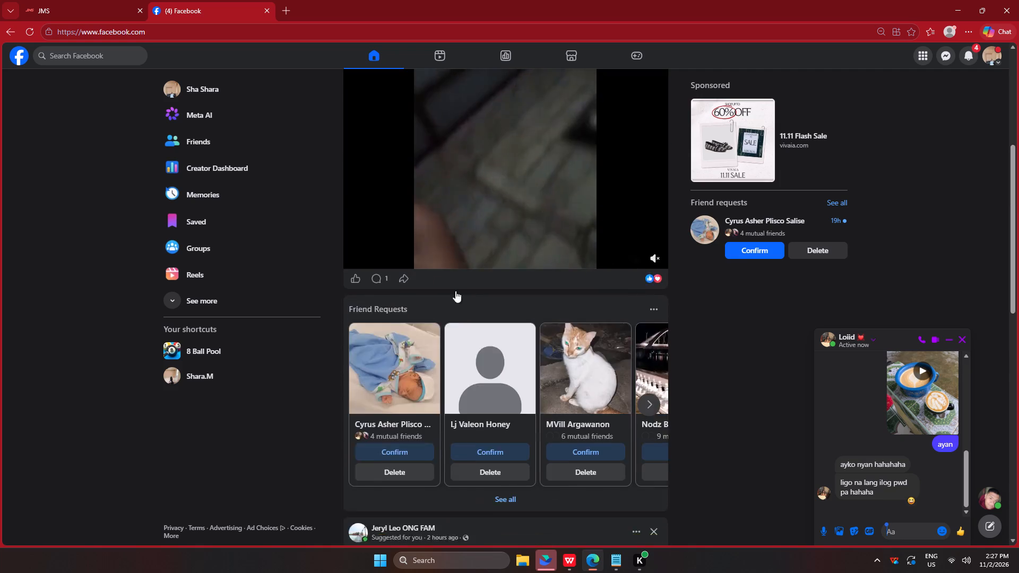
{"action": "scroll", "coordinate": [455, 291], "scroll_direction": "down", "scroll_amount": 6}
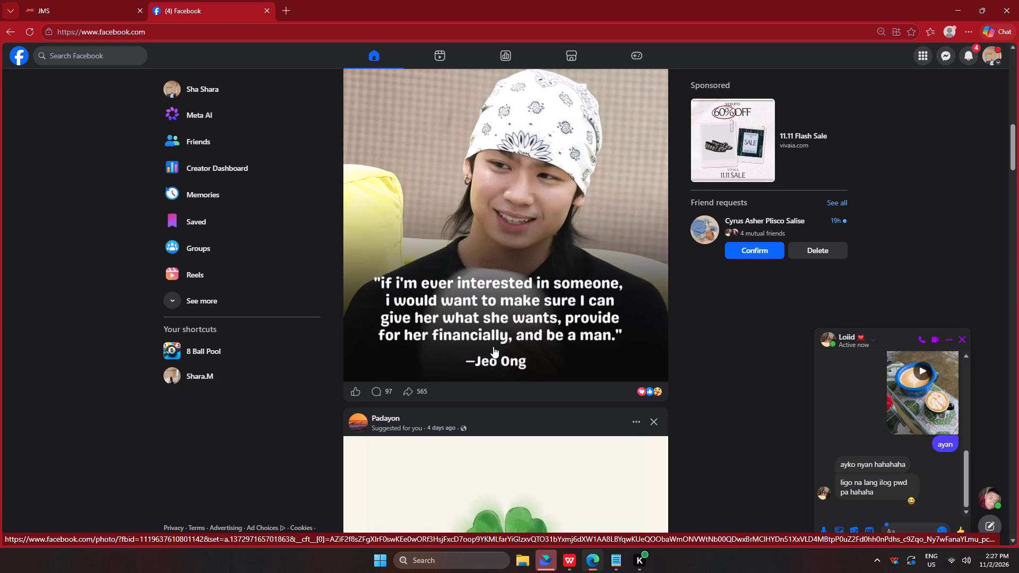
{"action": "scroll", "coordinate": [462, 322], "scroll_direction": "up", "scroll_amount": 3}
{"action": "scroll", "coordinate": [465, 325], "scroll_direction": "down", "scroll_amount": 1}
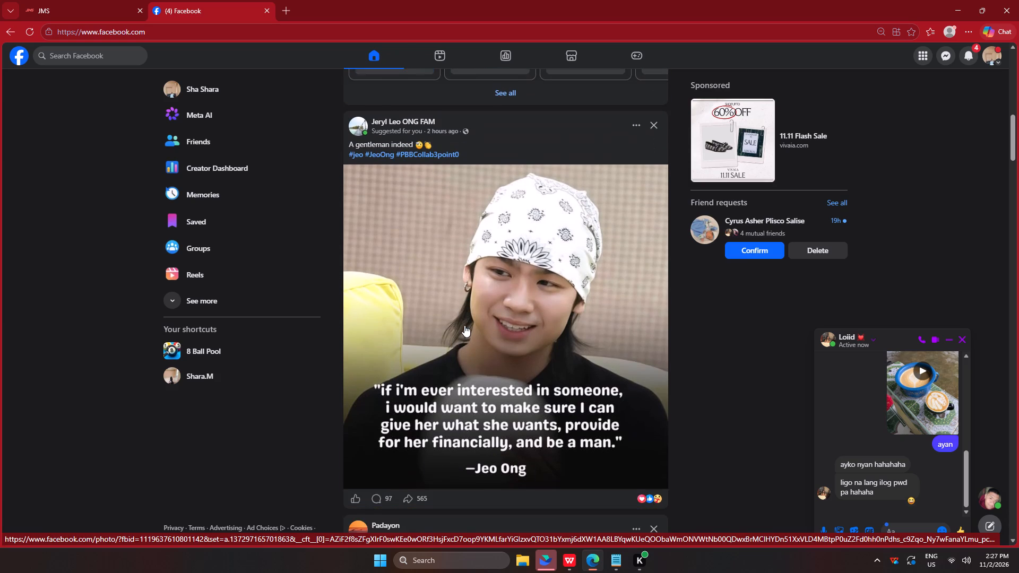
{"action": "scroll", "coordinate": [463, 326], "scroll_direction": "down", "scroll_amount": 2}
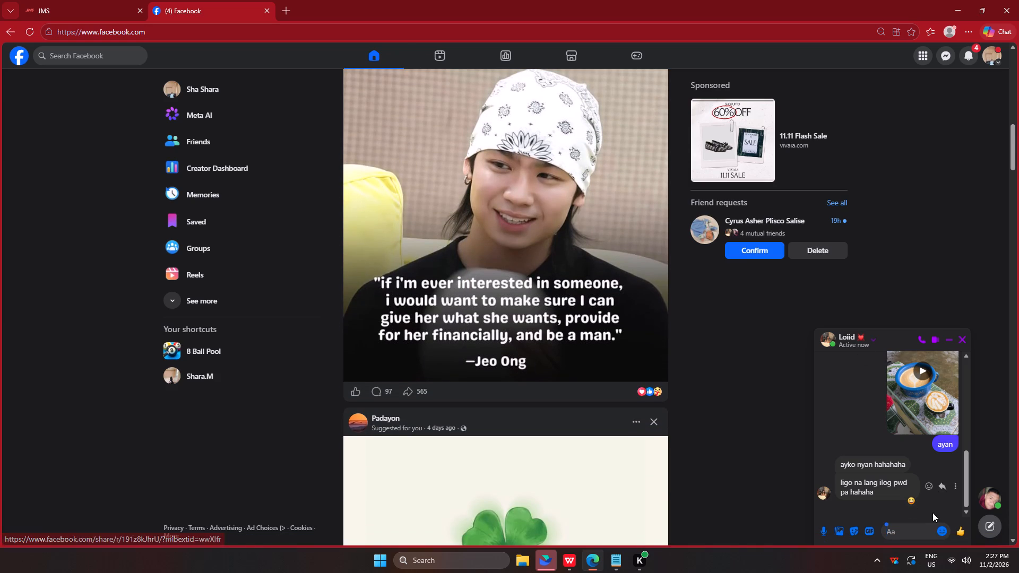
Send the message "Libre mo'ko hahaha" in the chat with Loiid and minimize the chat window.
{"action": "left_click", "coordinate": [894, 534]}
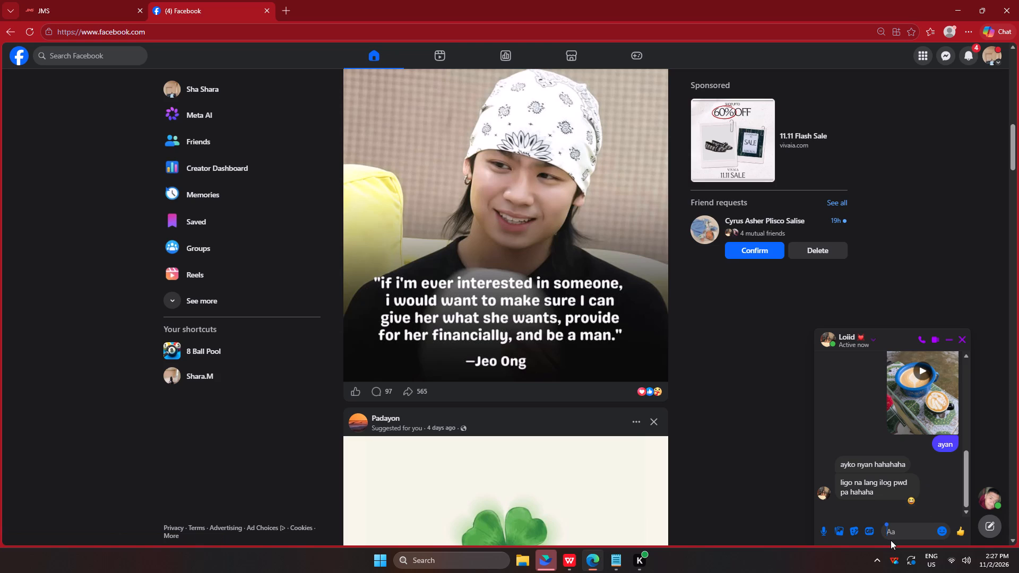
{"action": "key", "text": "BackSpace"}
{"action": "key", "text": "BackSpace"}
{"action": "key", "text": "BackSpace"}
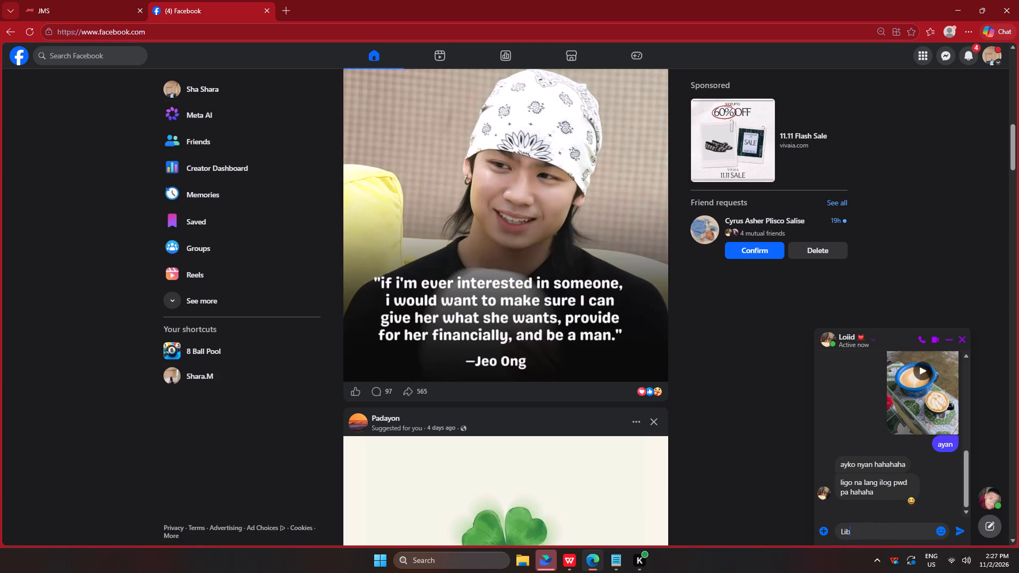
{"action": "key", "text": "BackSpace"}
{"action": "key", "text": "Insert"}
{"action": "key", "text": "Insert"}
{"action": "key", "text": "Insert"}
{"action": "key", "text": "Home"}
{"action": "left_click", "coordinate": [872, 533]}
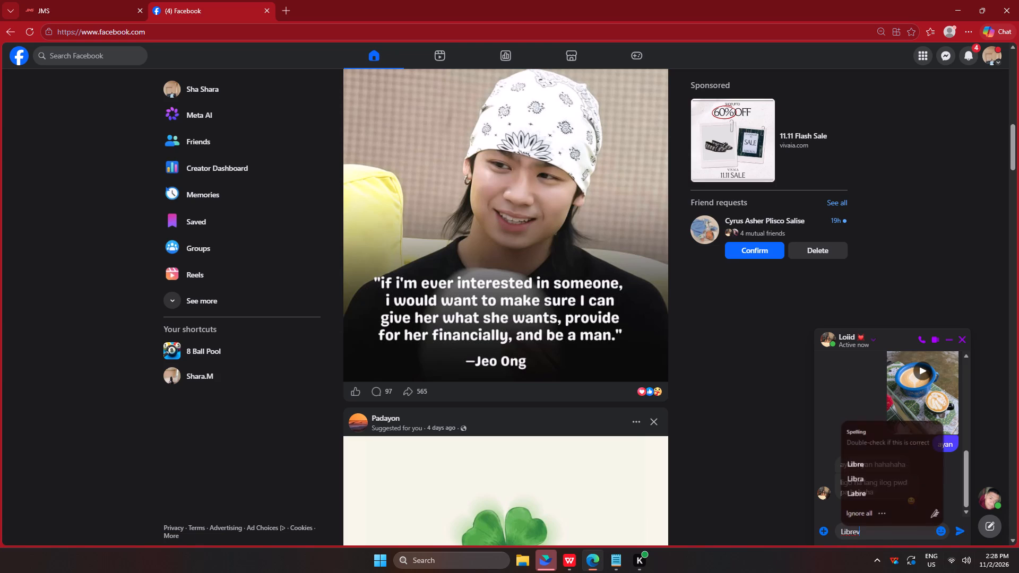
{"action": "key", "text": "BackSpace"}
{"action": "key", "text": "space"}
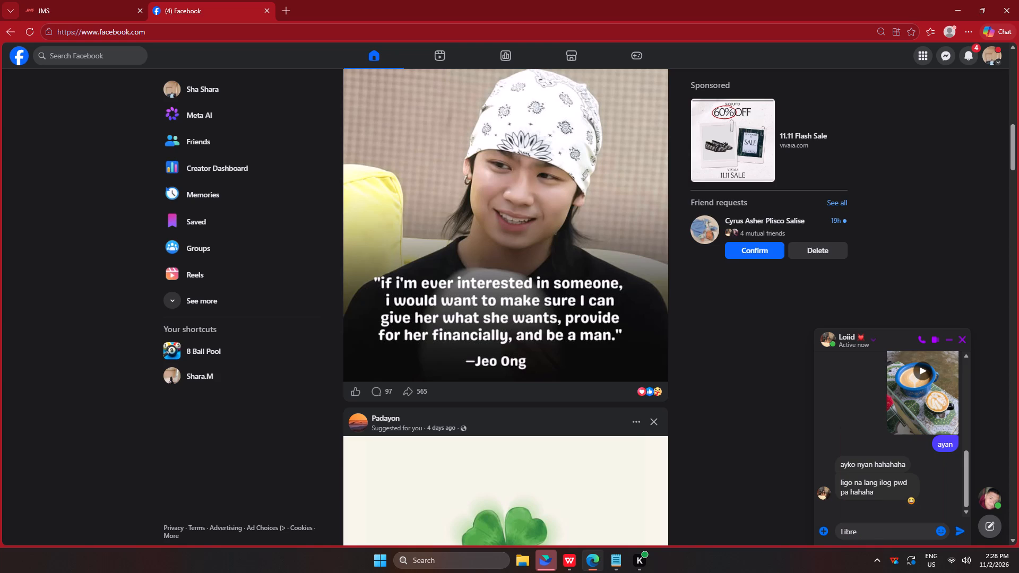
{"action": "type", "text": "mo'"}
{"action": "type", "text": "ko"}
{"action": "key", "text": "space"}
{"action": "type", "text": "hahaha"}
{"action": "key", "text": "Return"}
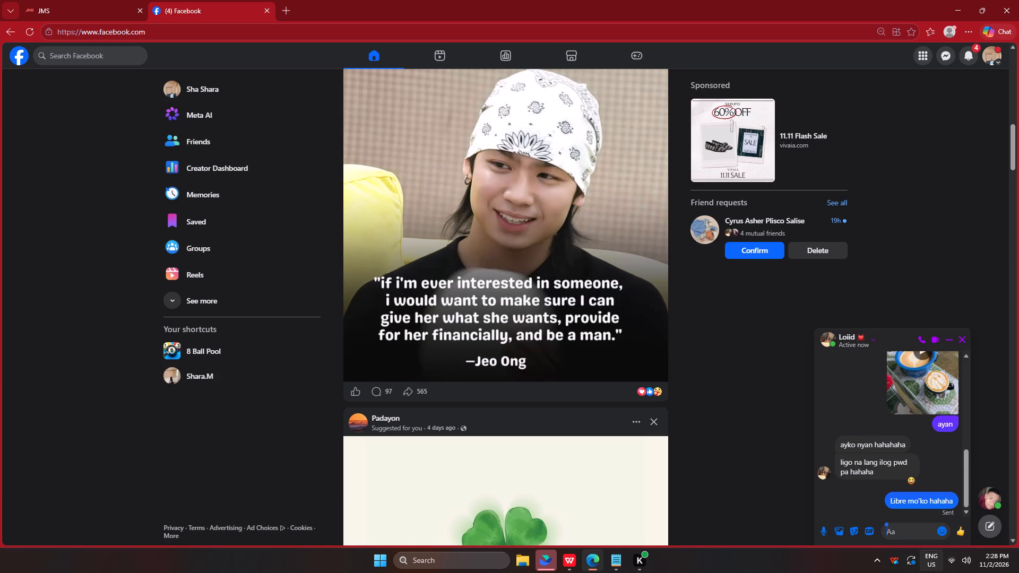
{"action": "left_click", "coordinate": [951, 344]}
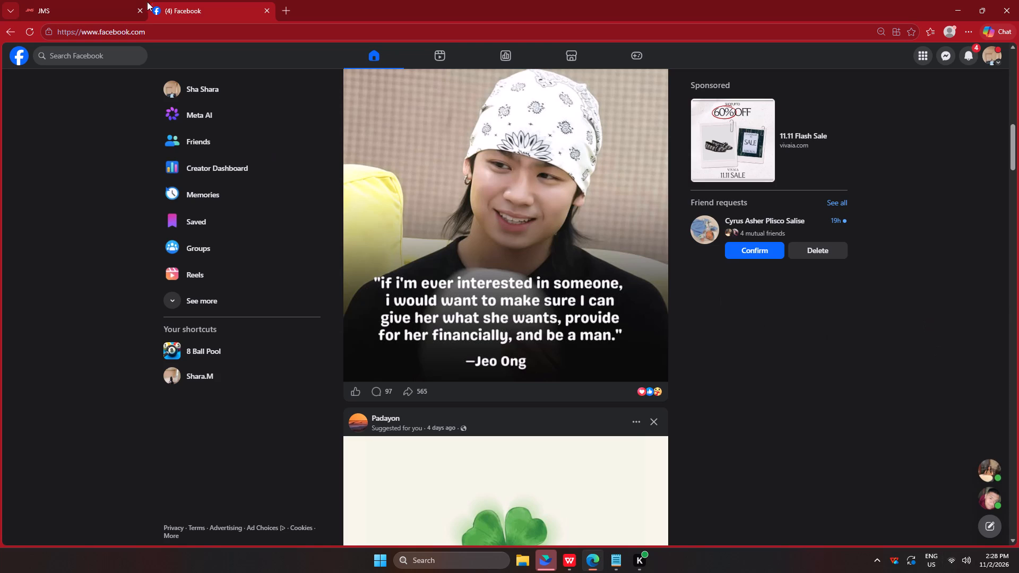
Return to JMS and check the branch's indicators on the Branch Quality Kanban.
{"action": "left_click", "coordinate": [81, 6]}
{"action": "scroll", "coordinate": [459, 358], "scroll_direction": "down", "scroll_amount": 5}
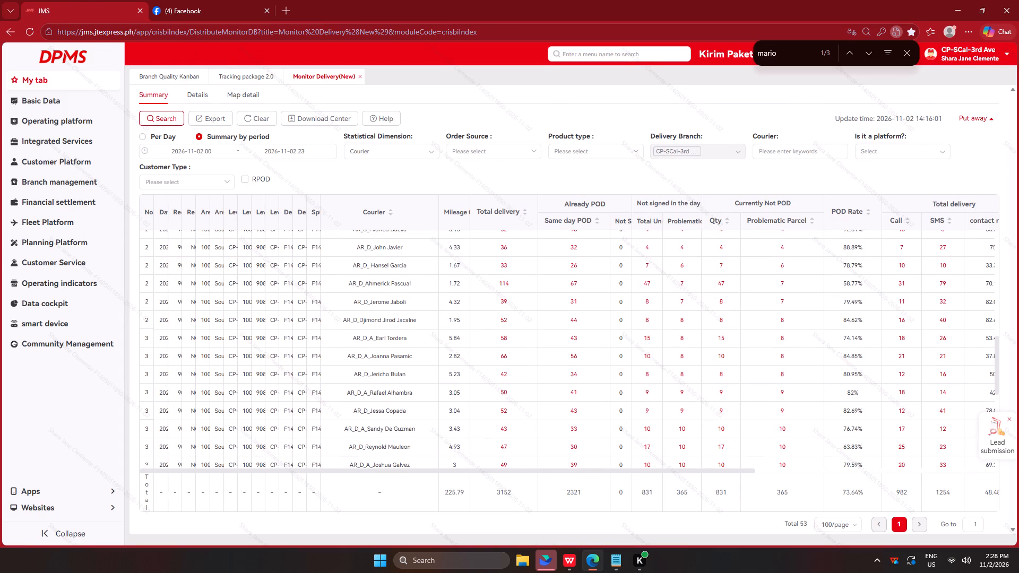
{"action": "left_click", "coordinate": [220, 77]}
{"action": "left_click", "coordinate": [168, 84]}
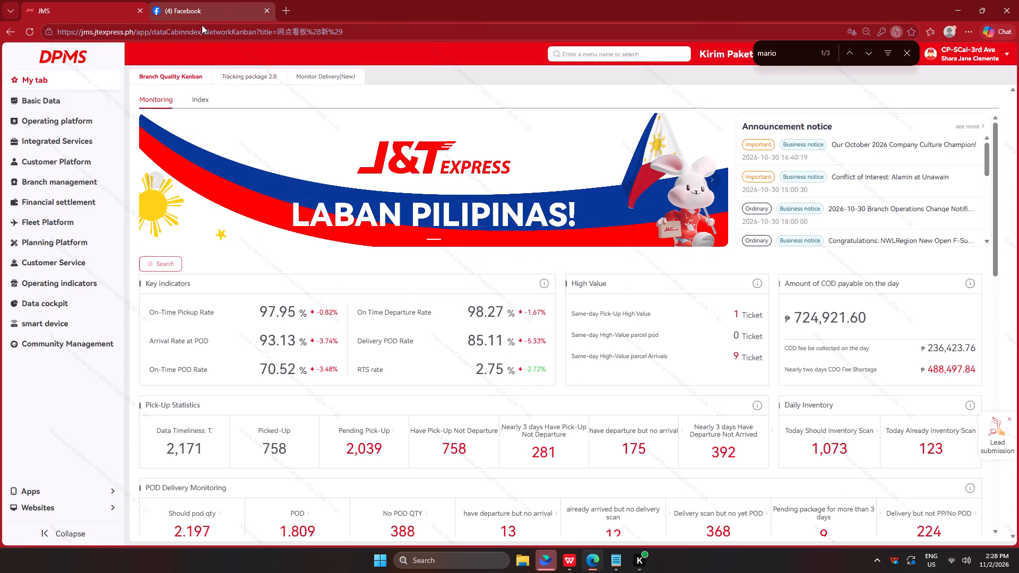
{"action": "left_click", "coordinate": [202, 25]}
{"action": "left_click", "coordinate": [203, 13]}
{"action": "left_click", "coordinate": [93, 18]}
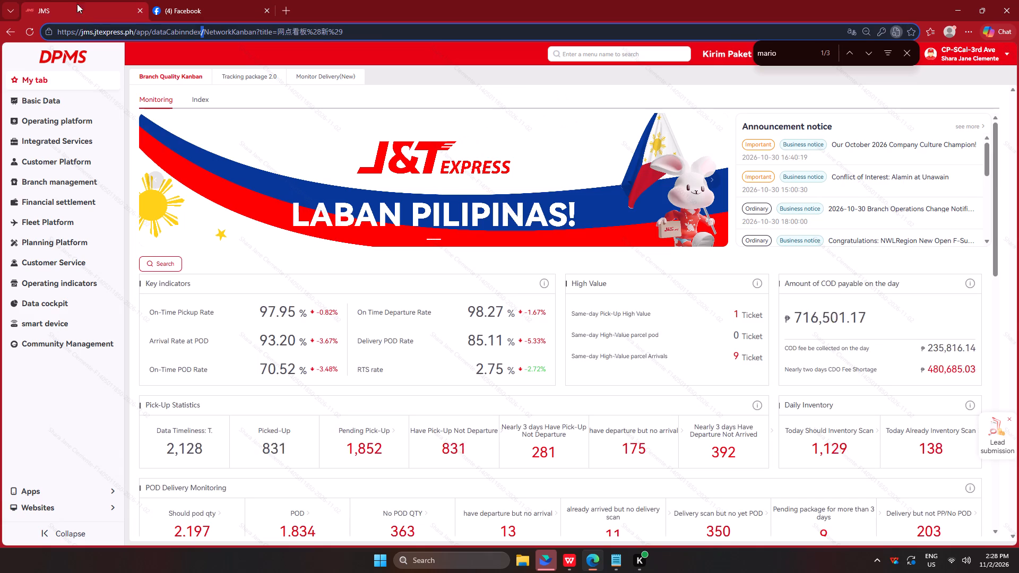
{"action": "left_click", "coordinate": [237, 4]}
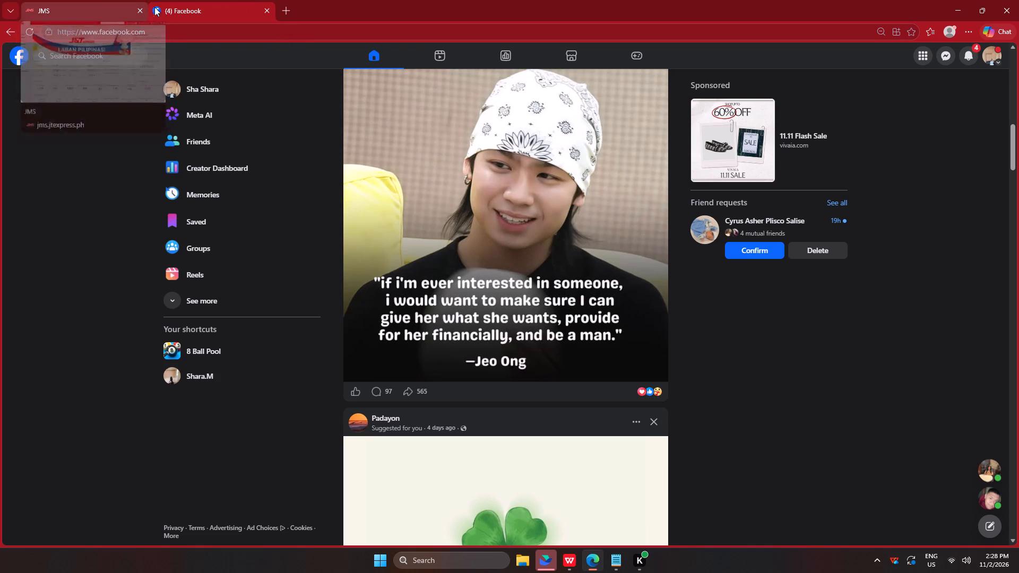
{"action": "left_click", "coordinate": [77, 19]}
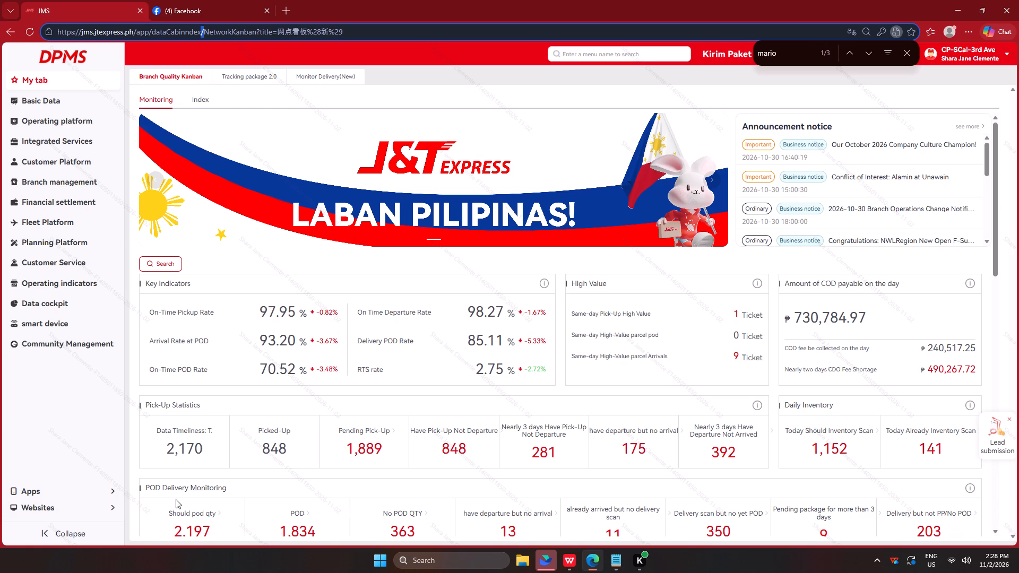
Look at the Tracking package 2.0 query page and go back to the Monitor Delivery(New) courier summary.
{"action": "left_click", "coordinate": [374, 11]}
{"action": "left_click", "coordinate": [249, 74]}
{"action": "left_click_drag", "start_coordinate": [177, 245], "coordinate": [184, 249]}
{"action": "left_click", "coordinate": [179, 231]}
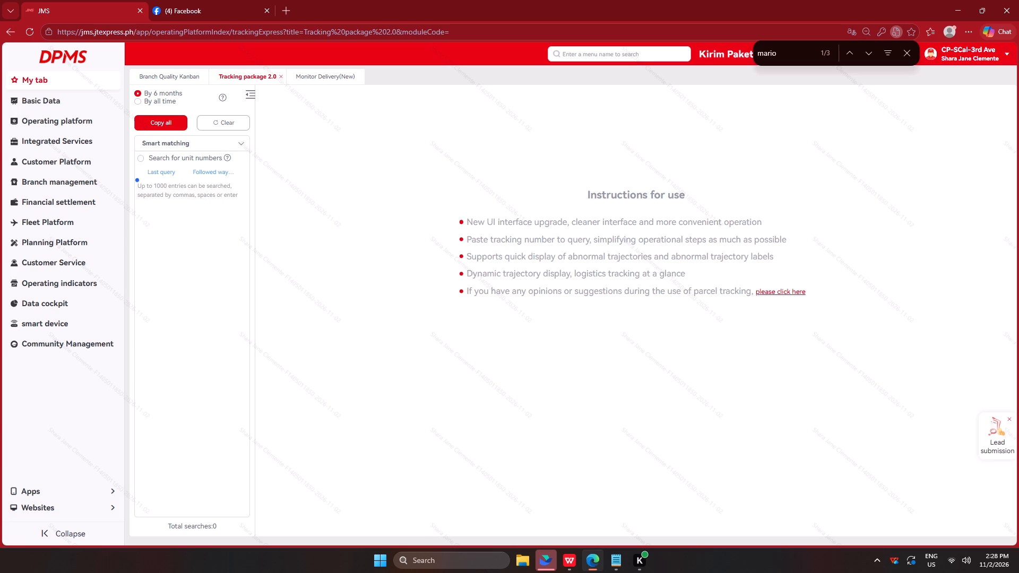
{"action": "left_click", "coordinate": [203, 236]}
{"action": "left_click", "coordinate": [324, 76]}
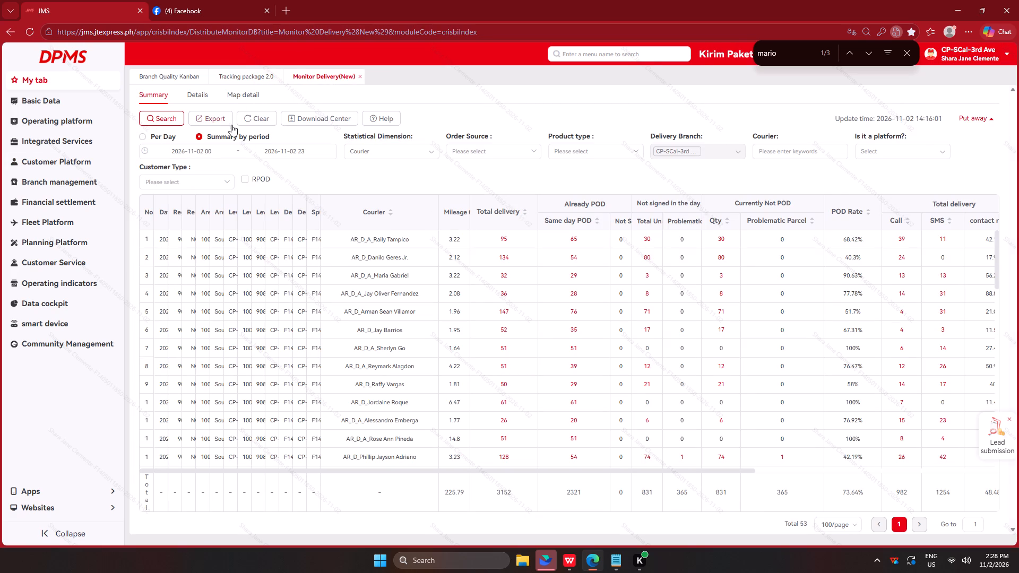
Switch back to Facebook, open the Messenger chat list and look through the recent conversations.
{"action": "left_click_drag", "start_coordinate": [186, 22], "coordinate": [193, 22]}
{"action": "left_click", "coordinate": [197, 15]}
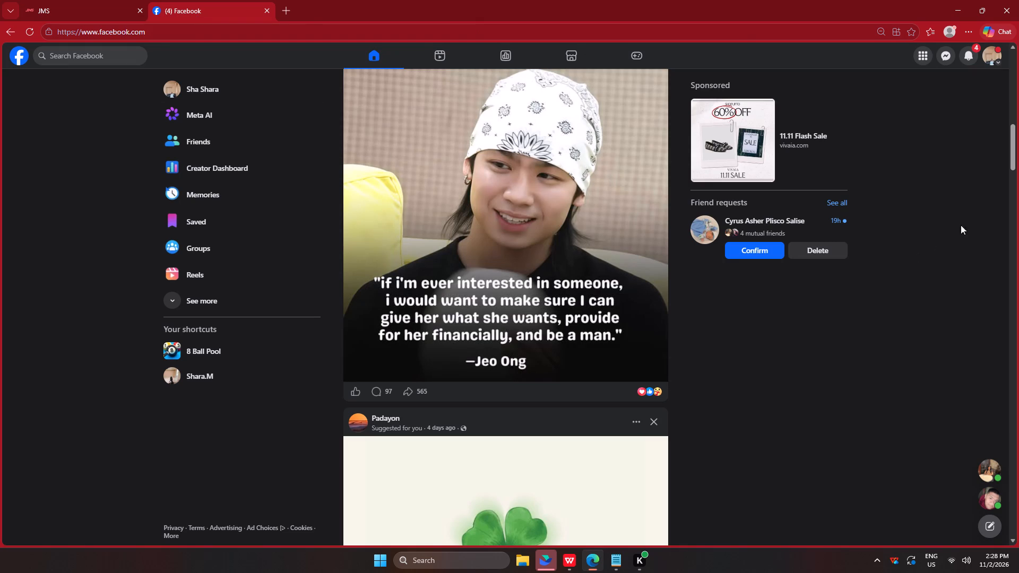
{"action": "left_click", "coordinate": [950, 57]}
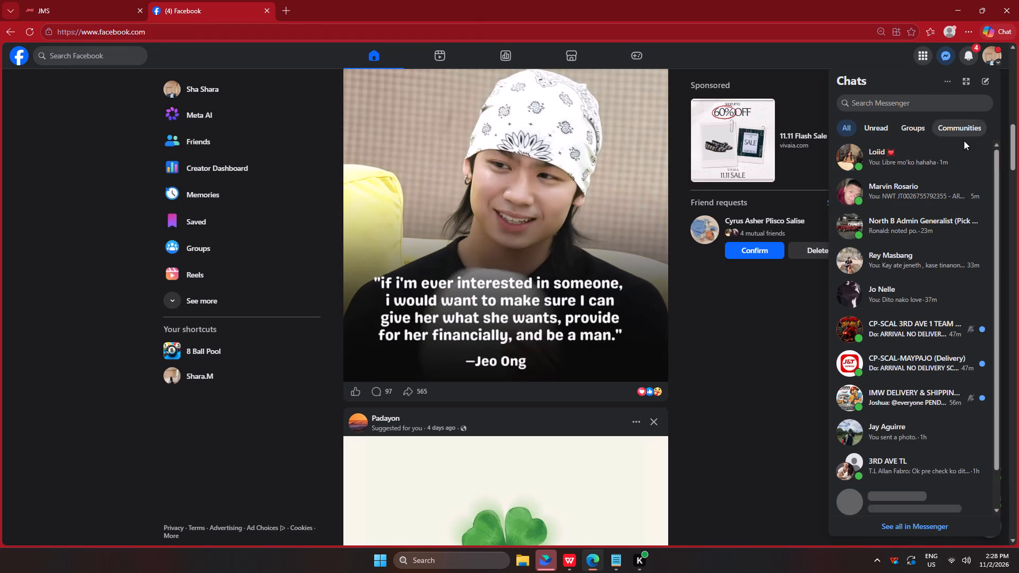
{"action": "scroll", "coordinate": [920, 249], "scroll_direction": "down", "scroll_amount": 1}
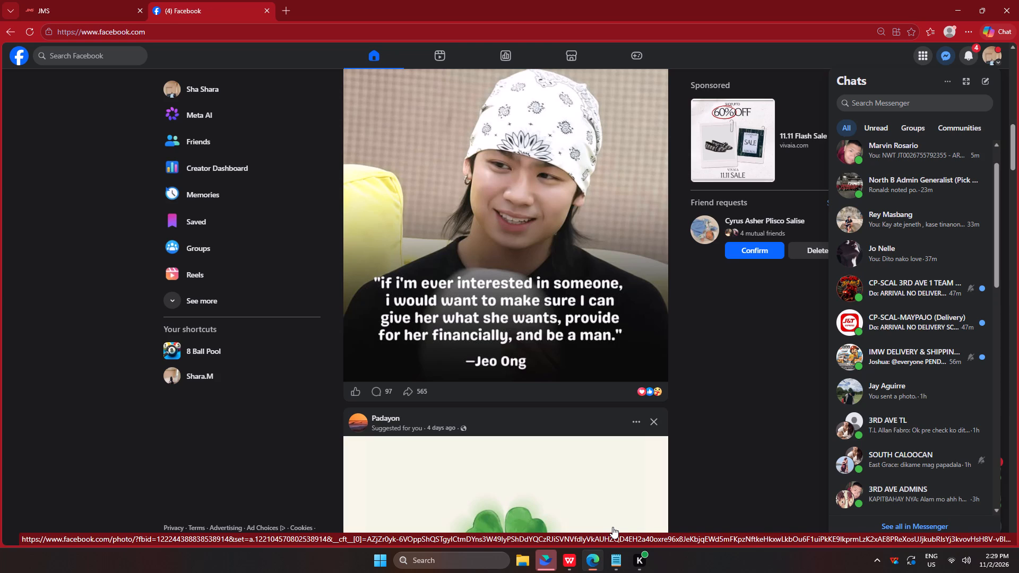
{"action": "scroll", "coordinate": [947, 312], "scroll_direction": "up", "scroll_amount": 11}
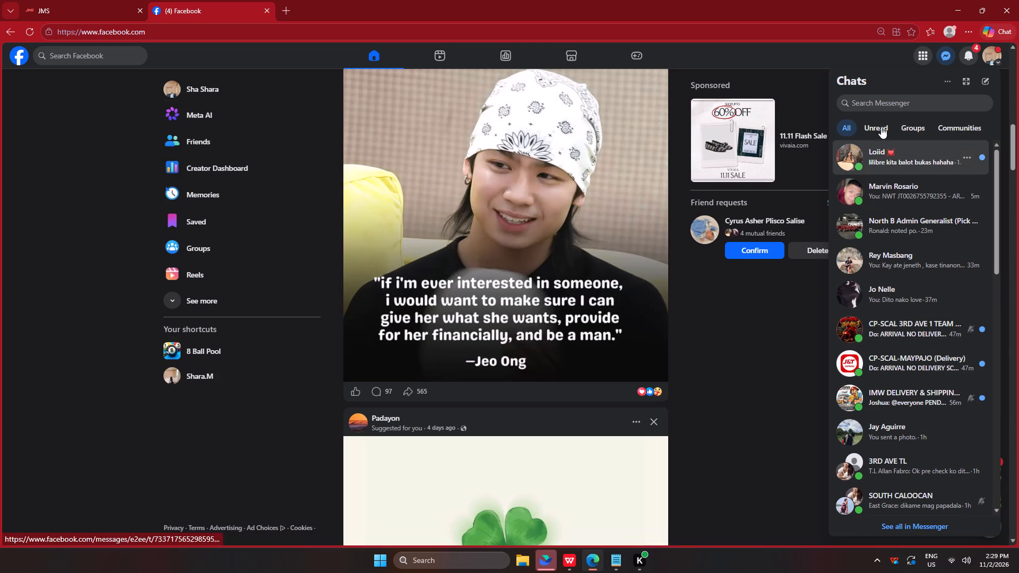
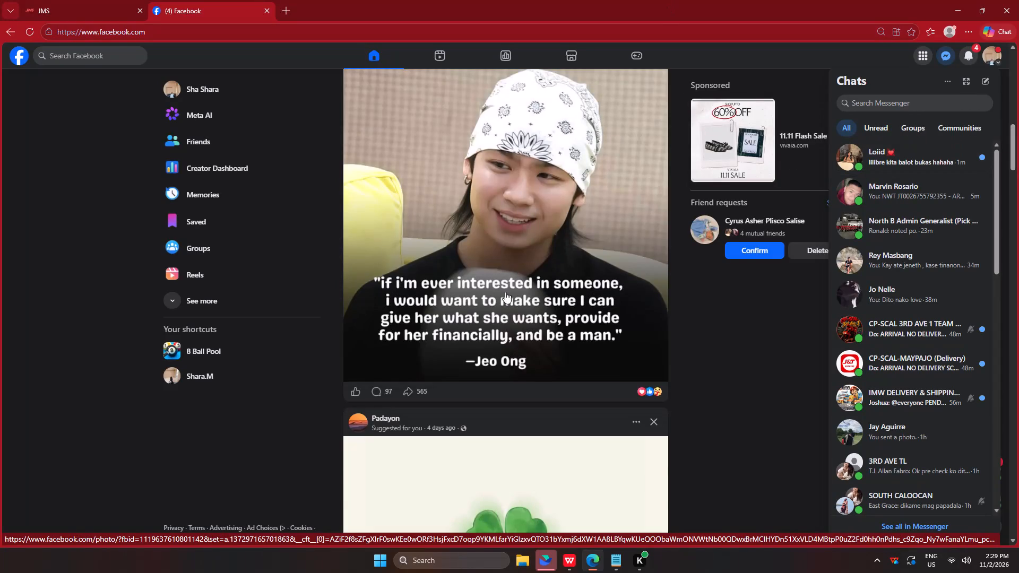
Browse the suggested posts in the Facebook news feed, with a brief look at the JMS delivery summary.
{"action": "scroll", "coordinate": [505, 292], "scroll_direction": "up", "scroll_amount": 2}
{"action": "scroll", "coordinate": [516, 314], "scroll_direction": "down", "scroll_amount": 1}
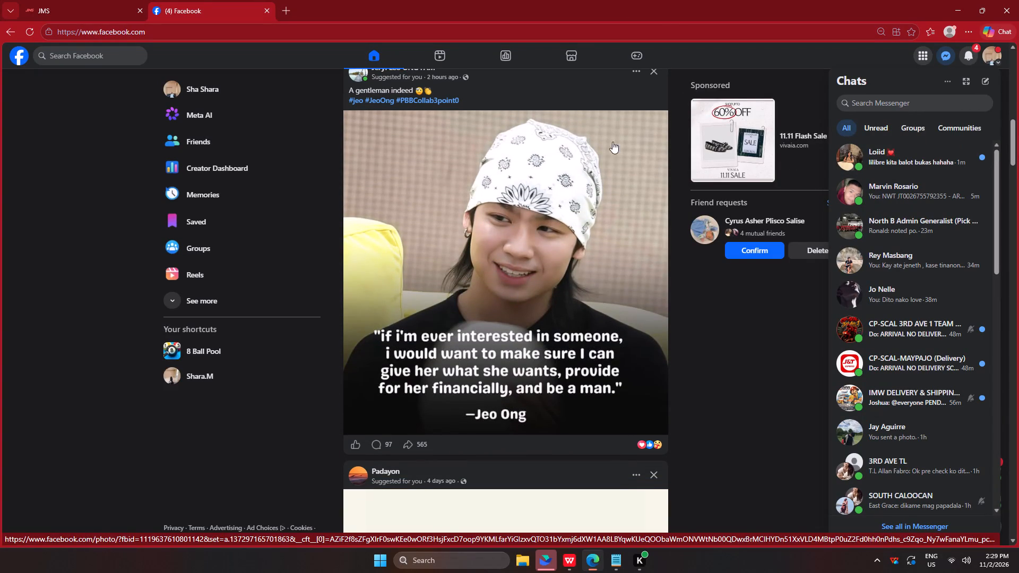
{"action": "scroll", "coordinate": [469, 179], "scroll_direction": "down", "scroll_amount": 5}
{"action": "scroll", "coordinate": [465, 241], "scroll_direction": "down", "scroll_amount": 5}
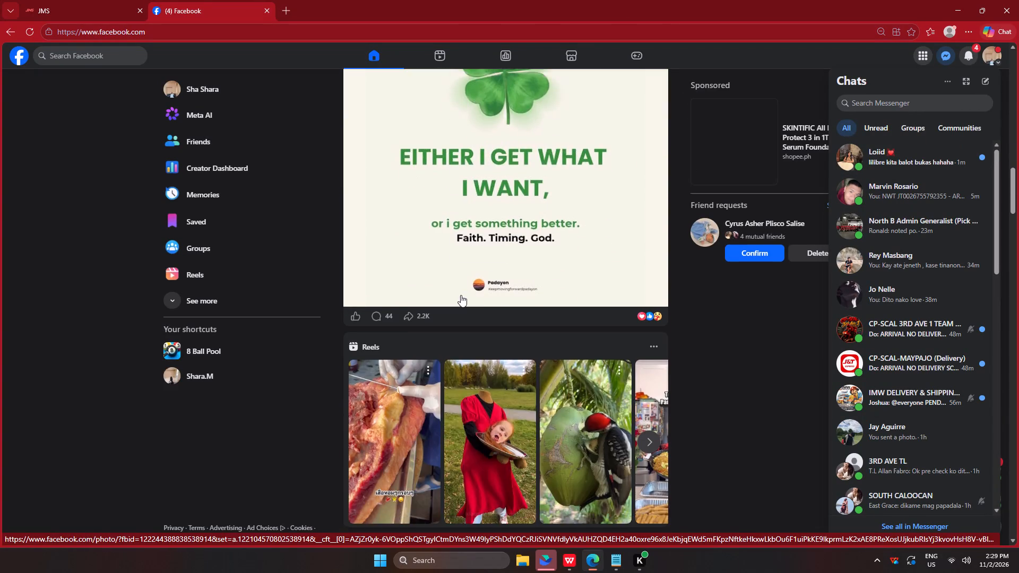
{"action": "scroll", "coordinate": [461, 296], "scroll_direction": "down", "scroll_amount": 14}
{"action": "scroll", "coordinate": [541, 54], "scroll_direction": "down", "scroll_amount": 4}
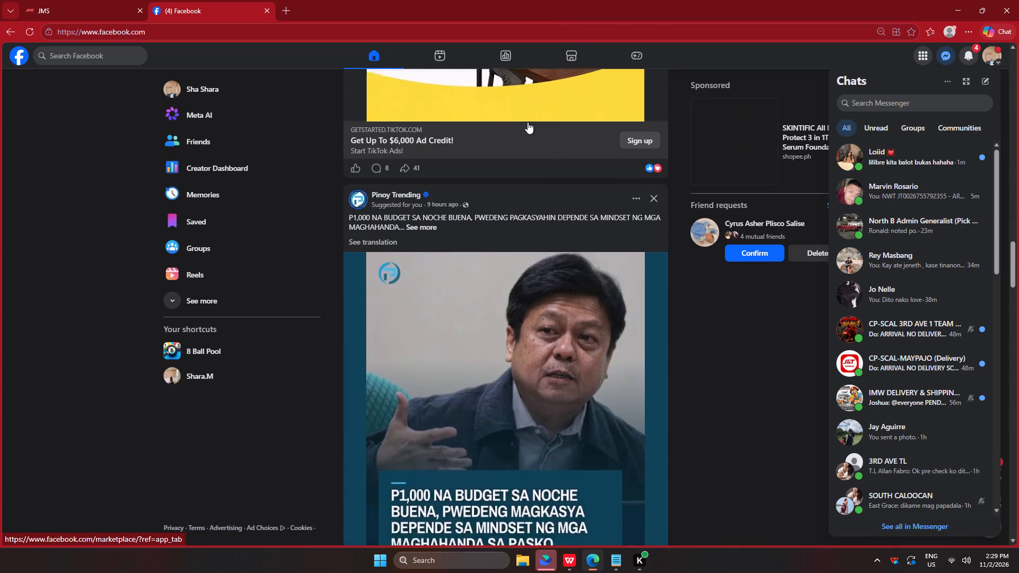
{"action": "scroll", "coordinate": [528, 122], "scroll_direction": "down", "scroll_amount": 3}
{"action": "scroll", "coordinate": [521, 234], "scroll_direction": "down", "scroll_amount": 13}
{"action": "scroll", "coordinate": [485, 235], "scroll_direction": "down", "scroll_amount": 8}
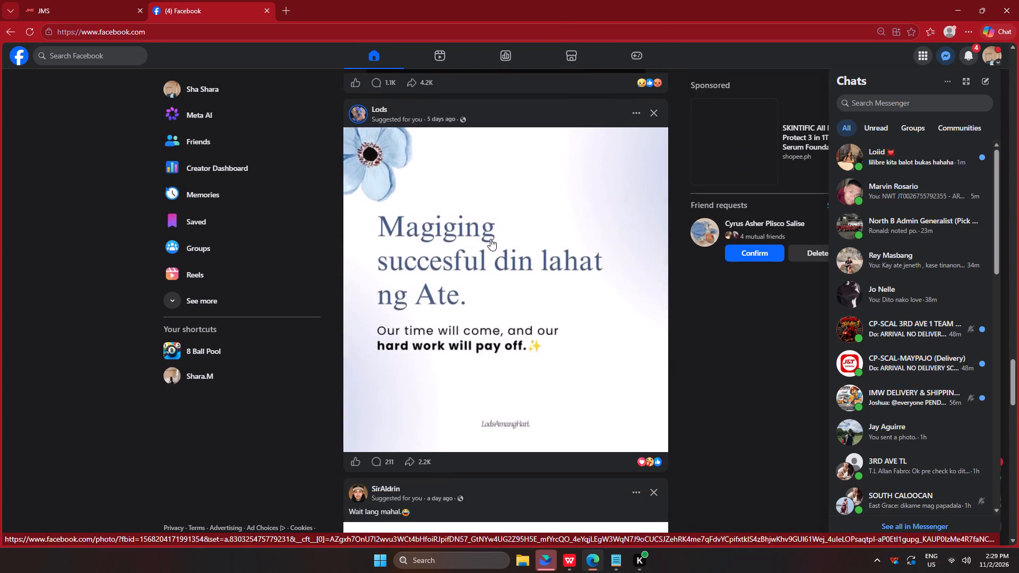
{"action": "scroll", "coordinate": [516, 203], "scroll_direction": "down", "scroll_amount": 6}
{"action": "left_click", "coordinate": [37, 1]}
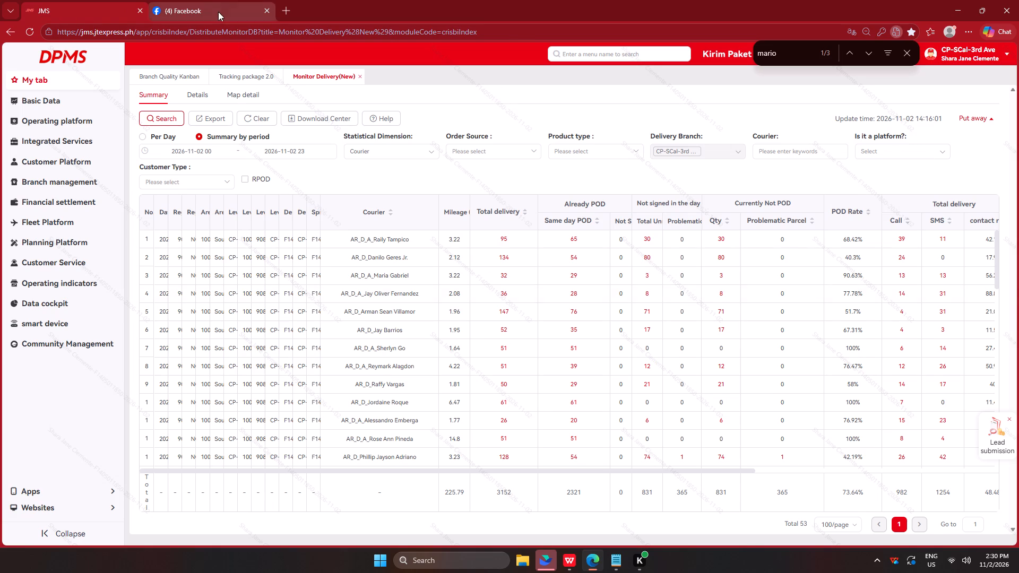
{"action": "left_click", "coordinate": [218, 11]}
{"action": "scroll", "coordinate": [578, 312], "scroll_direction": "up", "scroll_amount": 19}
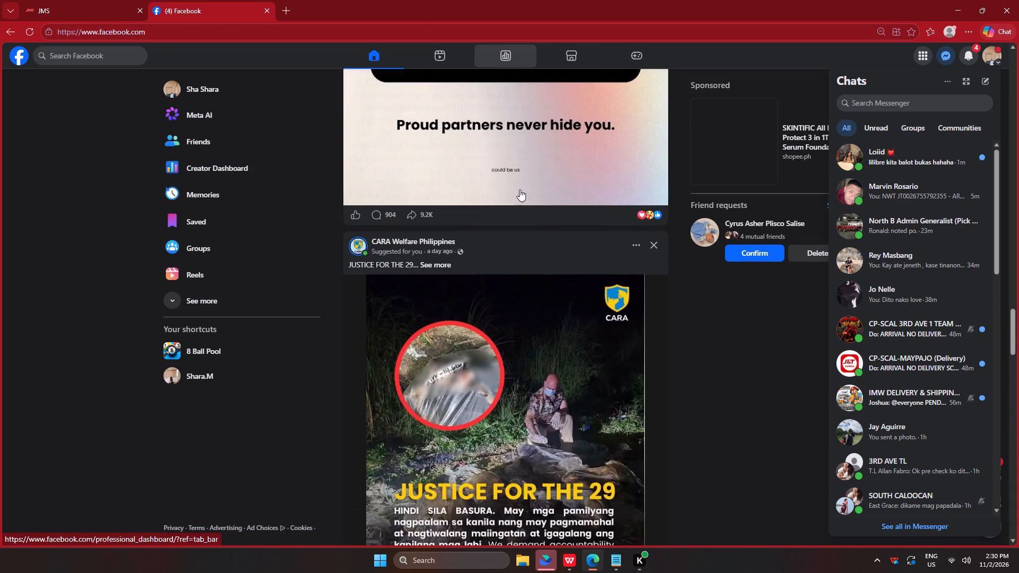
{"action": "scroll", "coordinate": [547, 286], "scroll_direction": "up", "scroll_amount": 7}
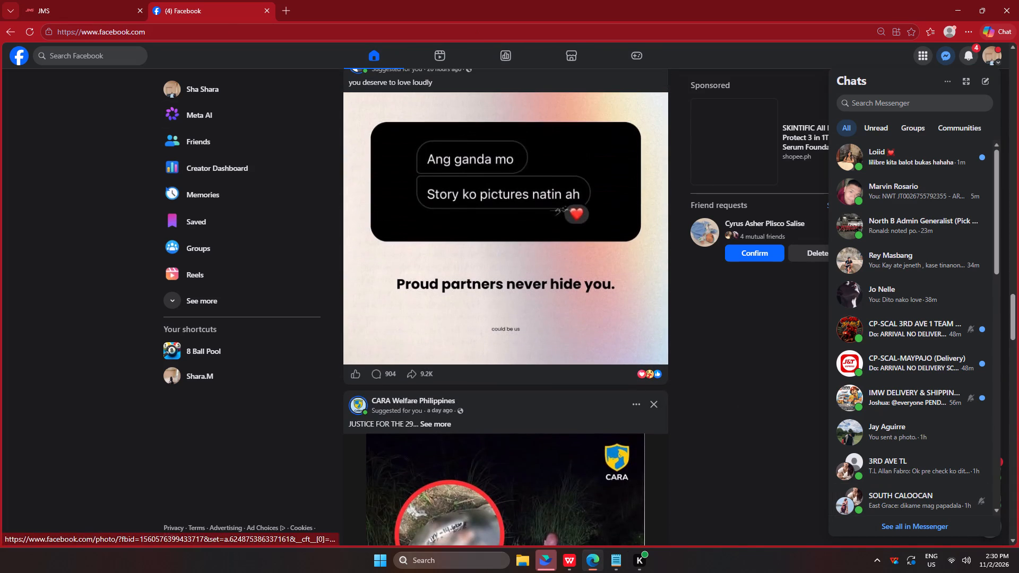
{"action": "scroll", "coordinate": [519, 572], "scroll_direction": "up", "scroll_amount": 4}
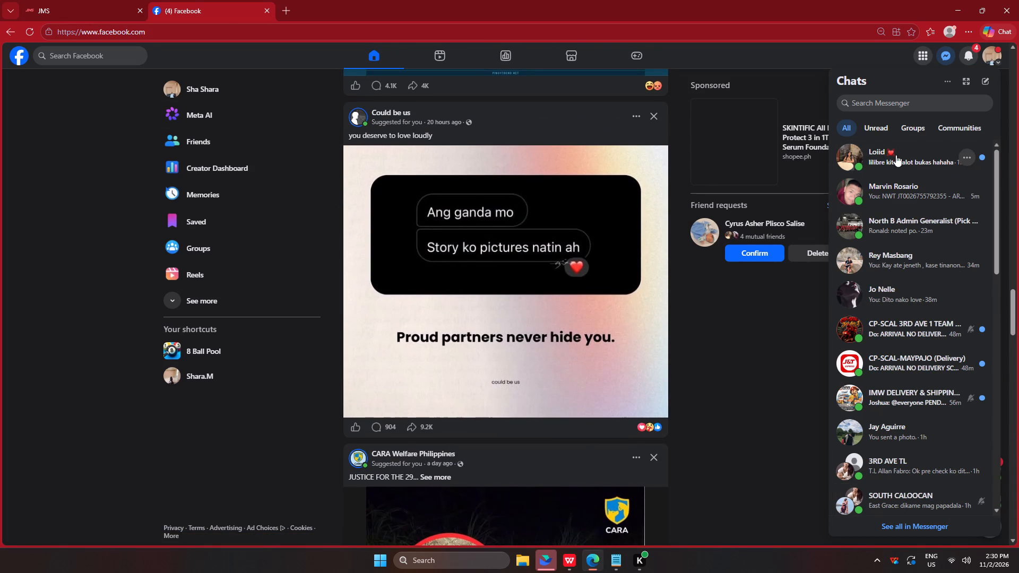
Open the unread chat from Loiid, reply "sige", and look back over the recent messages.
{"action": "left_click", "coordinate": [905, 155]}
{"action": "left_click", "coordinate": [887, 529]}
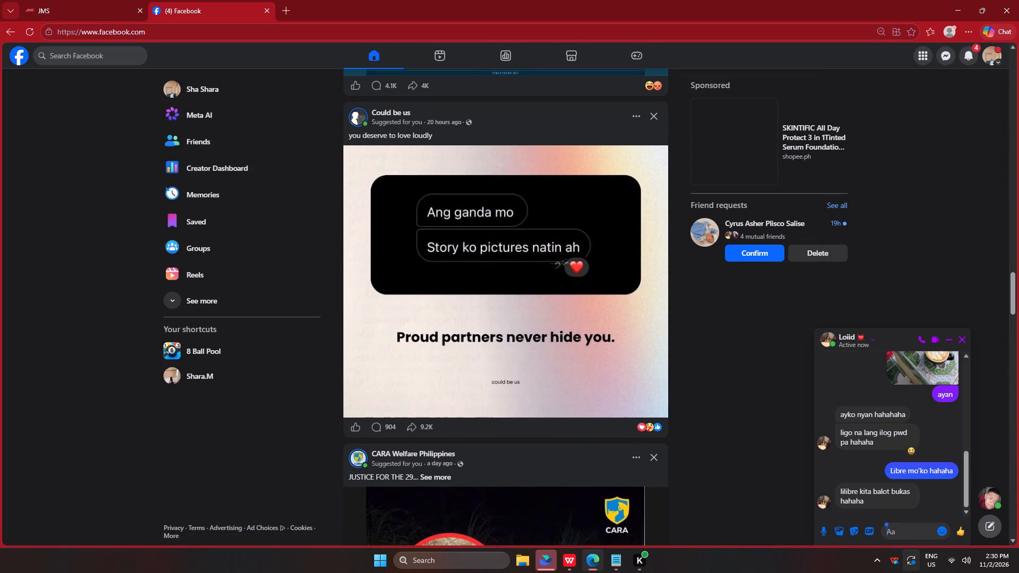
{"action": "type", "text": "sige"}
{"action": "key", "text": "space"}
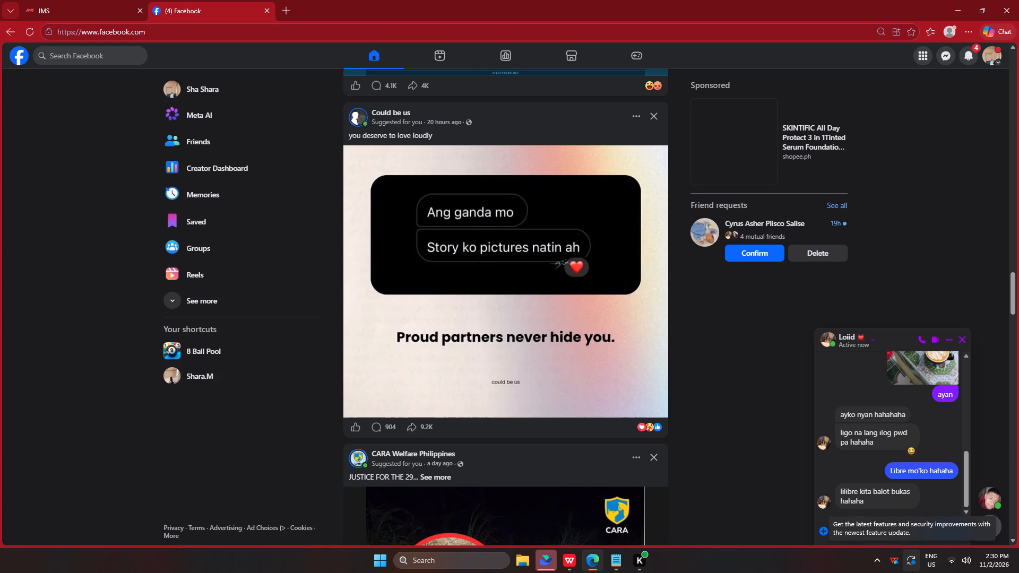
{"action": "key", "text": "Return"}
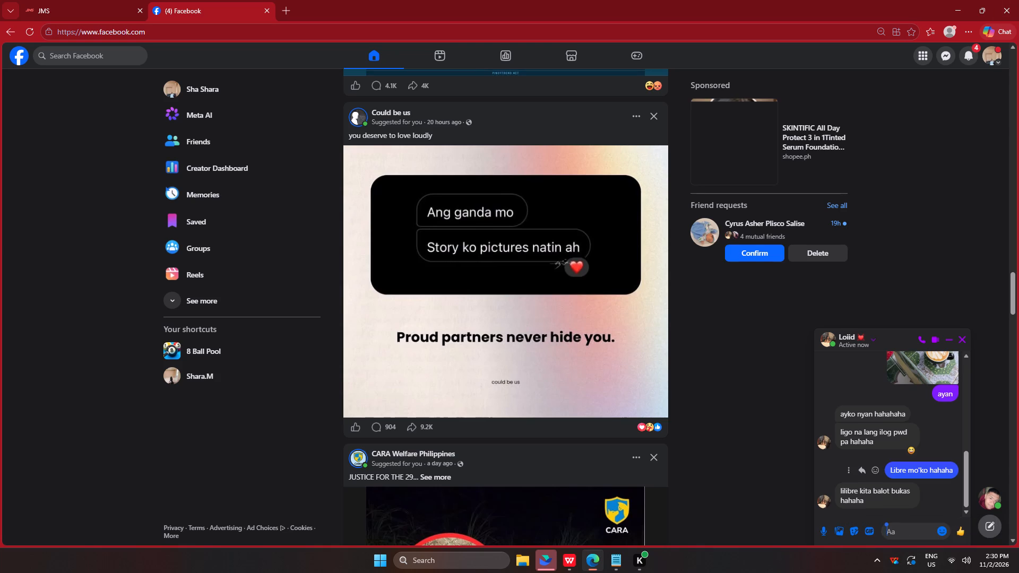
{"action": "scroll", "coordinate": [907, 477], "scroll_direction": "up", "scroll_amount": 6}
{"action": "scroll", "coordinate": [906, 476], "scroll_direction": "down", "scroll_amount": 5}
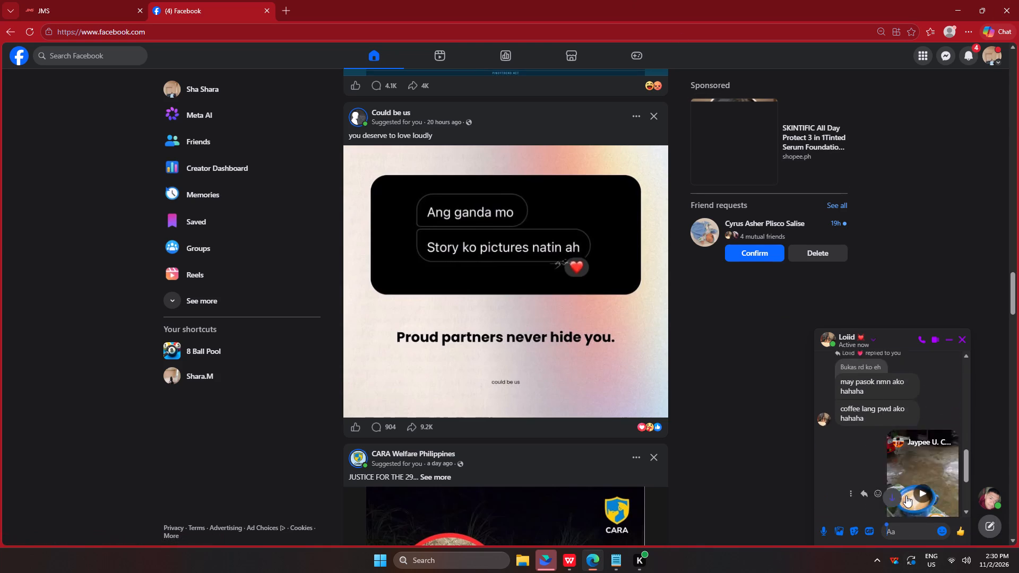
{"action": "scroll", "coordinate": [906, 496], "scroll_direction": "down", "scroll_amount": 7}
Switch to JMS, rerun the Monitor Delivery(New) search for 2026-11-02 by courier, and view the summary after a glance at the Facebook chat.
{"action": "left_click", "coordinate": [30, 0]}
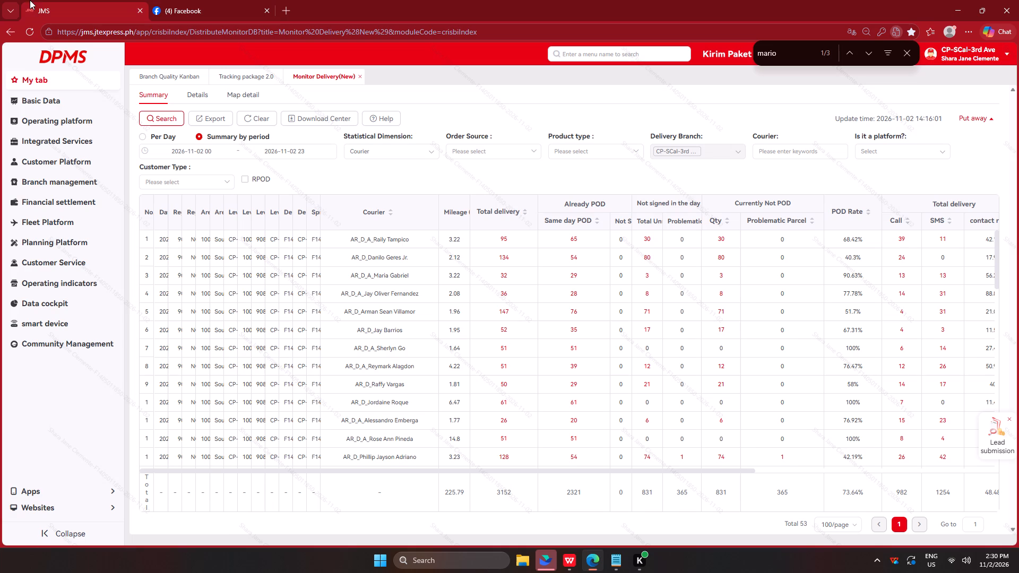
{"action": "left_click", "coordinate": [174, 11]}
{"action": "left_click", "coordinate": [85, 0]}
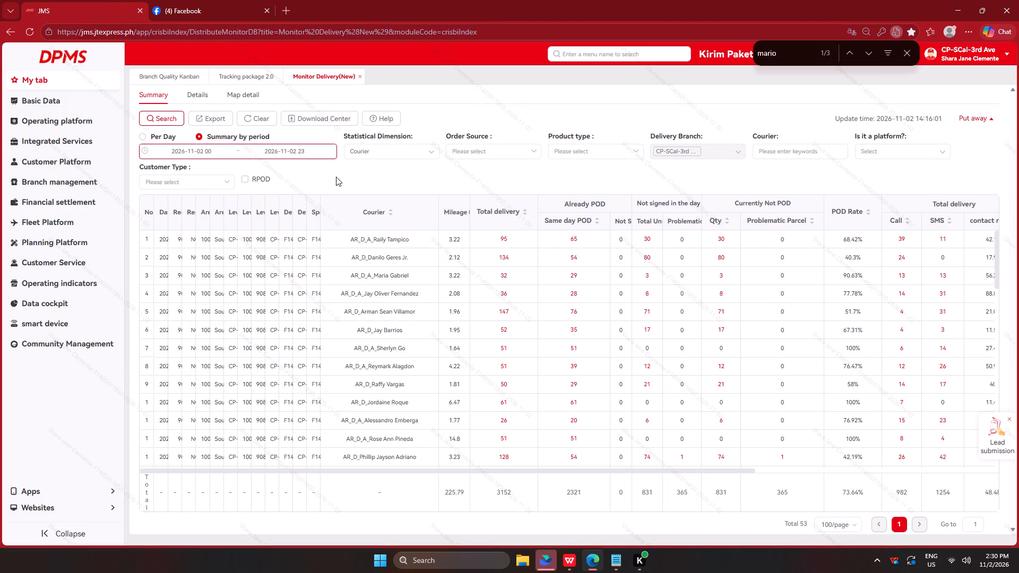
{"action": "left_click", "coordinate": [171, 119]}
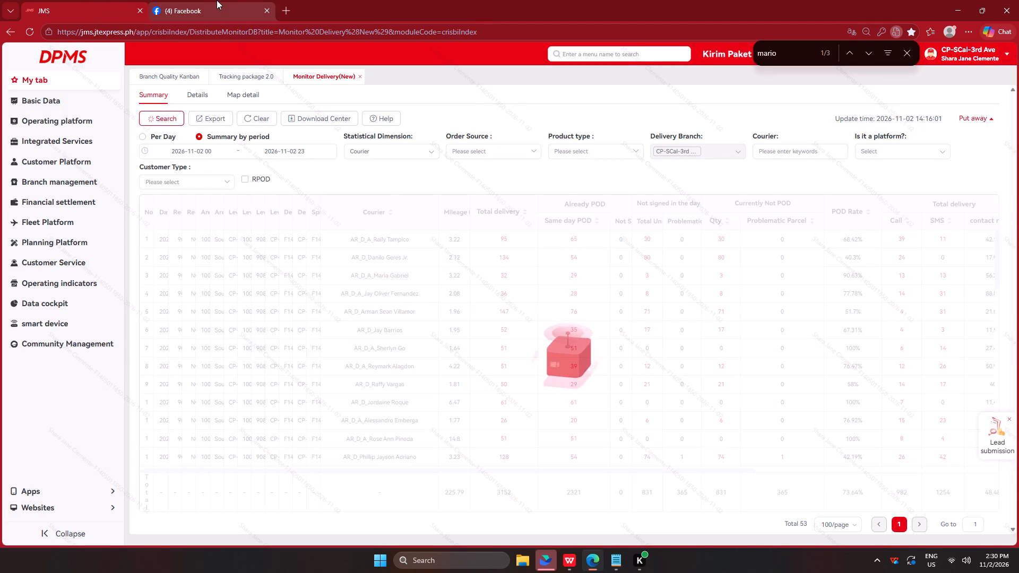
{"action": "left_click", "coordinate": [217, 0]}
{"action": "scroll", "coordinate": [910, 414], "scroll_direction": "down", "scroll_amount": 3}
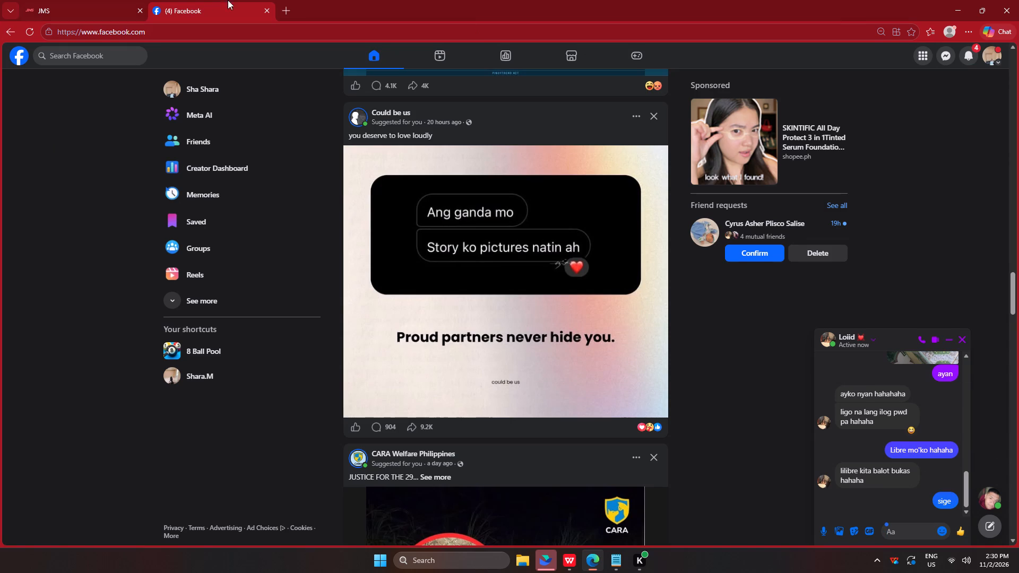
{"action": "left_click", "coordinate": [46, 5]}
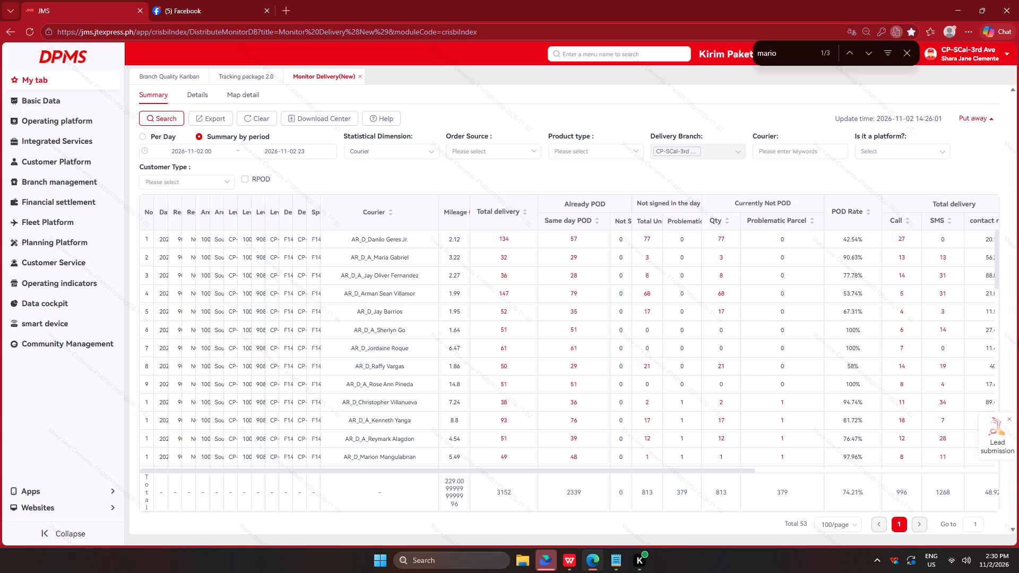
Return to Facebook and minimize the chat with Loiid.
{"action": "left_click", "coordinate": [211, 6]}
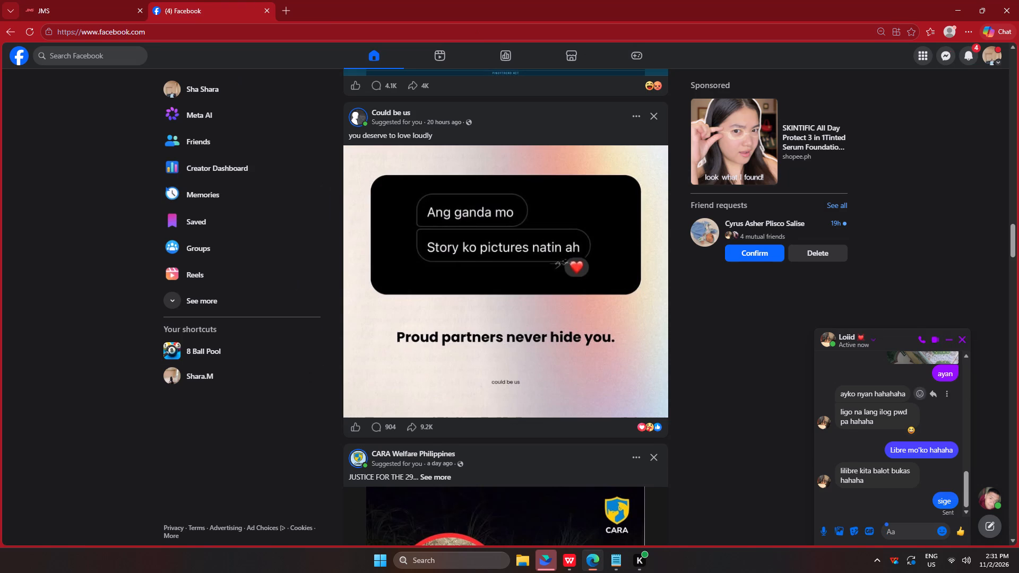
{"action": "left_click", "coordinate": [955, 341]}
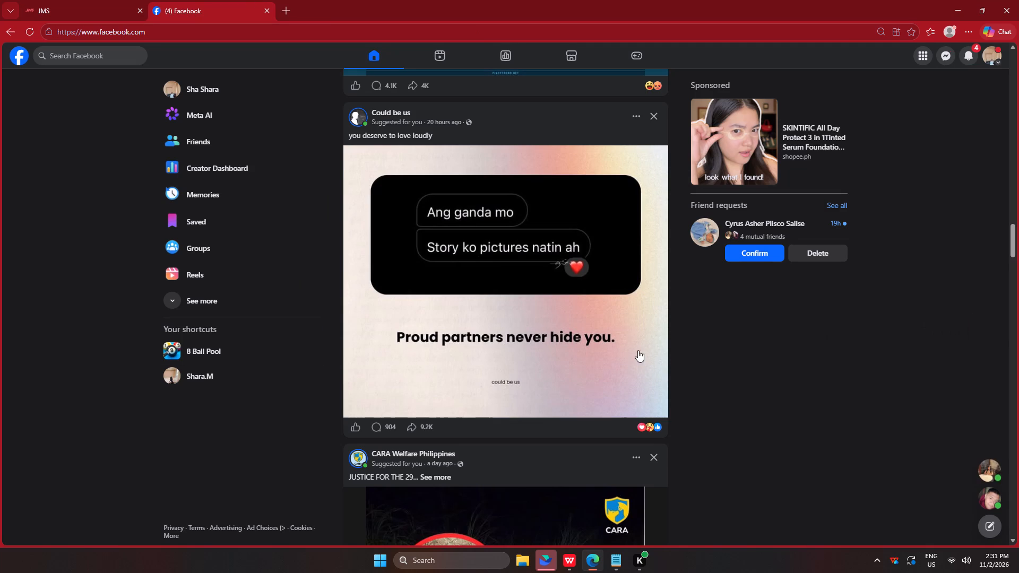
Go back to JMS and refresh the courier delivery summary for 2026-11-02 again.
{"action": "left_click", "coordinate": [92, 0]}
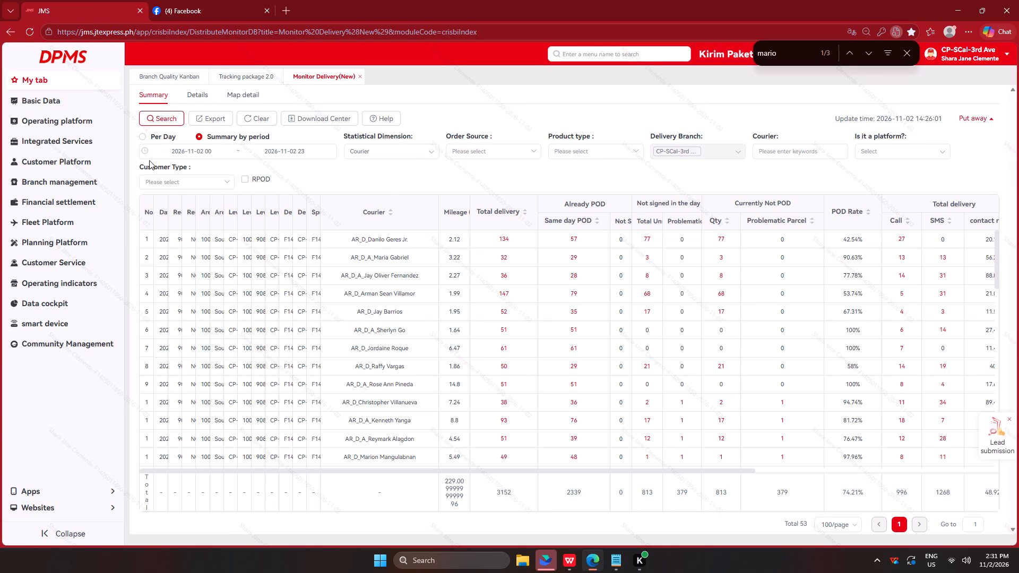
{"action": "left_click", "coordinate": [168, 119]}
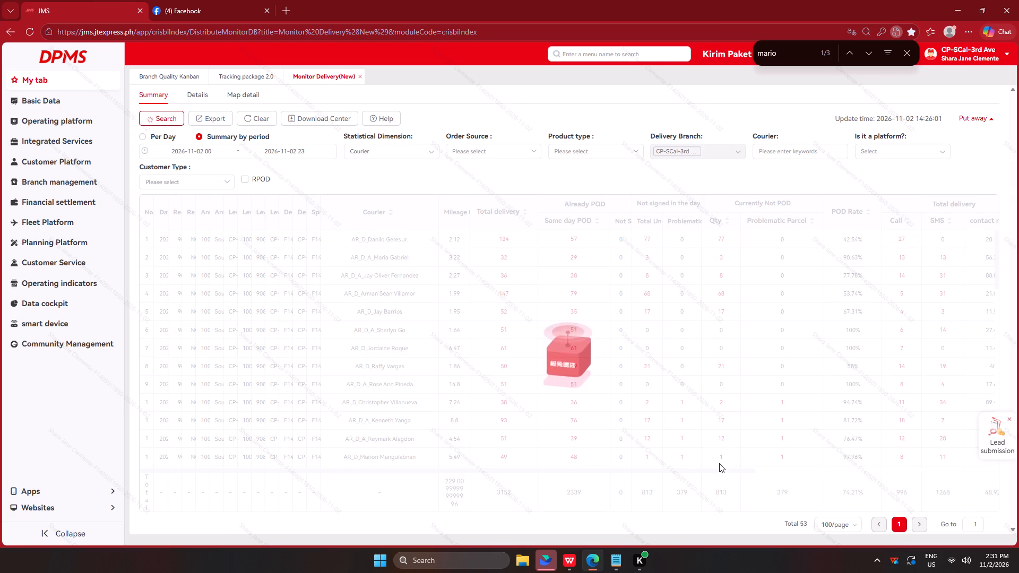
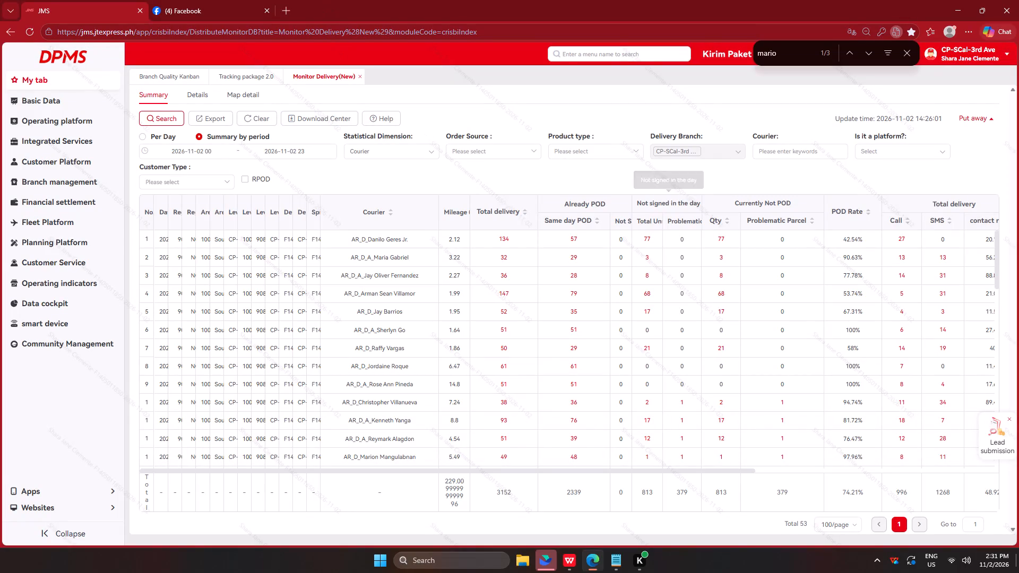
Switch to Facebook and browse through the suggested posts in the home feed.
{"action": "left_click", "coordinate": [162, 3]}
{"action": "scroll", "coordinate": [442, 130], "scroll_direction": "down", "scroll_amount": 5}
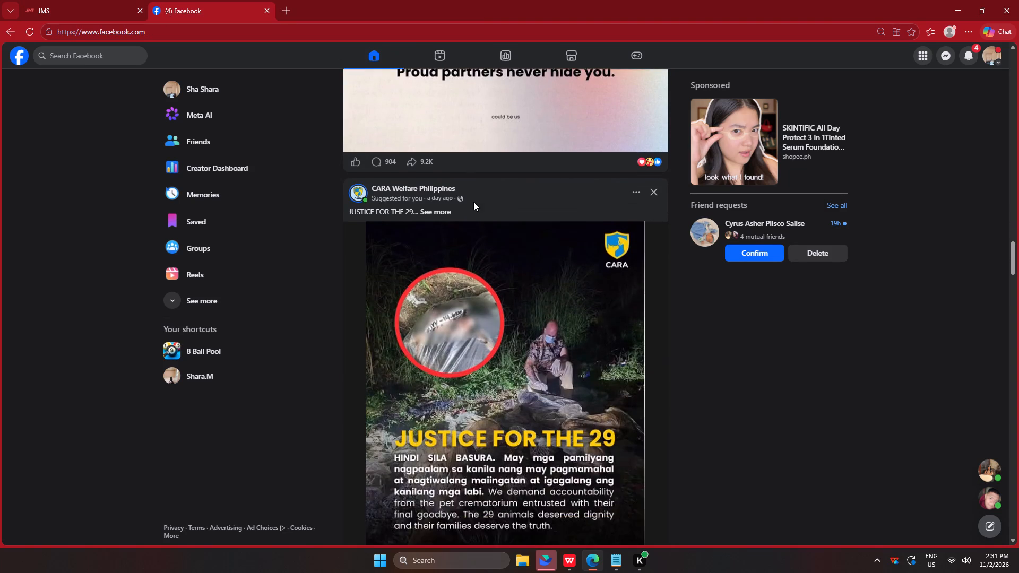
{"action": "scroll", "coordinate": [475, 206], "scroll_direction": "down", "scroll_amount": 4}
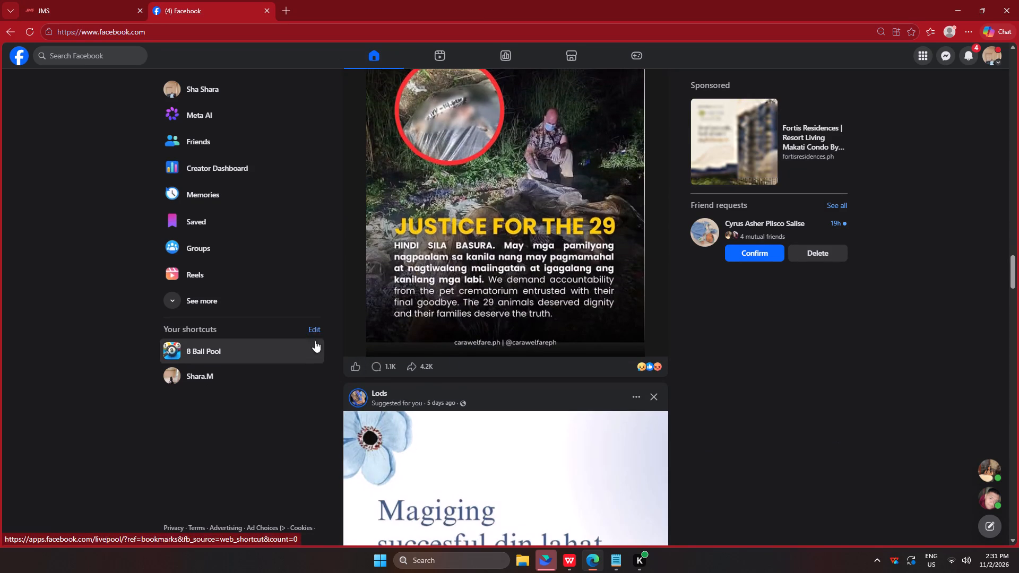
{"action": "scroll", "coordinate": [426, 319], "scroll_direction": "down", "scroll_amount": 10}
{"action": "scroll", "coordinate": [407, 362], "scroll_direction": "down", "scroll_amount": 3}
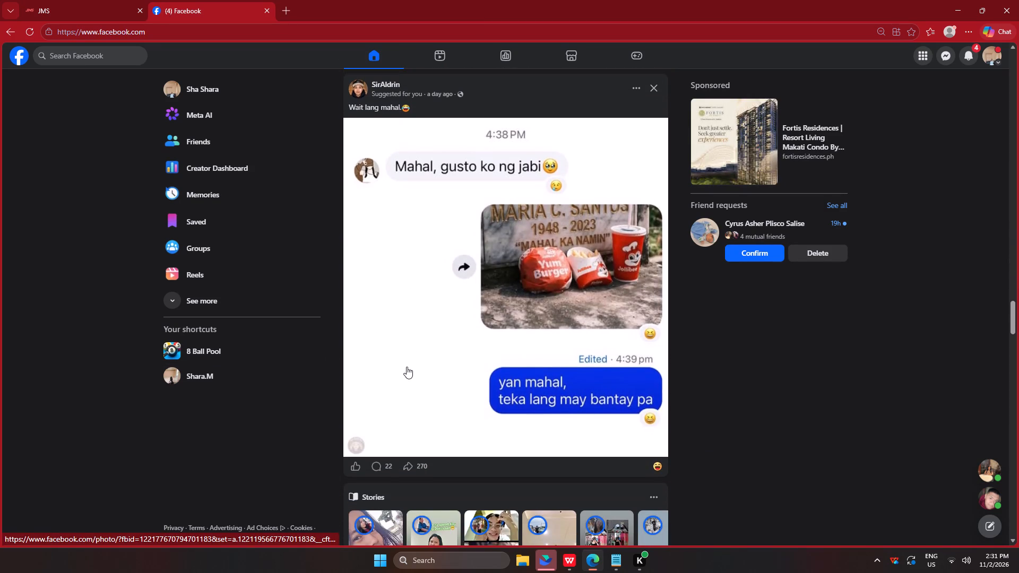
{"action": "scroll", "coordinate": [407, 368], "scroll_direction": "down", "scroll_amount": 10}
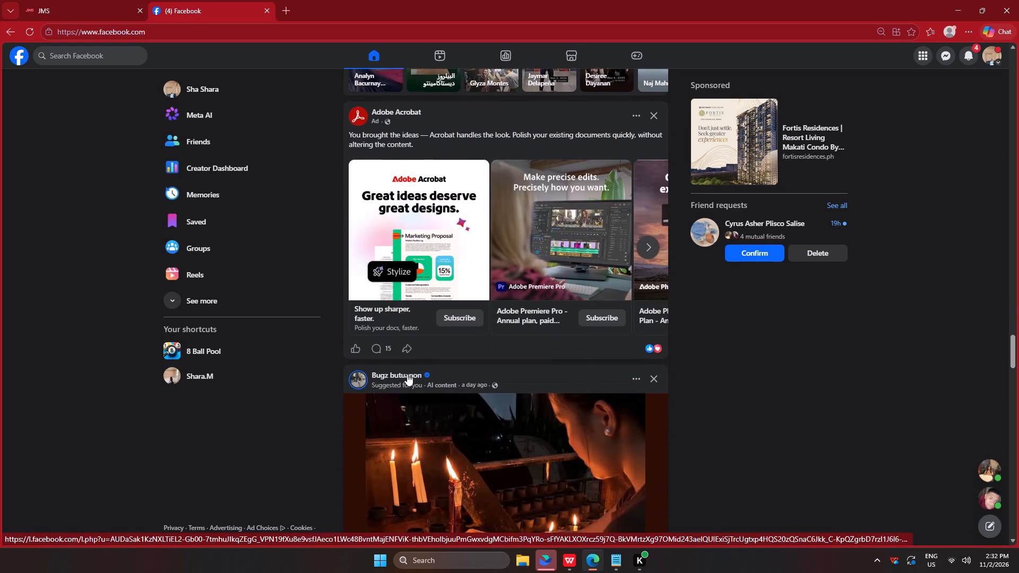
{"action": "scroll", "coordinate": [407, 374], "scroll_direction": "down", "scroll_amount": 8}
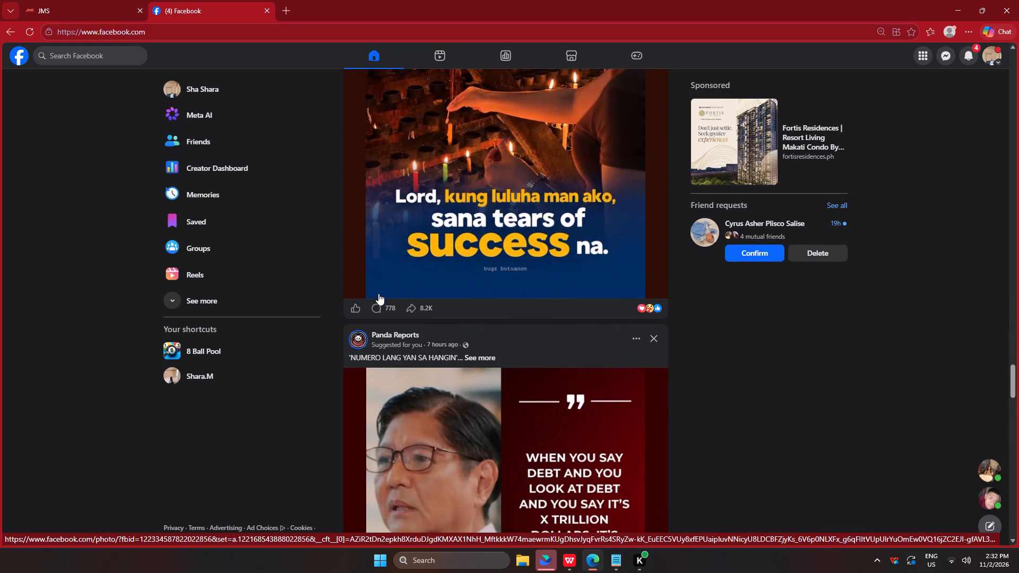
{"action": "scroll", "coordinate": [376, 300], "scroll_direction": "down", "scroll_amount": 4}
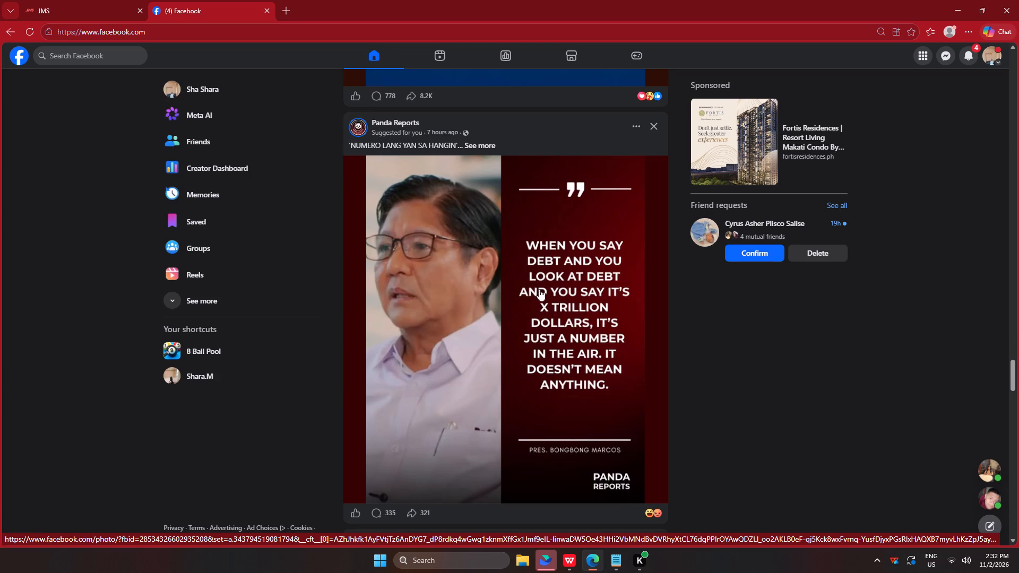
{"action": "scroll", "coordinate": [562, 264], "scroll_direction": "down", "scroll_amount": 1}
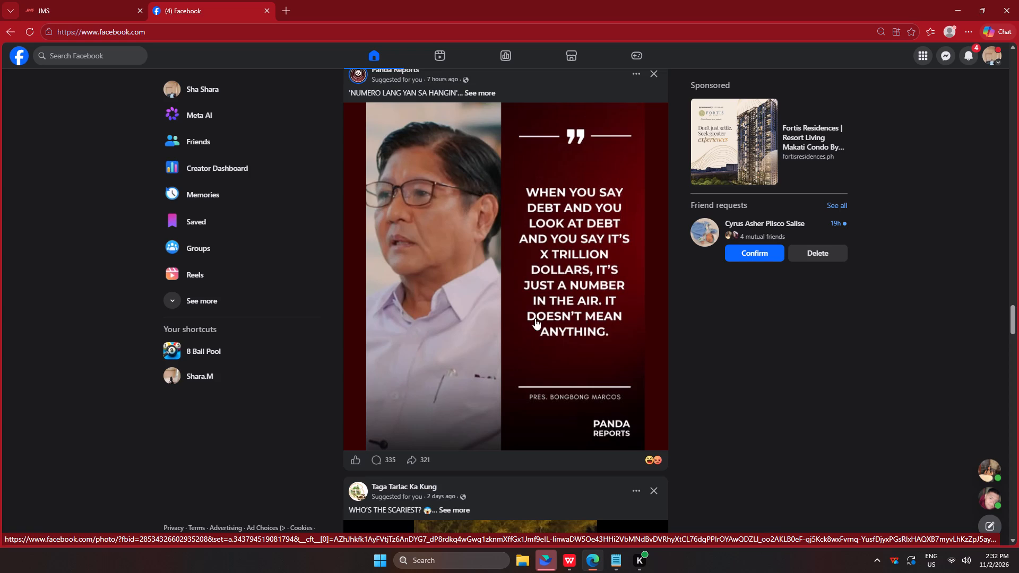
{"action": "scroll", "coordinate": [574, 328], "scroll_direction": "down", "scroll_amount": 5}
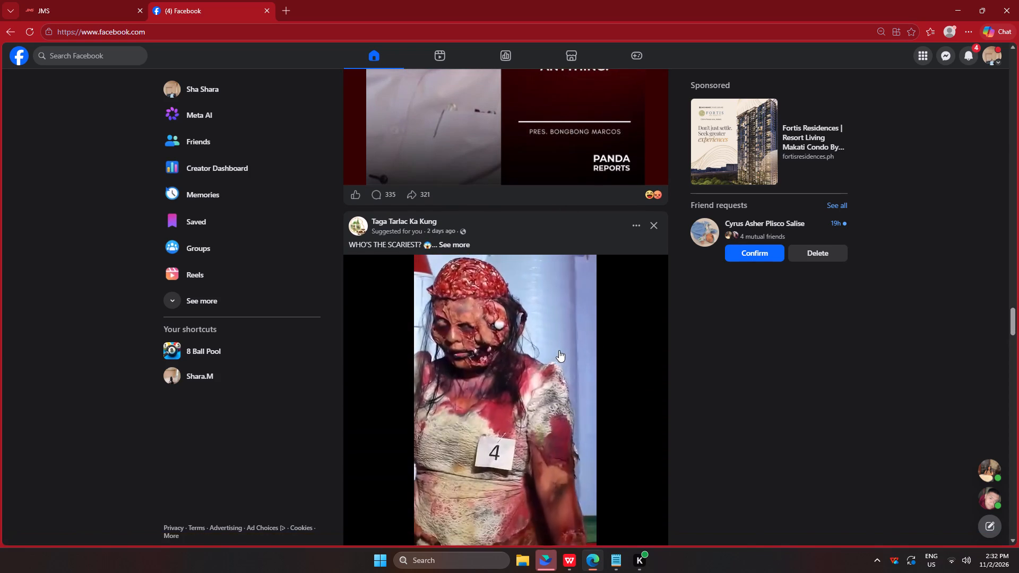
{"action": "scroll", "coordinate": [559, 352], "scroll_direction": "down", "scroll_amount": 9}
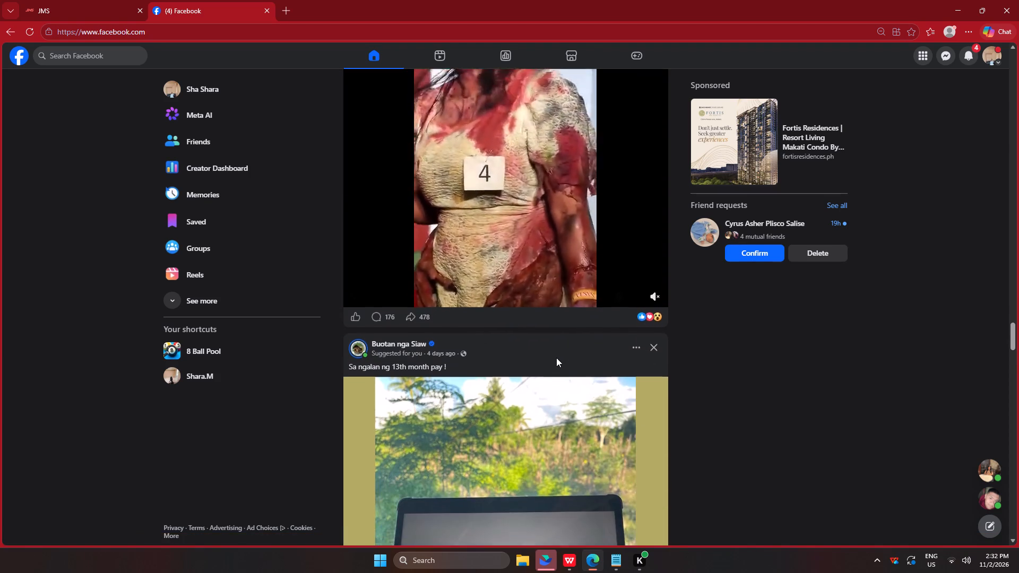
{"action": "scroll", "coordinate": [556, 358], "scroll_direction": "down", "scroll_amount": 1}
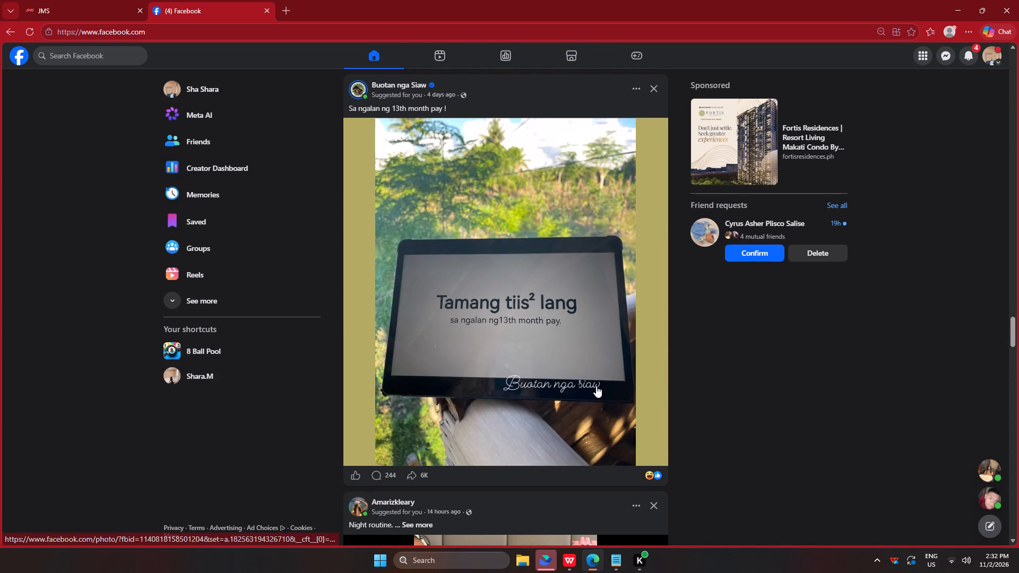
Return to the JMS Monitor Delivery summary and search the page for the courier name "paul".
{"action": "left_click", "coordinate": [59, 0]}
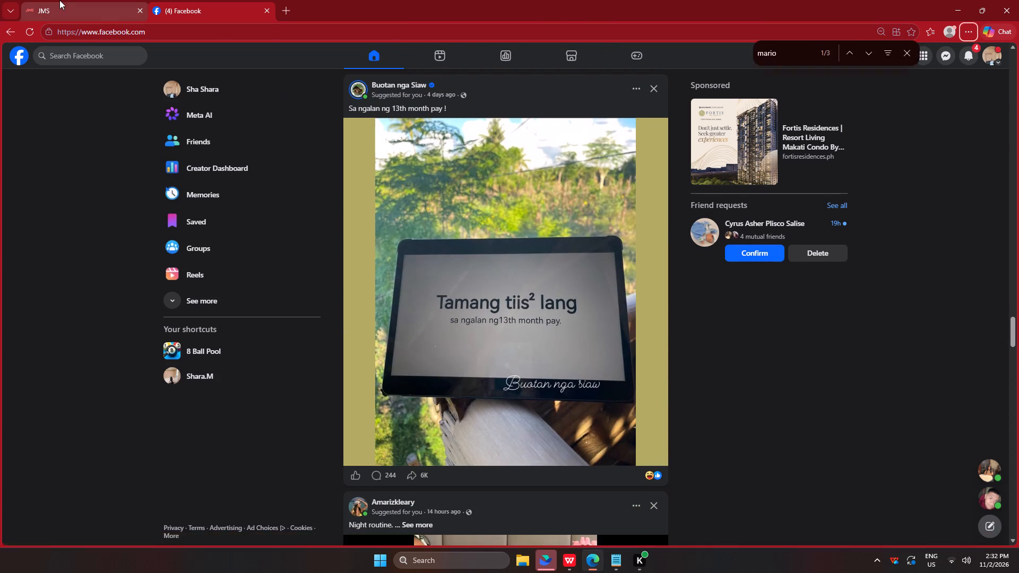
{"action": "left_click_drag", "start_coordinate": [791, 46], "coordinate": [749, 49]}
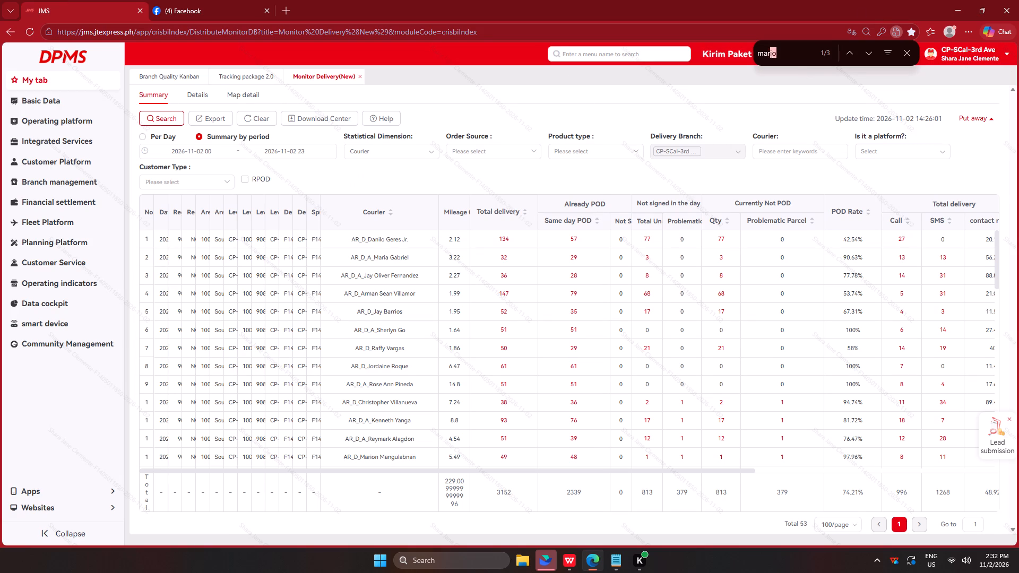
{"action": "left_click_drag", "start_coordinate": [749, 49], "coordinate": [718, 50]}
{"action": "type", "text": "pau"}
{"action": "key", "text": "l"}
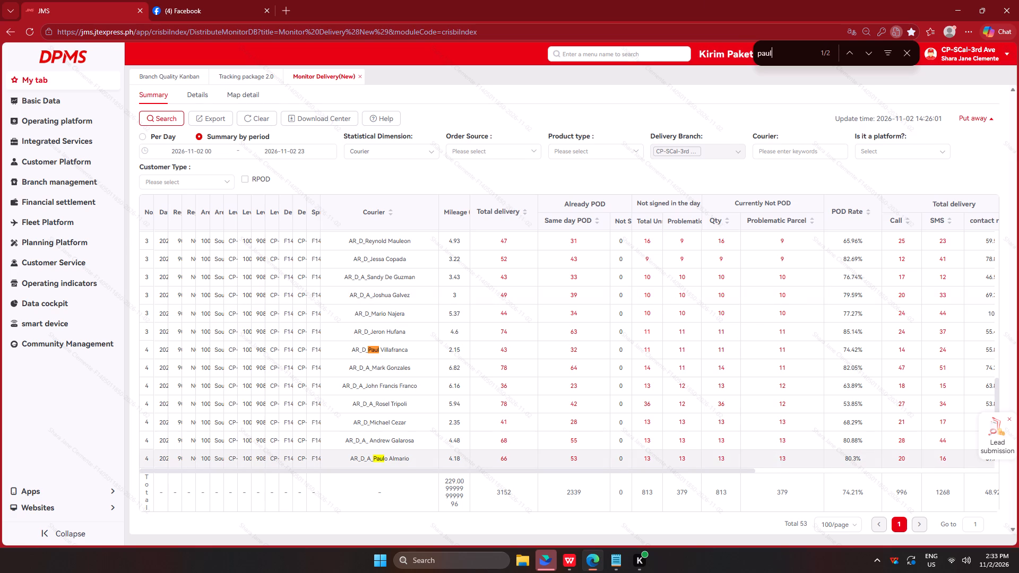
Refresh the Monitor Delivery summary, widen the Currently Not POD Qty column, and open rider Paulo's Currently Not POD details.
{"action": "left_click", "coordinate": [174, 119]}
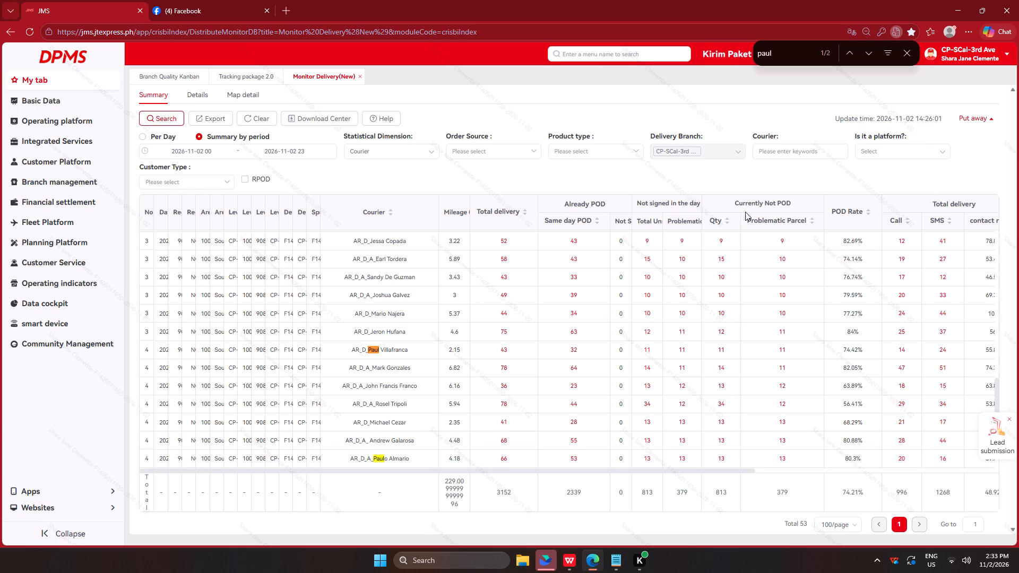
{"action": "left_click_drag", "start_coordinate": [739, 215], "coordinate": [821, 207]}
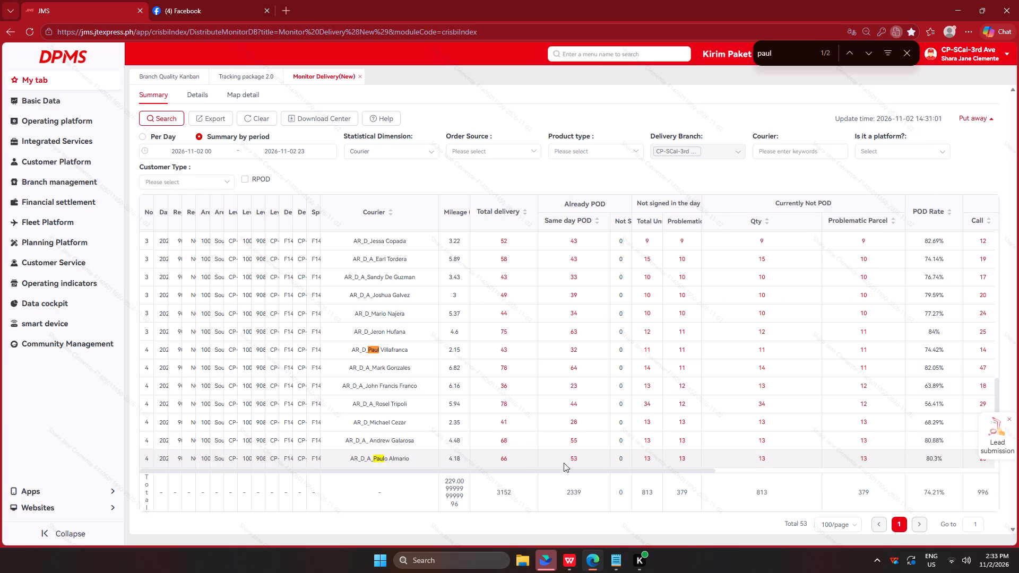
{"action": "left_click", "coordinate": [763, 459]}
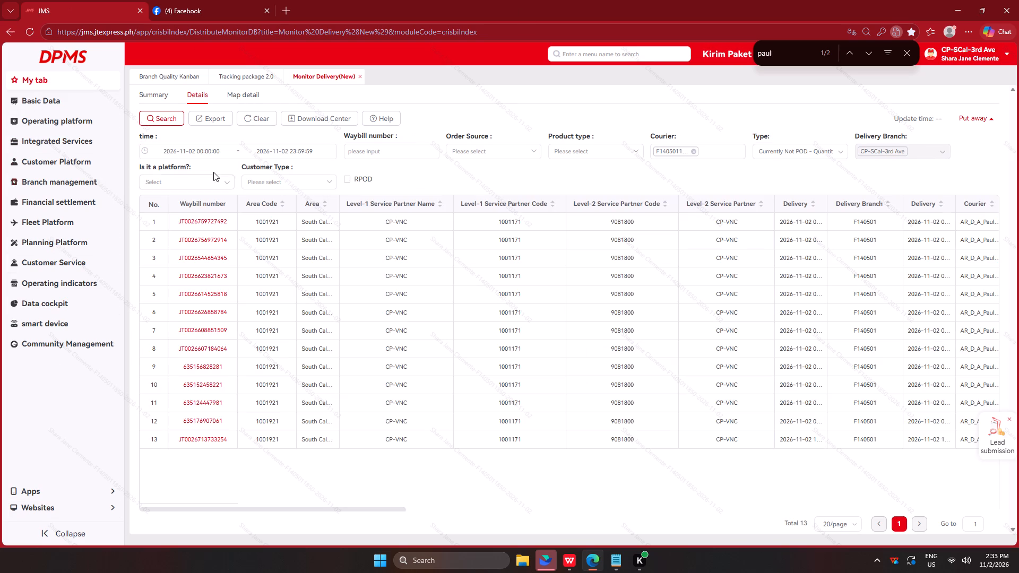
Capture the Waybill number column of Paulo's details with Lark's Image to text and copy the recognized numbers.
{"action": "key", "text": "ctrl+shift+a"}
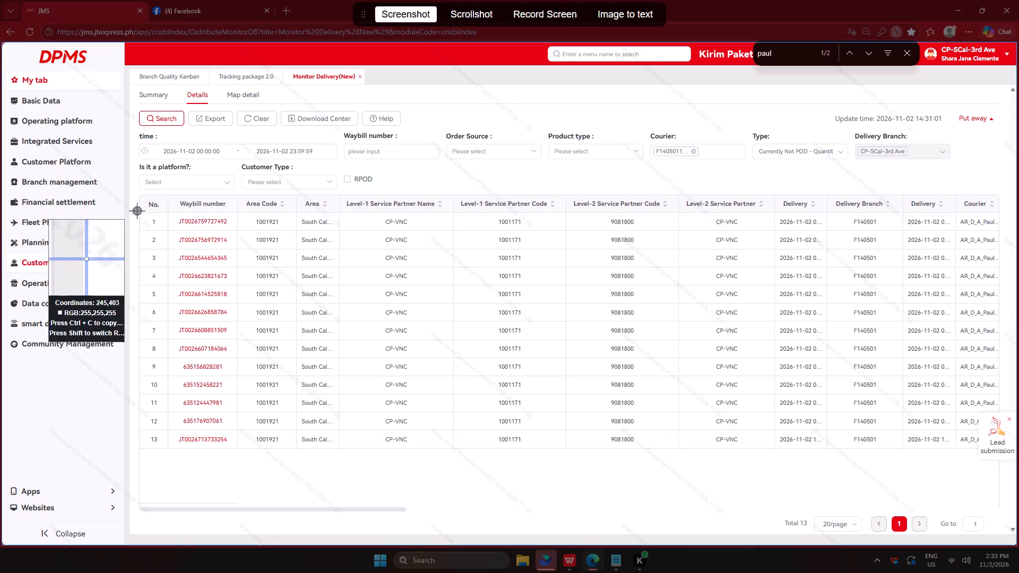
{"action": "left_click_drag", "start_coordinate": [170, 209], "coordinate": [232, 471]}
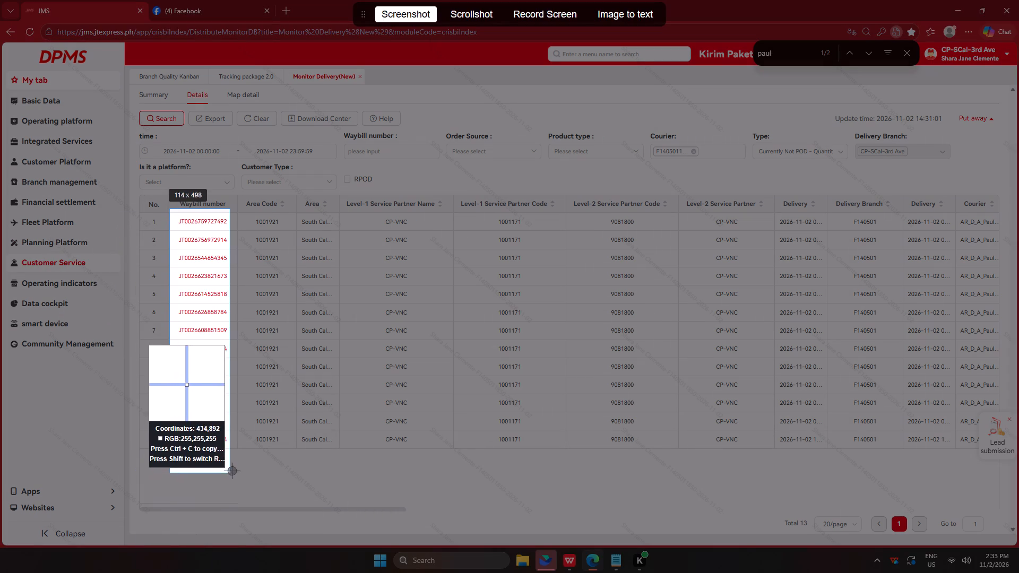
{"action": "left_click_drag", "start_coordinate": [232, 471], "coordinate": [236, 465]}
{"action": "left_click", "coordinate": [619, 22]}
{"action": "left_click", "coordinate": [620, 13]}
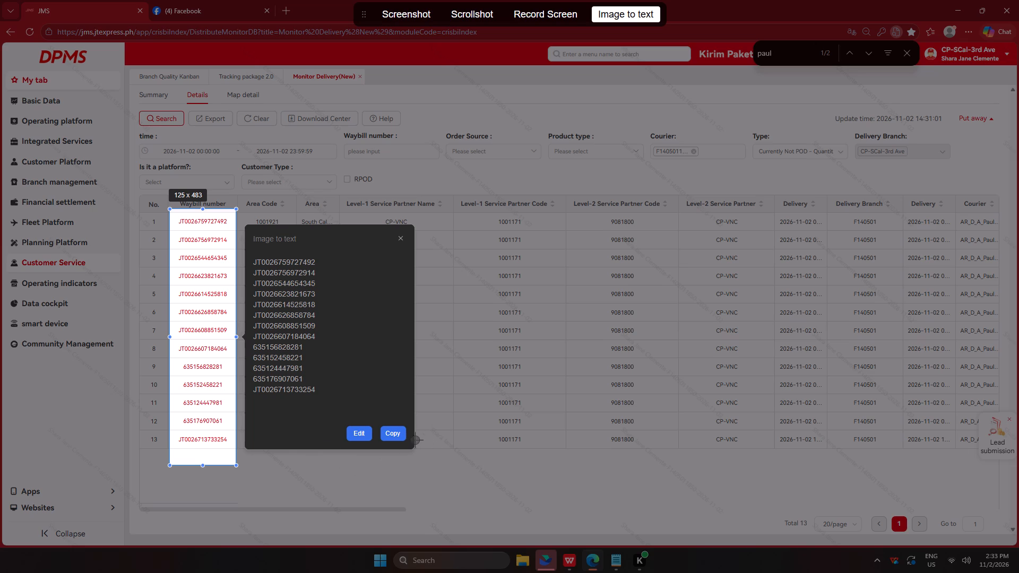
{"action": "left_click", "coordinate": [391, 438]}
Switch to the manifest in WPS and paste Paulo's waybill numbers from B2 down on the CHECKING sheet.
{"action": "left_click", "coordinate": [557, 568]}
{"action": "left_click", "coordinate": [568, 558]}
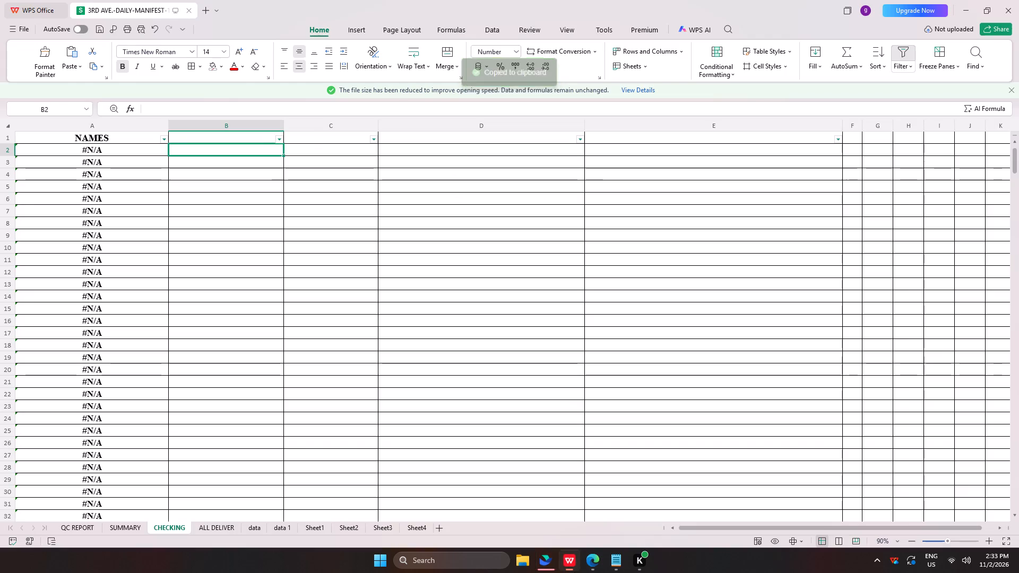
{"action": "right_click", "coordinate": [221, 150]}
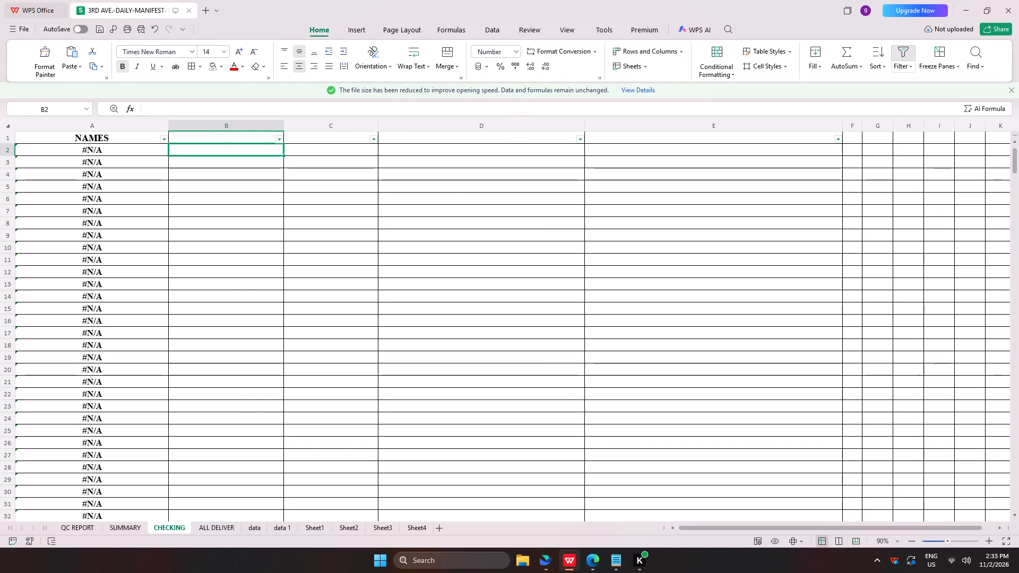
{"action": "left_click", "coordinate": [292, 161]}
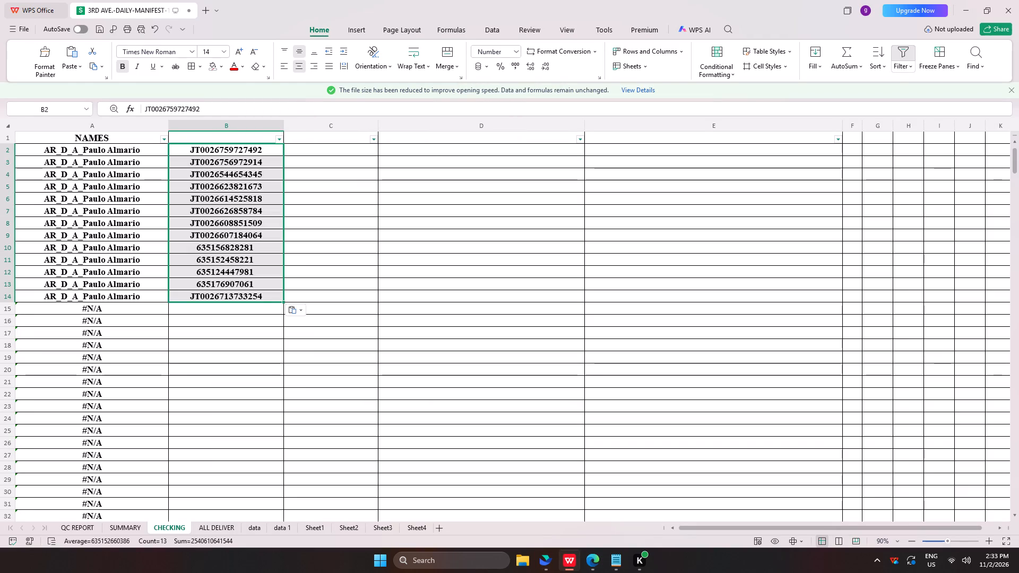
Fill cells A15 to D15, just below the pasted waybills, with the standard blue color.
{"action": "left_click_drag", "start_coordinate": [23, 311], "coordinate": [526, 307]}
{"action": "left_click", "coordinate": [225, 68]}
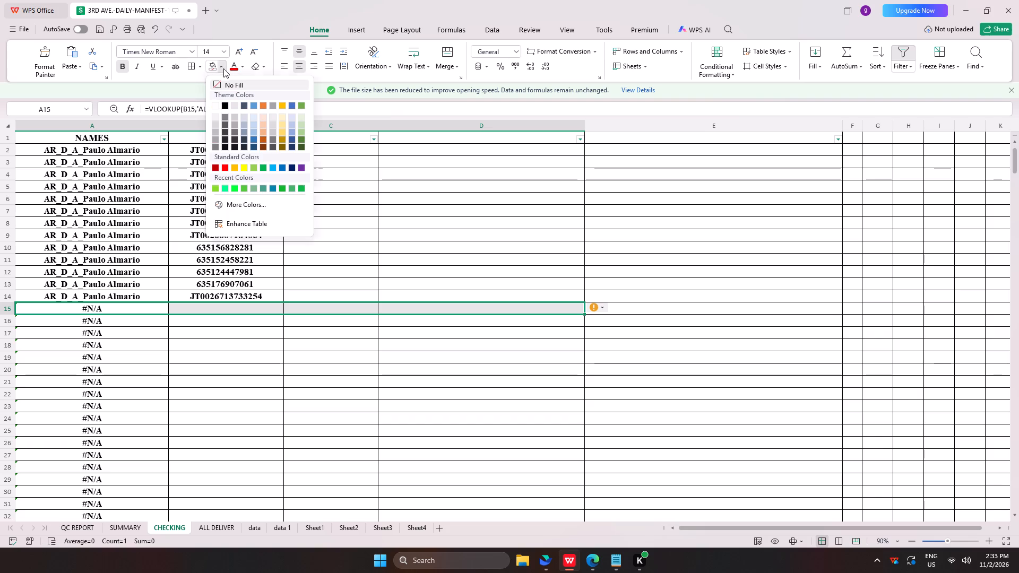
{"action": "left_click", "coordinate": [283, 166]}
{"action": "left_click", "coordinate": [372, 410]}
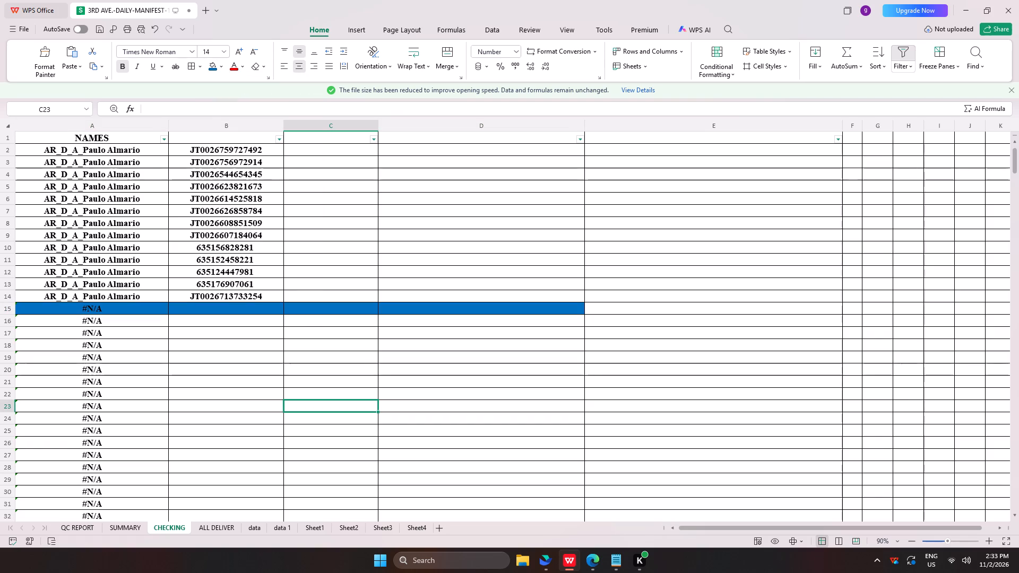
Switch back to JMS in Edge and look up the copied waybills in Tracking package 2.0.
{"action": "key", "text": "alt+Tab"}
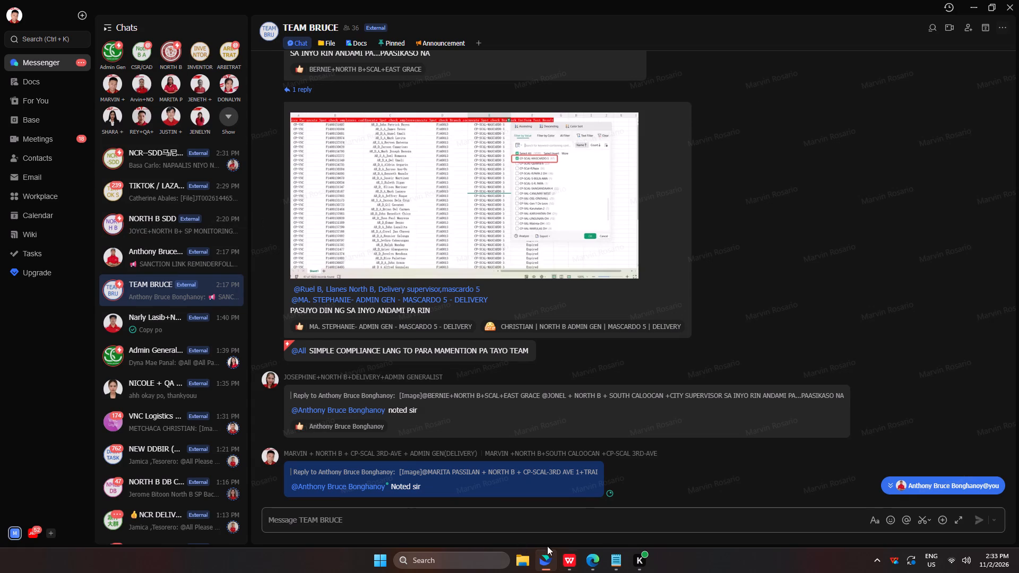
{"action": "left_click", "coordinate": [582, 560]}
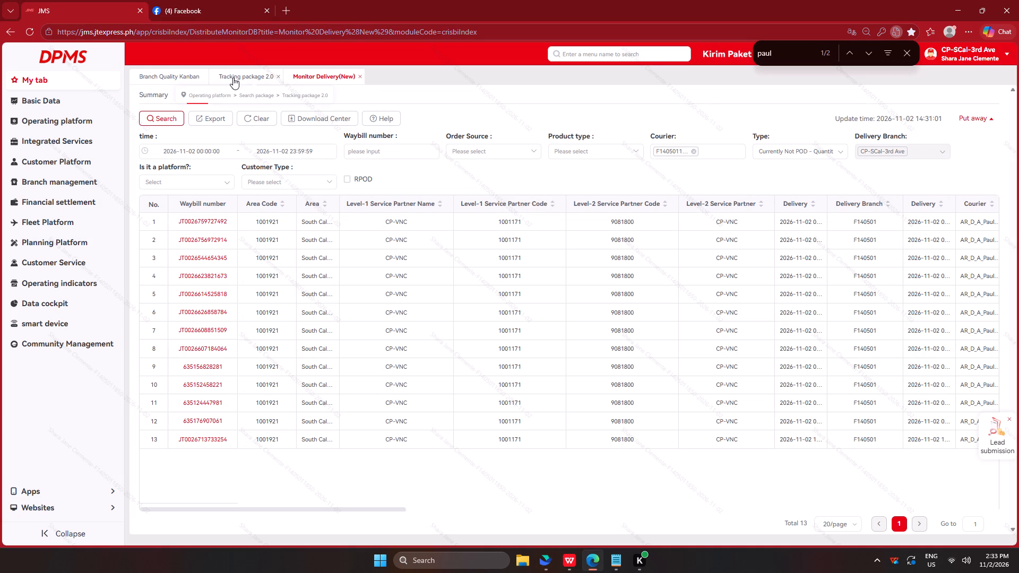
{"action": "left_click", "coordinate": [233, 77]}
{"action": "left_click", "coordinate": [196, 238]}
{"action": "key", "text": "ctrl+v"}
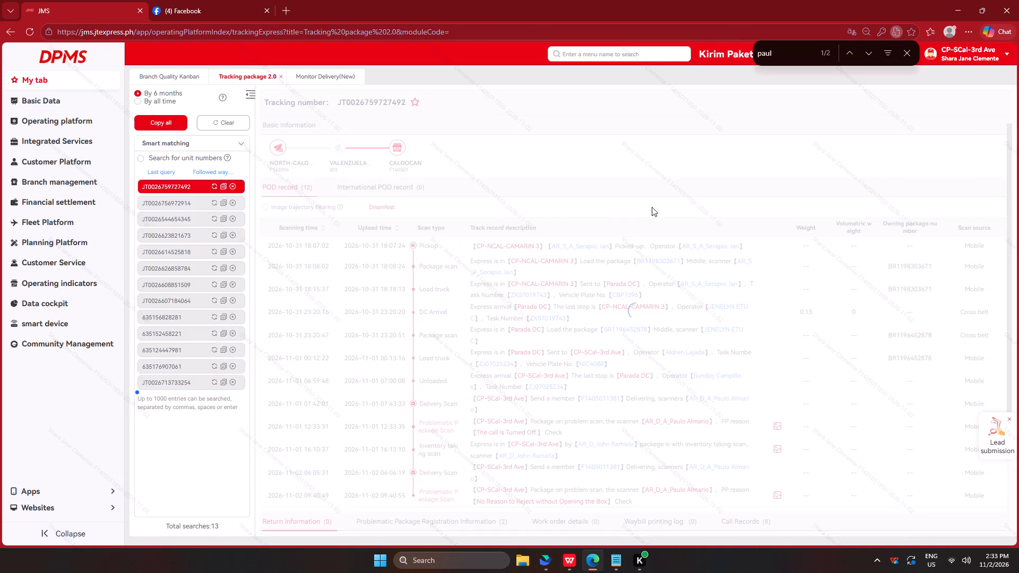
Review the attachment images of the first waybill's latest Problematic Package Scan and close them.
{"action": "scroll", "coordinate": [531, 280], "scroll_direction": "down", "scroll_amount": 6}
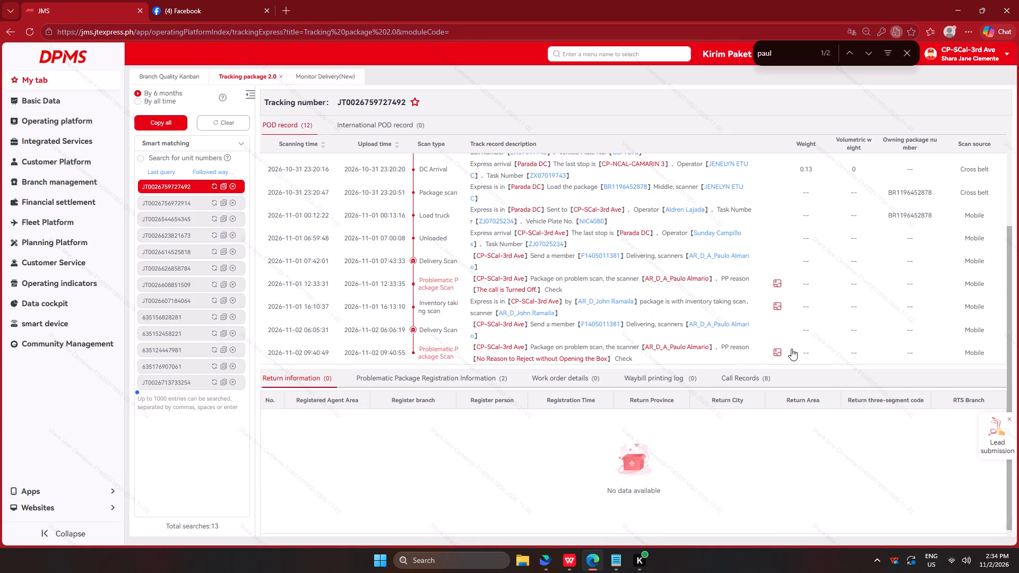
{"action": "left_click", "coordinate": [774, 349]}
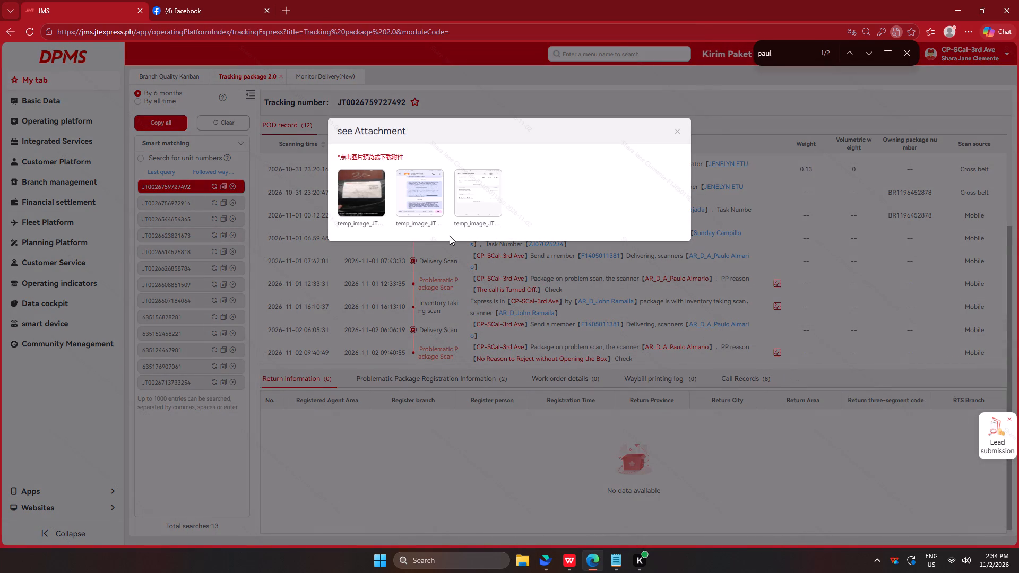
{"action": "left_click", "coordinate": [360, 211]}
{"action": "key", "text": "Right"}
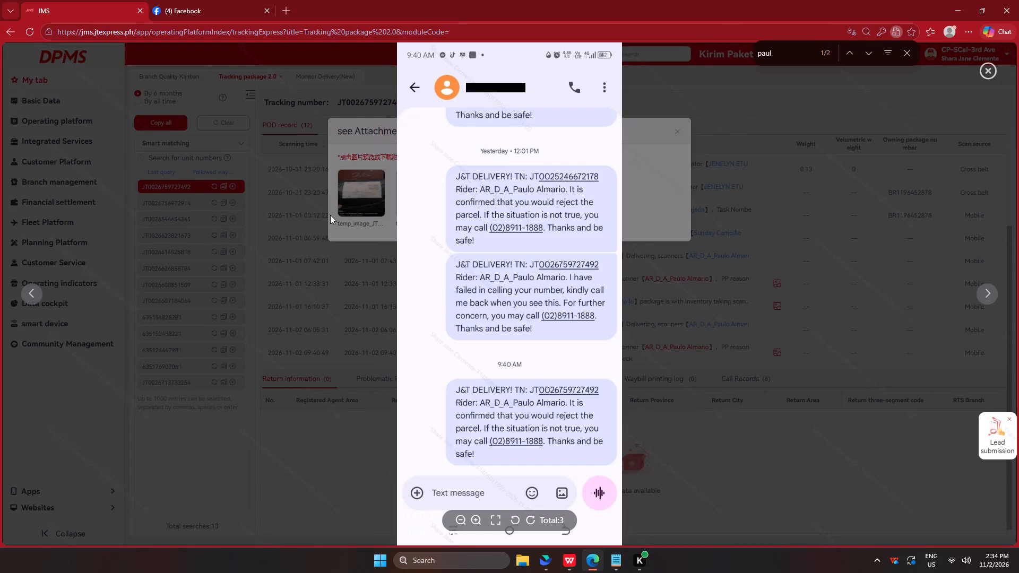
{"action": "key", "text": "Right"}
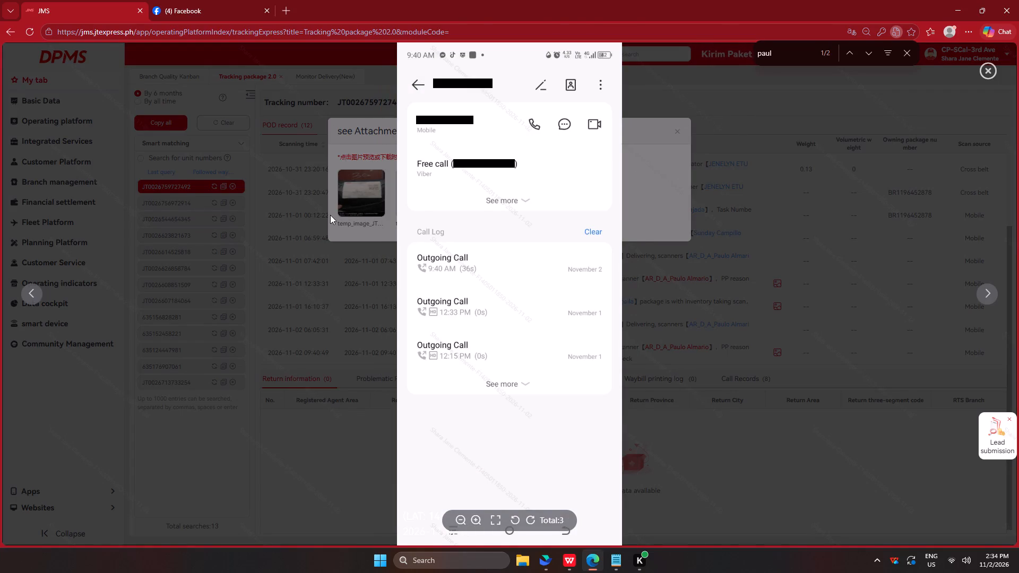
{"action": "left_click", "coordinate": [811, 274]}
{"action": "left_click_drag", "start_coordinate": [709, 179], "coordinate": [716, 186]}
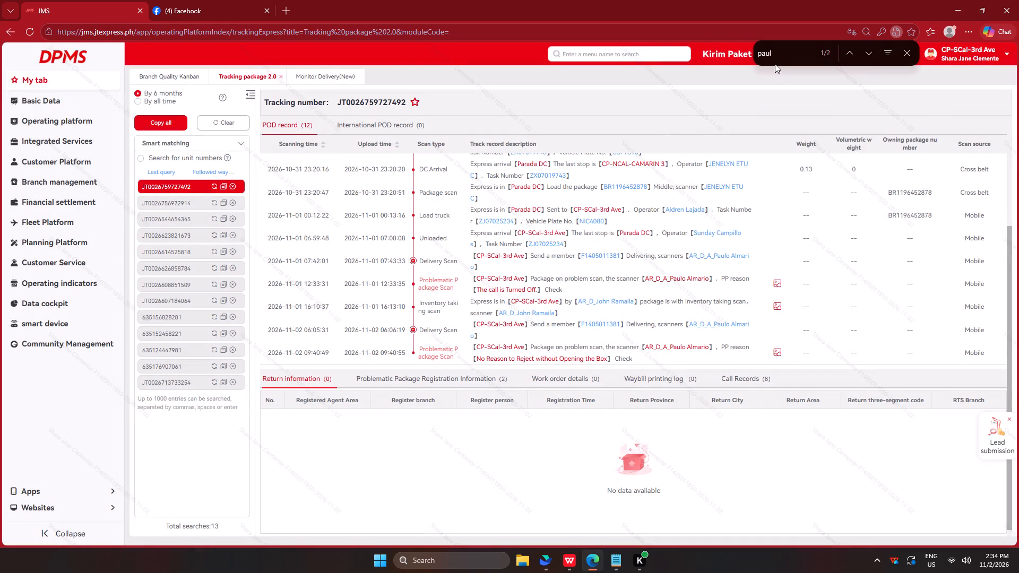
Return to the Monitor Delivery summary, find the courier matching "rafae" and open that rider's Currently Not POD Qty details.
{"action": "left_click_drag", "start_coordinate": [779, 58], "coordinate": [736, 59]}
{"action": "left_click", "coordinate": [309, 66]}
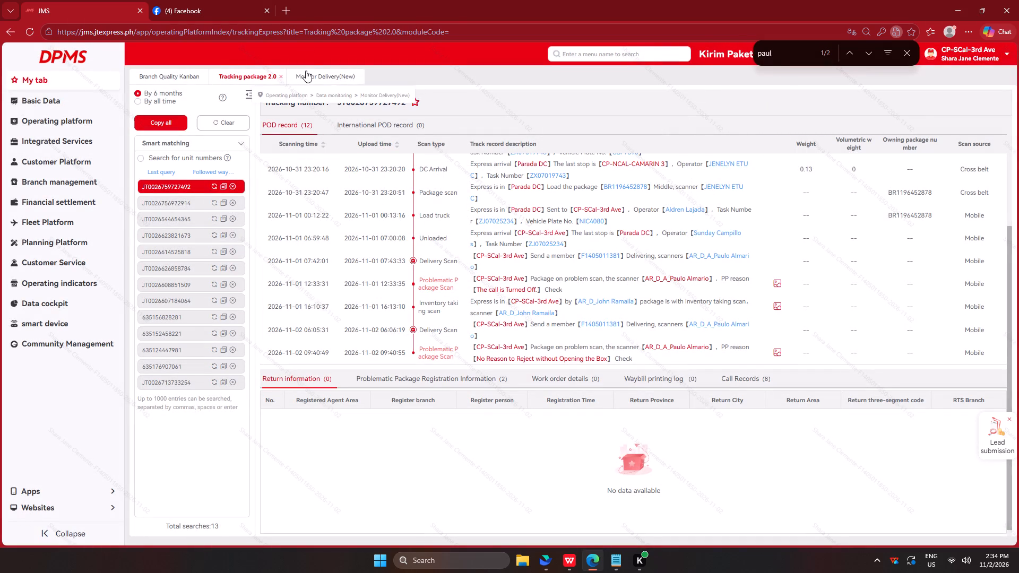
{"action": "left_click", "coordinate": [306, 71]}
{"action": "left_click", "coordinate": [159, 92]}
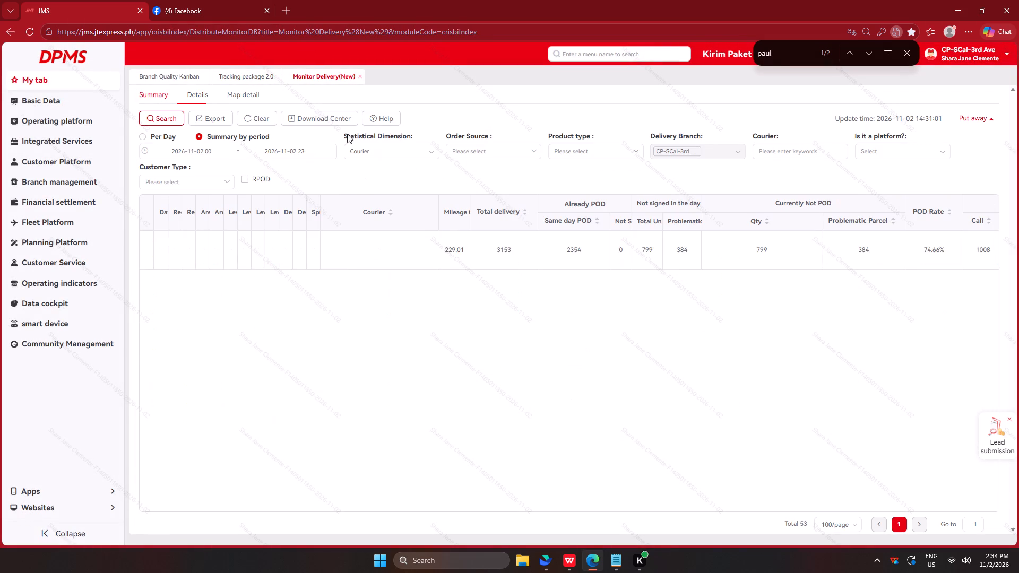
{"action": "left_click_drag", "start_coordinate": [780, 49], "coordinate": [740, 51]}
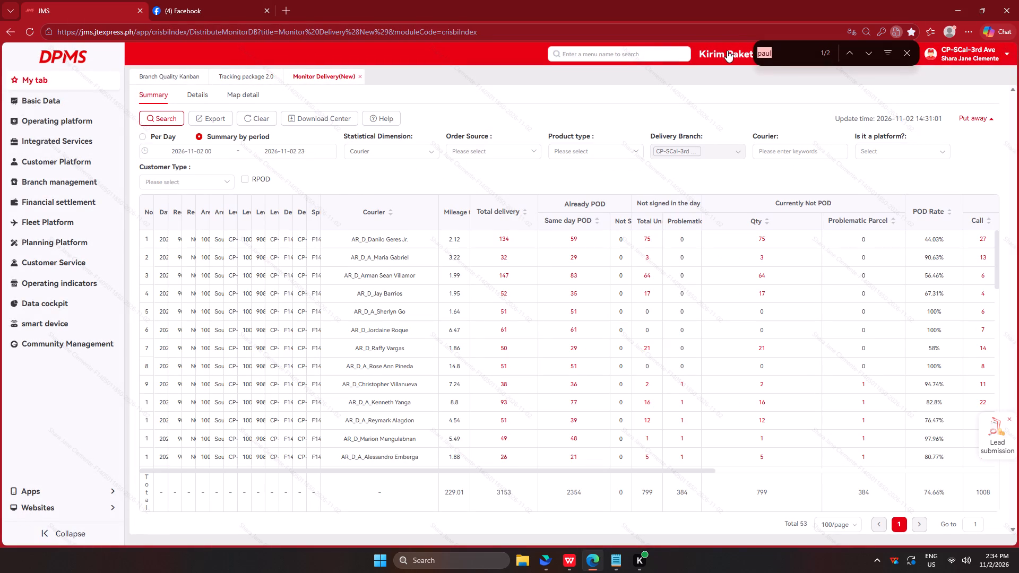
{"action": "type", "text": "ra"}
{"action": "type", "text": "fae"}
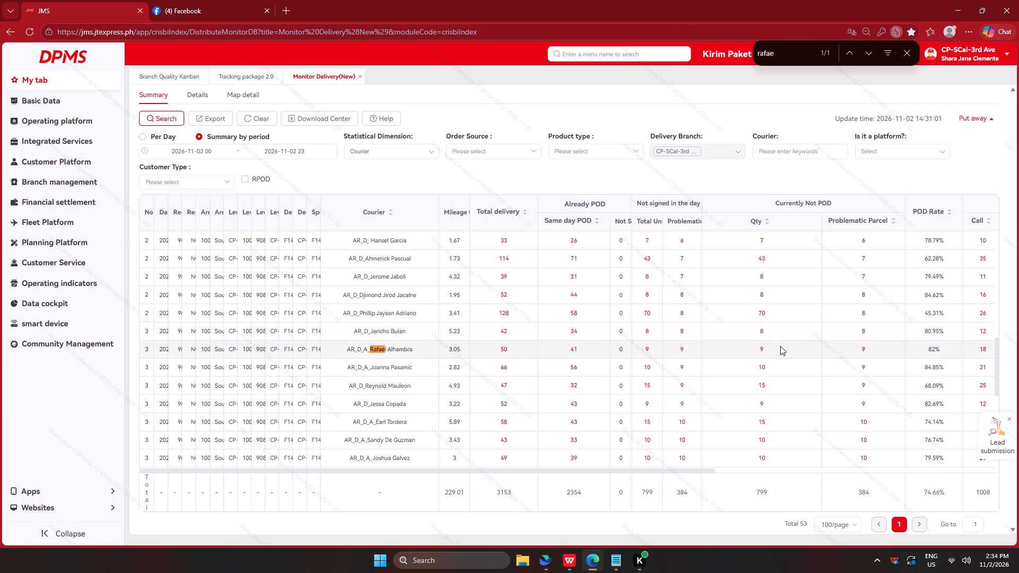
{"action": "double_click", "coordinate": [765, 349]}
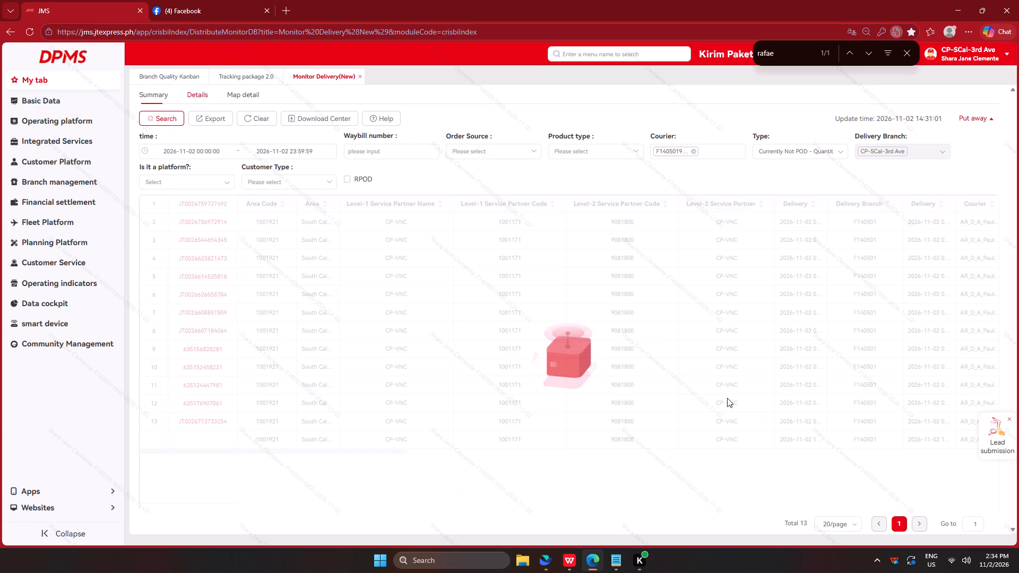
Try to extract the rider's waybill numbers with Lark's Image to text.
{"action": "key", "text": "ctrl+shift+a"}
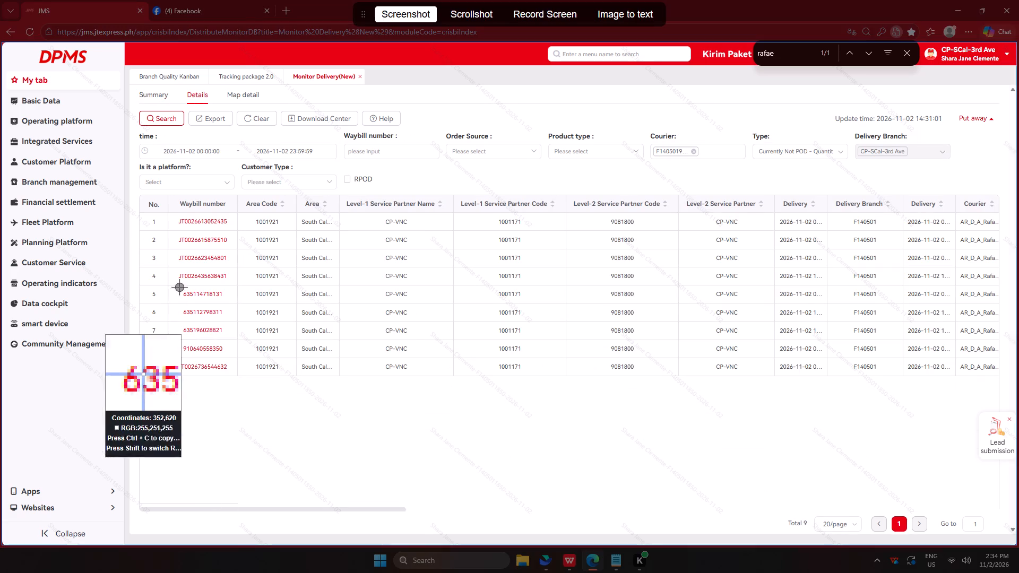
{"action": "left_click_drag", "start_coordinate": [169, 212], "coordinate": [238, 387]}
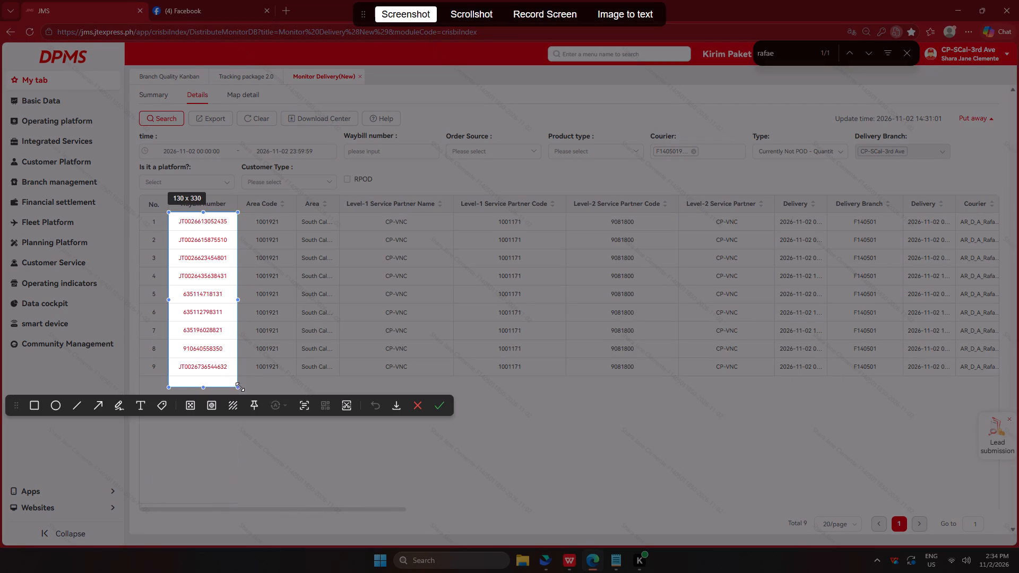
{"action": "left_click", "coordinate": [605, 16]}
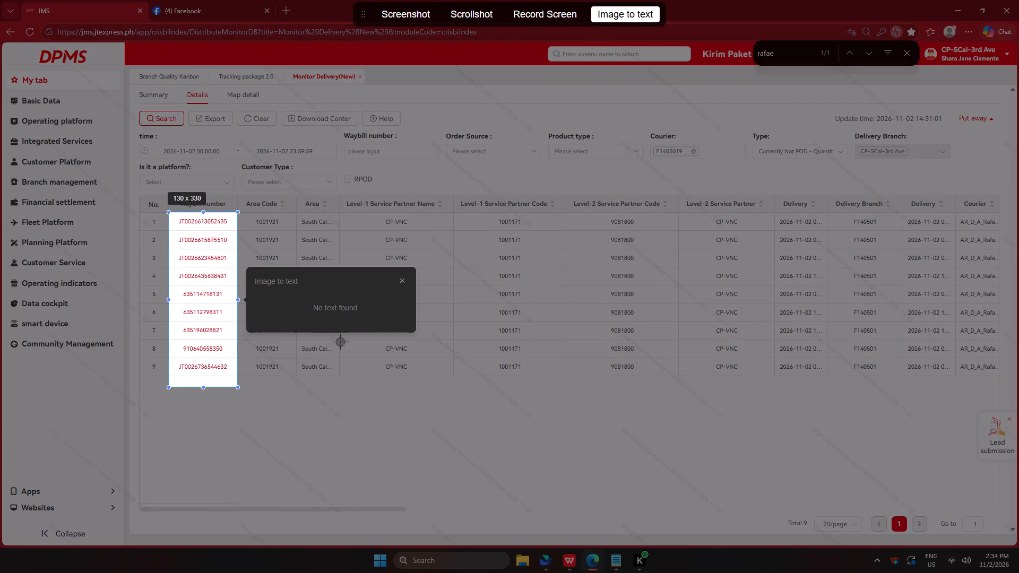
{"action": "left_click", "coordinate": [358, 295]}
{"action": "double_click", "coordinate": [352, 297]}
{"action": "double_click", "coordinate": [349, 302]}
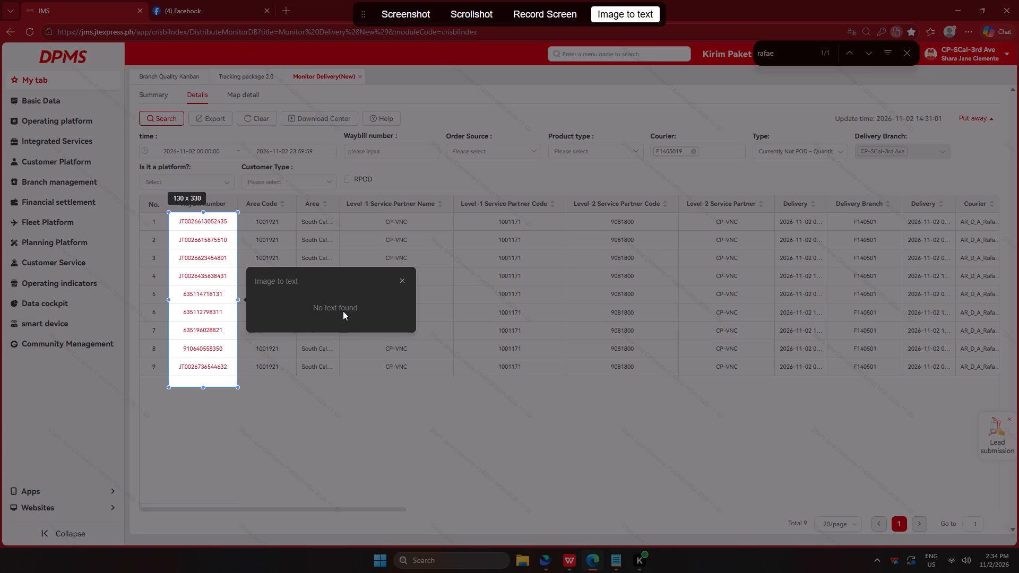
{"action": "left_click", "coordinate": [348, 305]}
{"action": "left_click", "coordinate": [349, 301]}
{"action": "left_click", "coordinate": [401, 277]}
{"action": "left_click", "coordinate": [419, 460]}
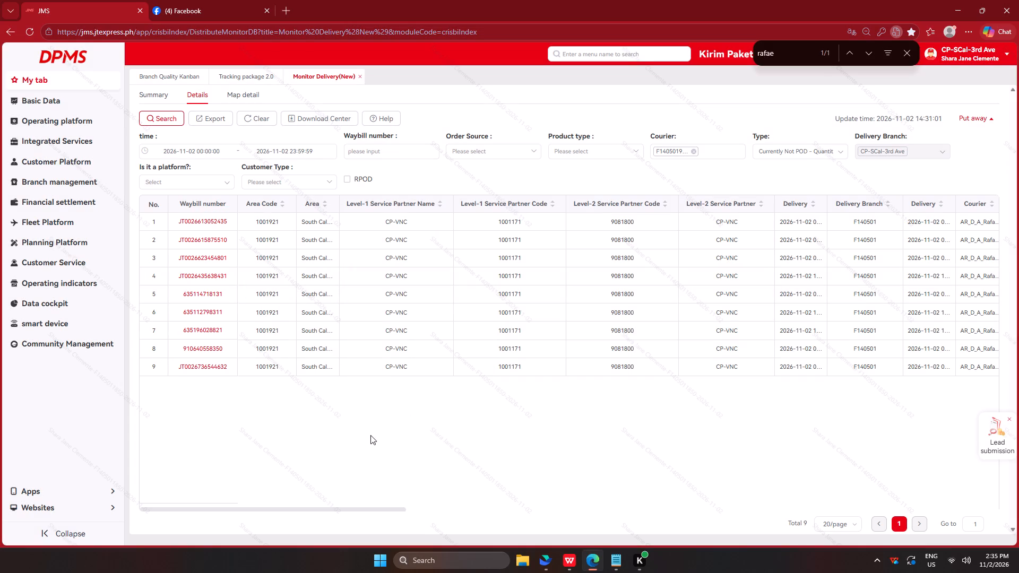
Recapture the Waybill number column for all nine rows with Image to text and copy the recognized numbers.
{"action": "key", "text": "ctrl+shift+a"}
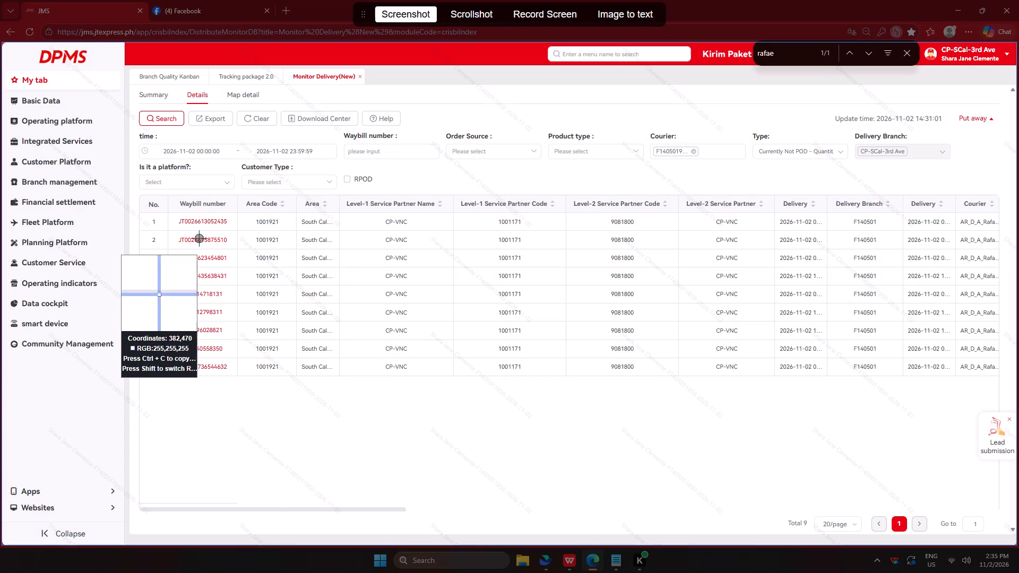
{"action": "left_click_drag", "start_coordinate": [171, 214], "coordinate": [239, 376]}
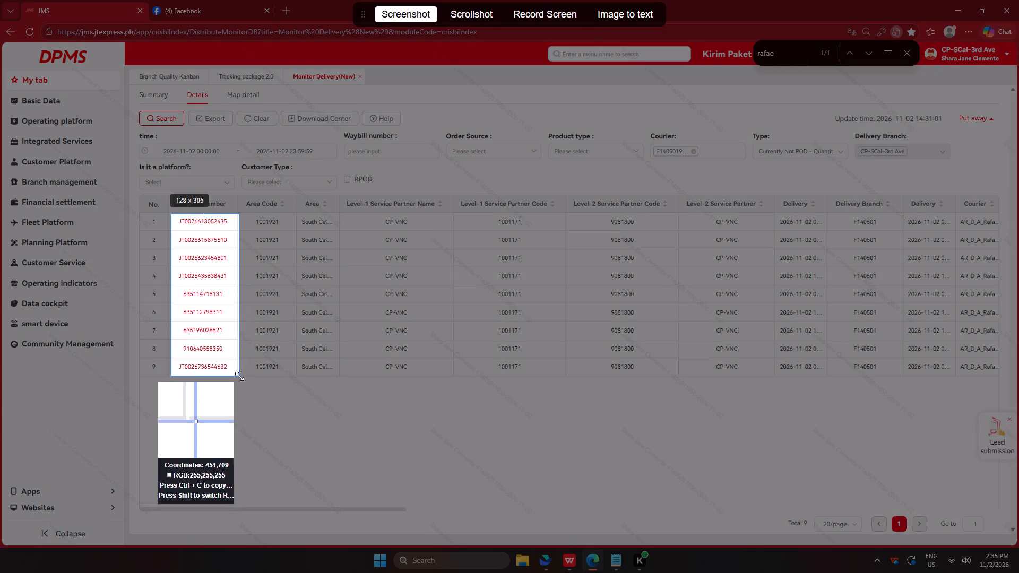
{"action": "left_click", "coordinate": [614, 15]}
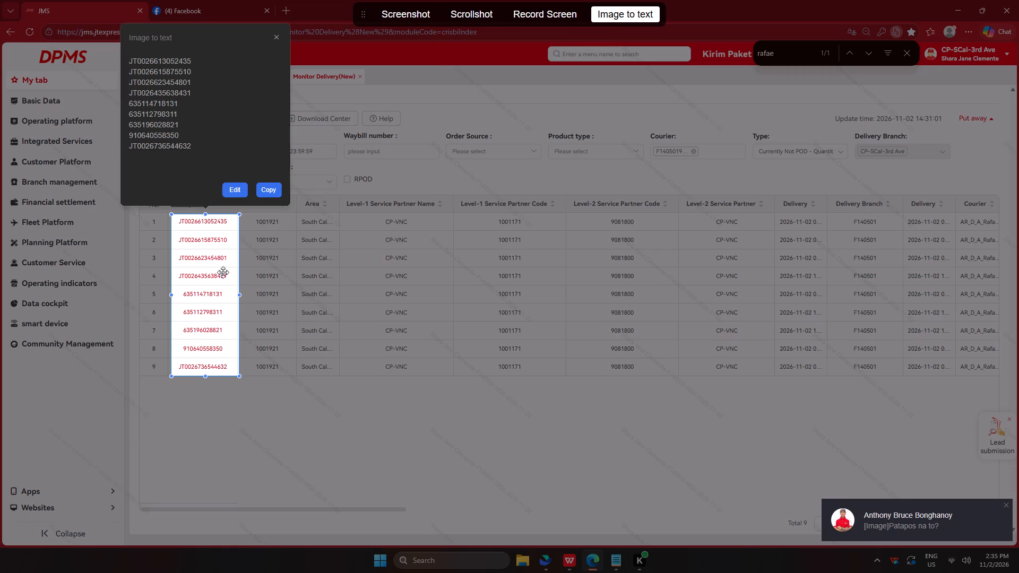
{"action": "left_click", "coordinate": [272, 189]}
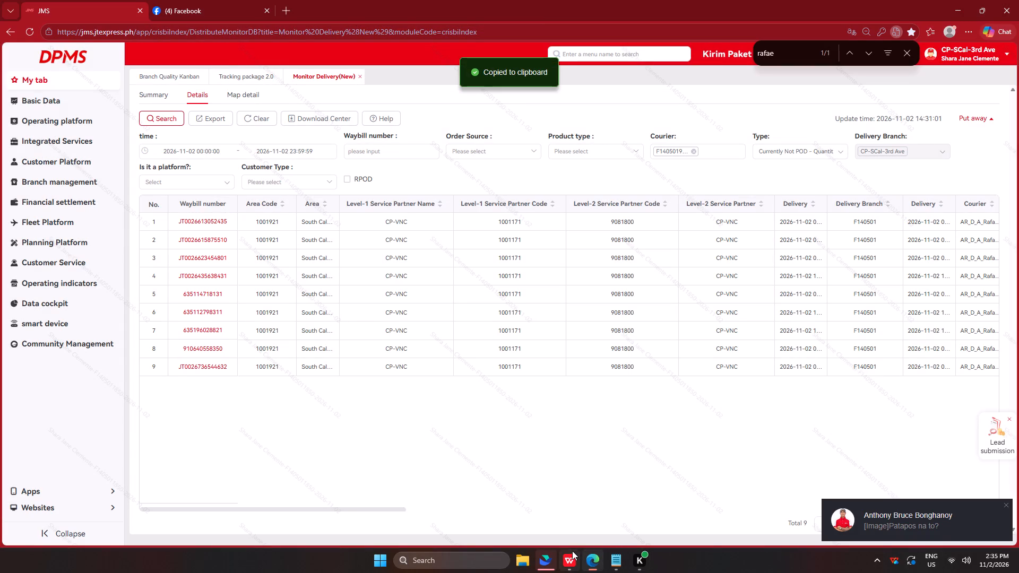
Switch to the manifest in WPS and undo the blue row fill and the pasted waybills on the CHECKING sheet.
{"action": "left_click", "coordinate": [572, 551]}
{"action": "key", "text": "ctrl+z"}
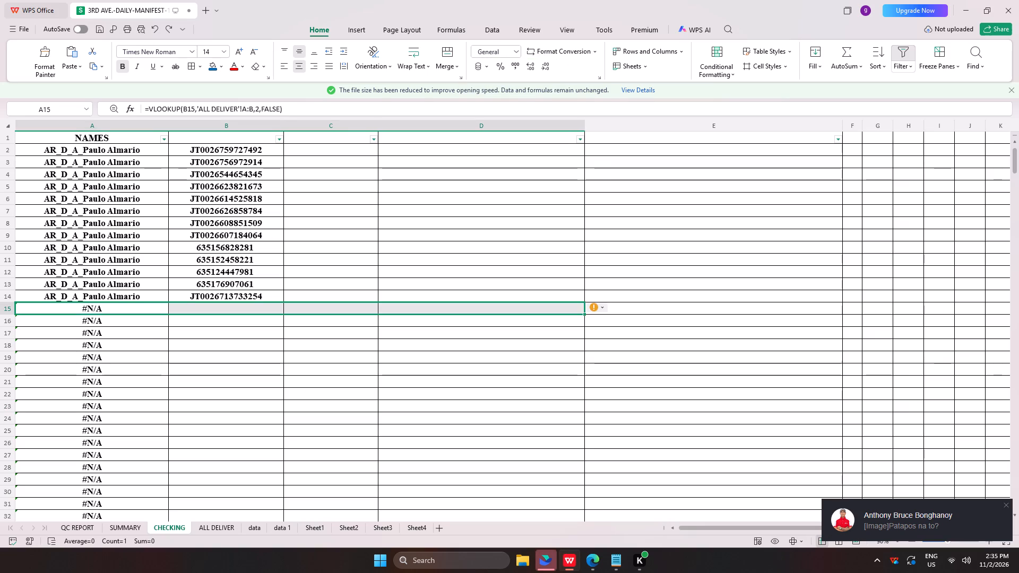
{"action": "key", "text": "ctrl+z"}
Paste the copied waybill numbers as values into column B of the CHECKING sheet, starting at B2.
{"action": "right_click", "coordinate": [235, 152]}
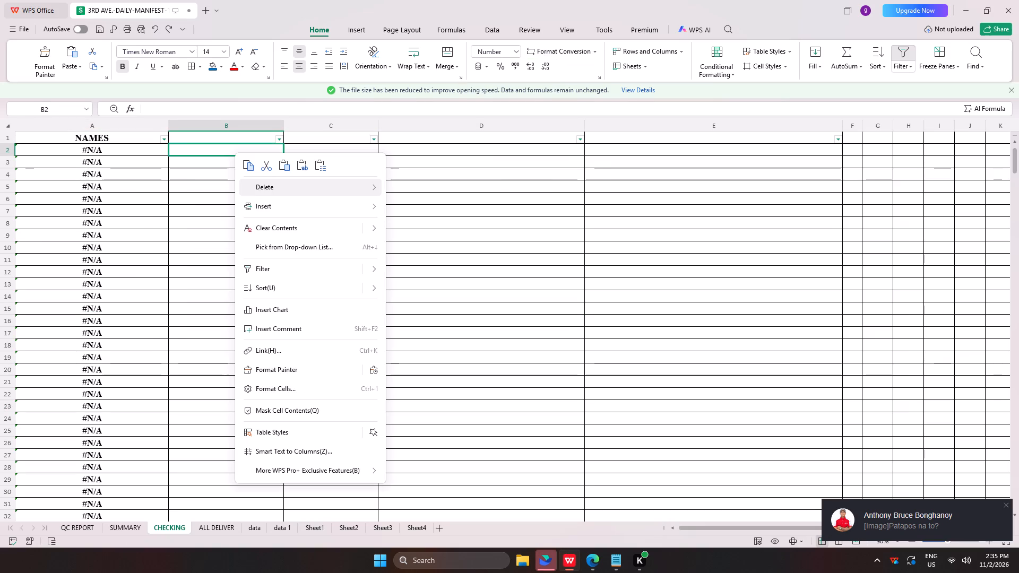
{"action": "left_click", "coordinate": [302, 171]}
{"action": "left_click", "coordinate": [303, 169]}
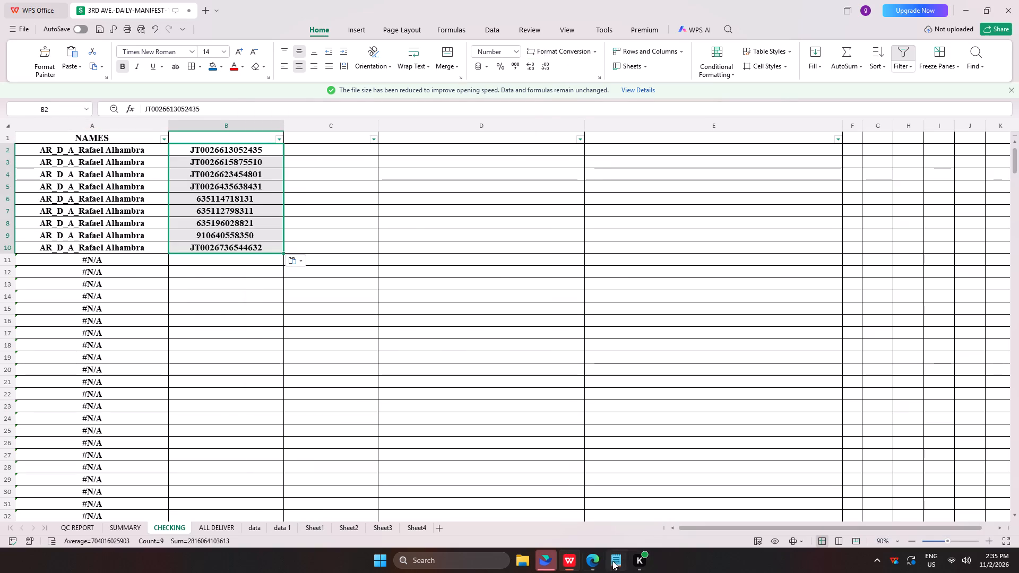
Switch to JMS in Edge, clear the old numbers in Tracking package 2.0 and query the copied waybills.
{"action": "left_click", "coordinate": [598, 565]}
{"action": "left_click", "coordinate": [229, 77]}
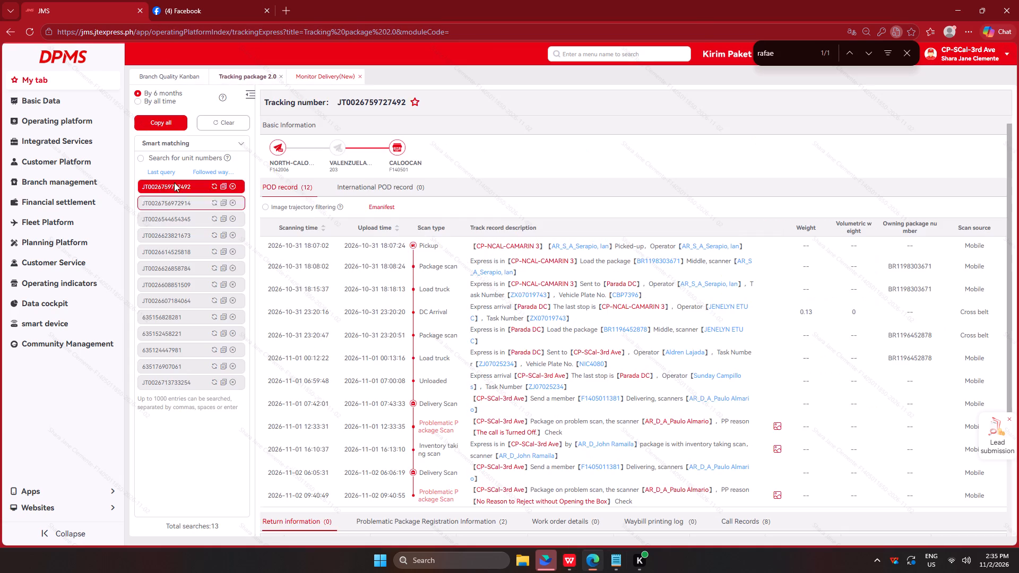
{"action": "left_click", "coordinate": [212, 121]}
{"action": "left_click", "coordinate": [158, 356]}
{"action": "key", "text": "ctrl+v"}
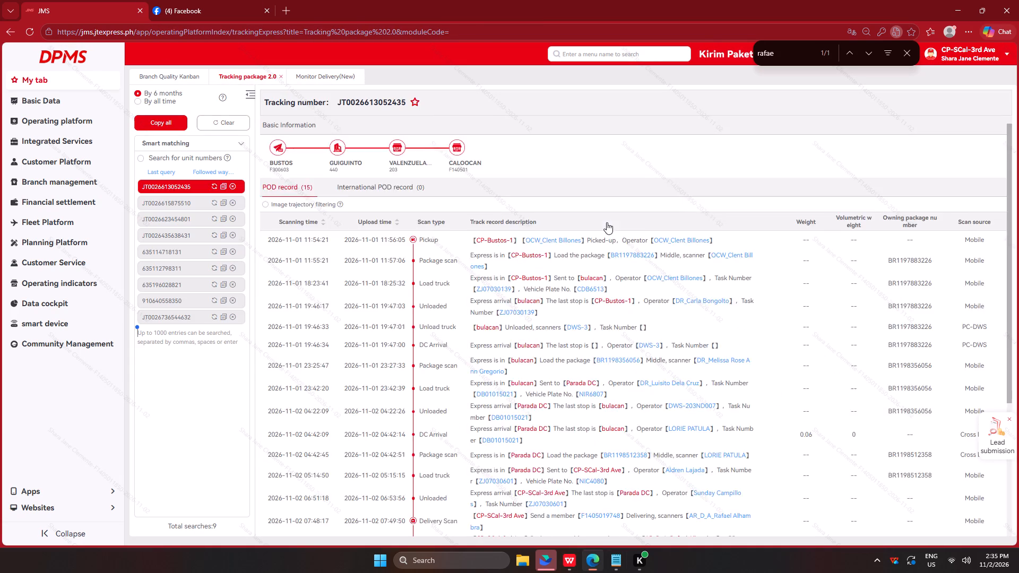
Examine the tracking records of the rider's first seven waybills for their problem scans and delivery attempts.
{"action": "scroll", "coordinate": [600, 228], "scroll_direction": "down", "scroll_amount": 7}
{"action": "left_click", "coordinate": [159, 205]}
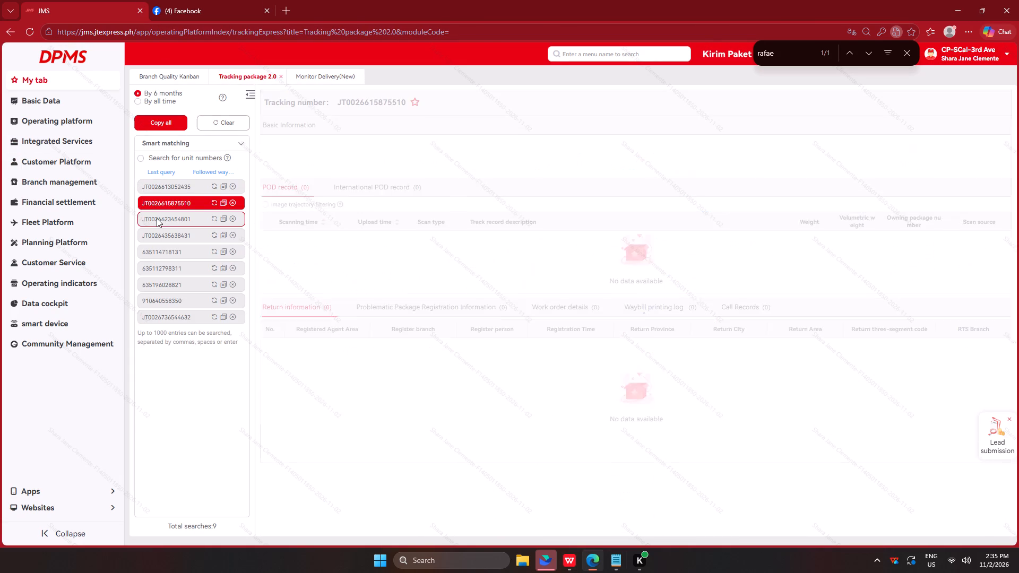
{"action": "left_click", "coordinate": [157, 218]}
{"action": "left_click", "coordinate": [156, 238]}
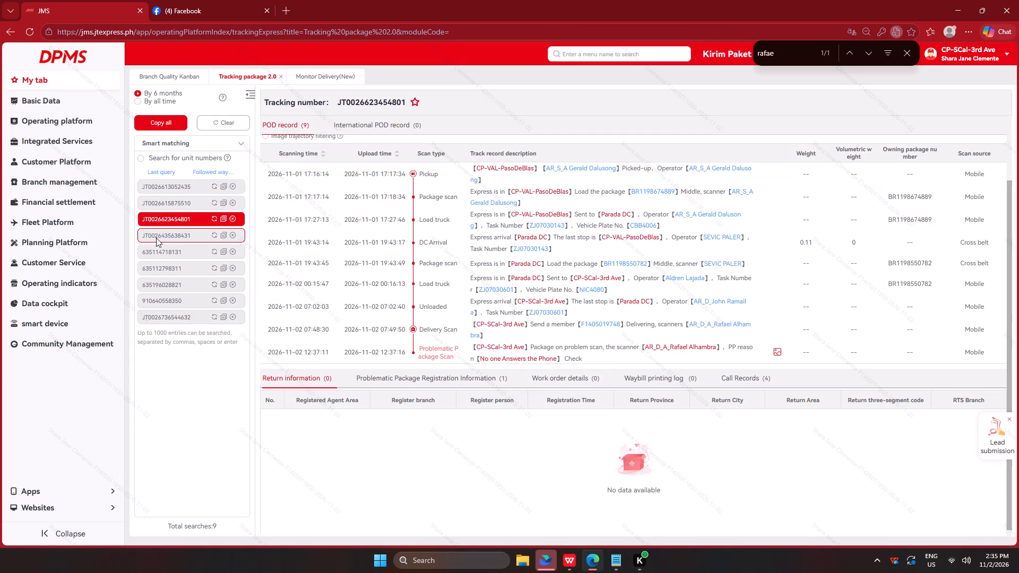
{"action": "left_click", "coordinate": [162, 256]}
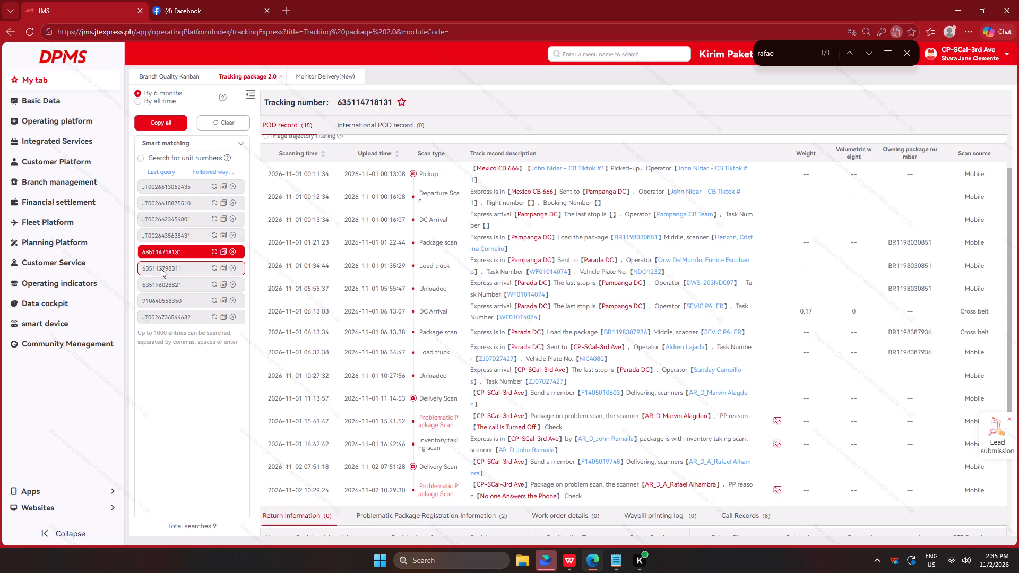
{"action": "left_click", "coordinate": [165, 266]}
{"action": "left_click", "coordinate": [163, 285]}
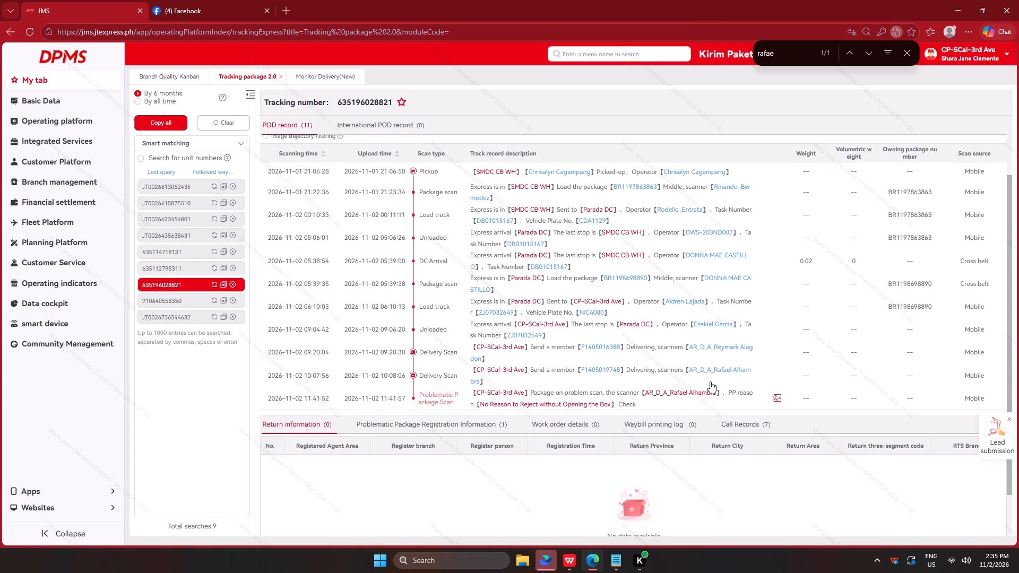
{"action": "left_click", "coordinate": [777, 401]}
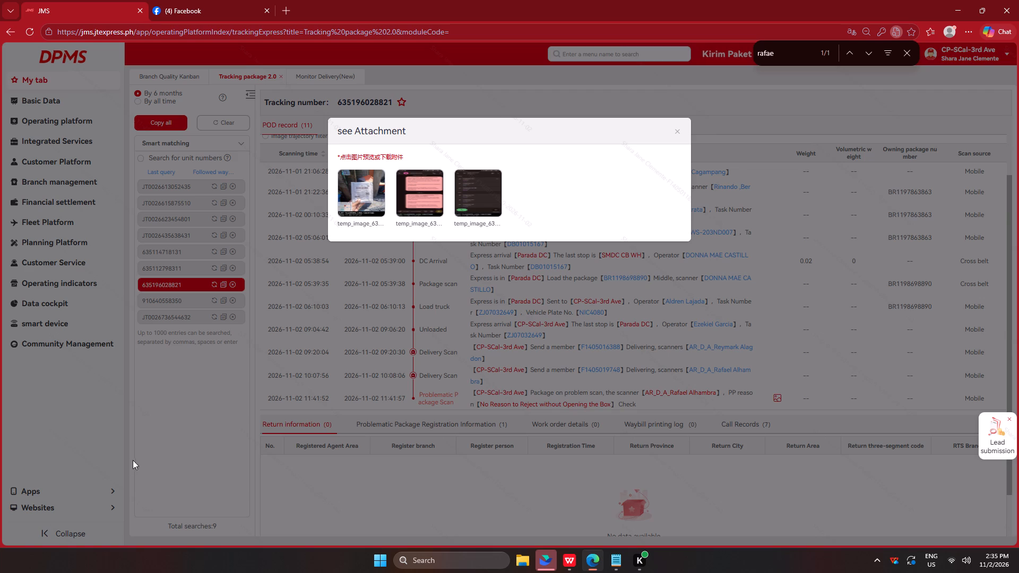
{"action": "left_click", "coordinate": [362, 215]}
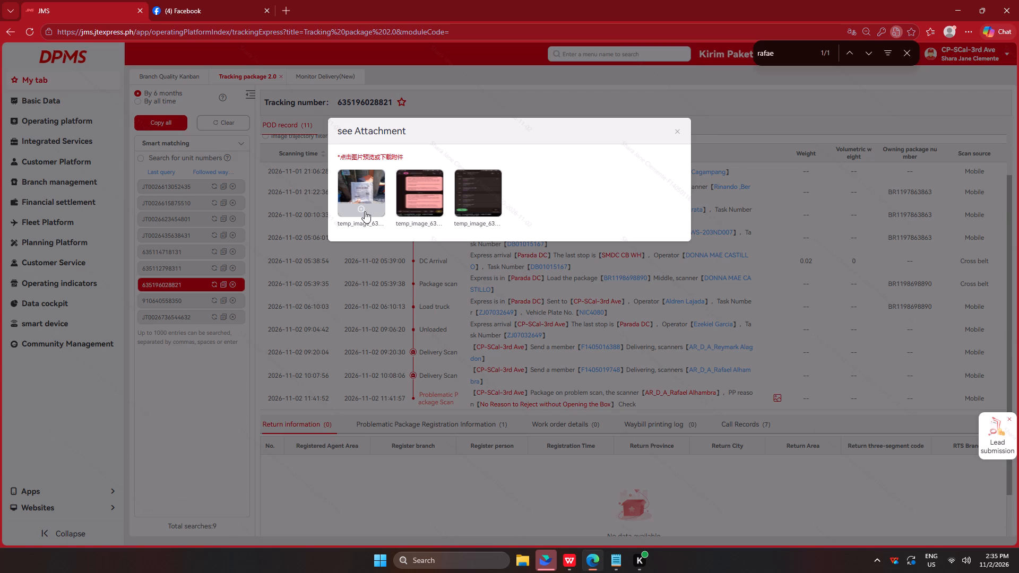
{"action": "left_click", "coordinate": [365, 210]}
{"action": "key", "text": "Right"}
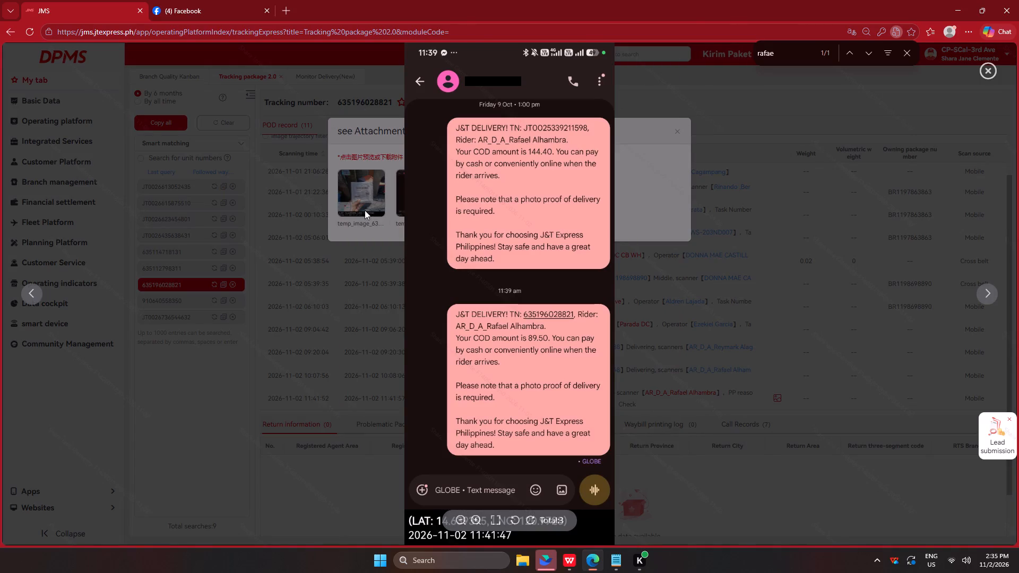
{"action": "key", "text": "Right"}
{"action": "left_click", "coordinate": [752, 350]}
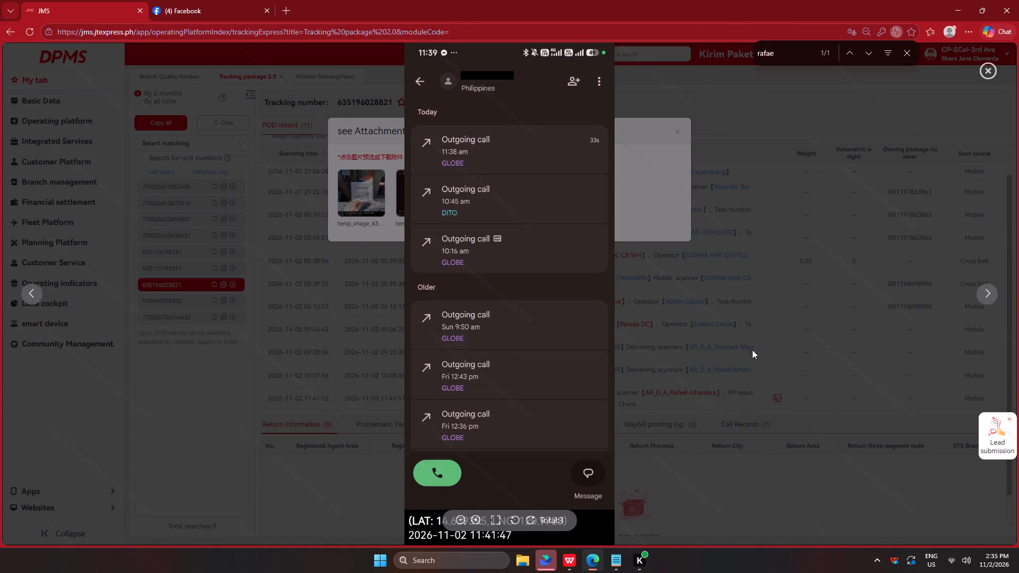
{"action": "left_click", "coordinate": [704, 396]}
{"action": "key", "text": "alt+Tab"}
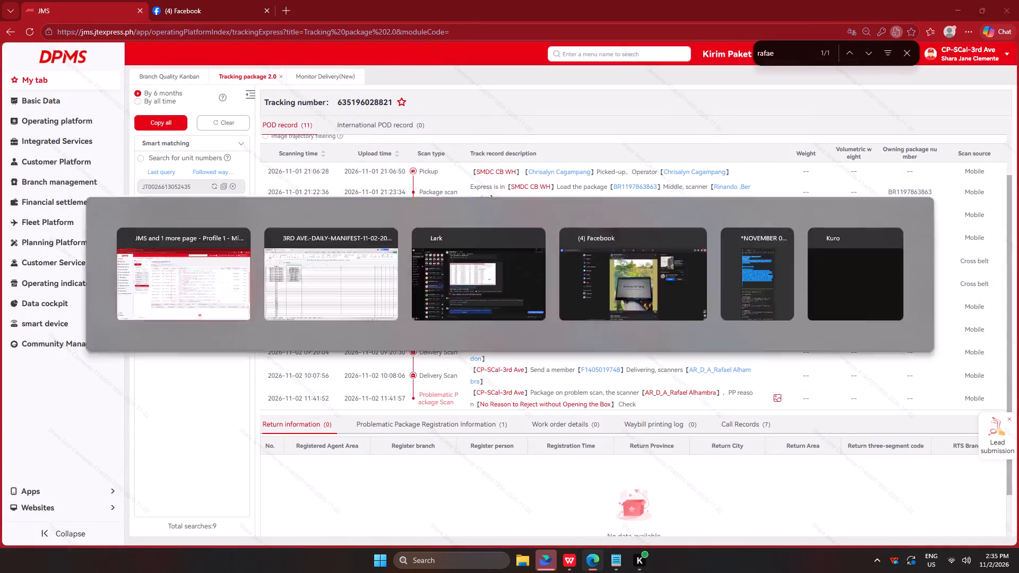
{"action": "left_click", "coordinate": [327, 212]}
{"action": "left_click", "coordinate": [323, 224]}
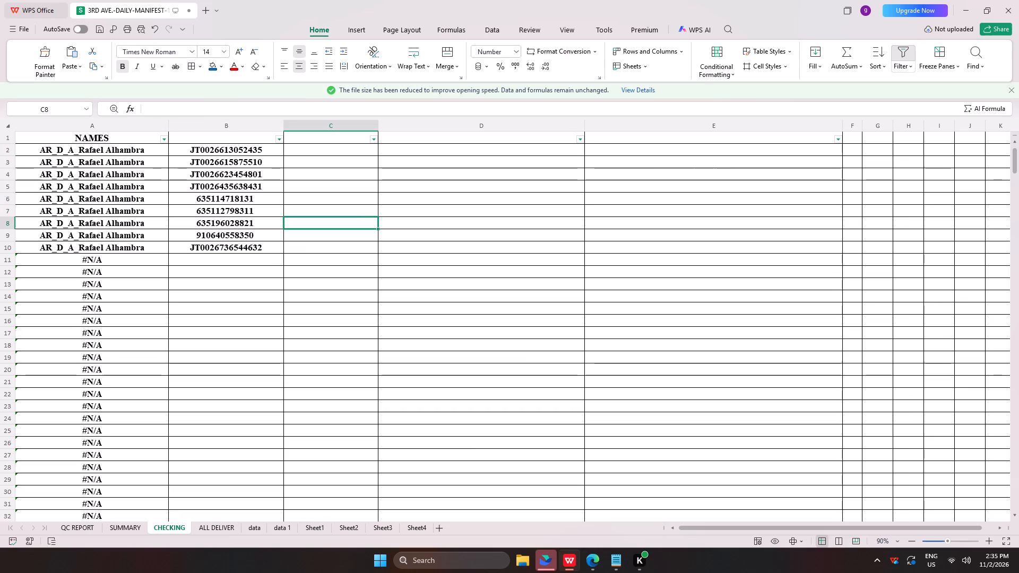
{"action": "type", "text": "rts"}
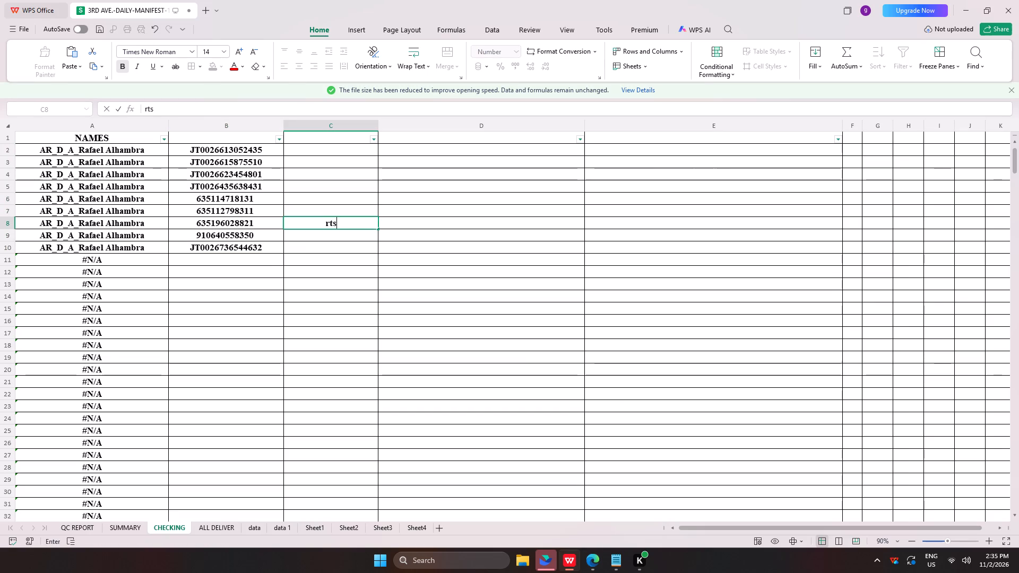
{"action": "key", "text": "Right"}
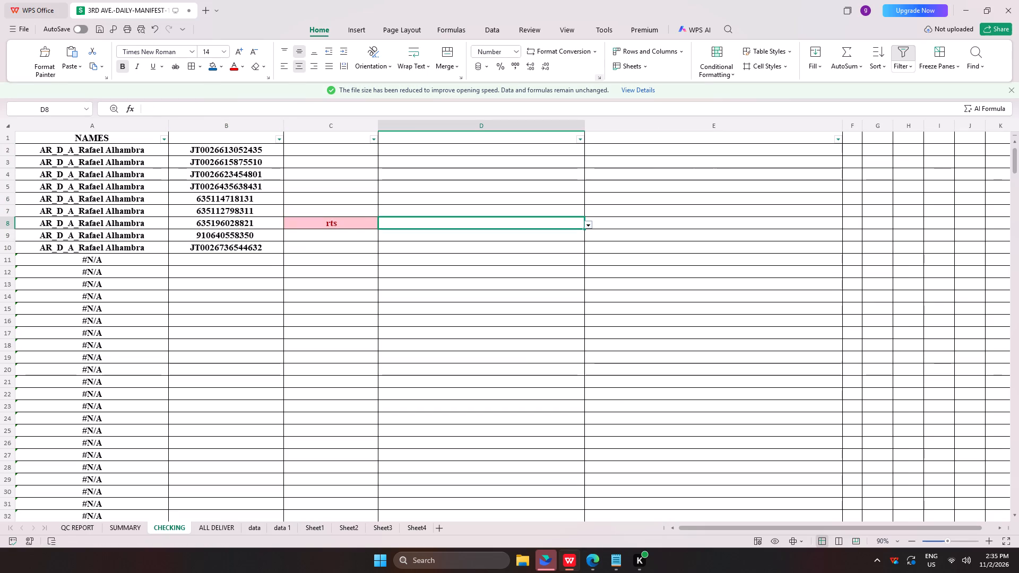
{"action": "left_click", "coordinate": [589, 223]}
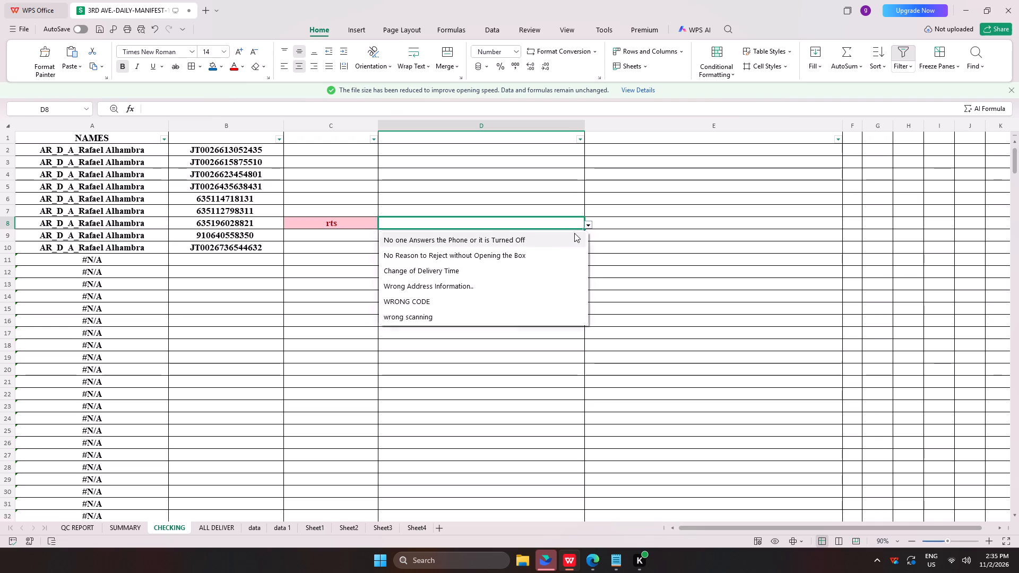
{"action": "left_click", "coordinate": [457, 256]}
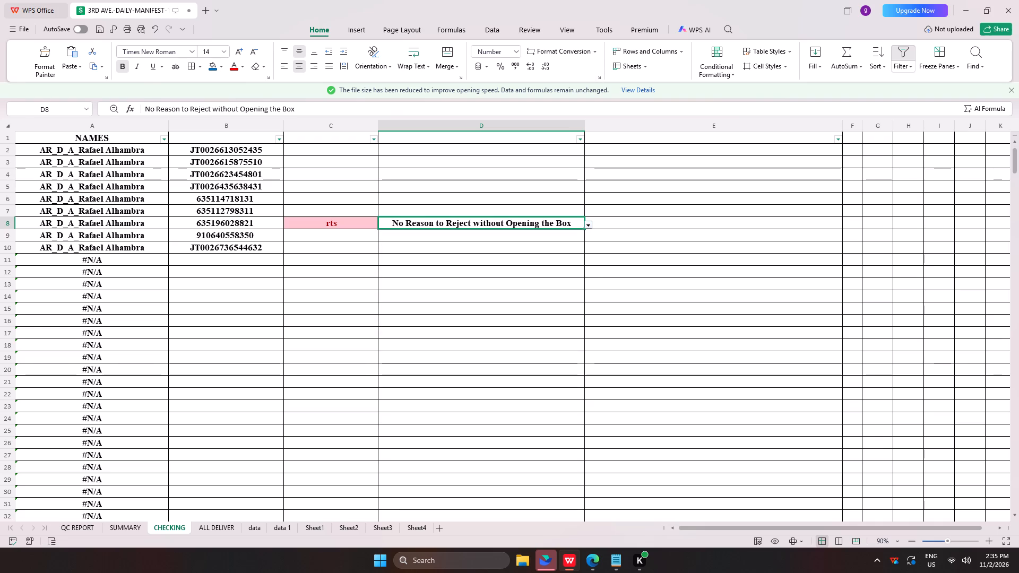
{"action": "key", "text": "alt+Tab"}
{"action": "left_click", "coordinate": [190, 304]}
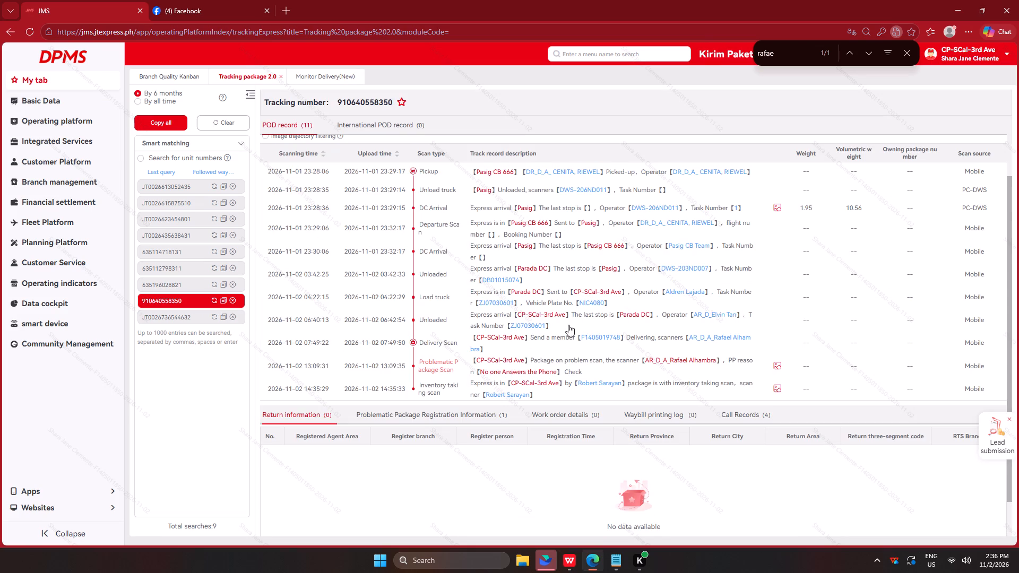
{"action": "left_click", "coordinate": [165, 310]}
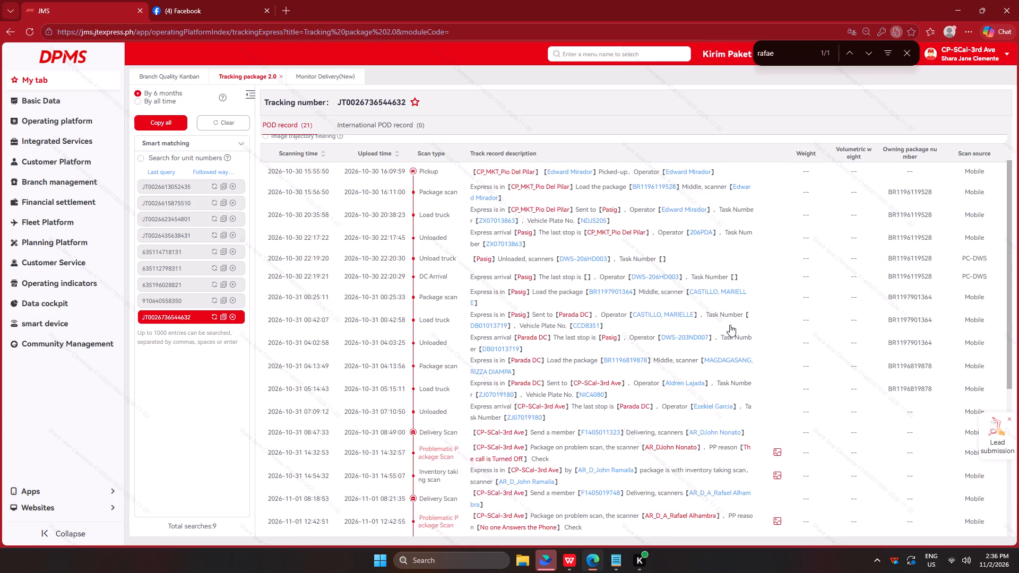
{"action": "scroll", "coordinate": [723, 327], "scroll_direction": "down", "scroll_amount": 4}
{"action": "key", "text": "alt+Tab"}
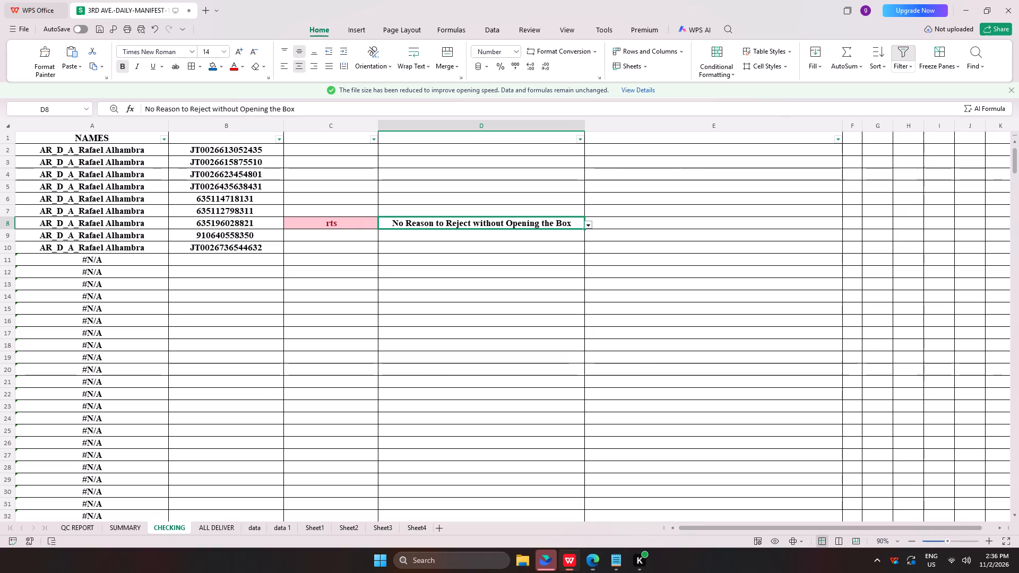
{"action": "left_click", "coordinate": [334, 249]}
{"action": "type", "text": "ers"}
{"action": "key", "text": "space"}
{"action": "key", "text": "BackSpace"}
{"action": "key", "text": "BackSpace"}
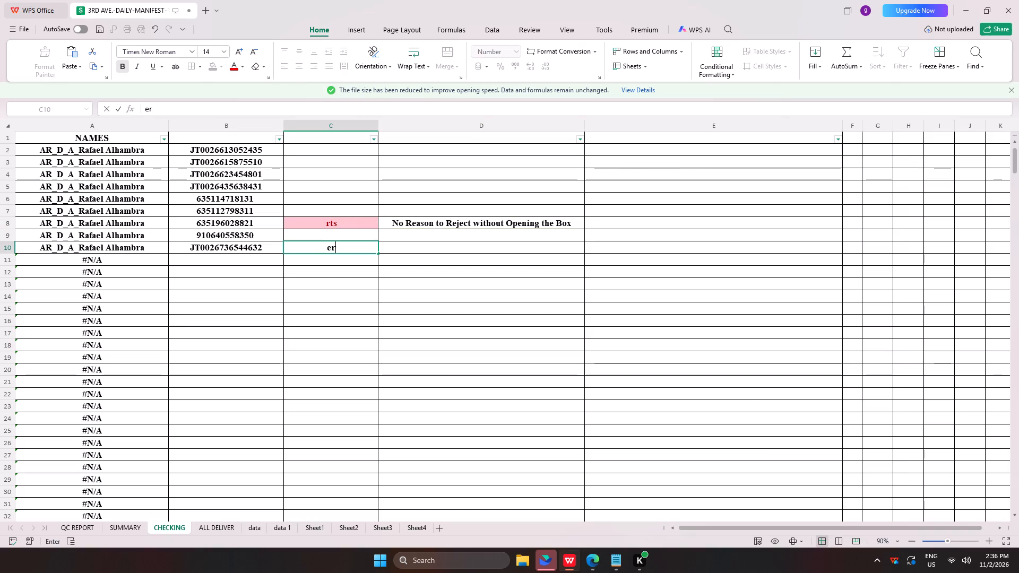
{"action": "key", "text": "r"}
{"action": "key", "text": "BackSpace"}
{"action": "key", "text": "t"}
{"action": "key", "text": "Insert"}
{"action": "key", "text": "Insert"}
{"action": "key", "text": "BackSpace"}
{"action": "key", "text": "BackSpace"}
{"action": "key", "text": "BackSpace"}
{"action": "type", "text": "ets"}
{"action": "key", "text": "BackSpace"}
{"action": "key", "text": "BackSpace"}
{"action": "key", "text": "BackSpace"}
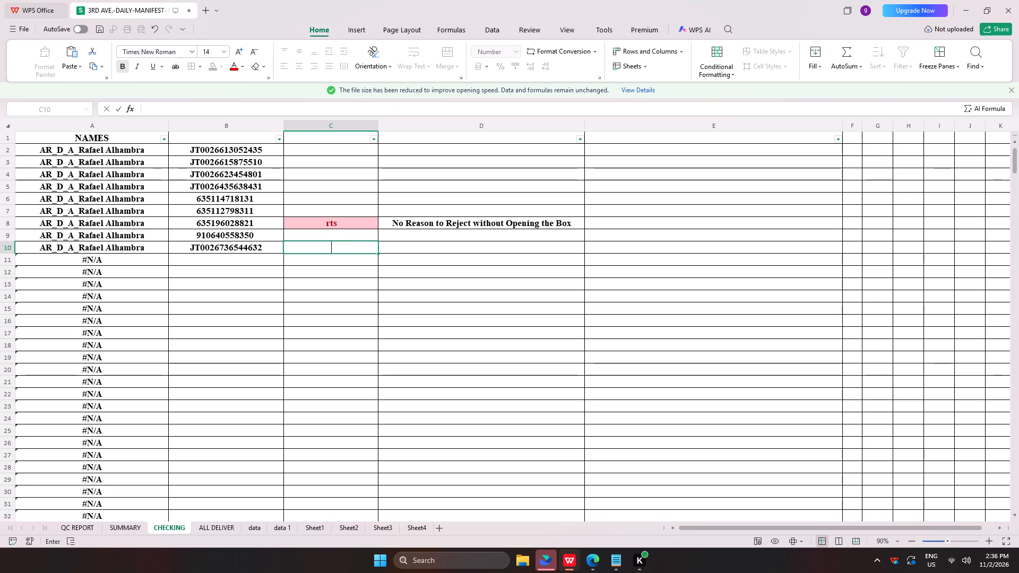
{"action": "type", "text": "rts"}
{"action": "key", "text": "Right"}
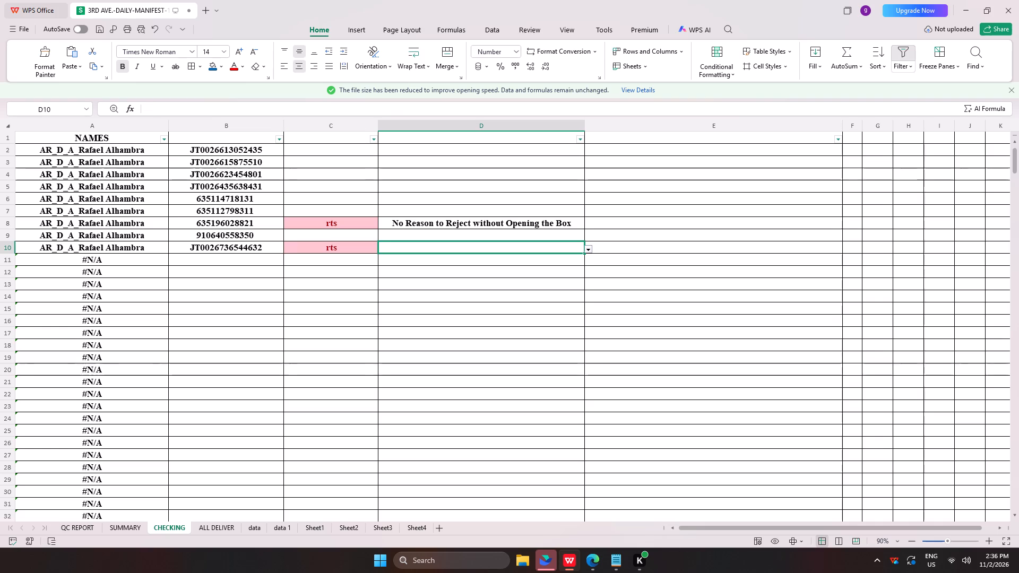
{"action": "left_click", "coordinate": [589, 251]}
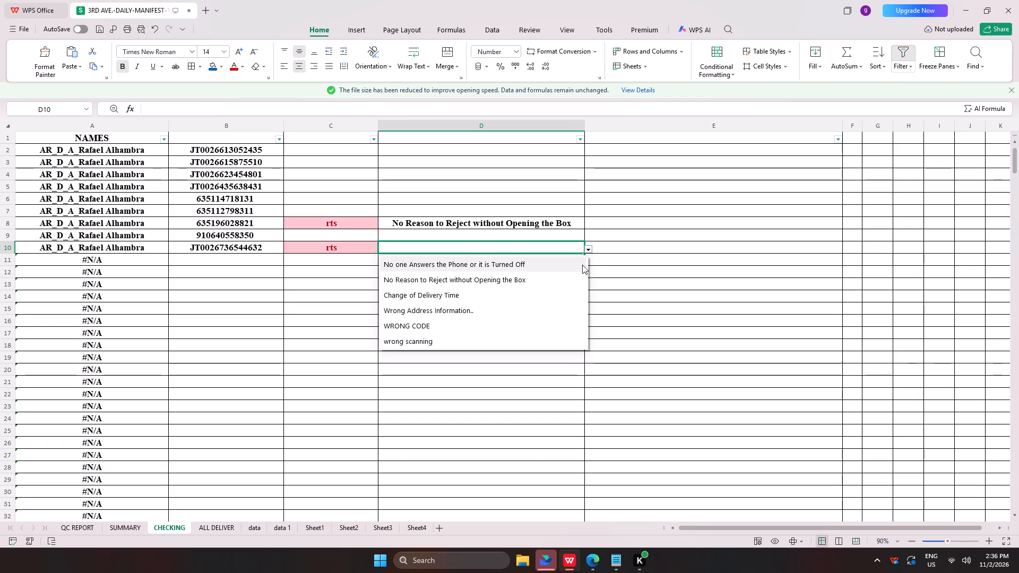
{"action": "left_click", "coordinate": [474, 260]}
{"action": "left_click", "coordinate": [641, 253]}
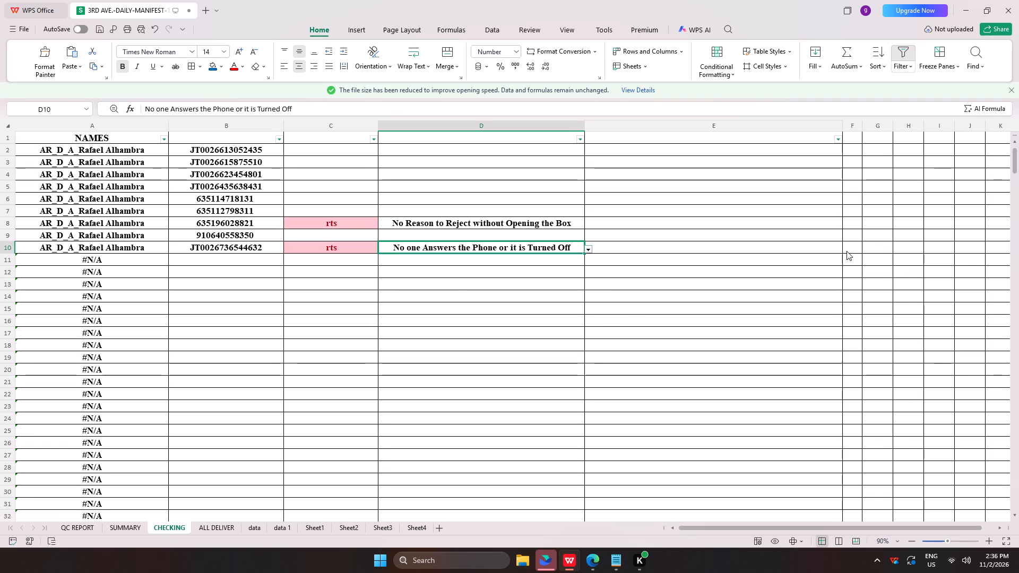
{"action": "left_click", "coordinate": [847, 251]}
{"action": "scroll", "coordinate": [689, 314], "scroll_direction": "down", "scroll_amount": 5}
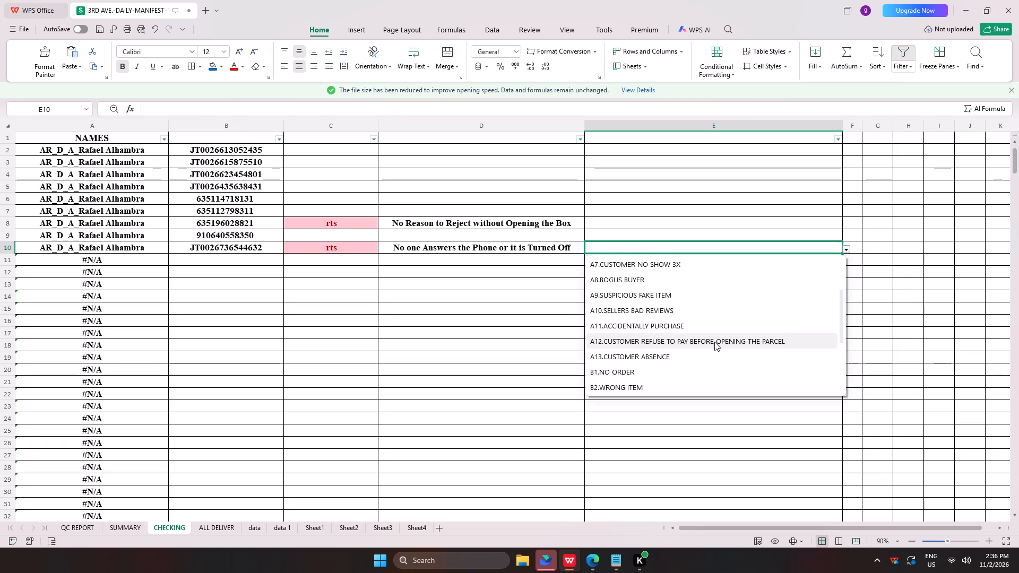
{"action": "scroll", "coordinate": [712, 342], "scroll_direction": "down", "scroll_amount": 11}
{"action": "left_click", "coordinate": [675, 372]}
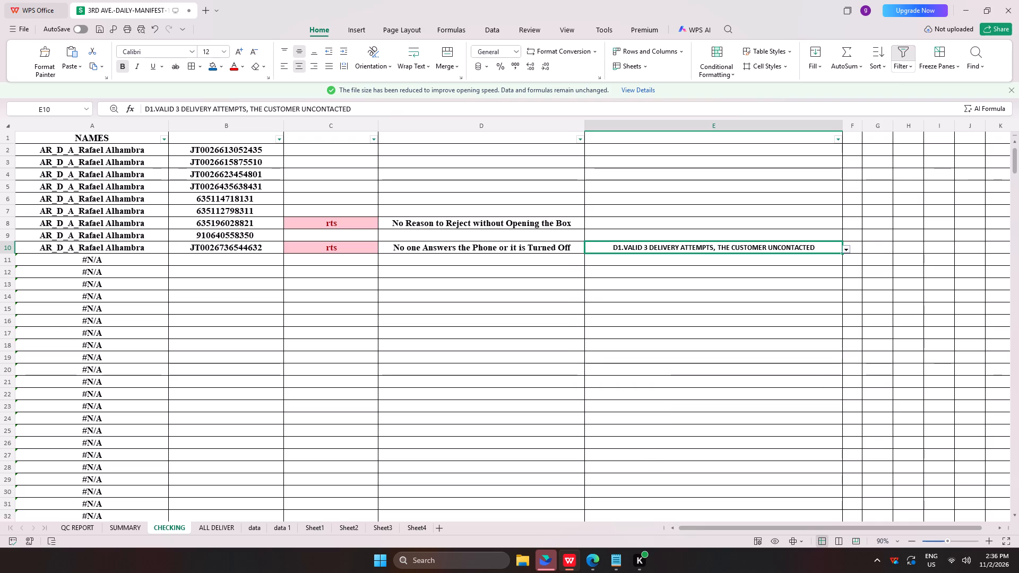
{"action": "scroll", "coordinate": [226, 189], "scroll_direction": "up", "scroll_amount": 4}
{"action": "scroll", "coordinate": [271, 210], "scroll_direction": "up", "scroll_amount": 3}
Fill cells A11 to E11, just below the rider's last waybill, with blue as a separator.
{"action": "left_click_drag", "start_coordinate": [44, 256], "coordinate": [674, 261]}
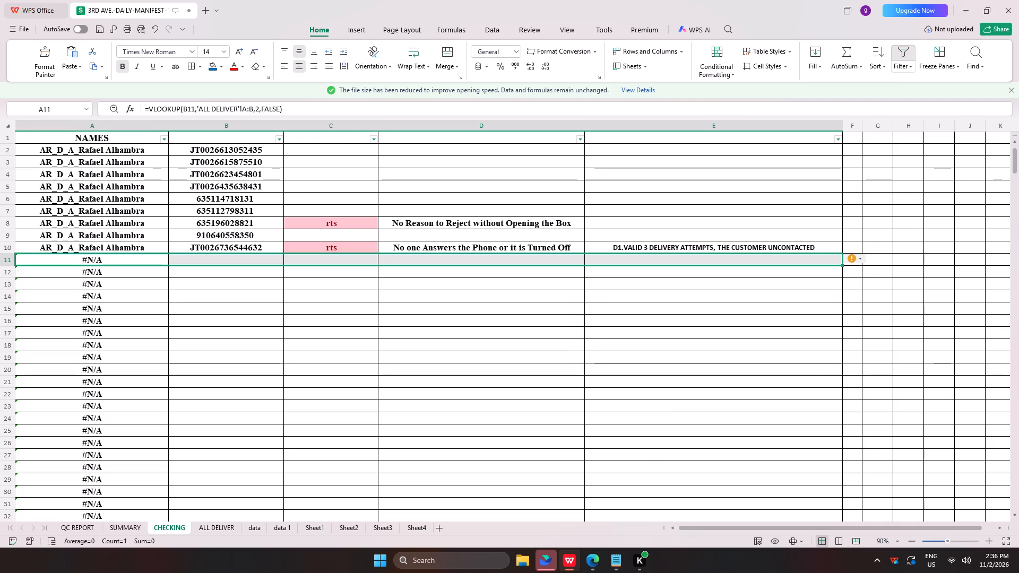
{"action": "left_click", "coordinate": [214, 70]}
{"action": "scroll", "coordinate": [576, 289], "scroll_direction": "up", "scroll_amount": 6}
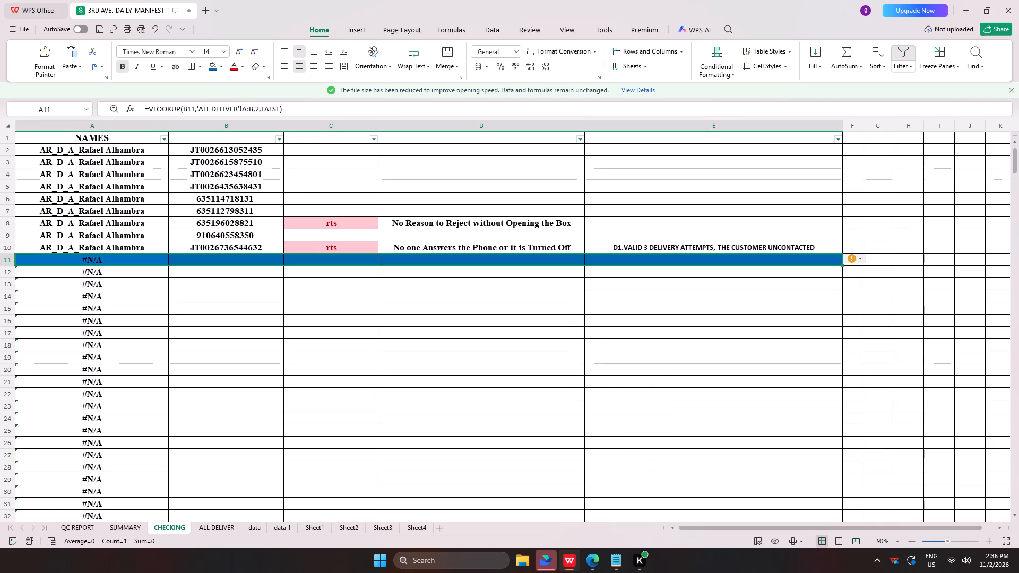
{"action": "scroll", "coordinate": [370, 166], "scroll_direction": "up", "scroll_amount": 5}
{"action": "left_click", "coordinate": [378, 160]}
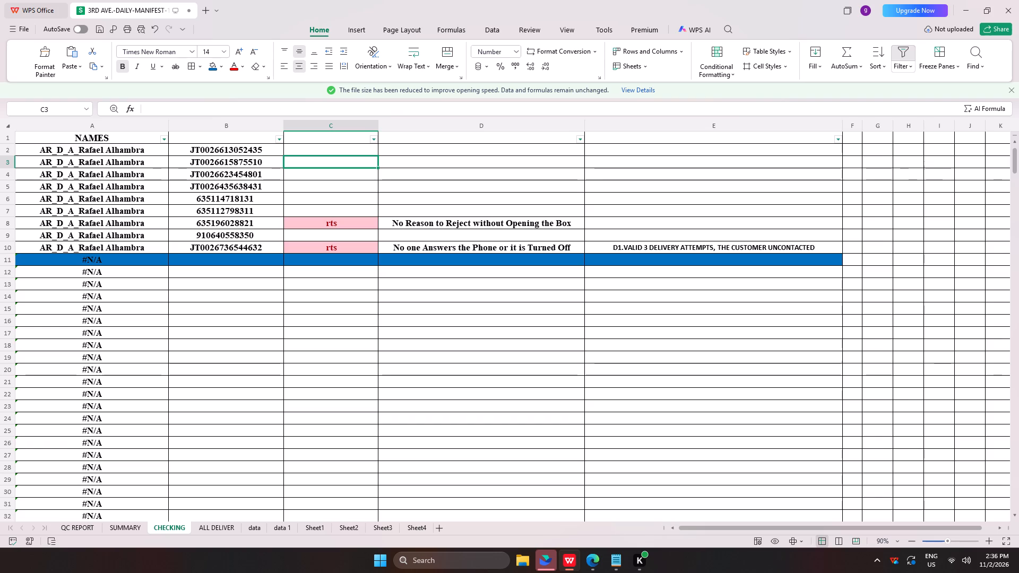
{"action": "key", "text": "alt+Tab"}
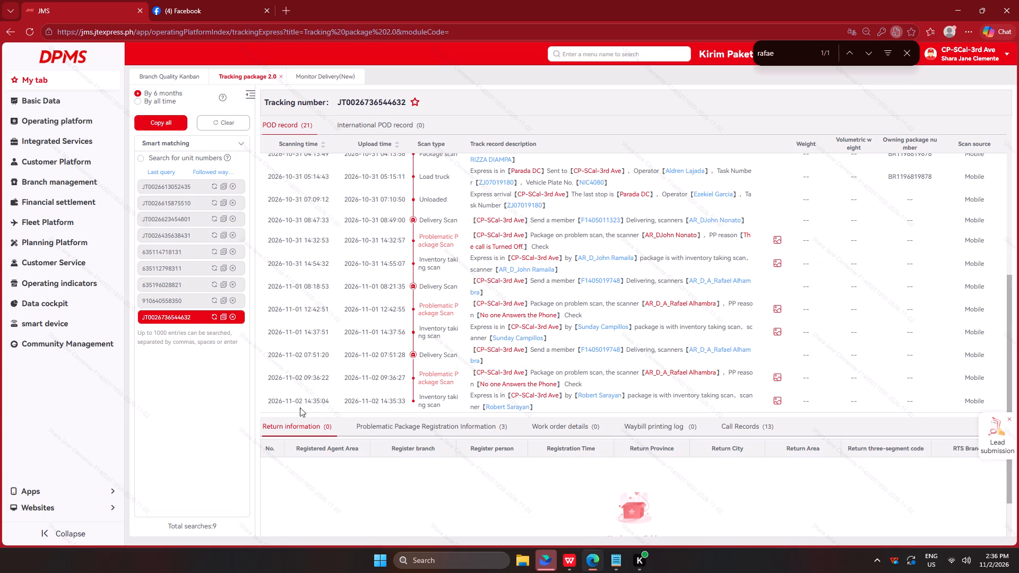
{"action": "left_click", "coordinate": [154, 298]}
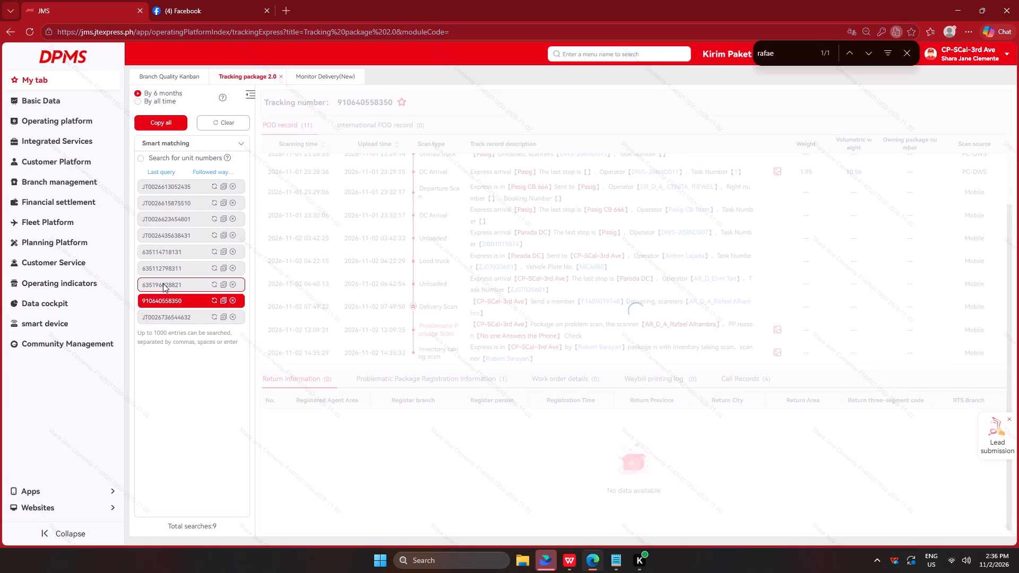
{"action": "left_click", "coordinate": [165, 282]}
{"action": "left_click", "coordinate": [173, 266]}
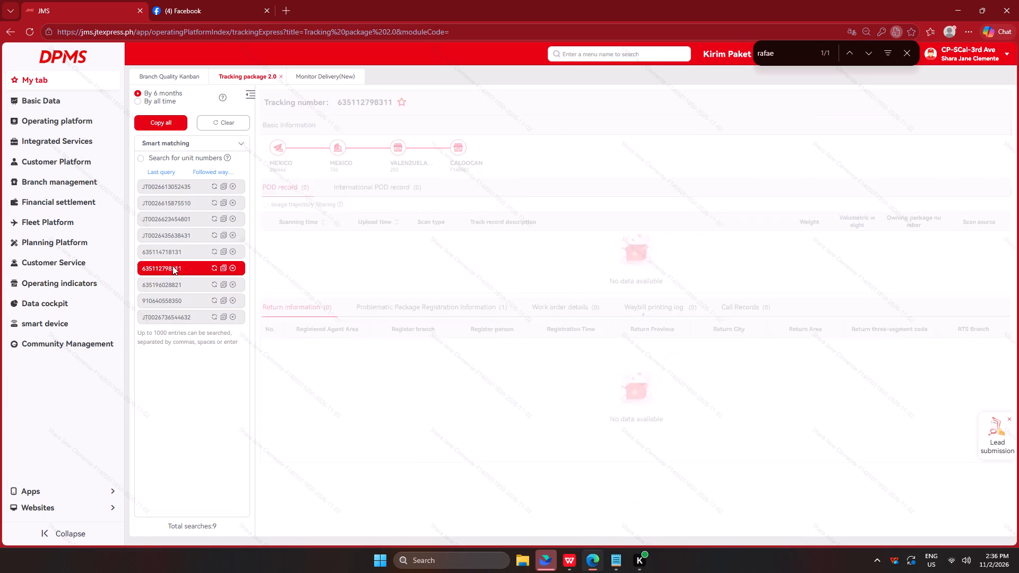
{"action": "left_click", "coordinate": [172, 251]}
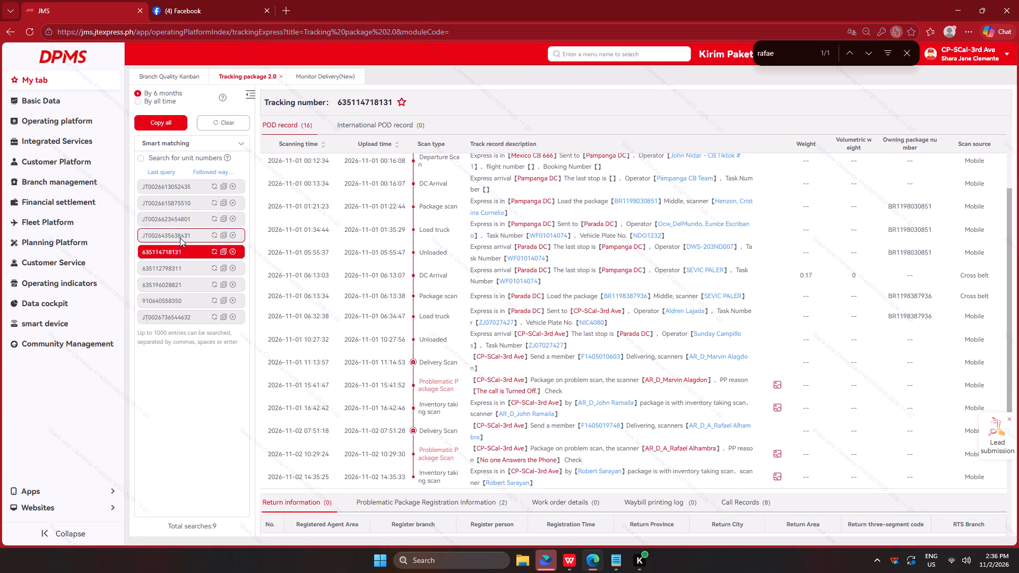
{"action": "left_click", "coordinate": [179, 234]}
{"action": "left_click", "coordinate": [176, 222]}
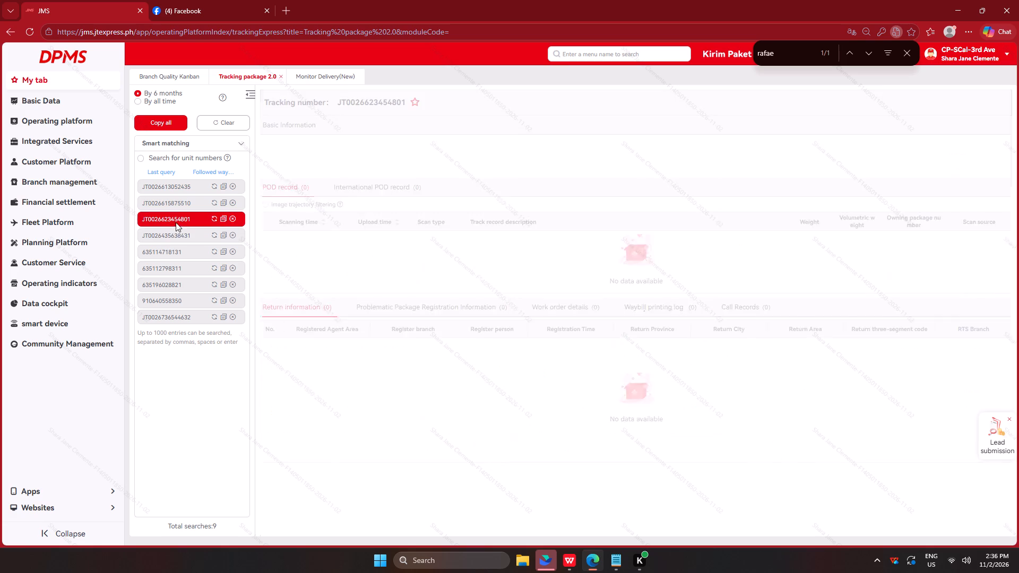
{"action": "left_click", "coordinate": [177, 207]}
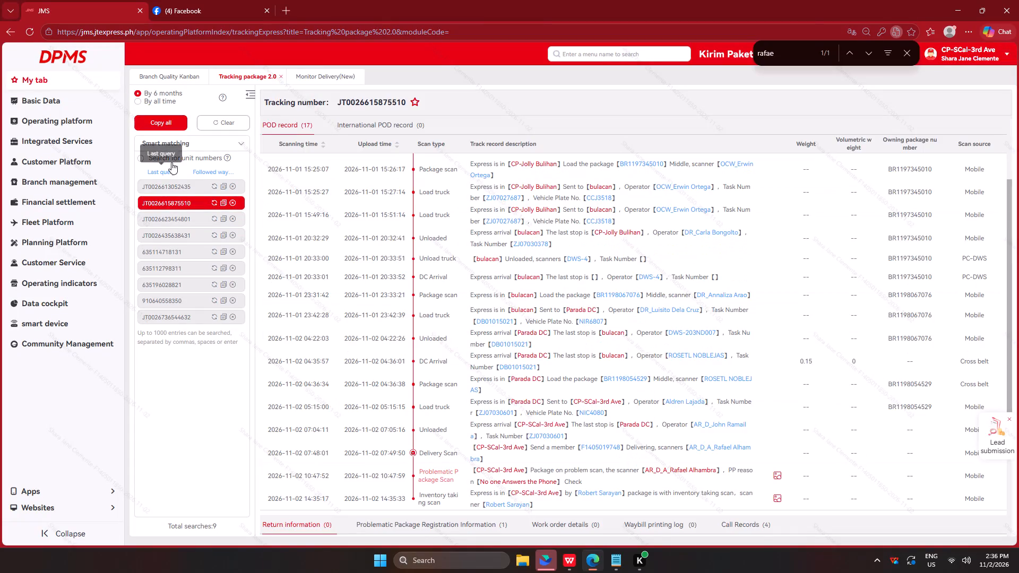
{"action": "left_click", "coordinate": [170, 162]}
{"action": "left_click", "coordinate": [169, 182]}
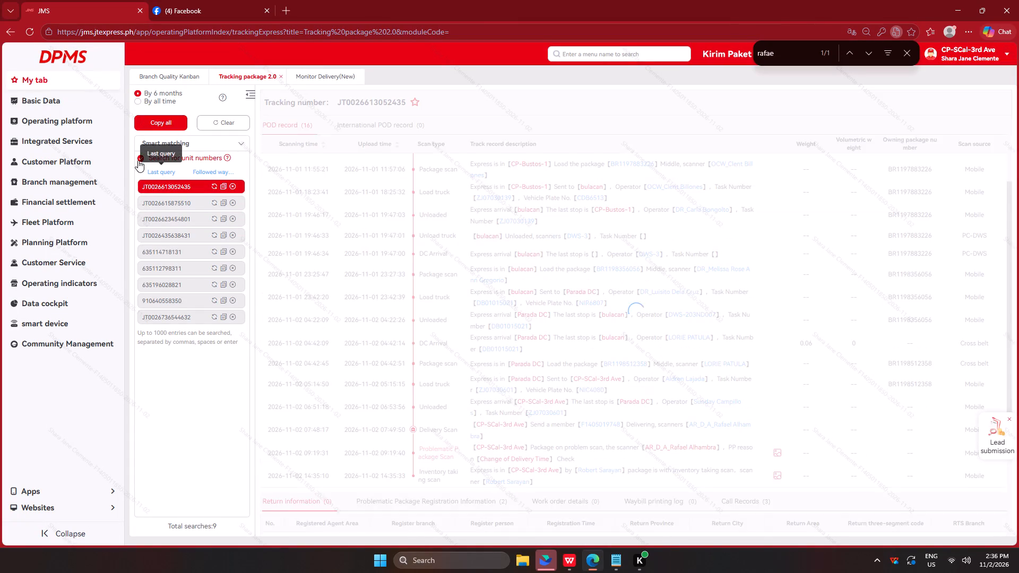
{"action": "left_click", "coordinate": [138, 155]}
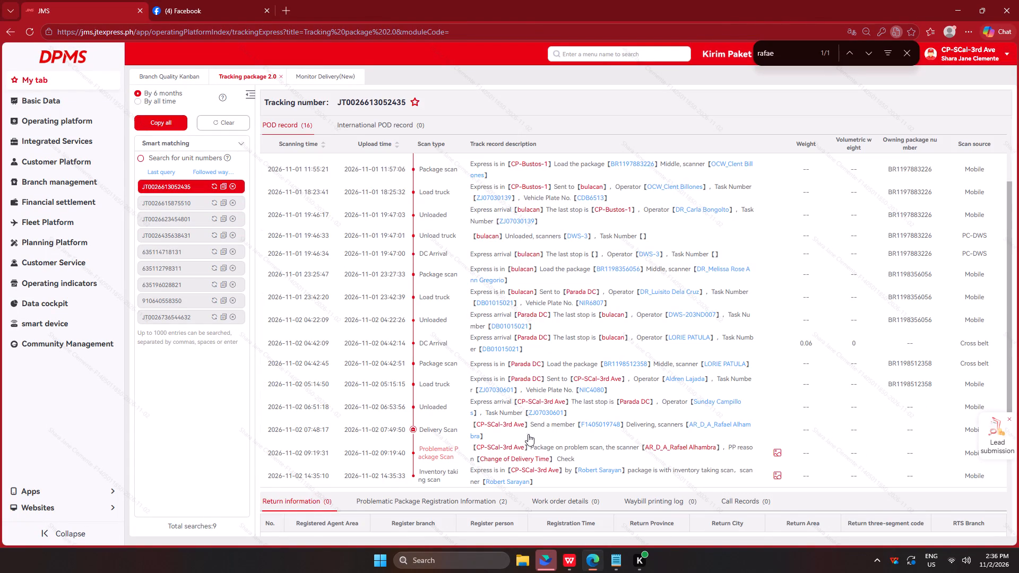
{"action": "scroll", "coordinate": [588, 353], "scroll_direction": "down", "scroll_amount": 1}
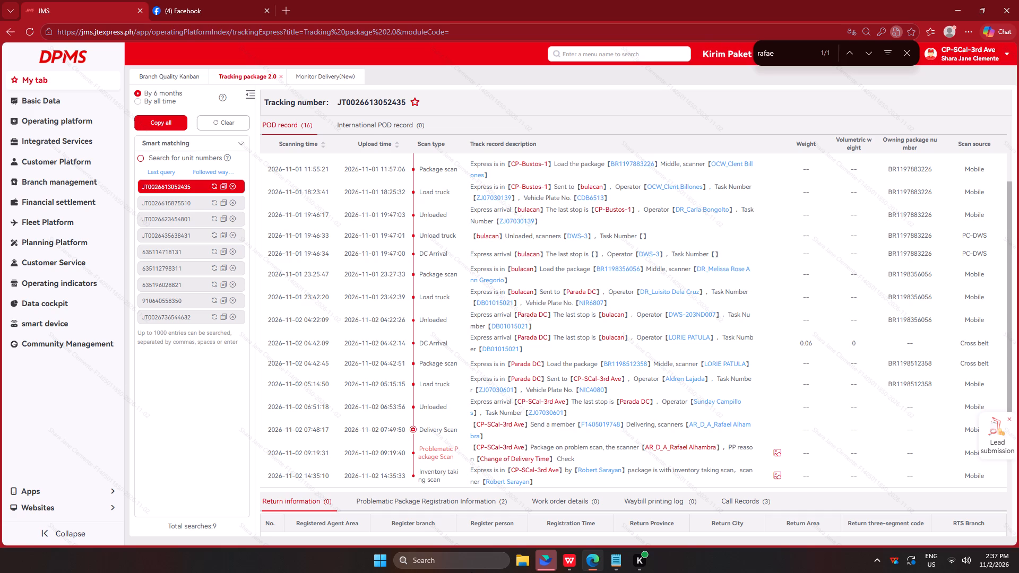
{"action": "key", "text": "alt+Tab"}
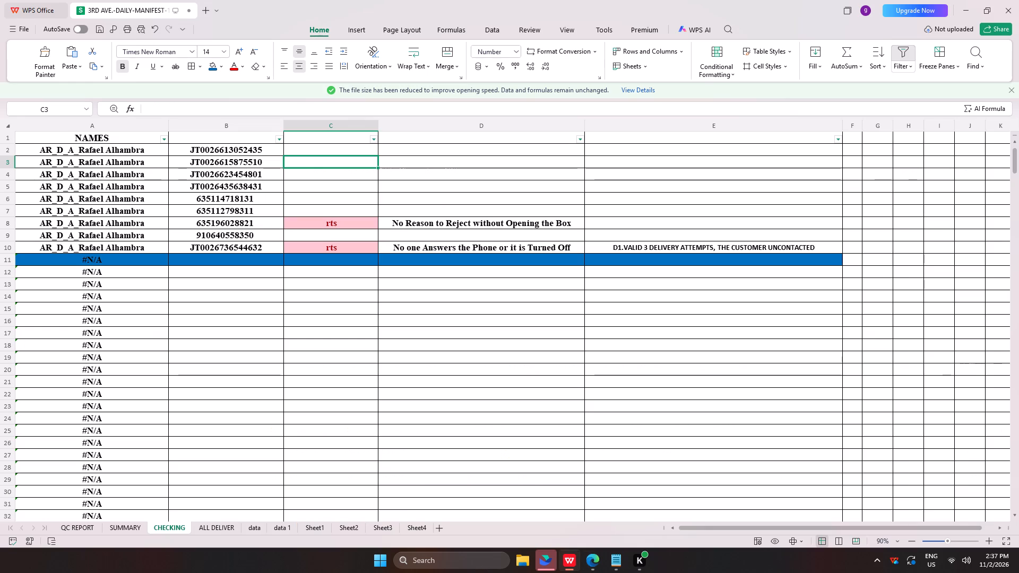
{"action": "left_click", "coordinate": [391, 297]}
{"action": "left_click", "coordinate": [330, 151]}
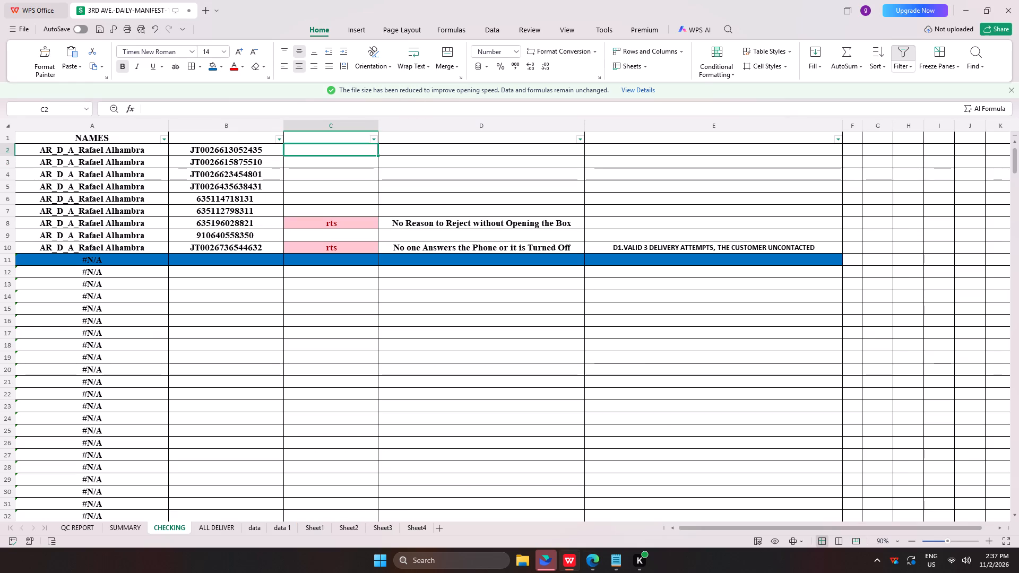
{"action": "type", "text": "redeli"}
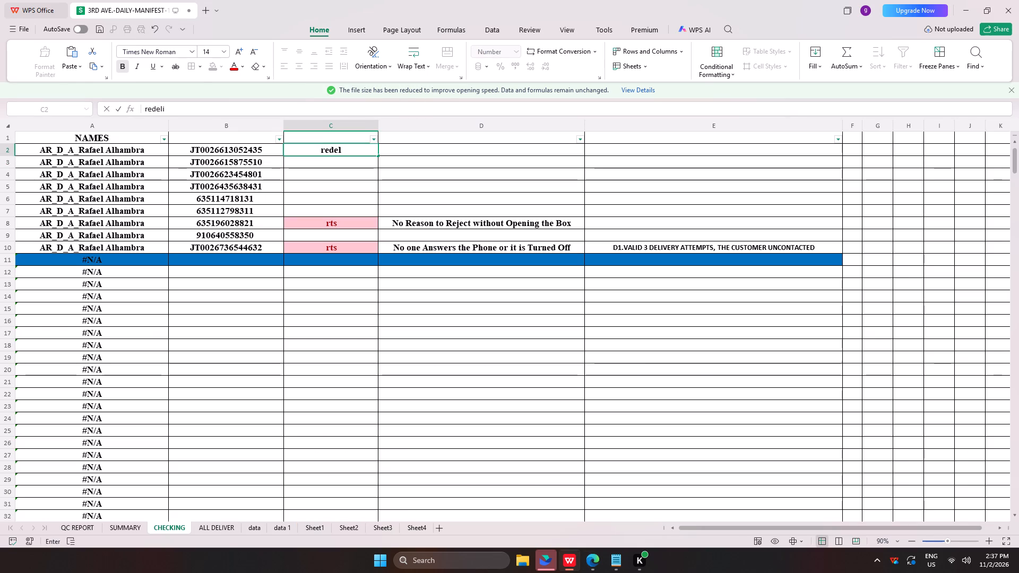
{"action": "key", "text": "BackSpace"}
{"action": "key", "text": "BackSpace"}
{"action": "key", "text": "BackSpace"}
{"action": "key", "text": "BackSpace"}
{"action": "key", "text": "BackSpace"}
{"action": "key", "text": "BackSpace"}
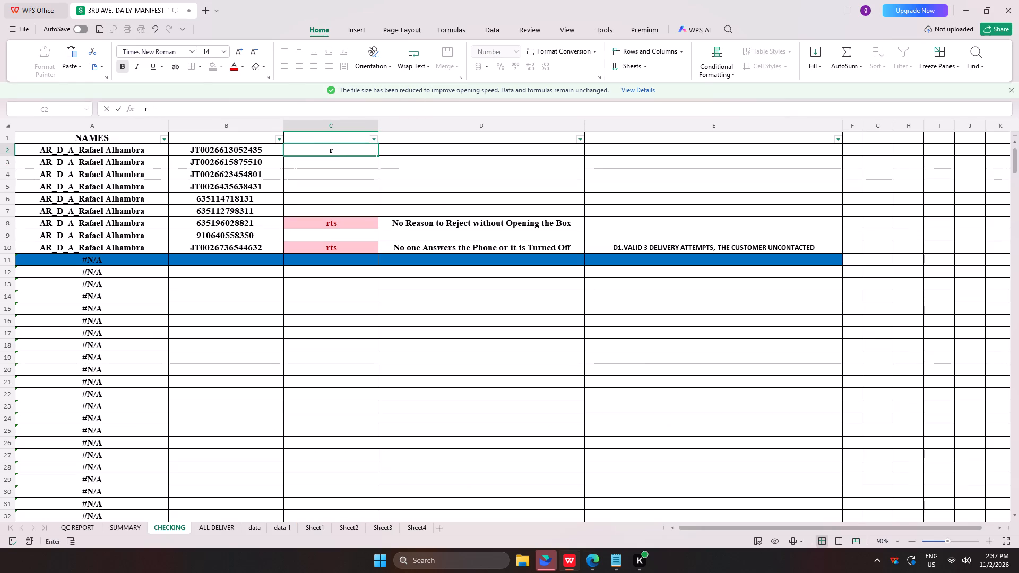
{"action": "type", "text": "REDE"}
{"action": "type", "text": "LI"}
{"action": "type", "text": "VER"}
{"action": "key", "text": "Down"}
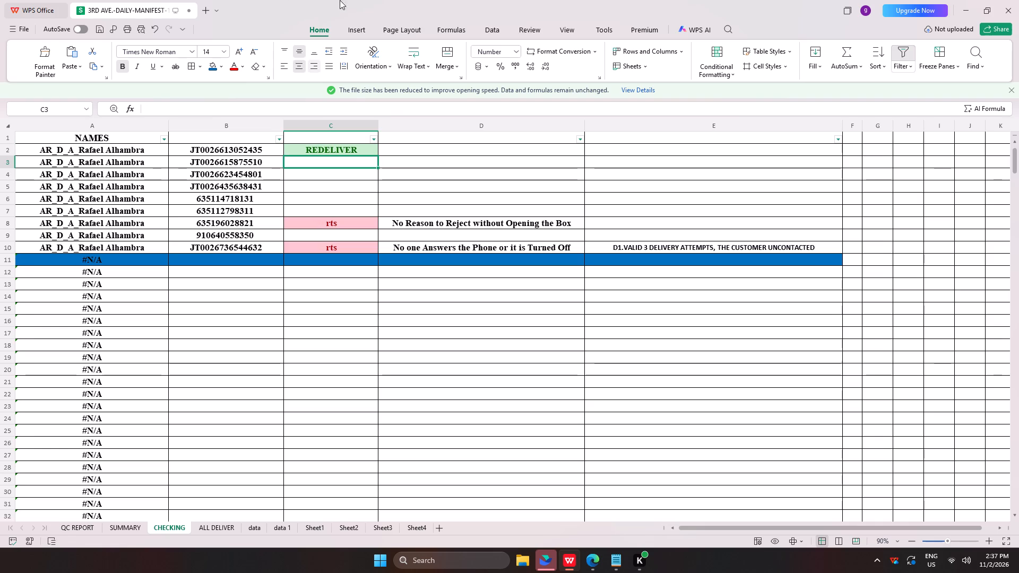
{"action": "left_click", "coordinate": [338, 146]}
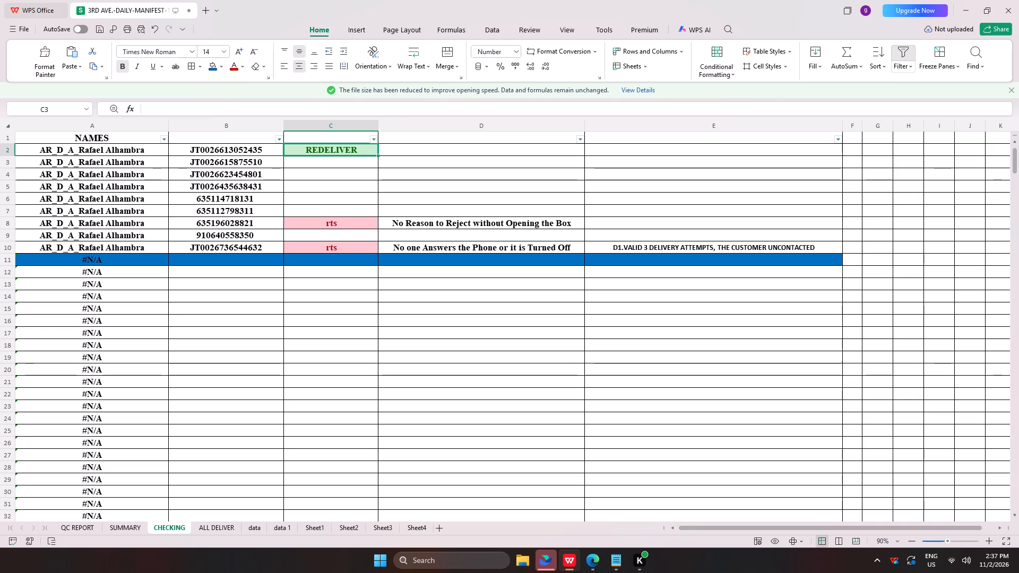
{"action": "key", "text": "ctrl+c"}
{"action": "left_click_drag", "start_coordinate": [340, 160], "coordinate": [339, 207], "text": "ctrl"}
{"action": "key", "text": "ctrl+v"}
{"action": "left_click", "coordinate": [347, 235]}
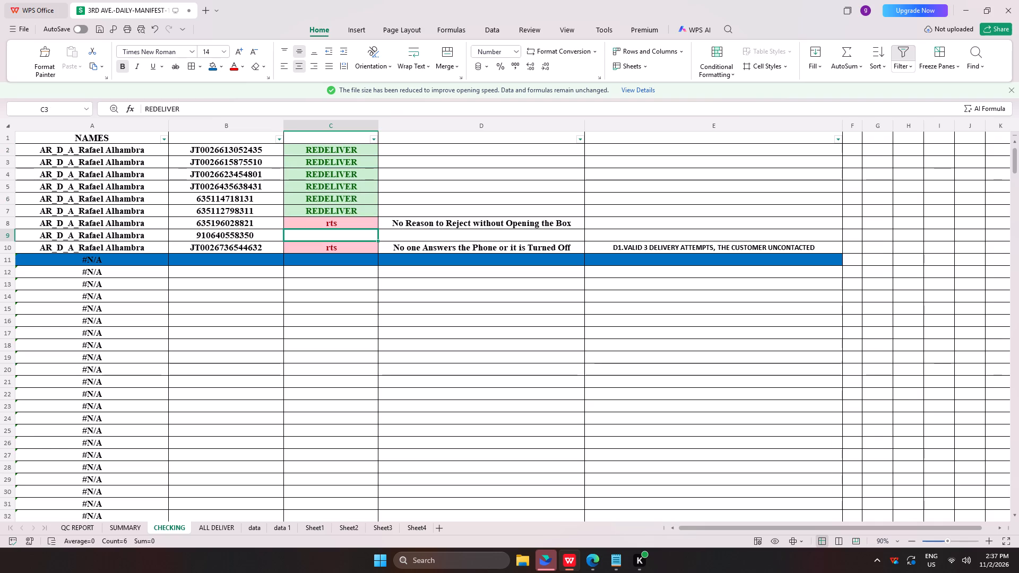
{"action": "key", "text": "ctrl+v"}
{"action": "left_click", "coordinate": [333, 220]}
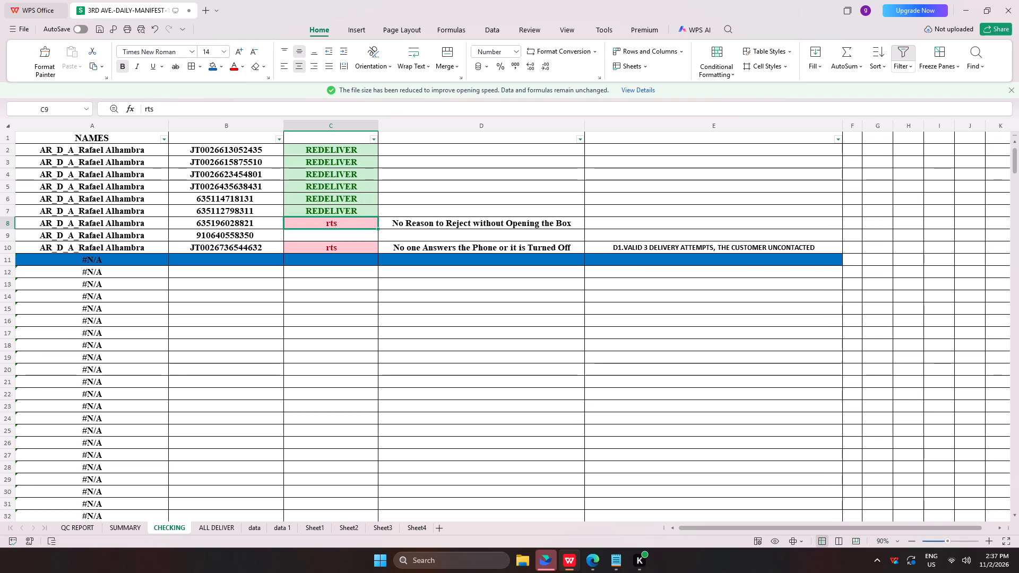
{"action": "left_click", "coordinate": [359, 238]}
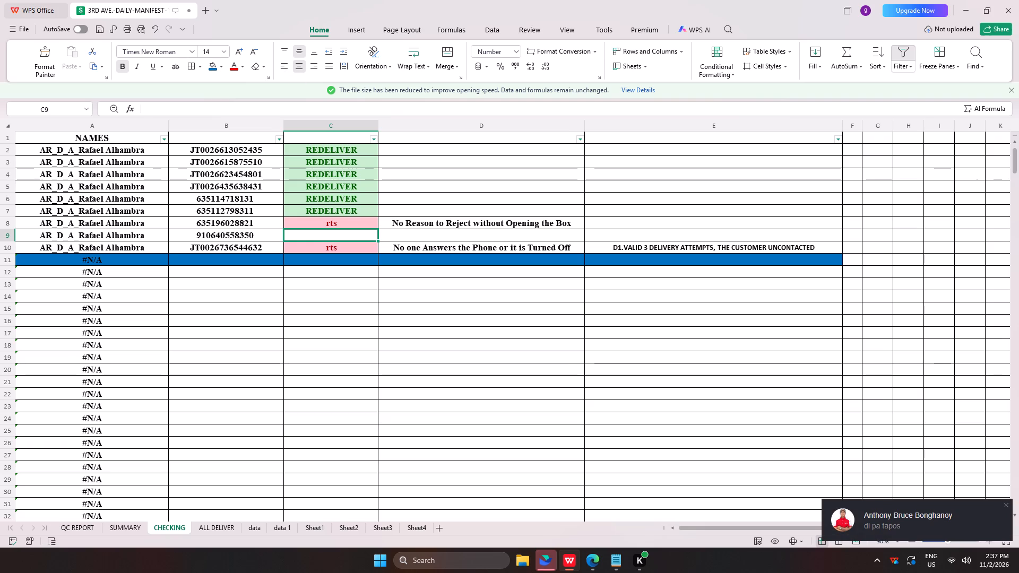
{"action": "left_click", "coordinate": [683, 224]}
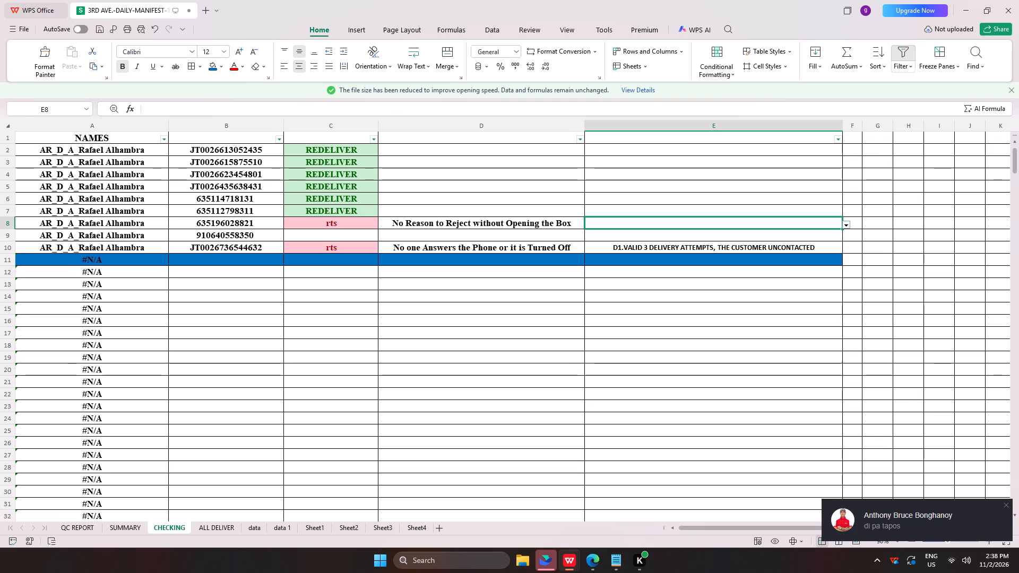
{"action": "type", "text": "DO"}
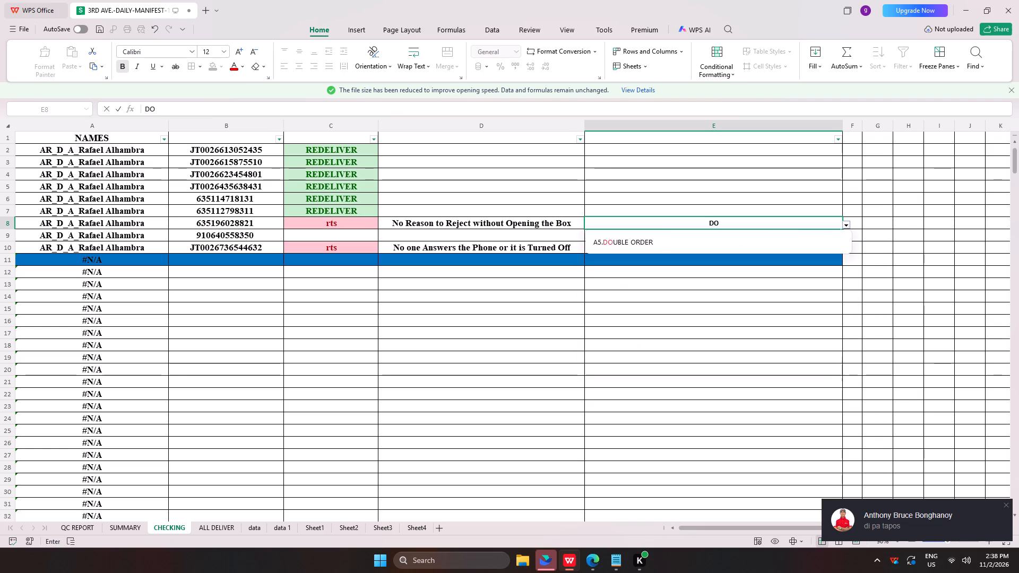
{"action": "left_click", "coordinate": [655, 244]}
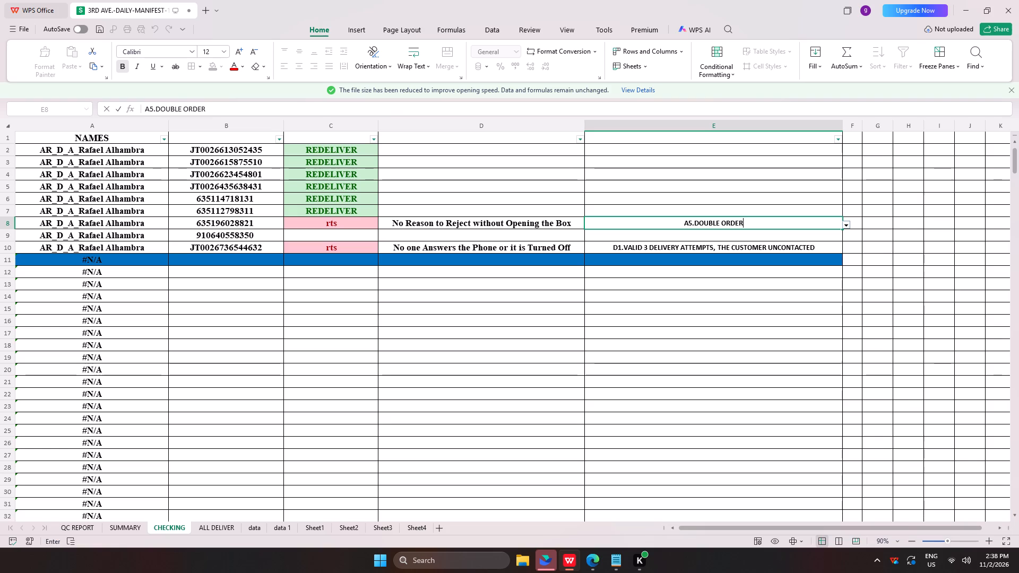
{"action": "left_click", "coordinate": [307, 205]}
{"action": "key", "text": "ctrl+c"}
{"action": "left_click", "coordinate": [342, 239]}
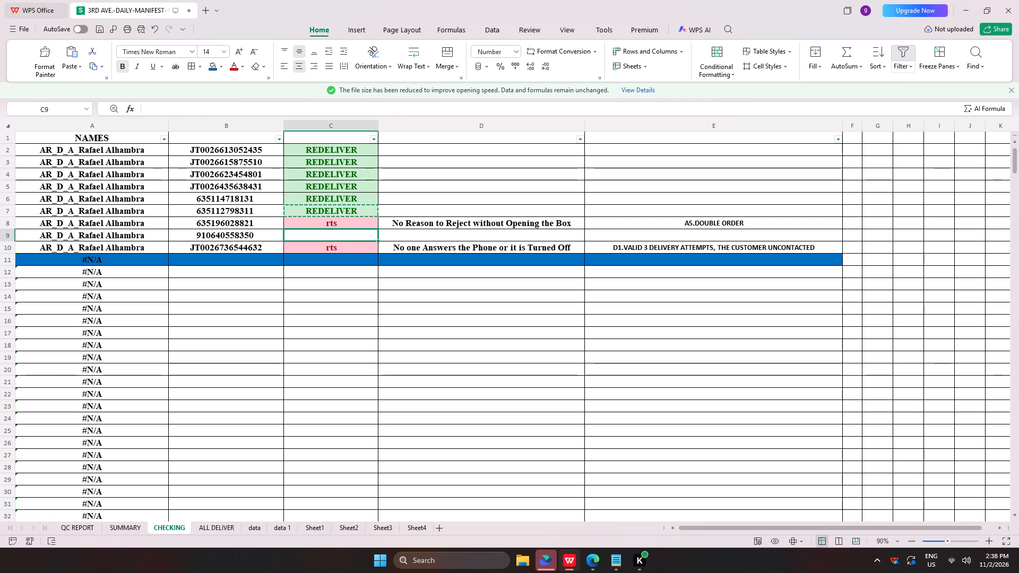
{"action": "key", "text": "ctrl+v"}
{"action": "left_click", "coordinate": [342, 227]}
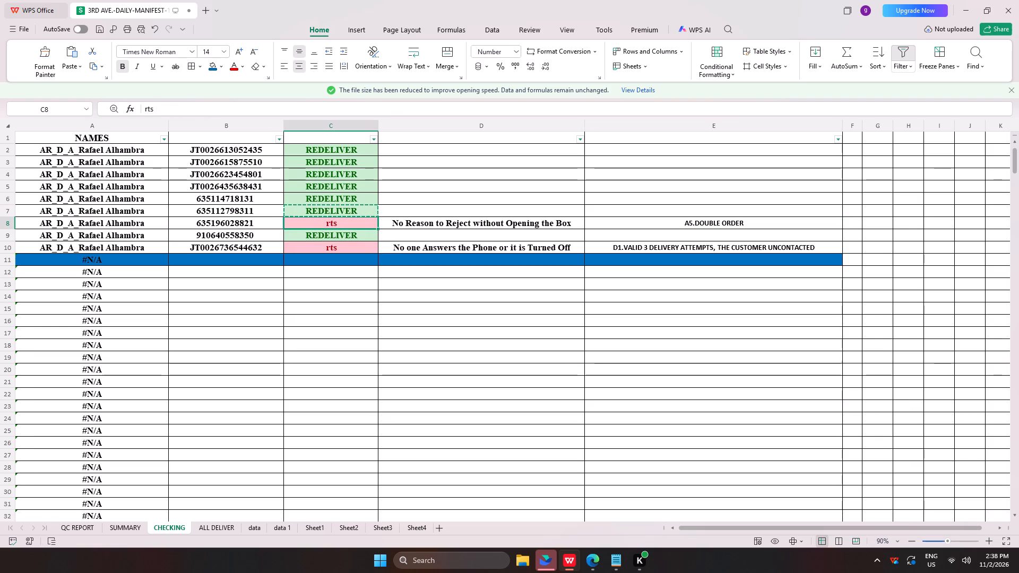
{"action": "type", "text": "RTD"}
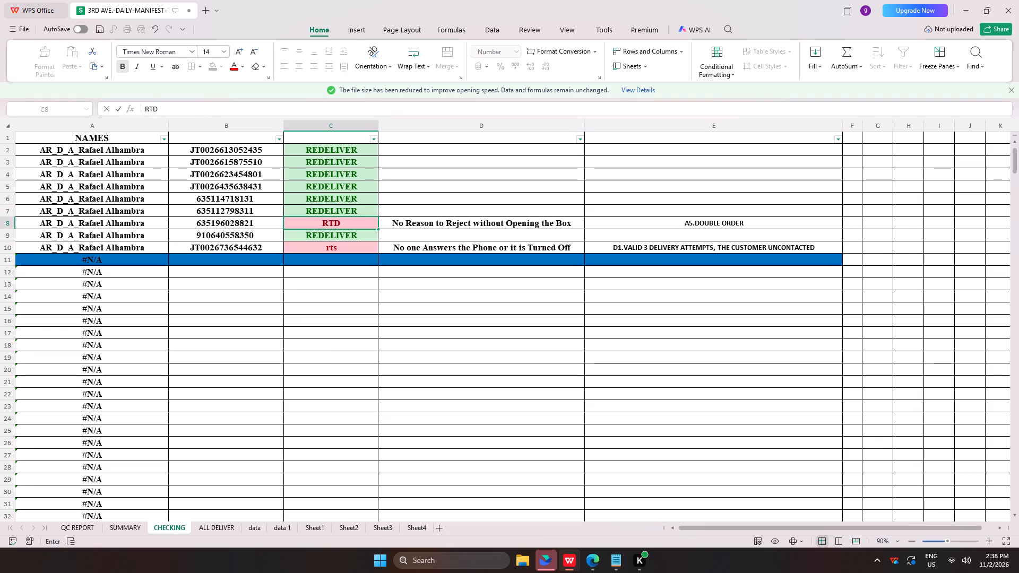
{"action": "key", "text": "BackSpace"}
{"action": "key", "text": "s"}
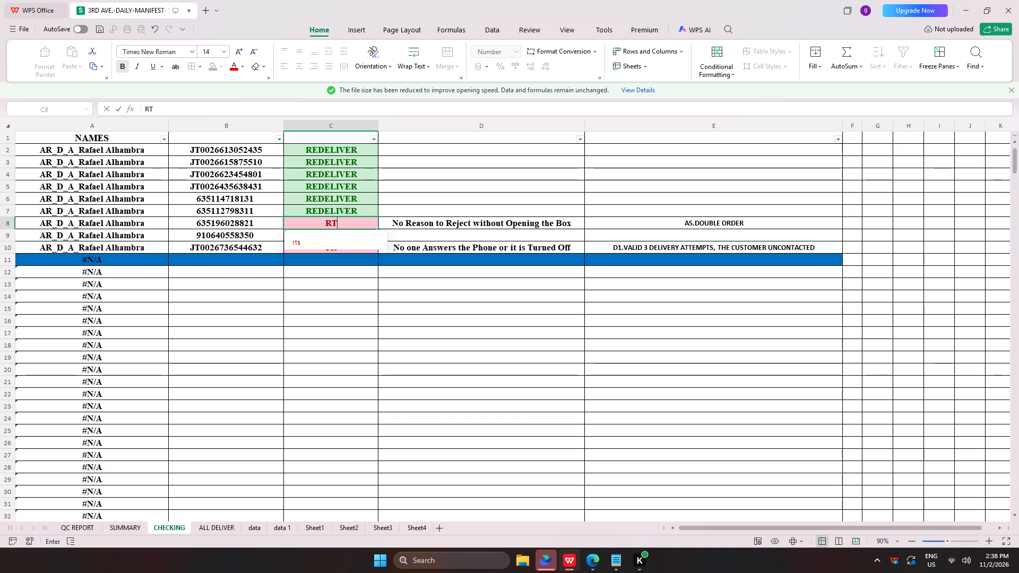
{"action": "left_click", "coordinate": [337, 247]}
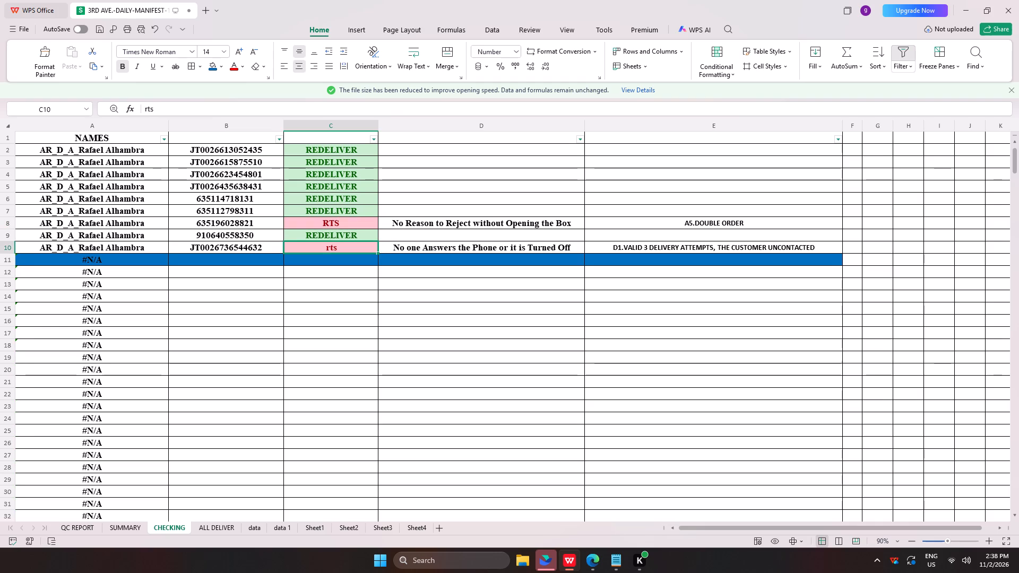
{"action": "left_click", "coordinate": [341, 247]}
{"action": "type", "text": "RTS"}
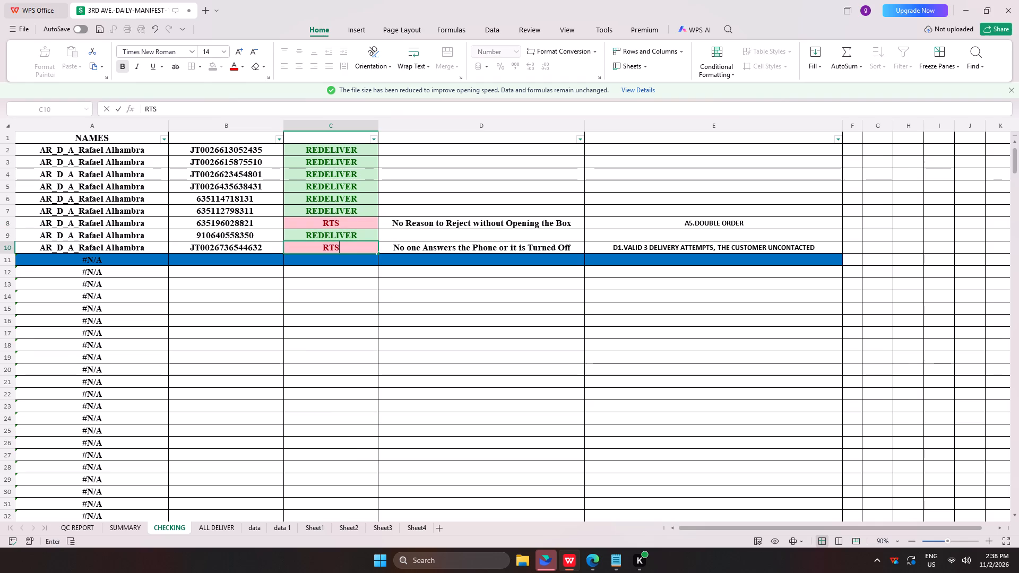
{"action": "left_click", "coordinate": [455, 348]}
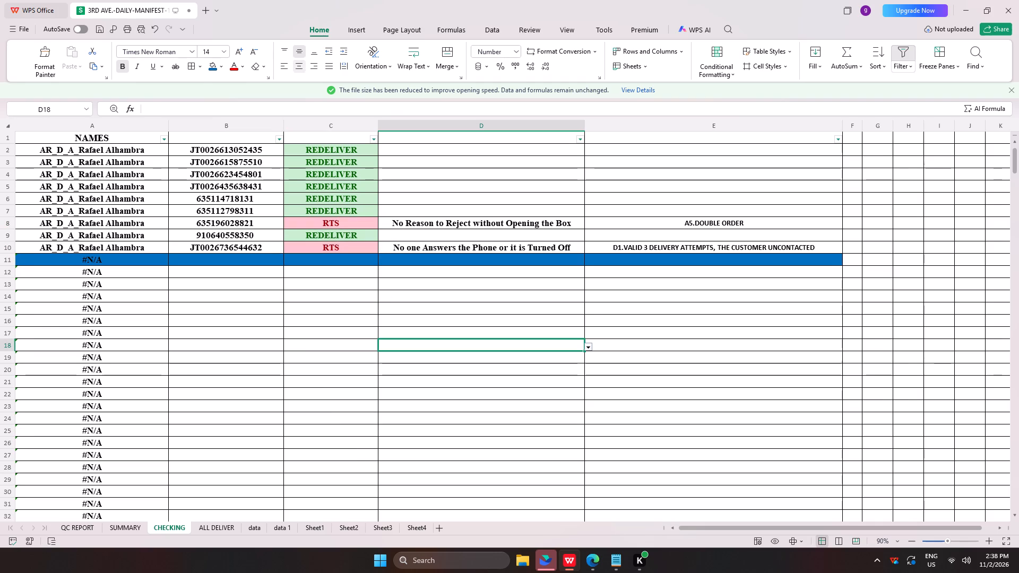
In the JMS Monitor Delivery summary, find the courier matching "JERWY" and open the details of their Currently Not POD quantity.
{"action": "left_click", "coordinate": [599, 571]}
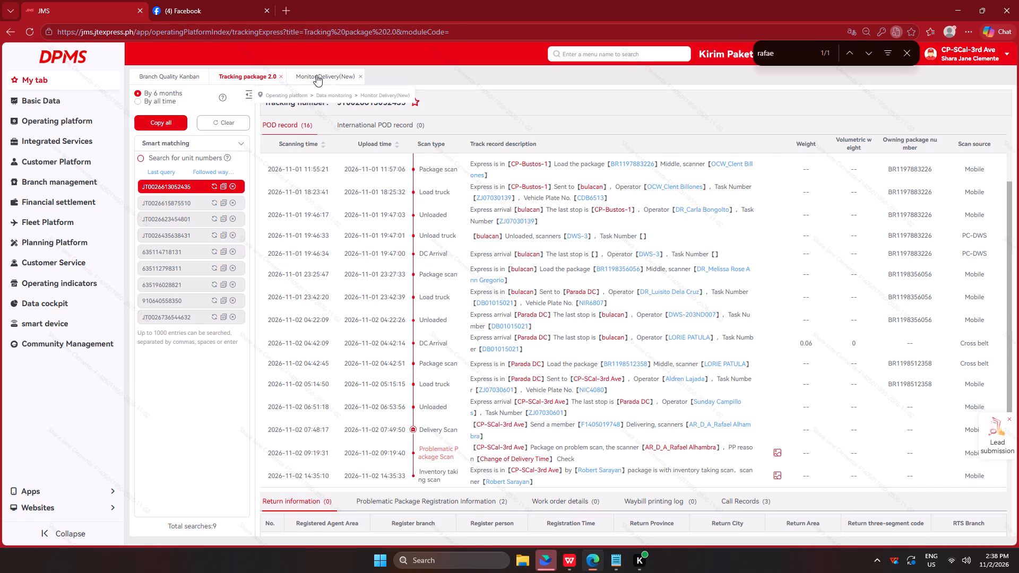
{"action": "left_click", "coordinate": [316, 75]}
{"action": "left_click", "coordinate": [159, 94]}
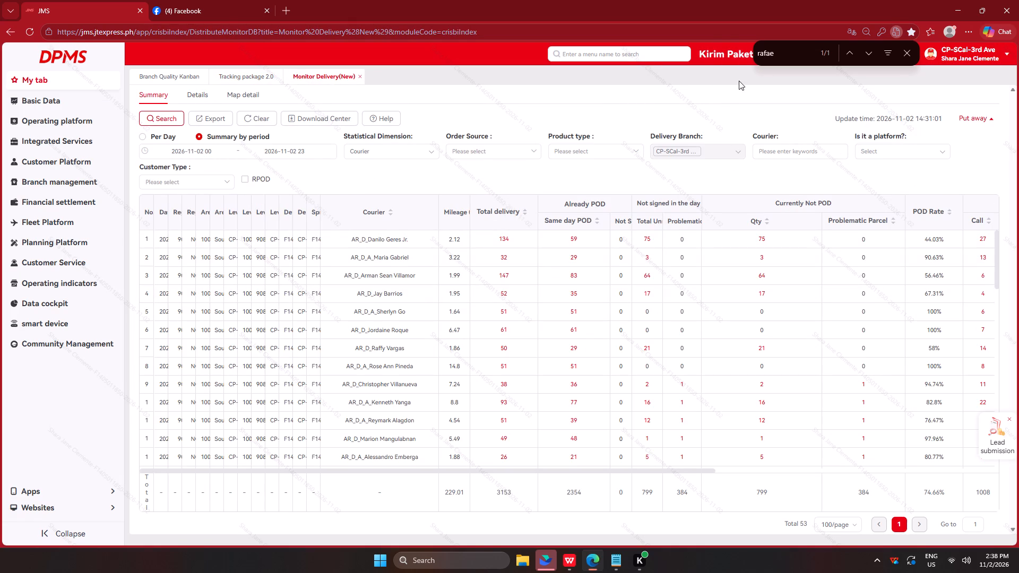
{"action": "key", "text": "ctrl+f"}
{"action": "type", "text": "JERWY"}
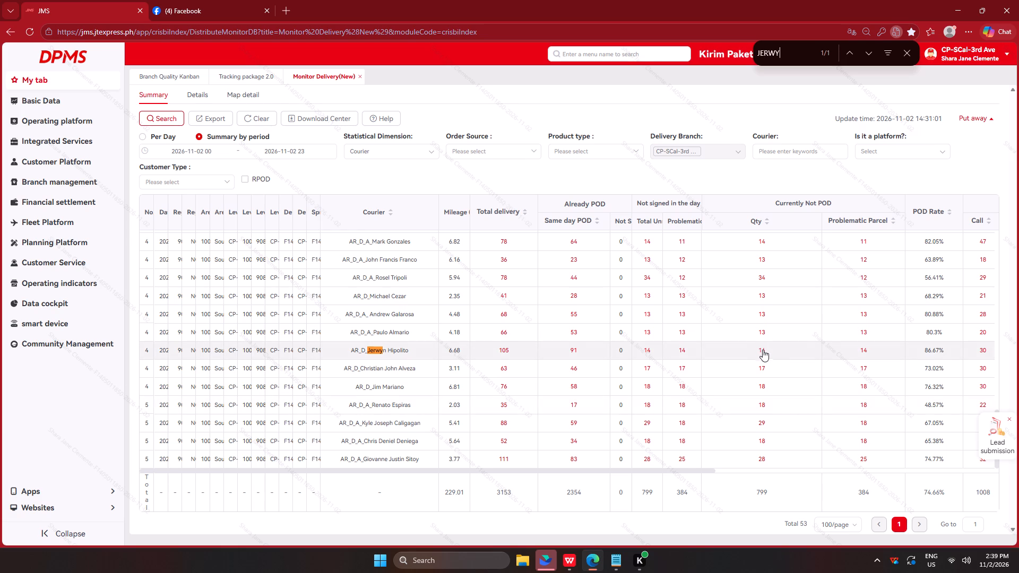
{"action": "left_click", "coordinate": [764, 351]}
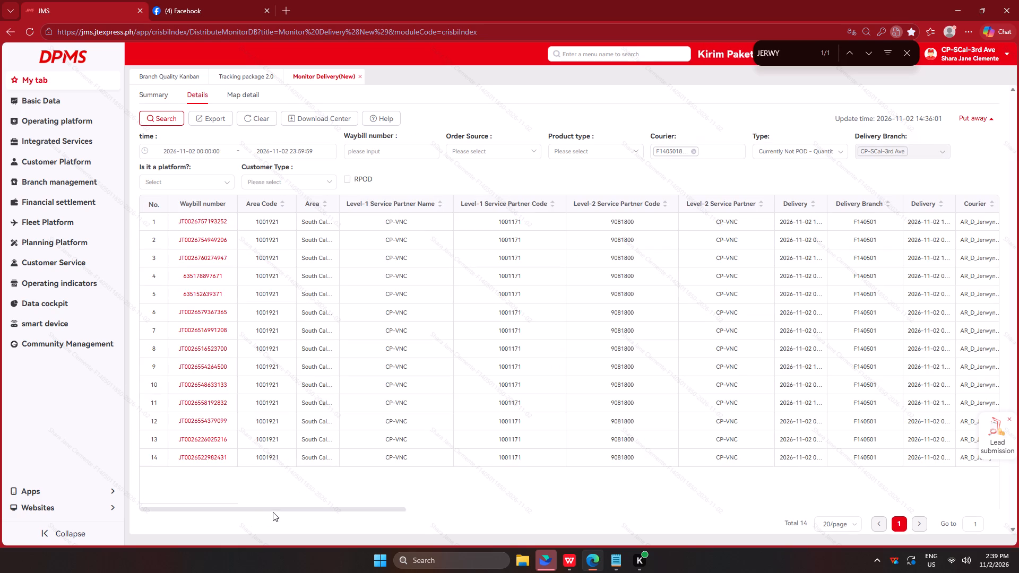
Extract the courier's listed waybill numbers from the JMS details table as text and paste them into CHECKING column B from B12.
{"action": "key", "text": "ctrl+shift+a"}
{"action": "left_click_drag", "start_coordinate": [163, 212], "coordinate": [251, 467]}
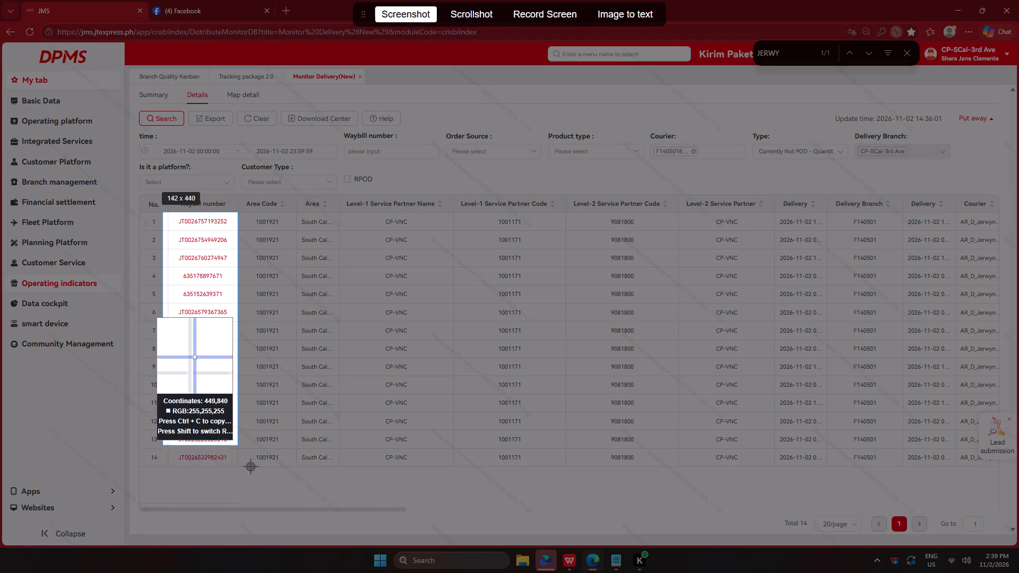
{"action": "left_click_drag", "start_coordinate": [251, 467], "coordinate": [249, 465]}
{"action": "left_click", "coordinate": [629, 4]}
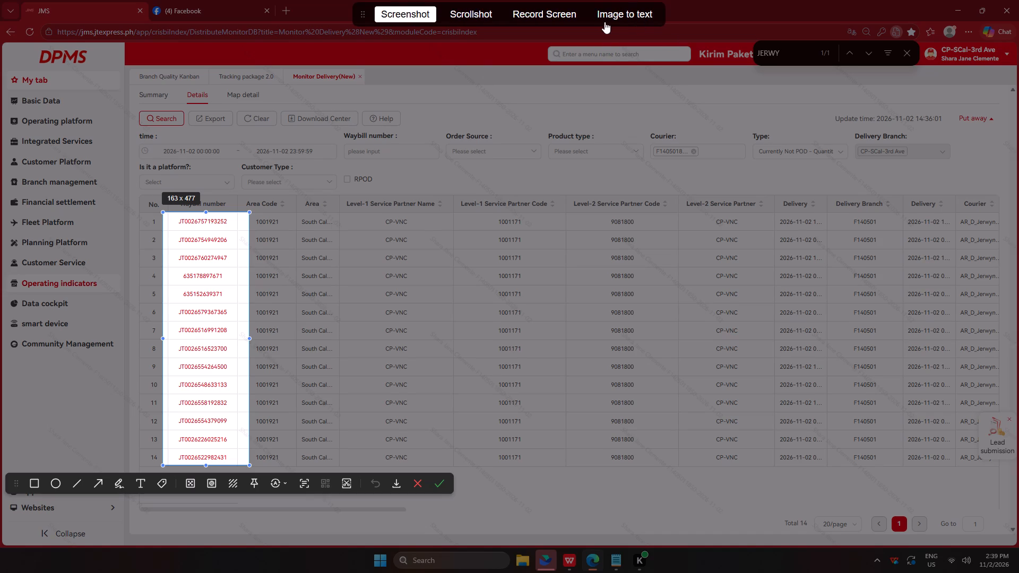
{"action": "left_click", "coordinate": [610, 15]}
{"action": "left_click", "coordinate": [411, 446]}
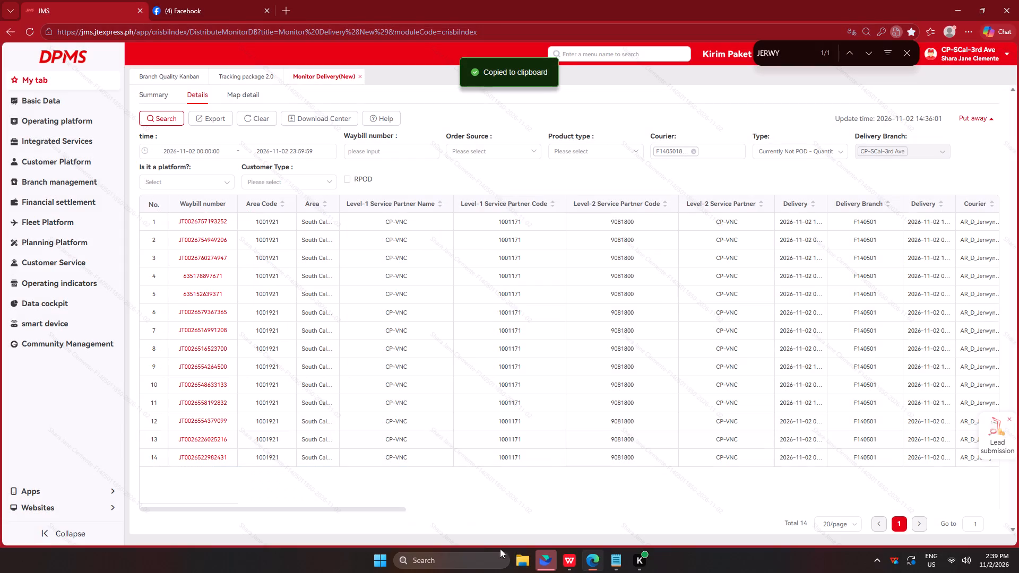
{"action": "key", "text": "alt+Tab"}
{"action": "left_click", "coordinate": [257, 279]}
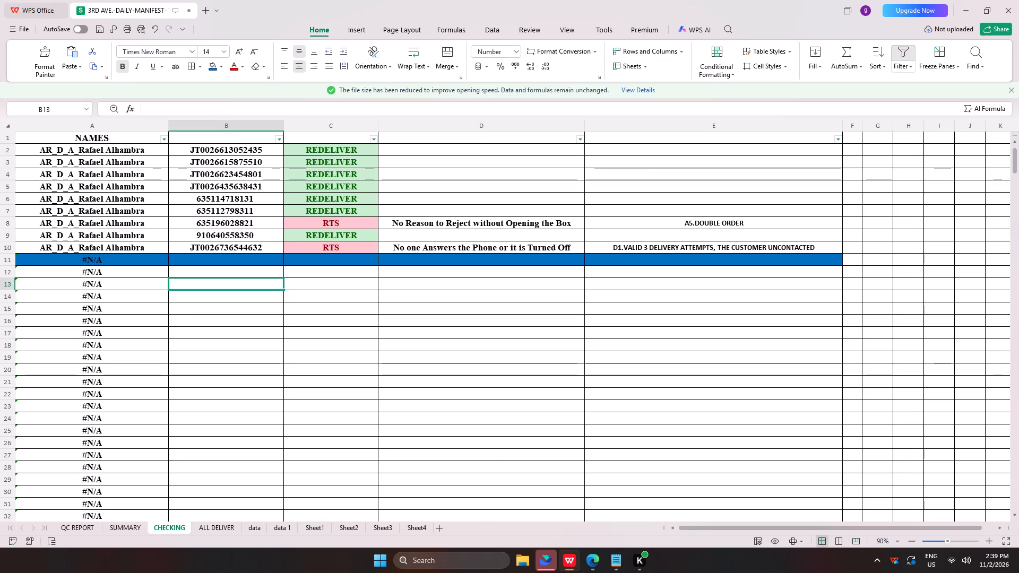
{"action": "left_click", "coordinate": [255, 273]}
{"action": "right_click", "coordinate": [248, 275]}
{"action": "left_click", "coordinate": [317, 13]}
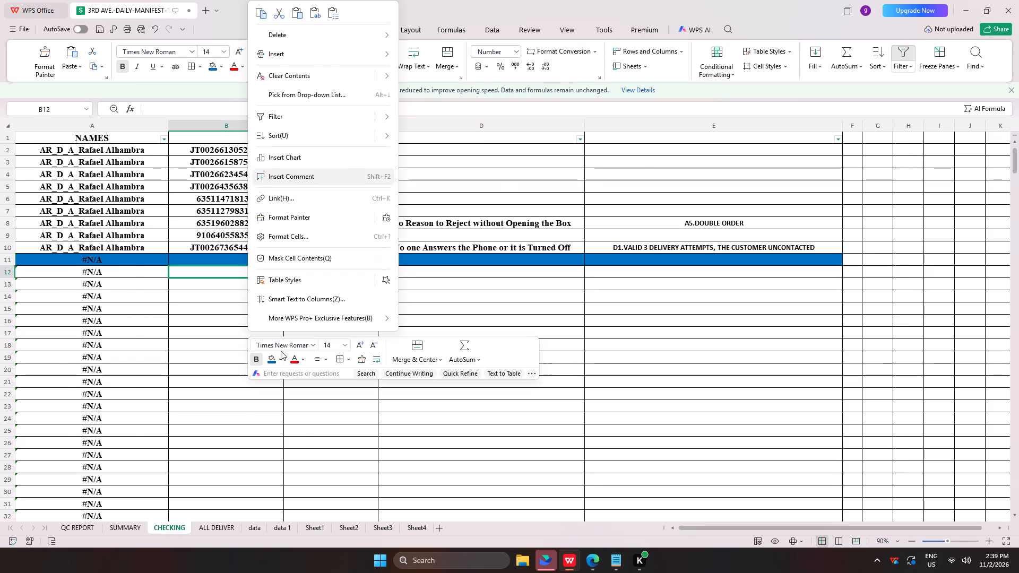
Fill row 26 of CHECKING from column A to E with the blue separator colour.
{"action": "left_click_drag", "start_coordinate": [29, 443], "coordinate": [391, 449]}
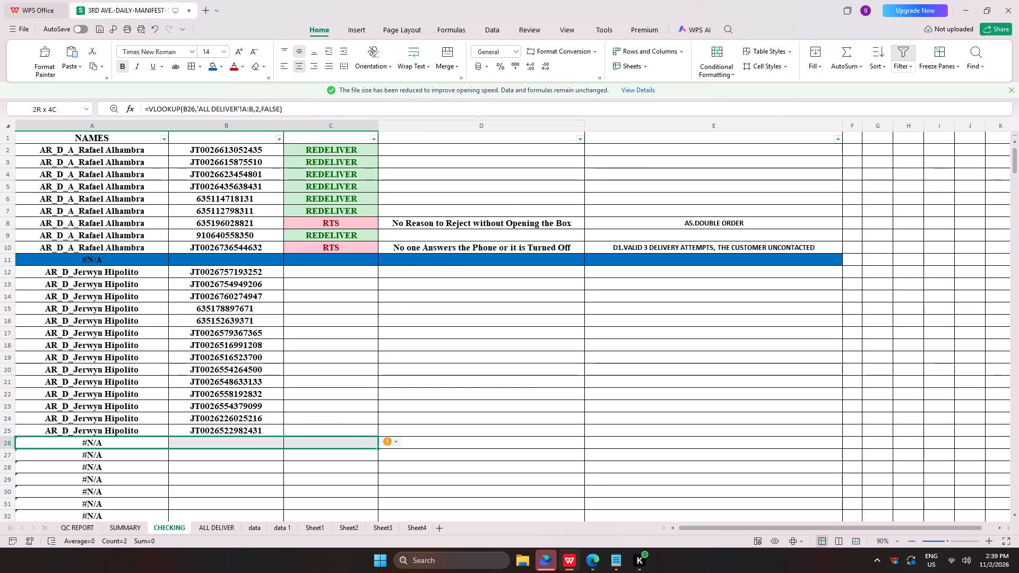
{"action": "left_click_drag", "start_coordinate": [391, 449], "coordinate": [640, 442]}
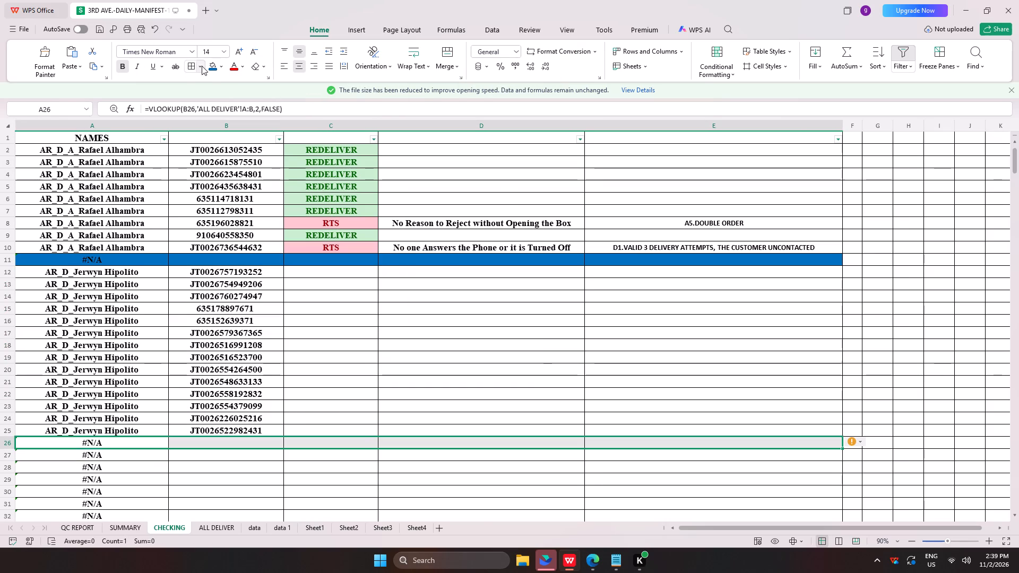
{"action": "left_click", "coordinate": [208, 67]}
In JMS Tracking package 2.0, clear the previous query and look up the copied waybill numbers.
{"action": "key", "text": "alt+Tab"}
{"action": "left_click", "coordinate": [228, 82]}
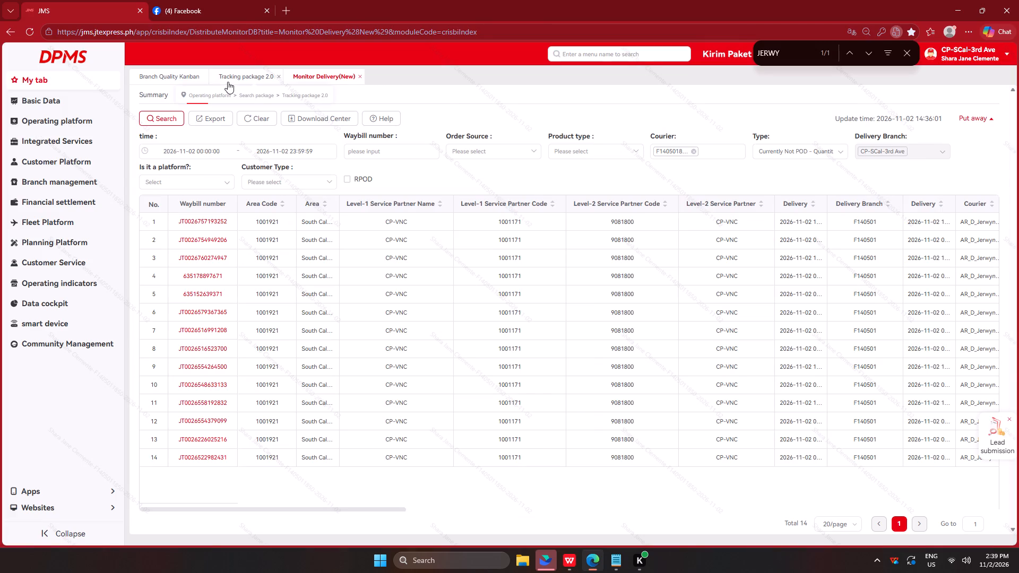
{"action": "left_click", "coordinate": [211, 120]}
{"action": "left_click_drag", "start_coordinate": [191, 292], "coordinate": [191, 300]}
{"action": "key", "text": "ctrl+v"}
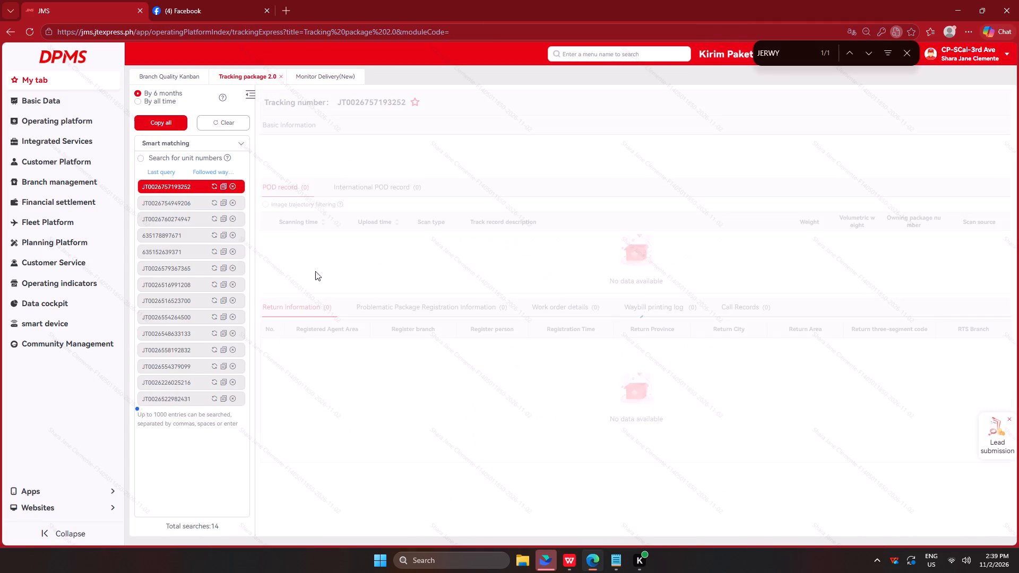
{"action": "scroll", "coordinate": [563, 243], "scroll_direction": "down", "scroll_amount": 6}
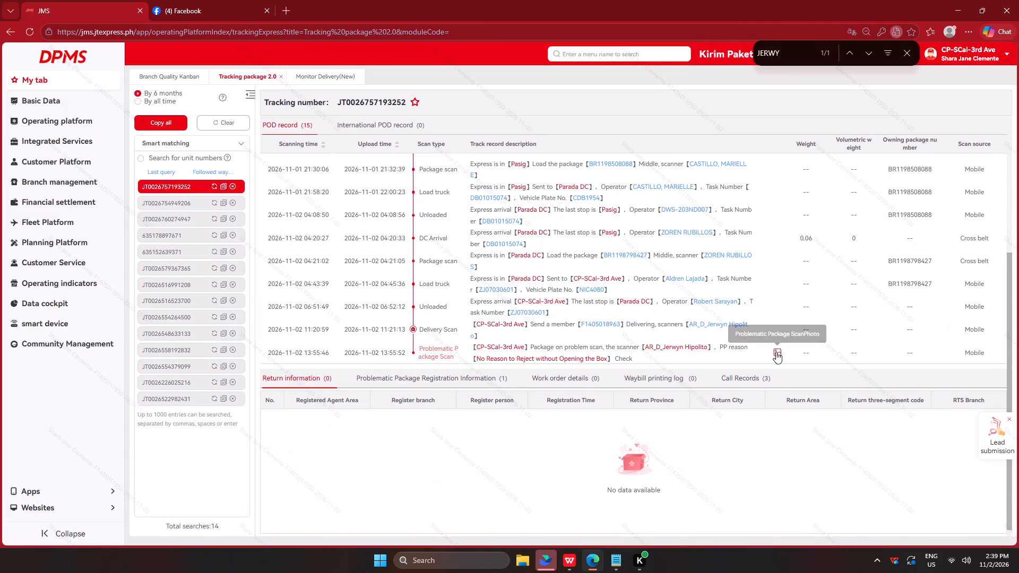
{"action": "left_click", "coordinate": [776, 351]}
{"action": "left_click", "coordinate": [364, 211]}
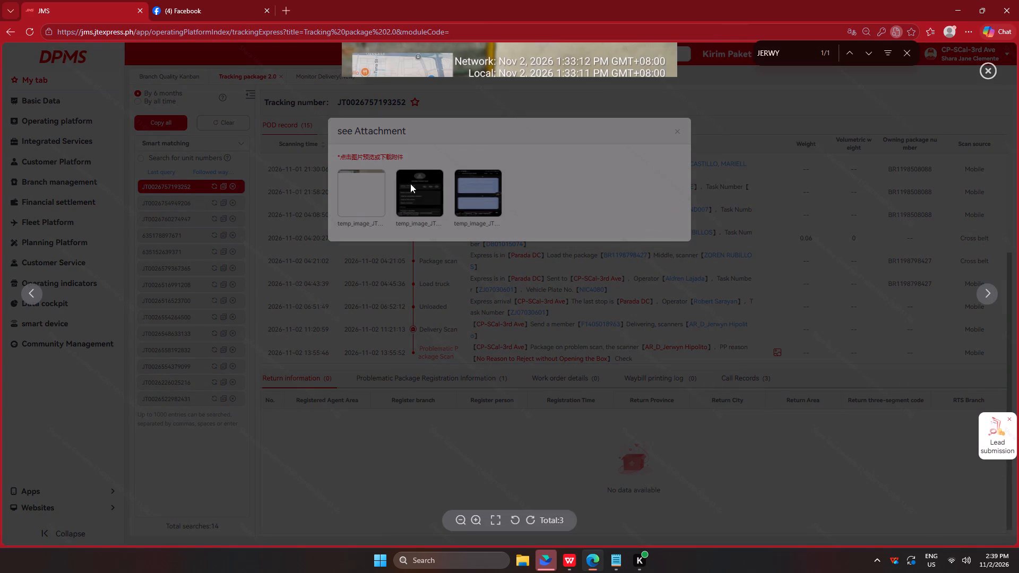
{"action": "key", "text": "Right"}
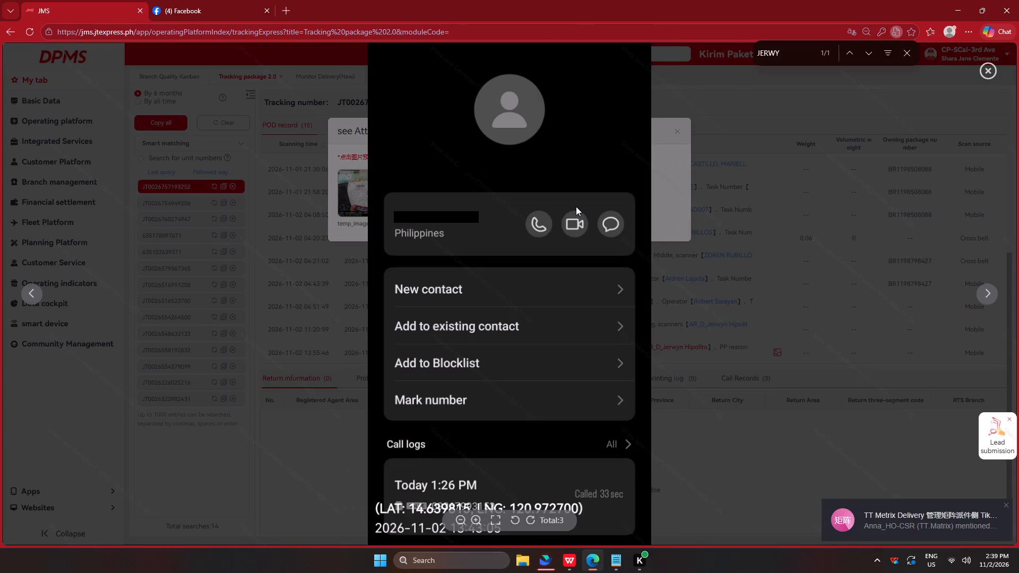
{"action": "key", "text": "Right"}
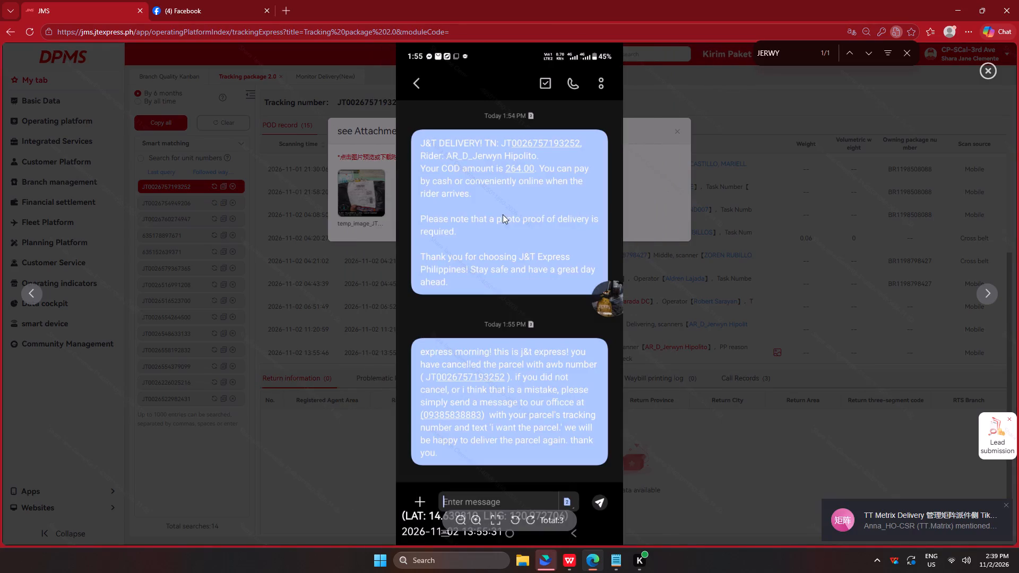
{"action": "left_click", "coordinate": [800, 245]}
{"action": "left_click", "coordinate": [794, 248]}
{"action": "key", "text": "alt+Tab"}
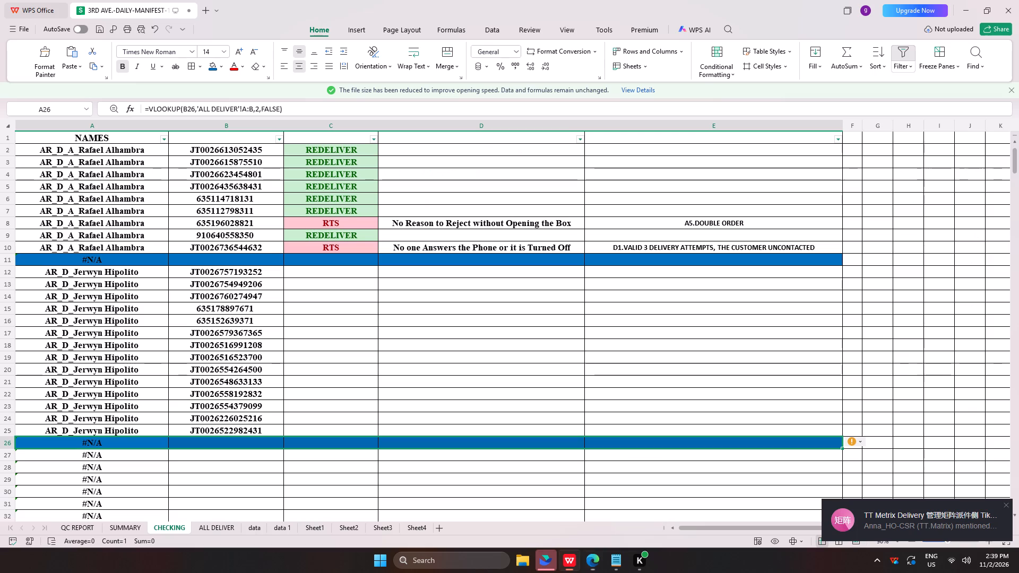
{"action": "left_click_drag", "start_coordinate": [323, 221], "coordinate": [460, 223]}
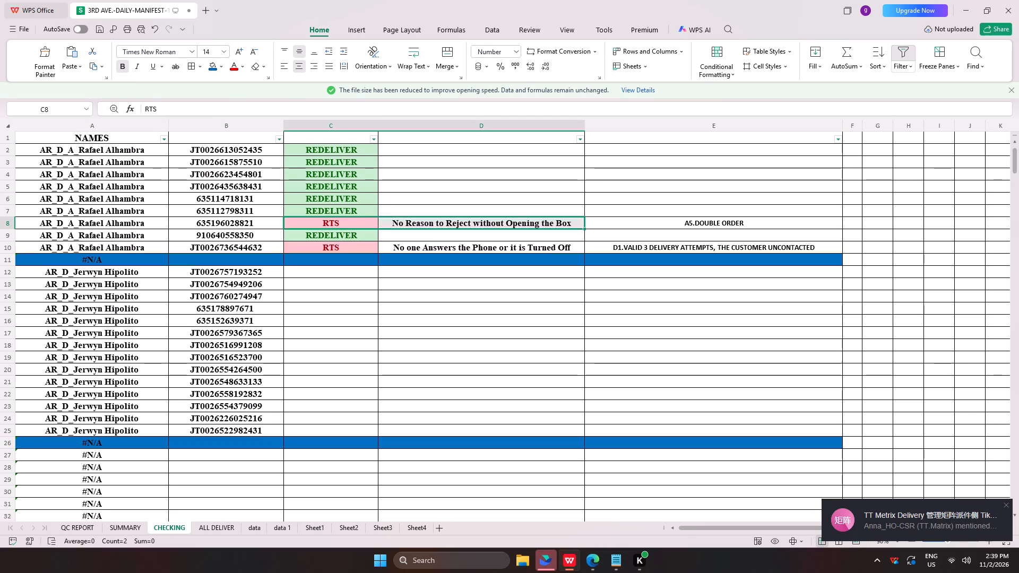
{"action": "key", "text": "ctrl+c"}
{"action": "left_click", "coordinate": [298, 275]}
{"action": "key", "text": "ctrl+v"}
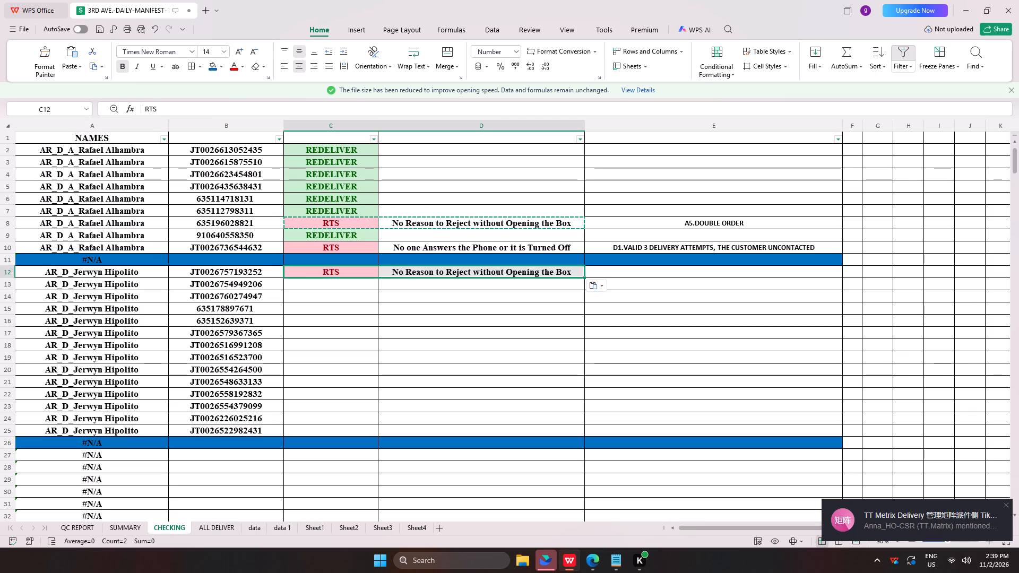
{"action": "key", "text": "alt+Tab"}
{"action": "left_click", "coordinate": [195, 209]}
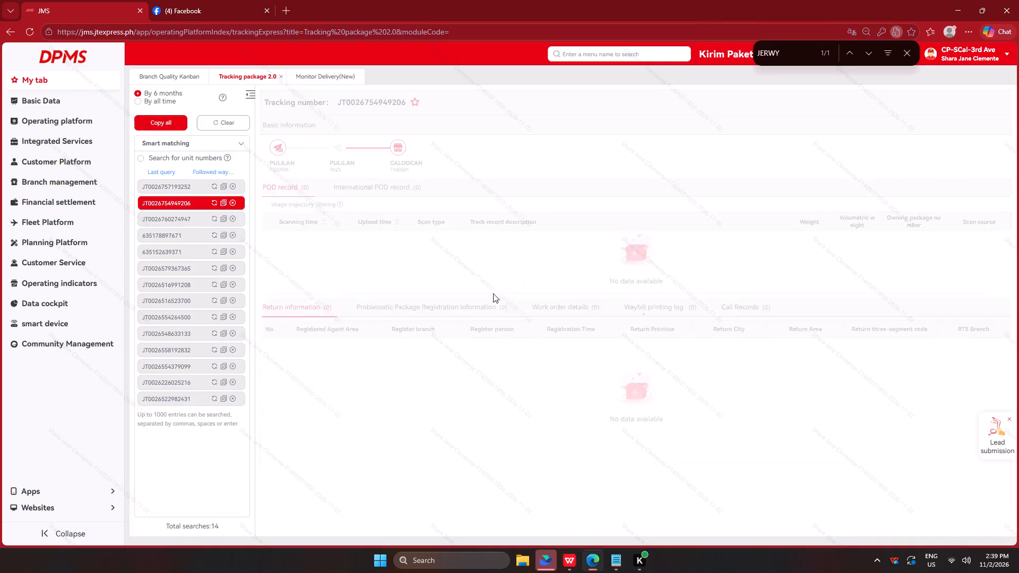
{"action": "left_click", "coordinate": [776, 387]}
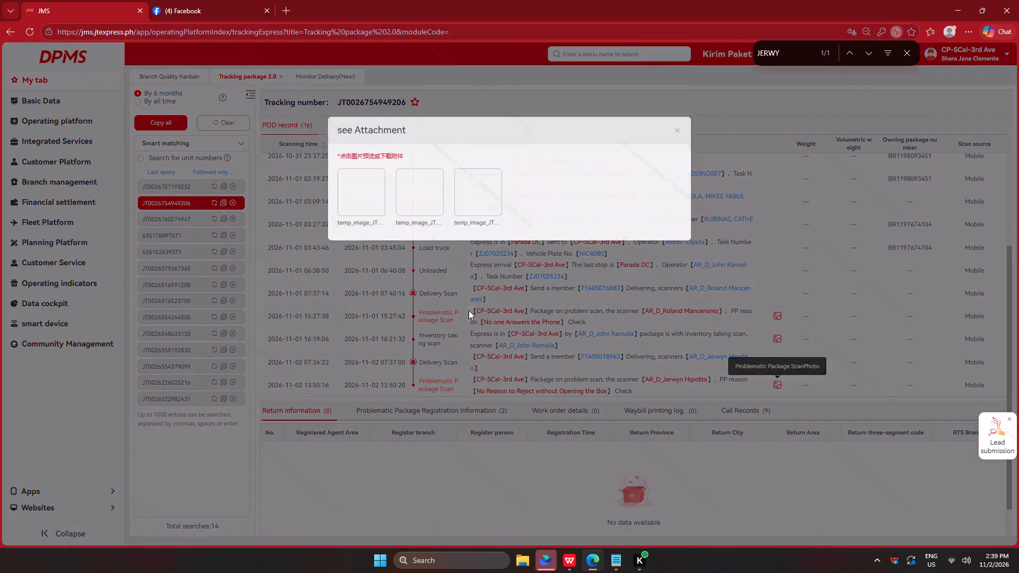
{"action": "left_click", "coordinate": [363, 211]}
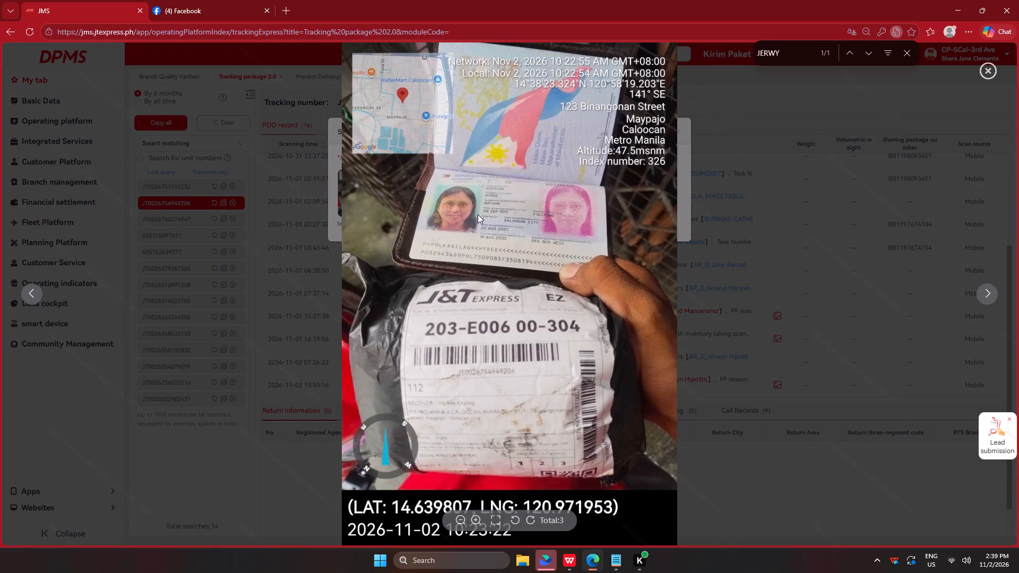
{"action": "key", "text": "Right"}
{"action": "key", "text": "Right"}
{"action": "left_click", "coordinate": [912, 289]}
{"action": "left_click", "coordinate": [822, 277]}
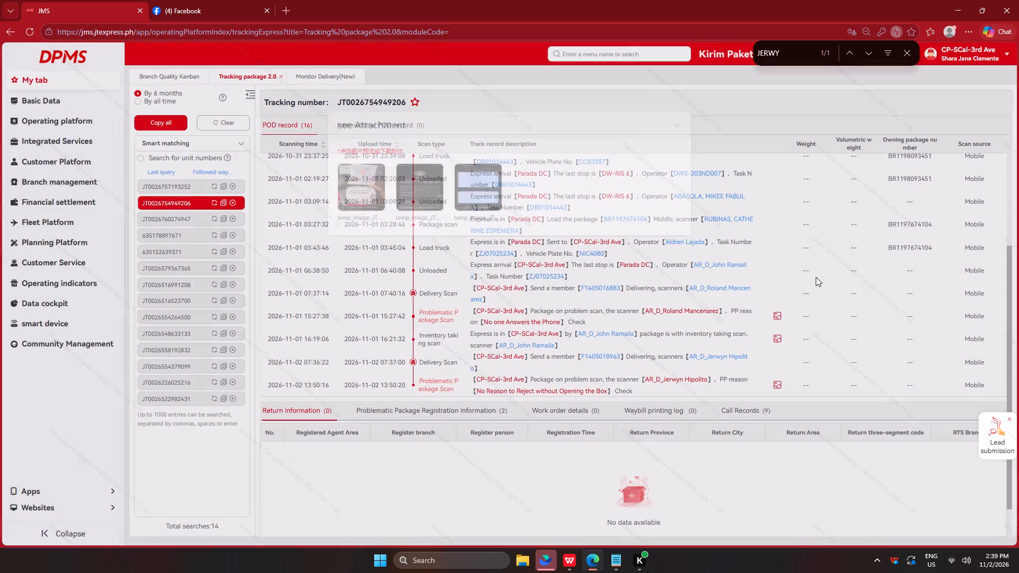
{"action": "key", "text": "alt+Tab"}
{"action": "left_click", "coordinate": [350, 284]}
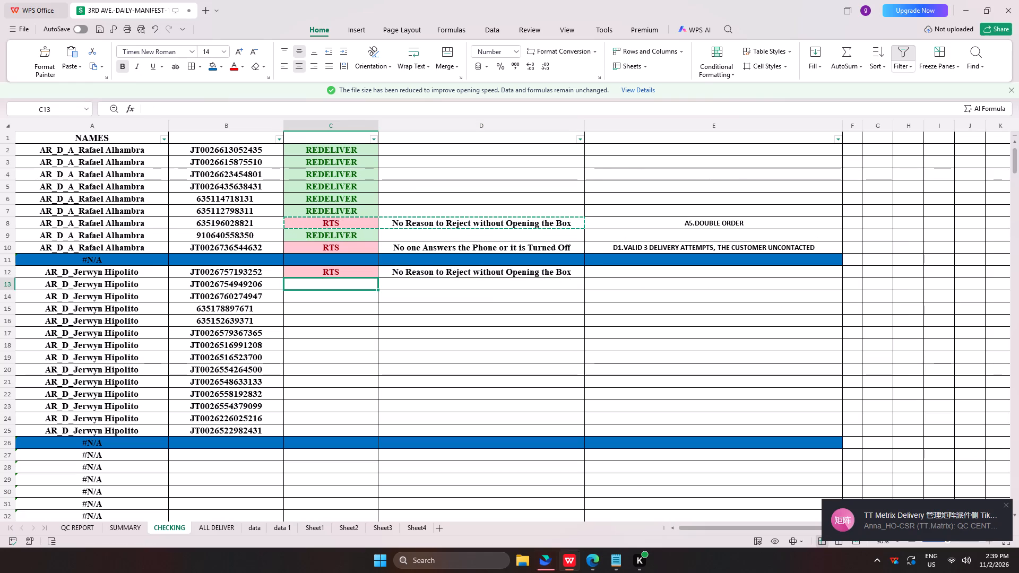
{"action": "key", "text": "ctrl+v"}
{"action": "key", "text": "alt+Tab"}
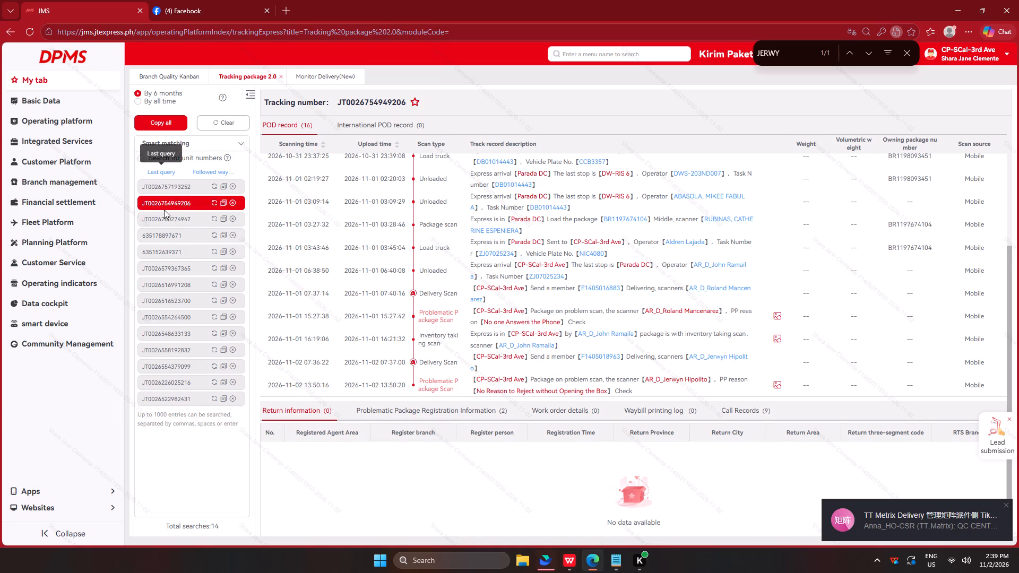
{"action": "left_click", "coordinate": [165, 210]}
{"action": "left_click", "coordinate": [163, 221]}
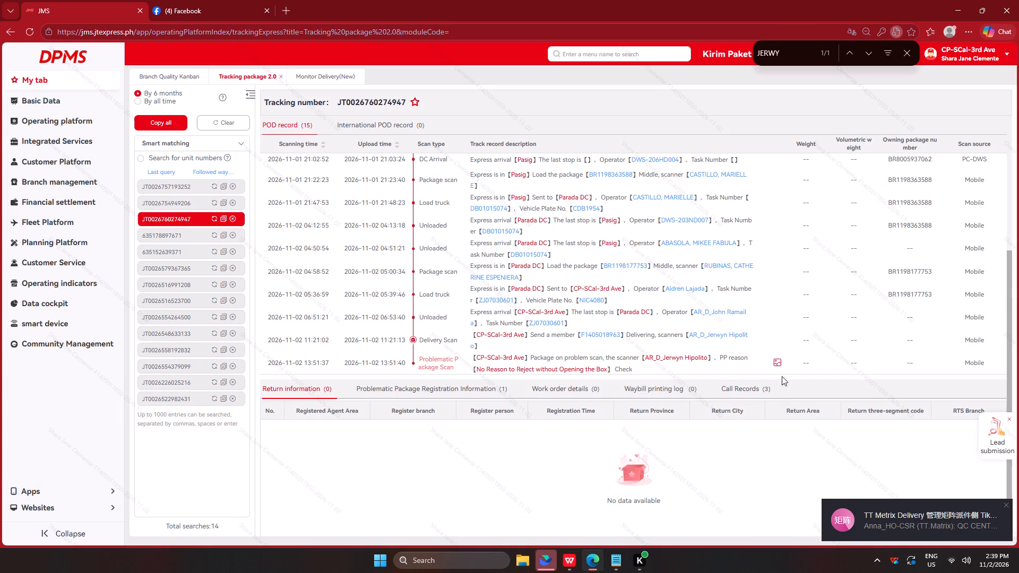
{"action": "double_click", "coordinate": [781, 369]}
{"action": "left_click", "coordinate": [776, 364]}
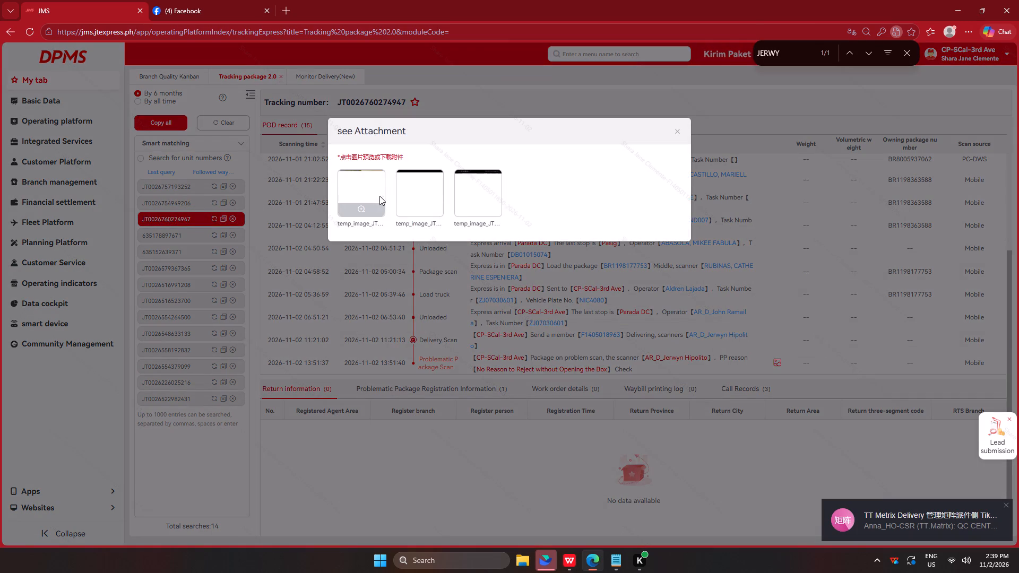
{"action": "left_click", "coordinate": [359, 212]}
{"action": "key", "text": "Right"}
{"action": "key", "text": "Right"}
{"action": "key", "text": "Right"}
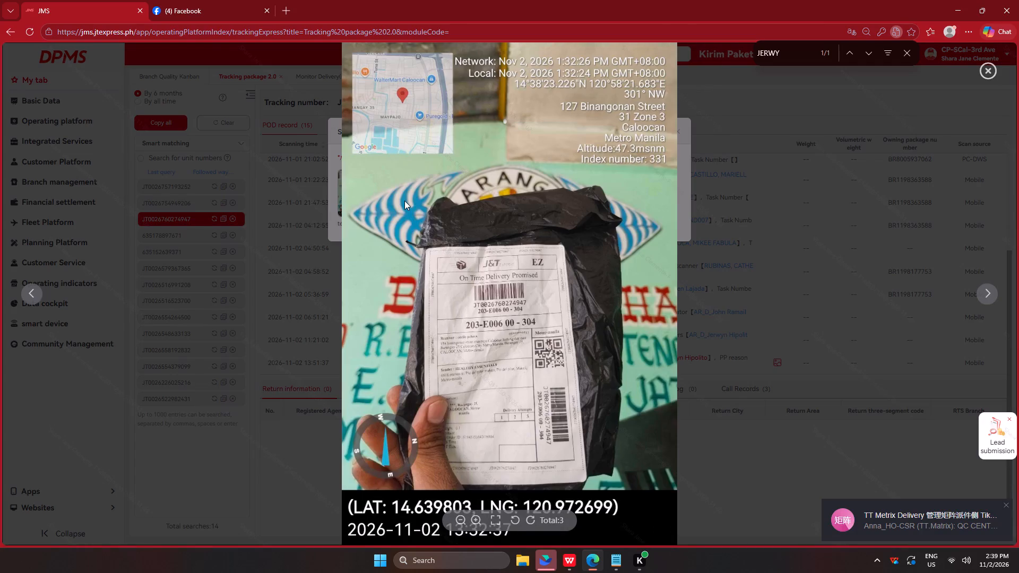
{"action": "left_click", "coordinate": [790, 299]}
{"action": "left_click", "coordinate": [782, 292]}
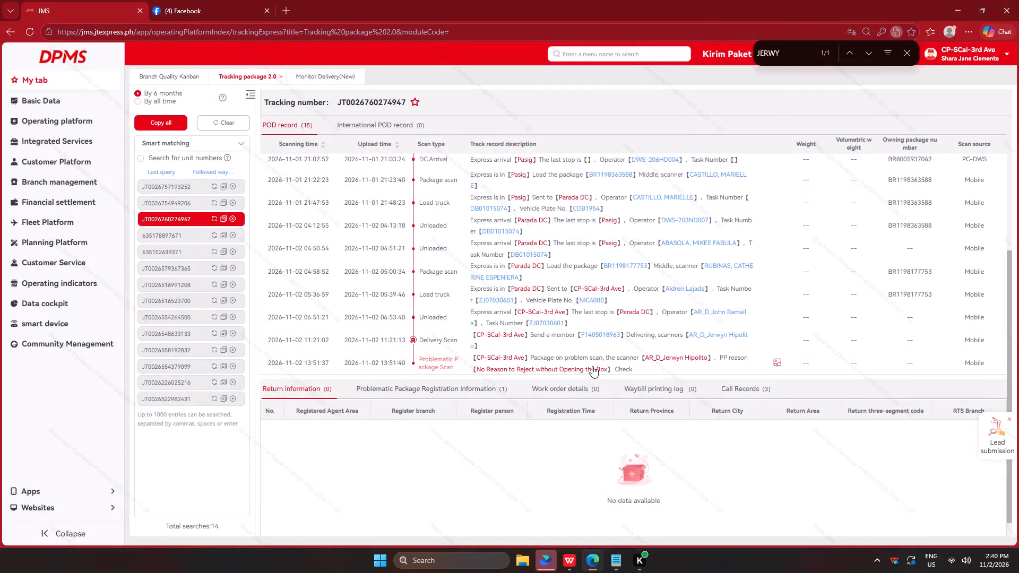
{"action": "key", "text": "alt+Tab"}
{"action": "left_click", "coordinate": [340, 301]}
{"action": "key", "text": "ctrl+v"}
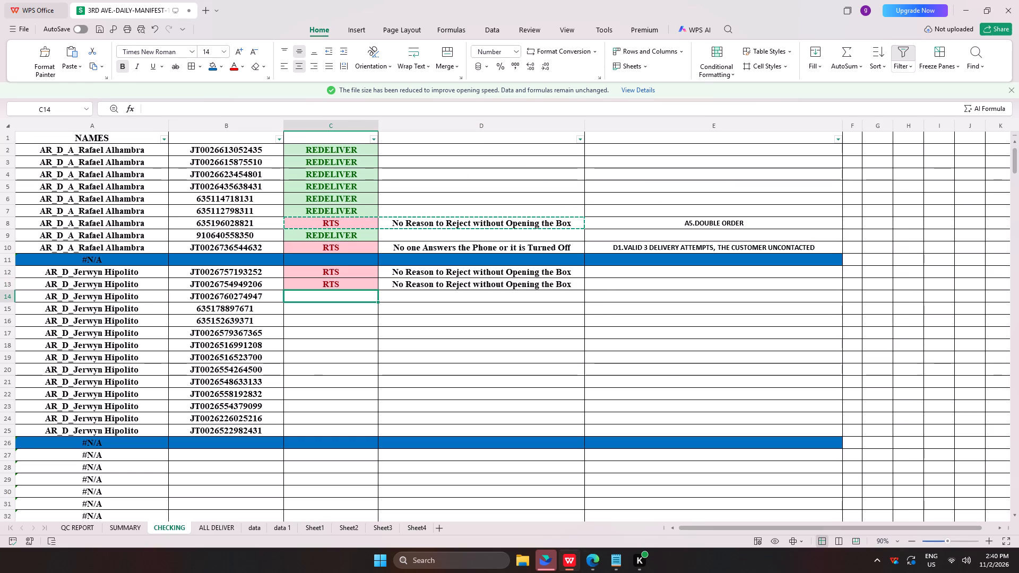
{"action": "key", "text": "alt+Tab"}
{"action": "left_click", "coordinate": [192, 238]}
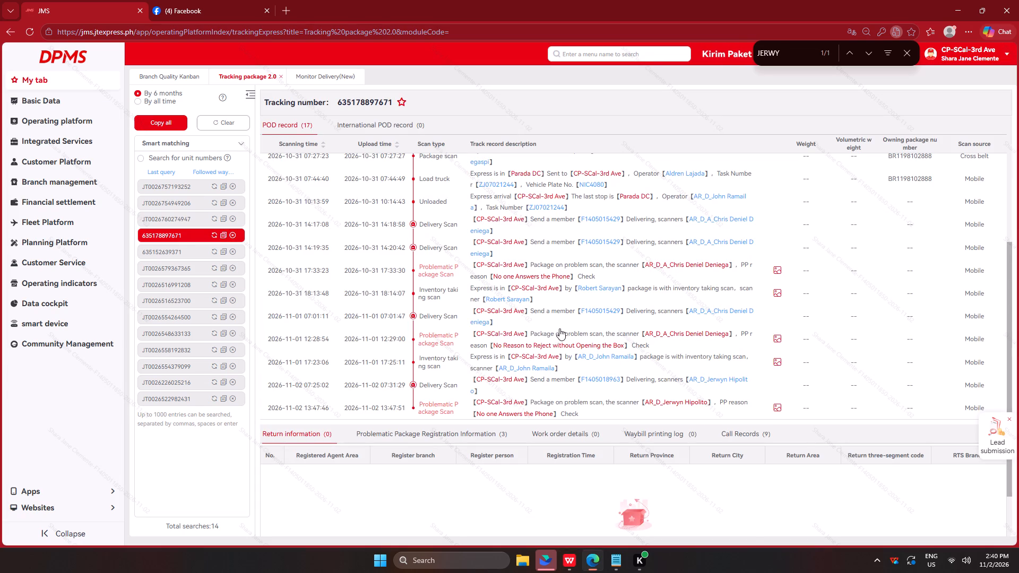
{"action": "left_click", "coordinate": [778, 335]}
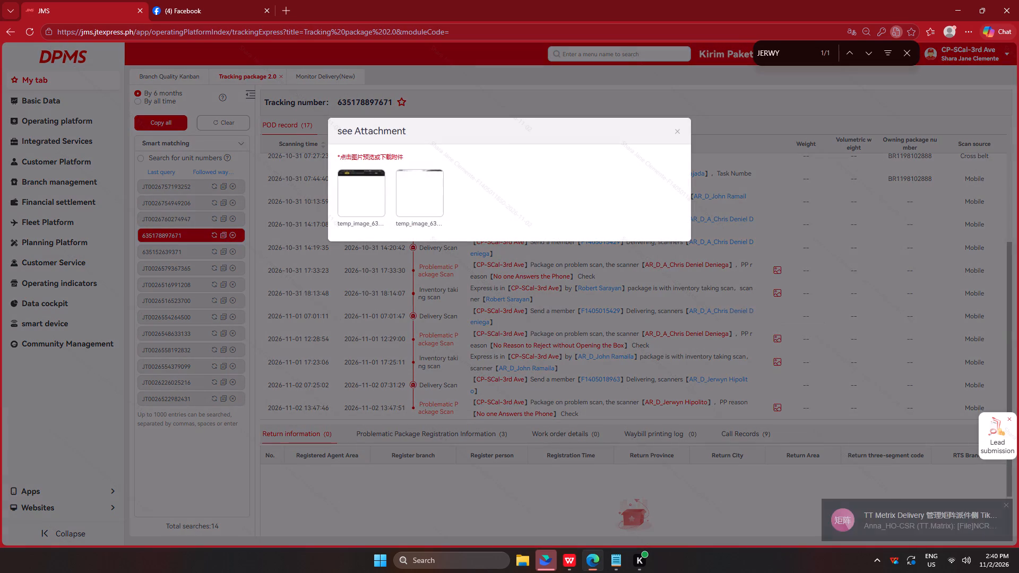
{"action": "left_click", "coordinate": [362, 212]}
{"action": "left_click", "coordinate": [768, 334]}
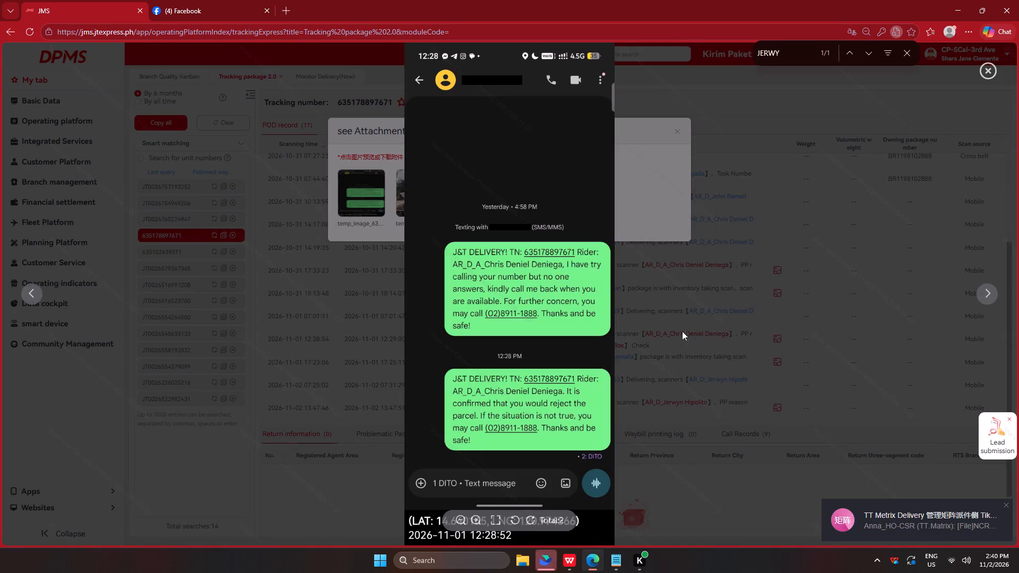
{"action": "left_click", "coordinate": [681, 334]}
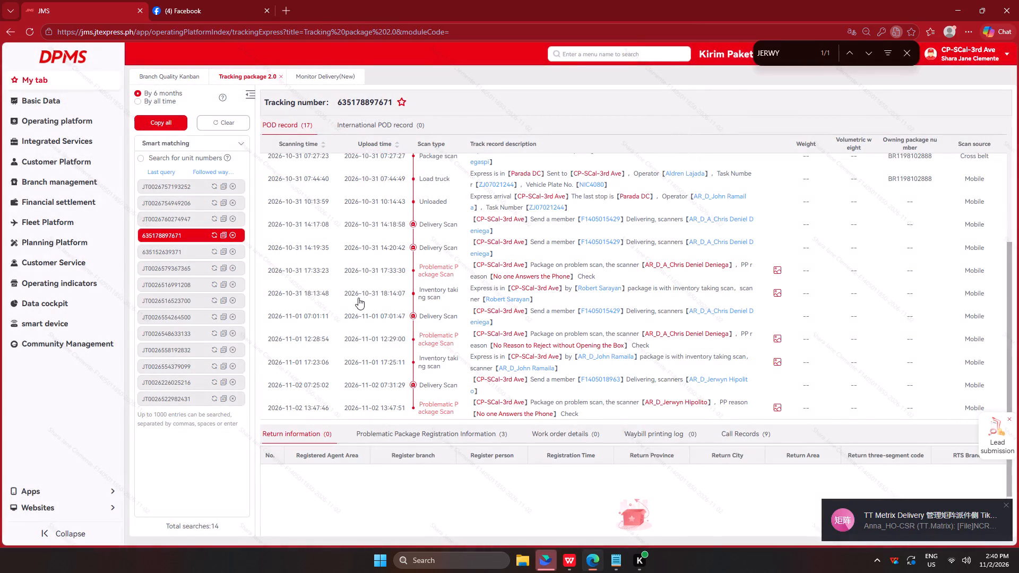
{"action": "key", "text": "alt+Tab"}
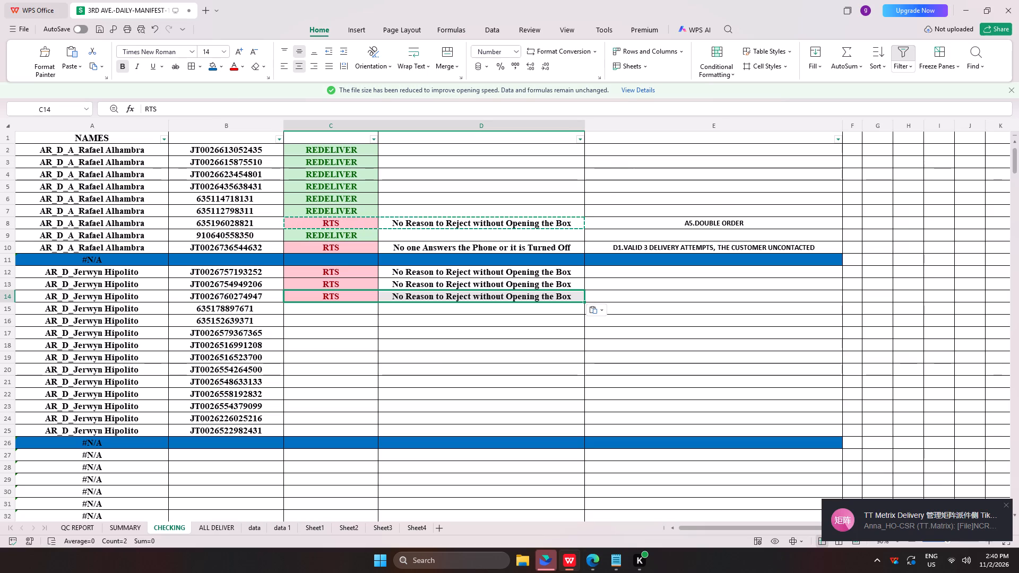
{"action": "left_click_drag", "start_coordinate": [332, 249], "coordinate": [701, 245]}
{"action": "key", "text": "ctrl+c"}
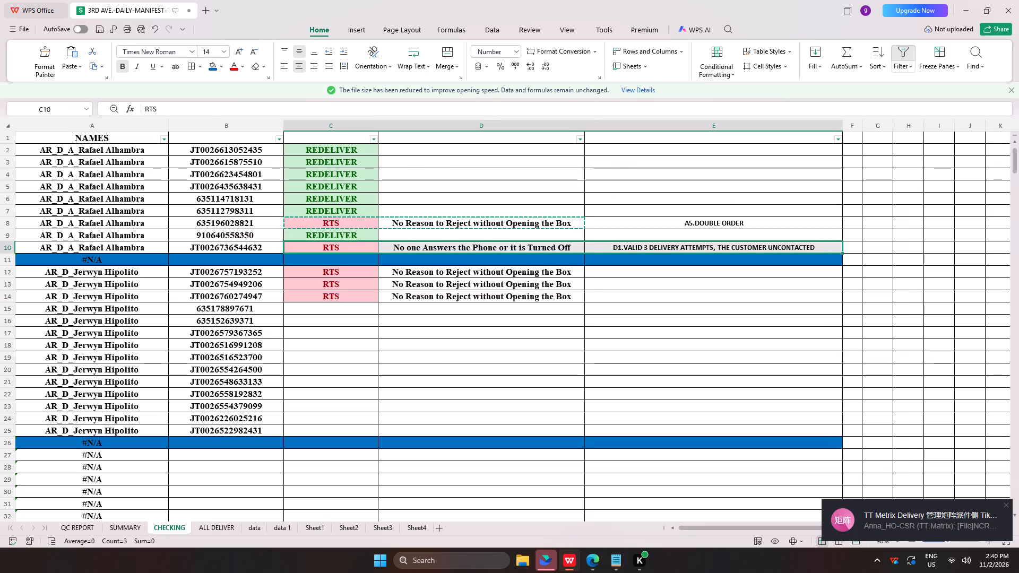
{"action": "left_click", "coordinate": [347, 315]}
{"action": "left_click", "coordinate": [352, 308]}
{"action": "key", "text": "ctrl+v"}
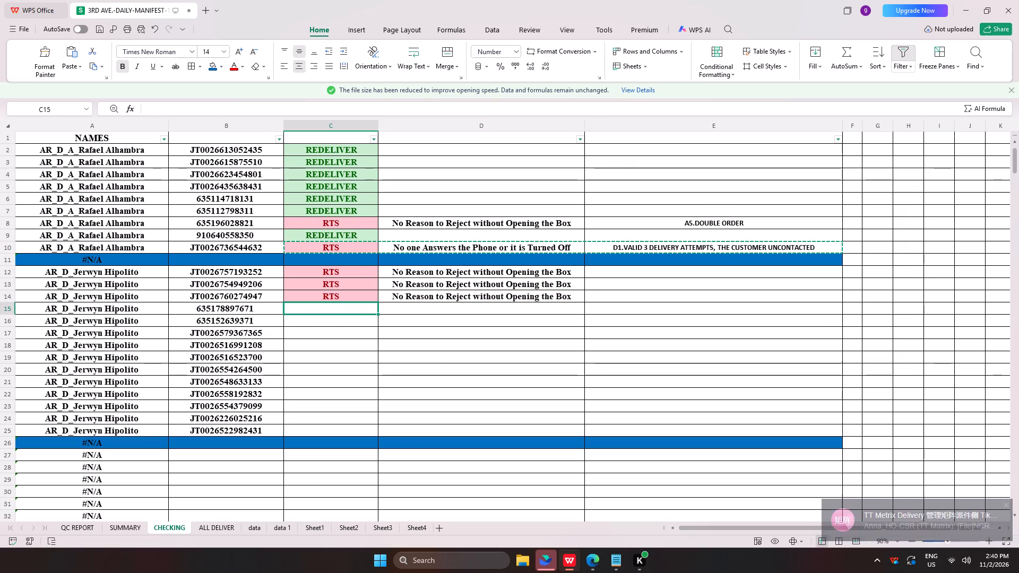
{"action": "key", "text": "alt+Tab"}
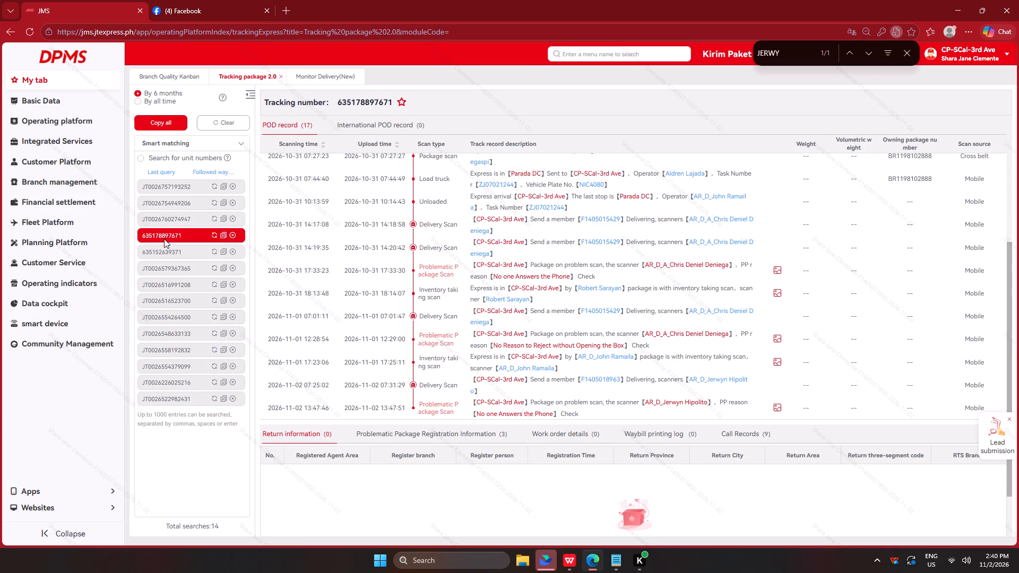
{"action": "left_click", "coordinate": [166, 248]}
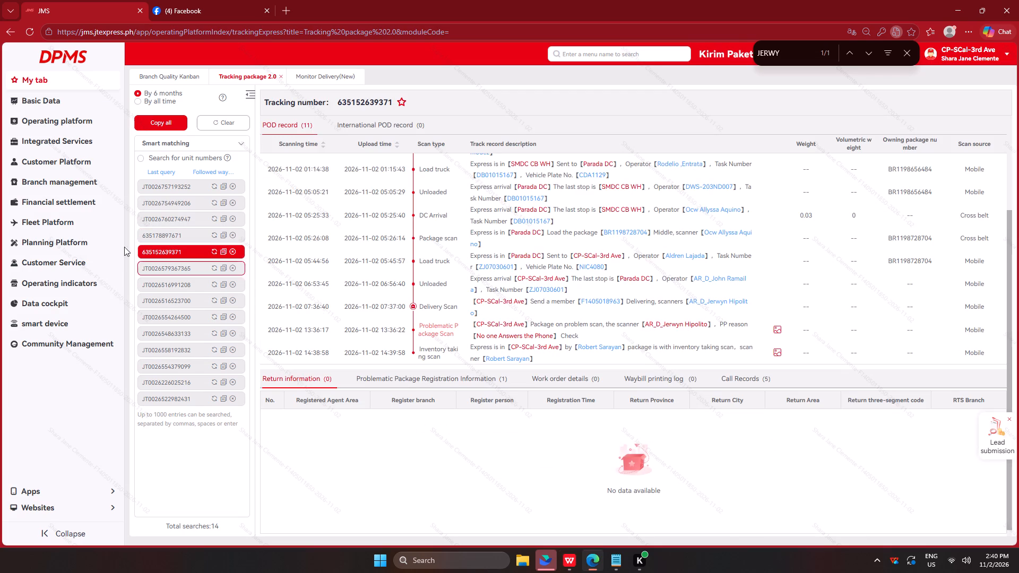
{"action": "left_click", "coordinate": [156, 264]}
{"action": "scroll", "coordinate": [567, 308], "scroll_direction": "down", "scroll_amount": 2}
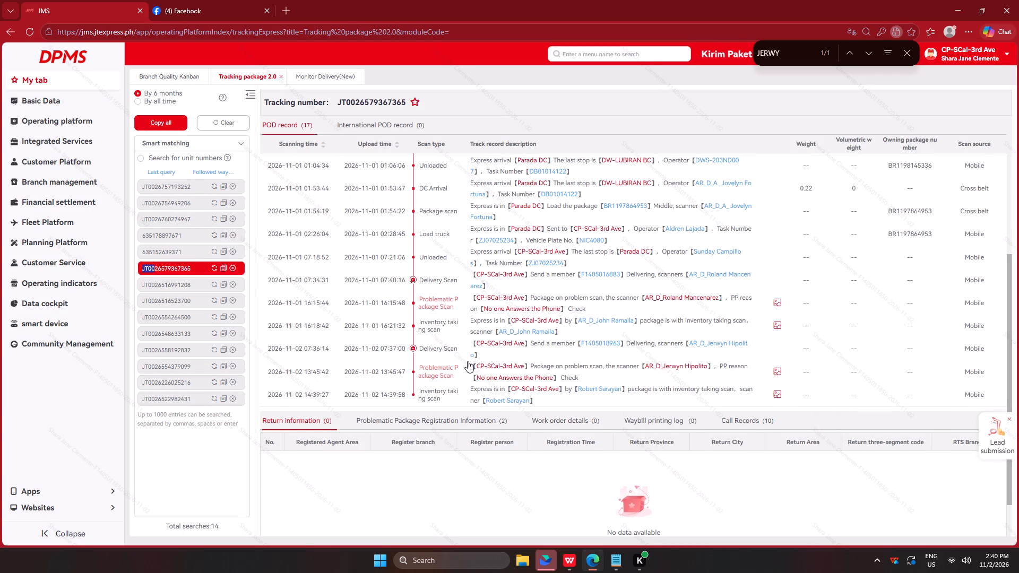
{"action": "left_click", "coordinate": [150, 282]}
{"action": "scroll", "coordinate": [659, 267], "scroll_direction": "down", "scroll_amount": 6}
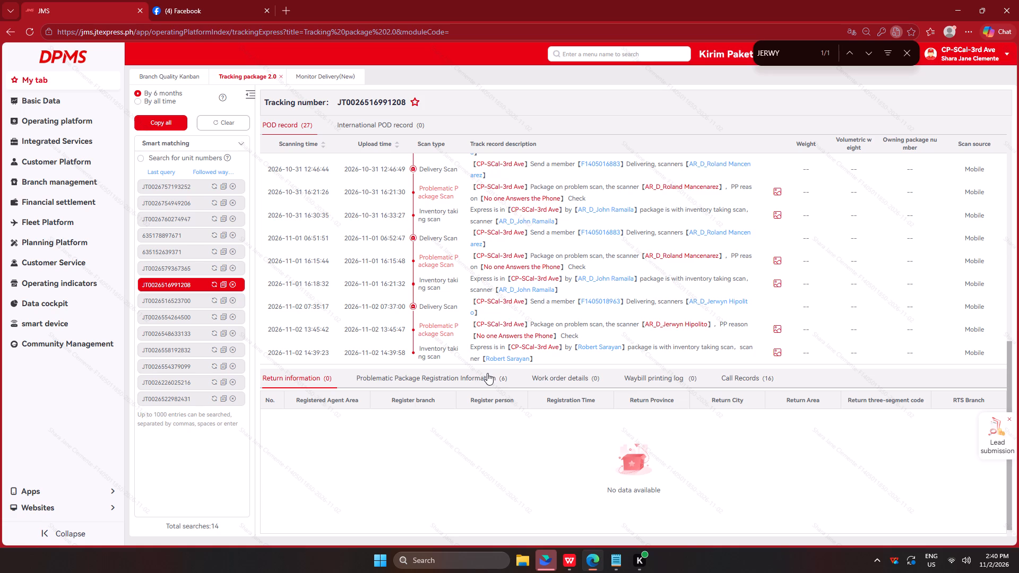
{"action": "key", "text": "alt+Tab"}
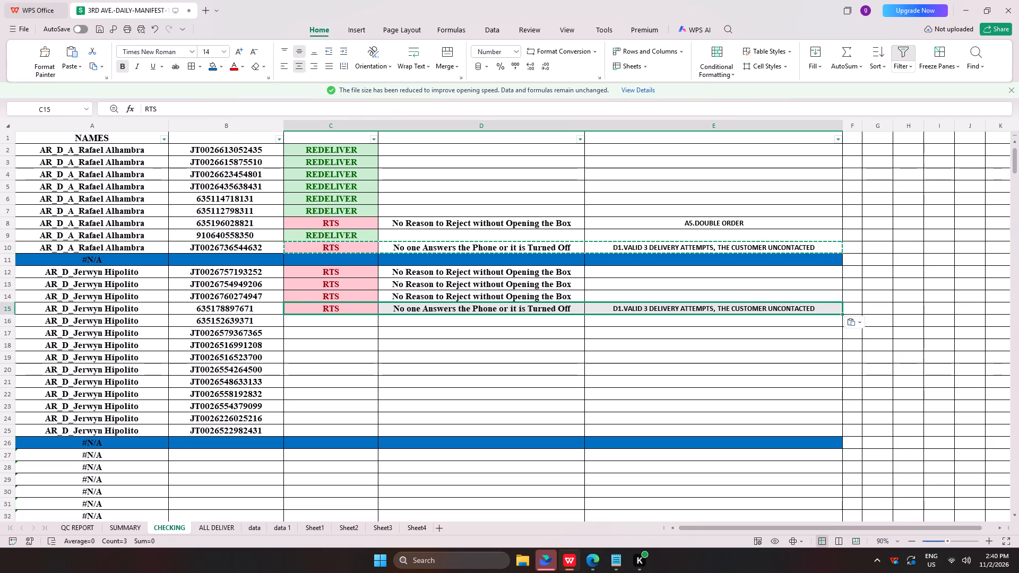
{"action": "left_click", "coordinate": [312, 343]}
{"action": "key", "text": "ctrl+v"}
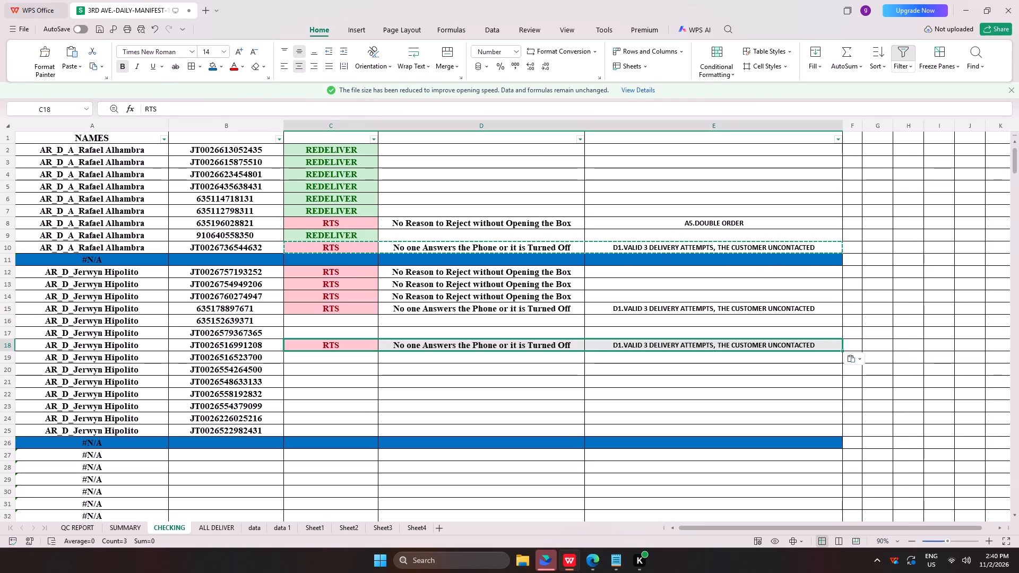
{"action": "key", "text": "alt+Tab"}
{"action": "left_click", "coordinate": [185, 307]}
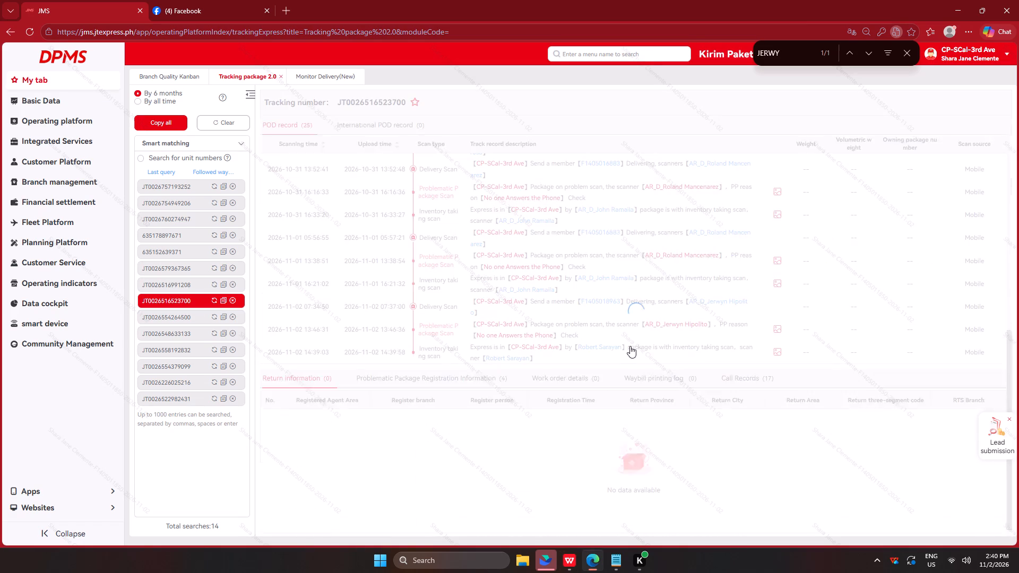
{"action": "scroll", "coordinate": [627, 346], "scroll_direction": "up", "scroll_amount": 2}
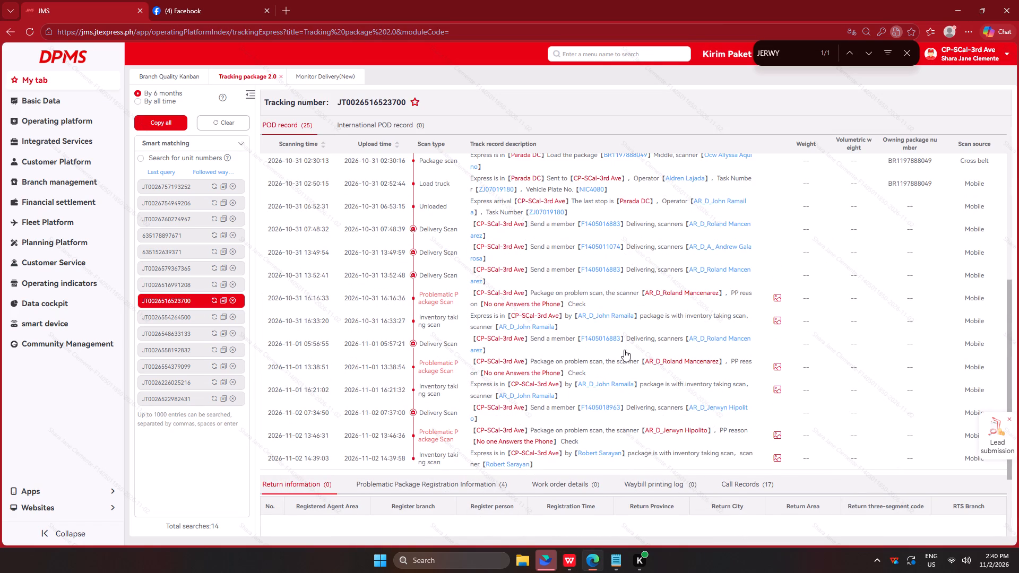
{"action": "key", "text": "alt+Tab"}
{"action": "left_click", "coordinate": [341, 354]}
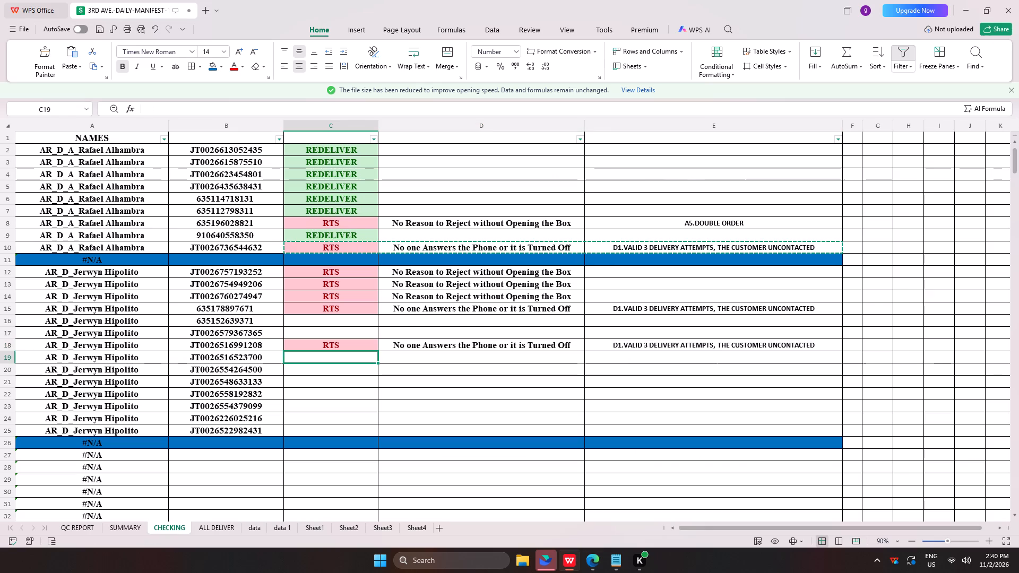
{"action": "key", "text": "ctrl+v"}
{"action": "key", "text": "alt+Tab"}
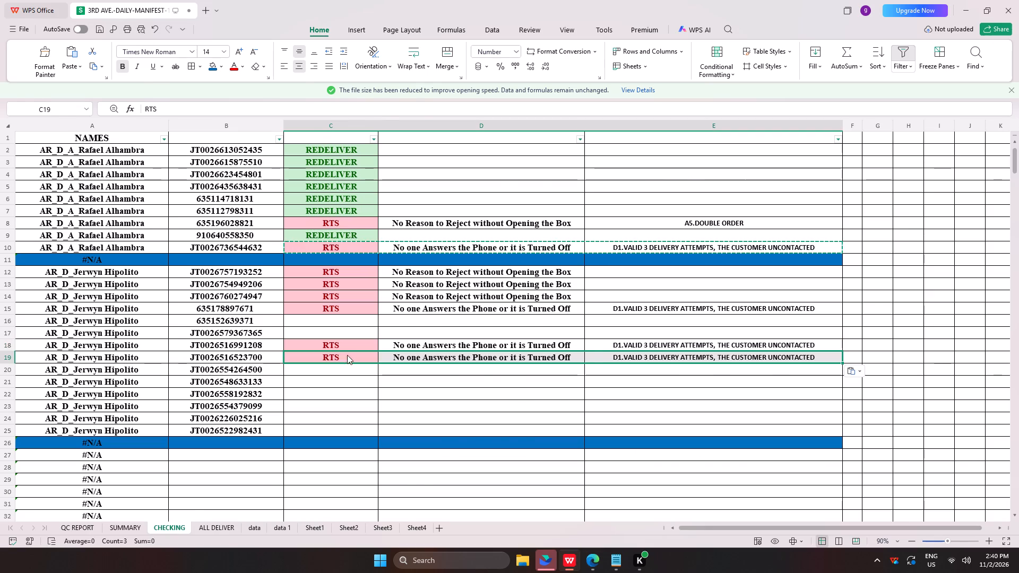
{"action": "left_click", "coordinate": [184, 327]}
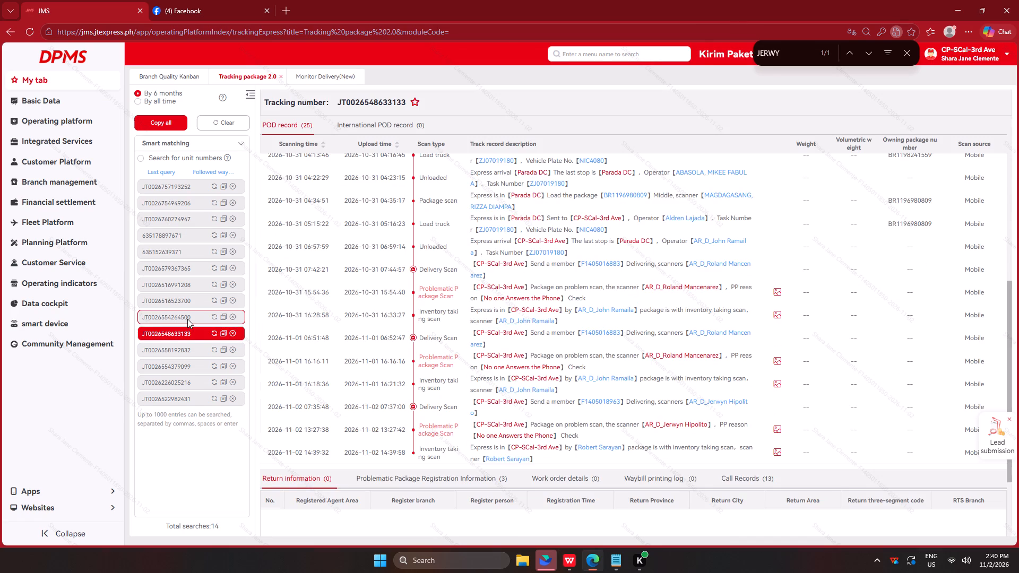
{"action": "left_click", "coordinate": [187, 319]}
{"action": "scroll", "coordinate": [614, 305], "scroll_direction": "up", "scroll_amount": 1}
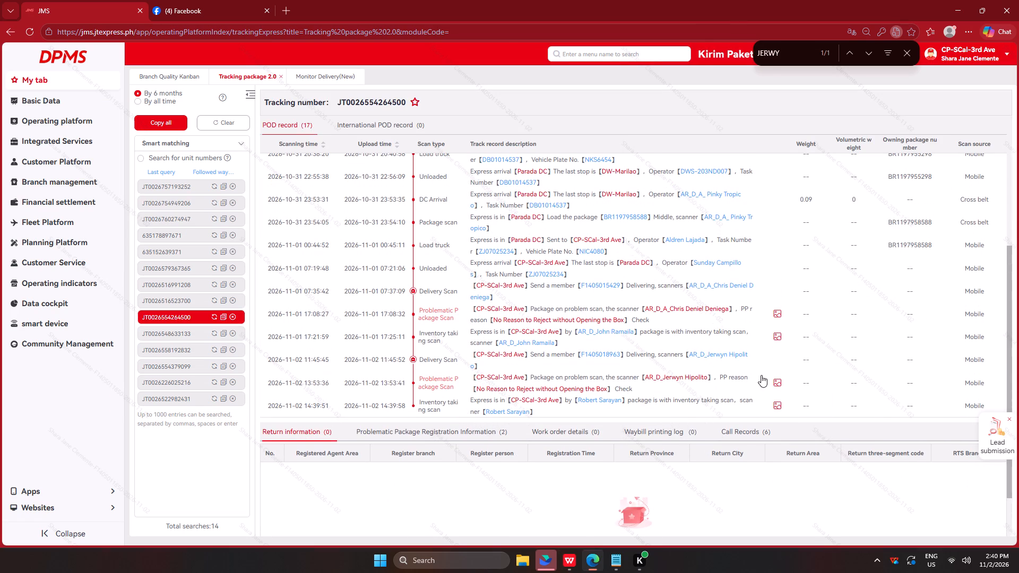
{"action": "left_click", "coordinate": [779, 383]}
{"action": "left_click", "coordinate": [359, 210]}
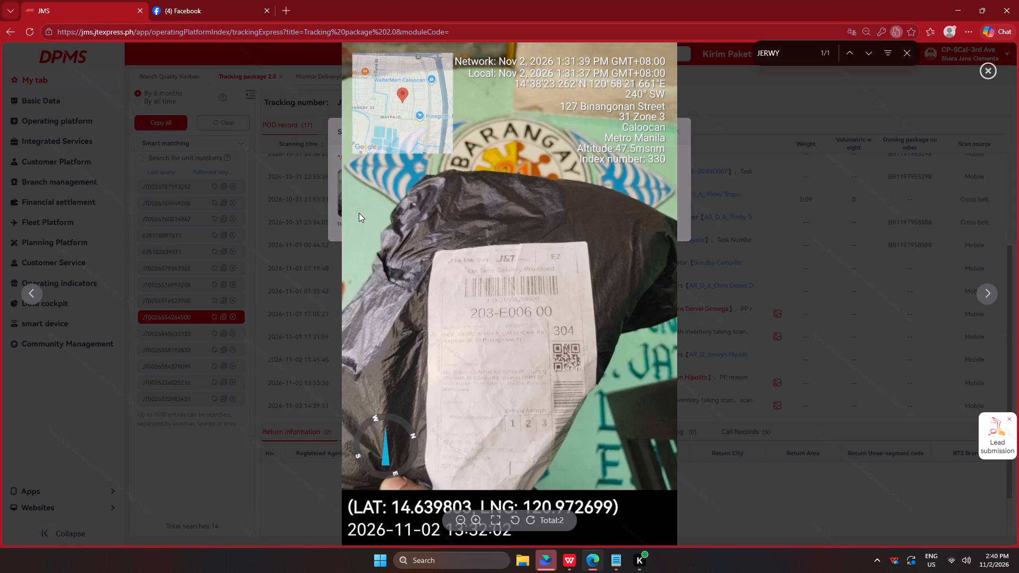
{"action": "key", "text": "Right"}
{"action": "key", "text": "Right"}
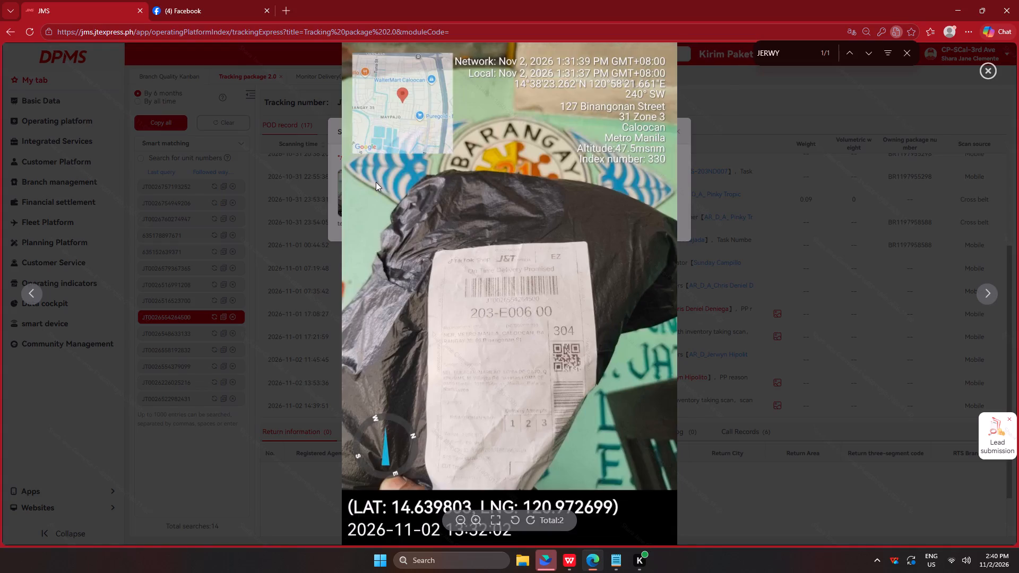
{"action": "key", "text": "Right"}
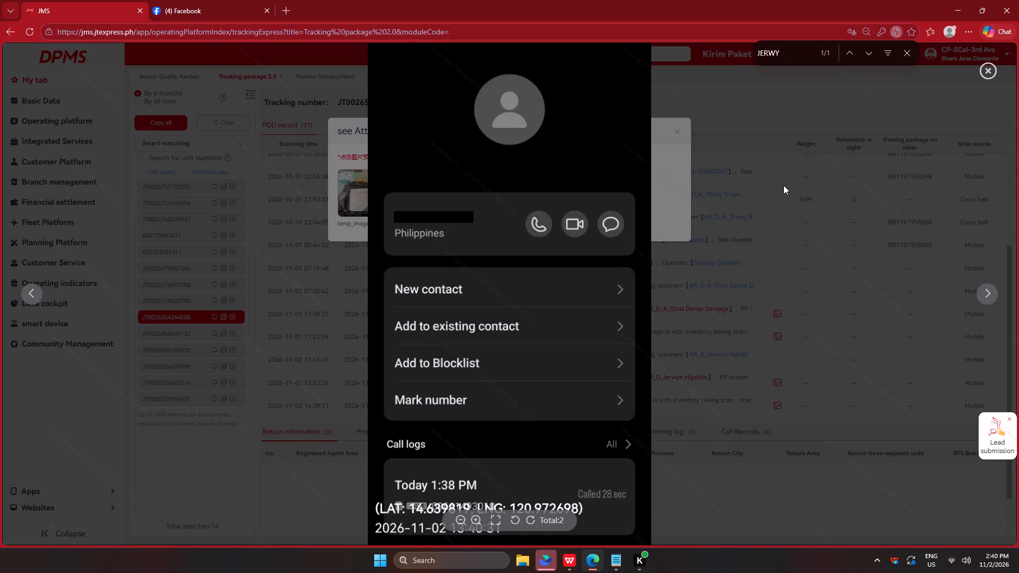
{"action": "left_click", "coordinate": [828, 231]}
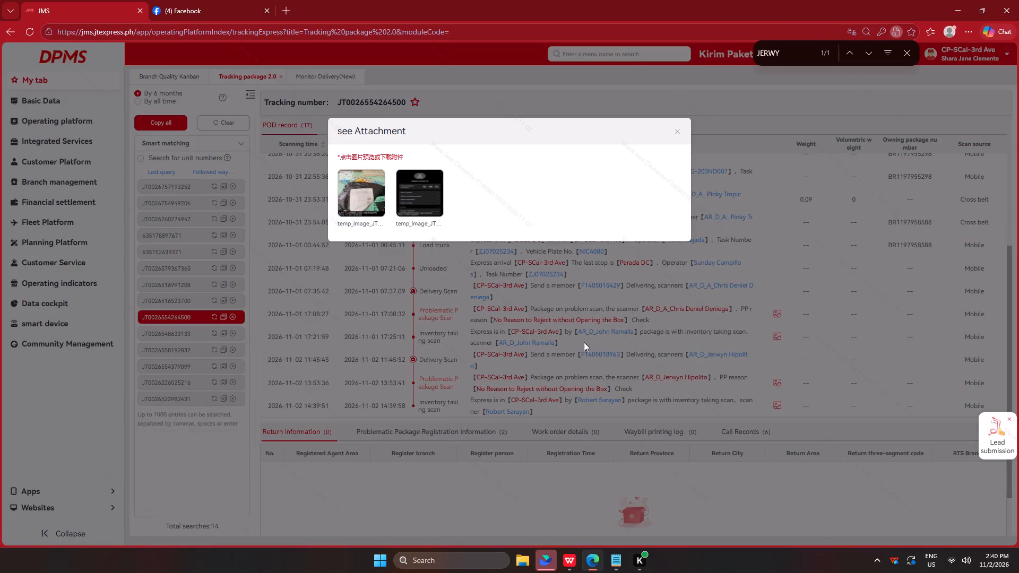
{"action": "left_click_drag", "start_coordinate": [586, 341], "coordinate": [592, 338]}
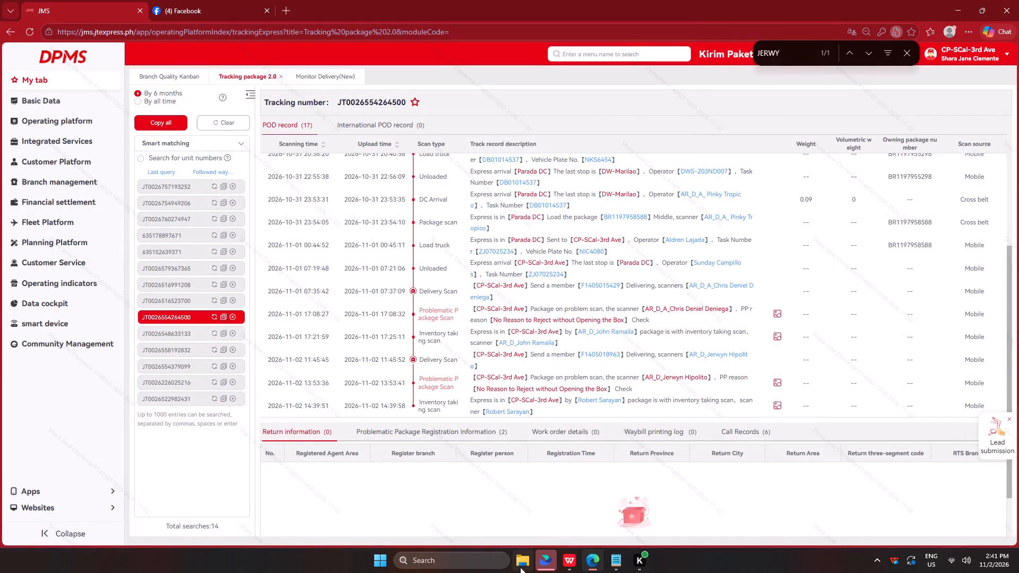
{"action": "left_click", "coordinate": [776, 381]}
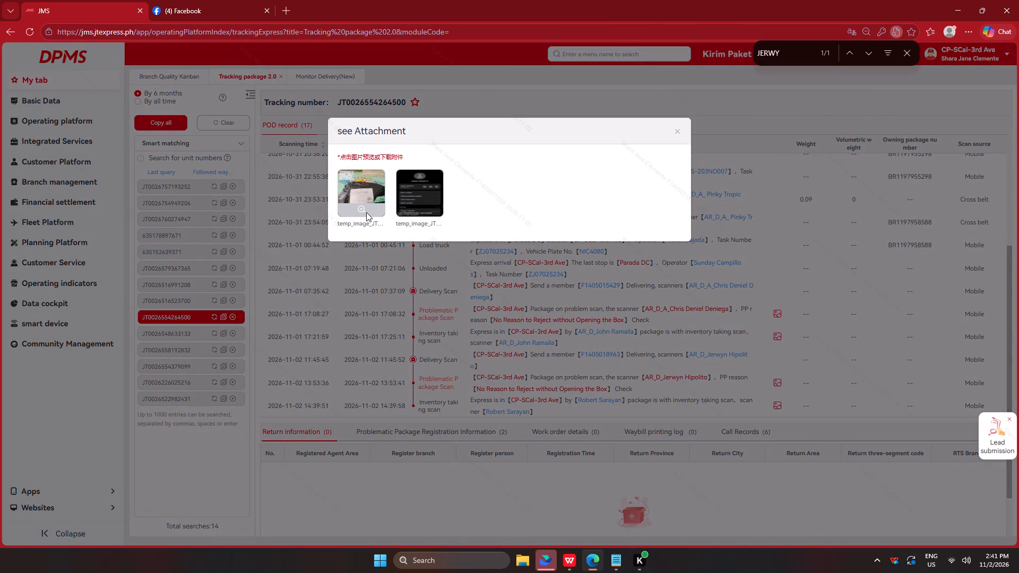
{"action": "left_click", "coordinate": [363, 209]}
{"action": "key", "text": "Right"}
{"action": "key", "text": "Right"}
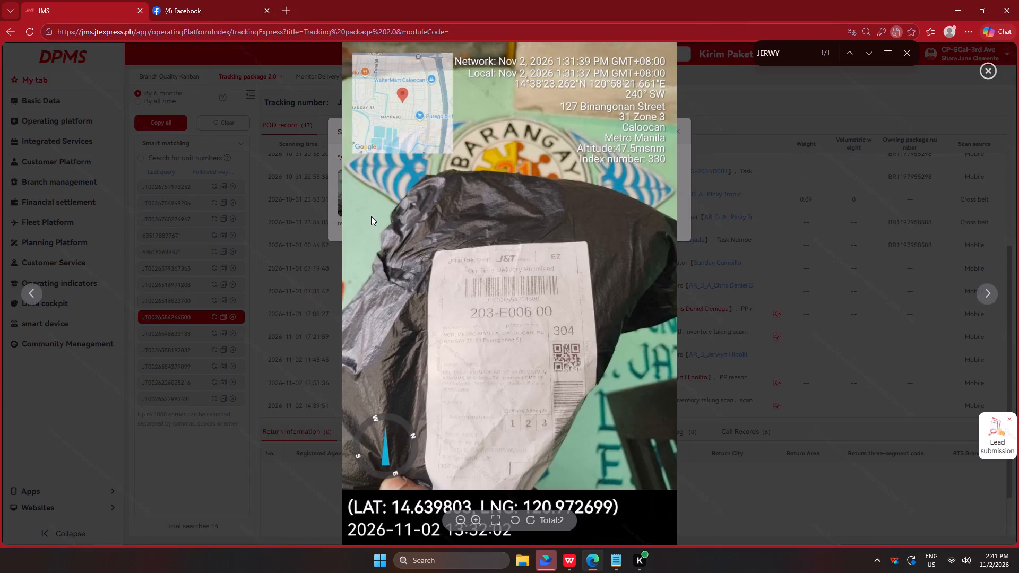
{"action": "left_click", "coordinate": [860, 276]}
{"action": "left_click", "coordinate": [489, 324]}
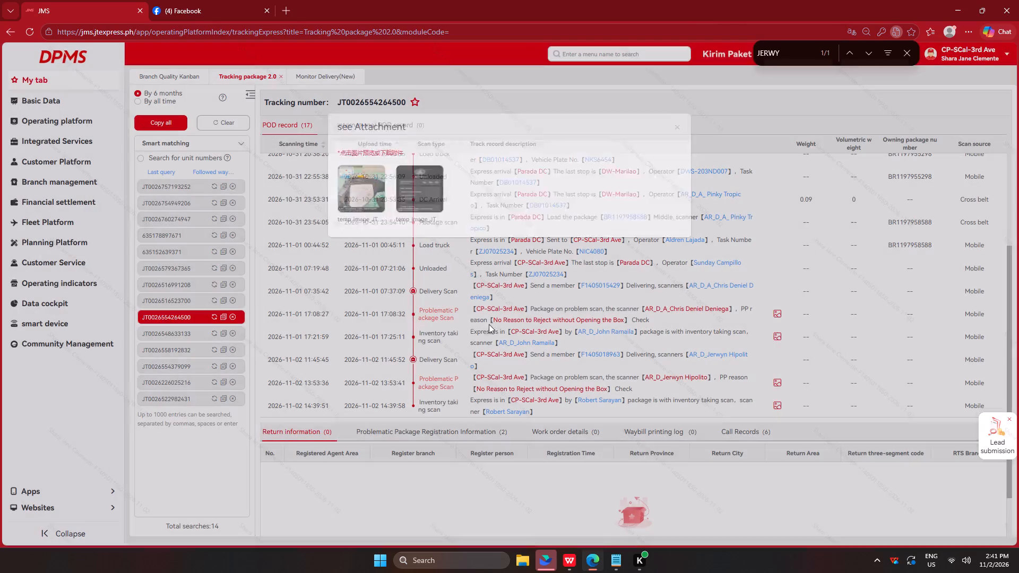
{"action": "left_click", "coordinate": [169, 338]}
{"action": "scroll", "coordinate": [477, 284], "scroll_direction": "down", "scroll_amount": 1}
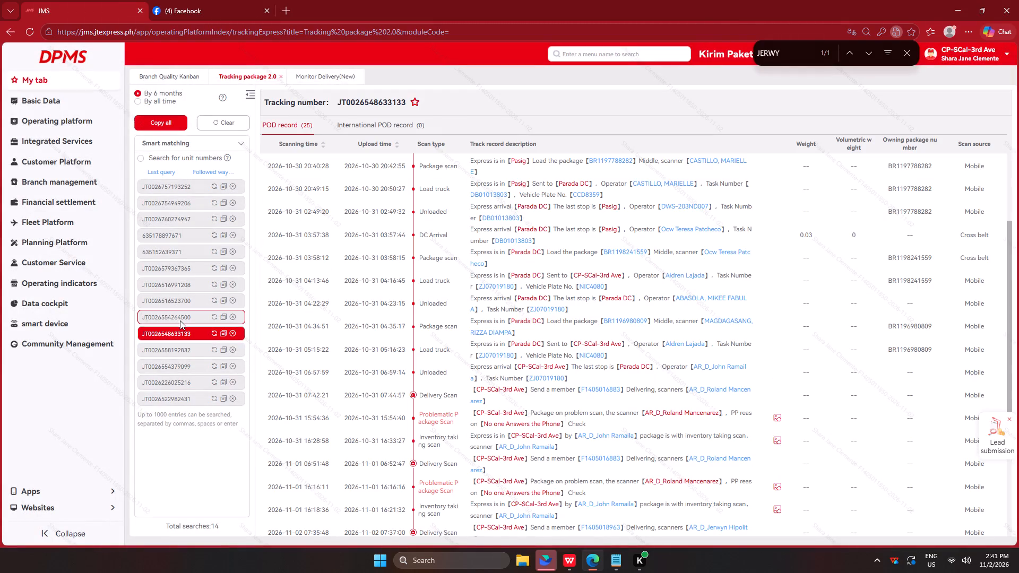
{"action": "left_click", "coordinate": [180, 320]}
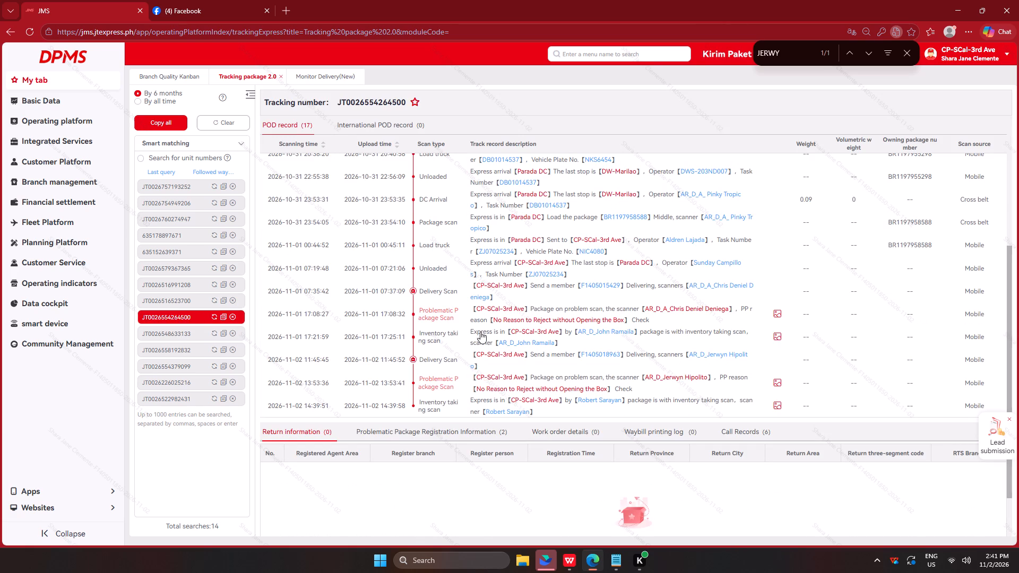
{"action": "left_click", "coordinate": [173, 328]}
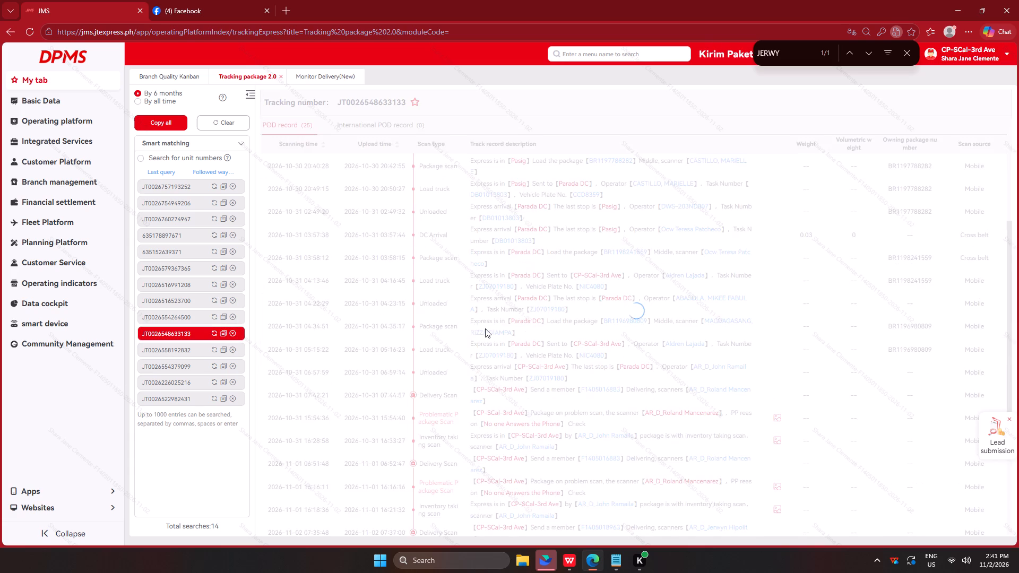
{"action": "scroll", "coordinate": [483, 334], "scroll_direction": "down", "scroll_amount": 4}
{"action": "scroll", "coordinate": [466, 349], "scroll_direction": "up", "scroll_amount": 1}
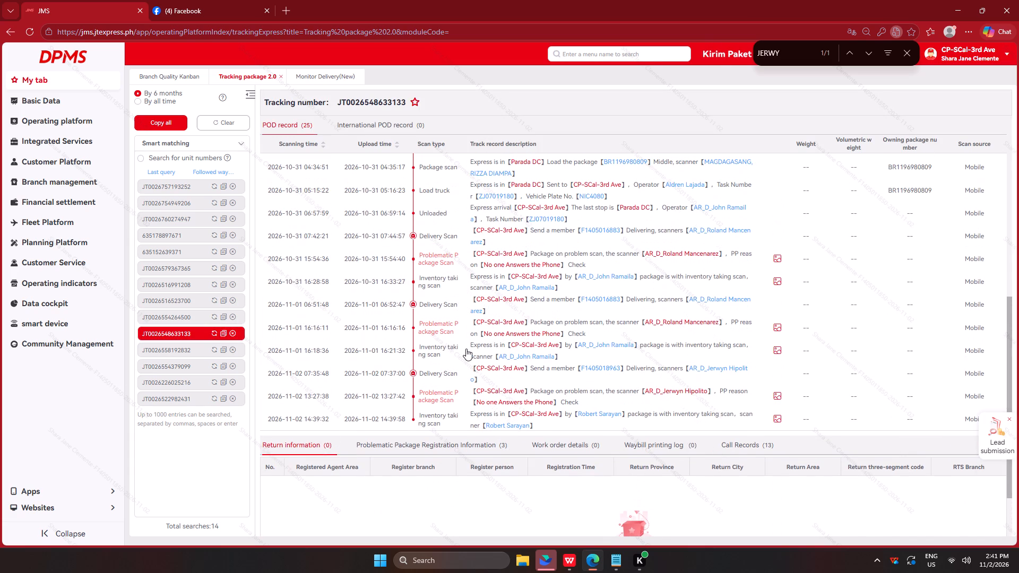
{"action": "key", "text": "alt+Tab"}
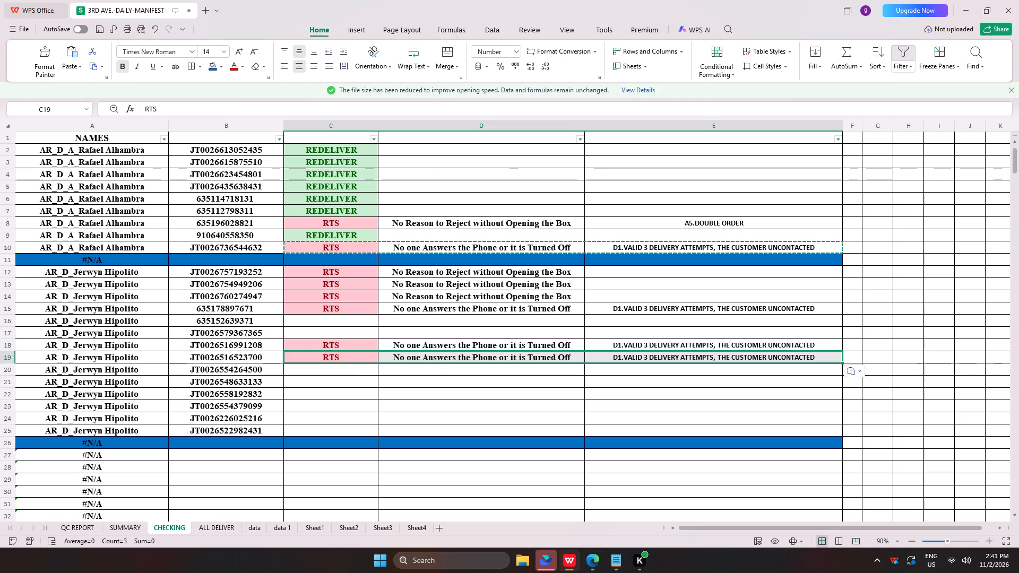
{"action": "left_click_drag", "start_coordinate": [321, 310], "coordinate": [617, 309]}
{"action": "key", "text": "ctrl+c"}
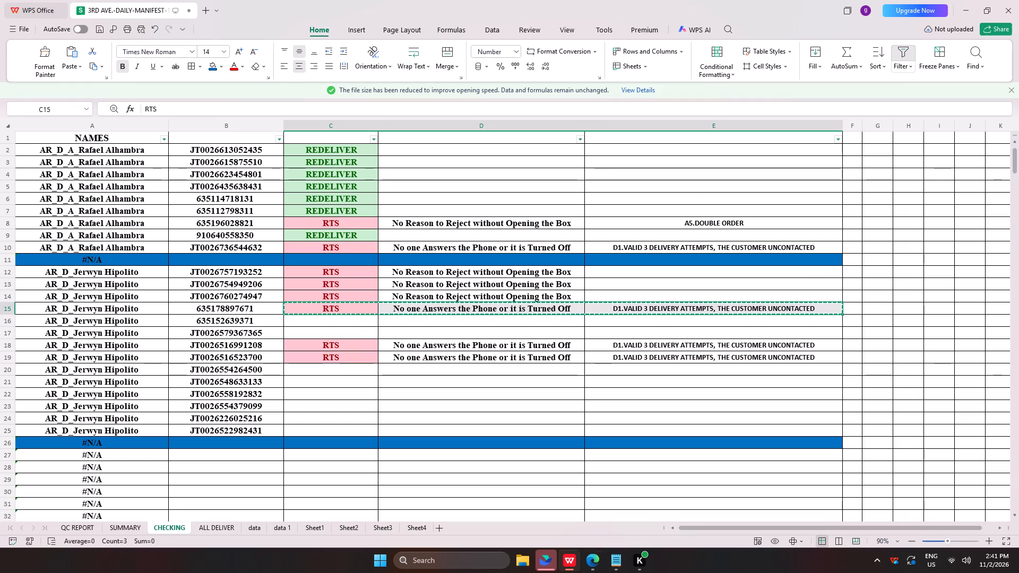
{"action": "left_click", "coordinate": [307, 383]}
{"action": "key", "text": "ctrl+v"}
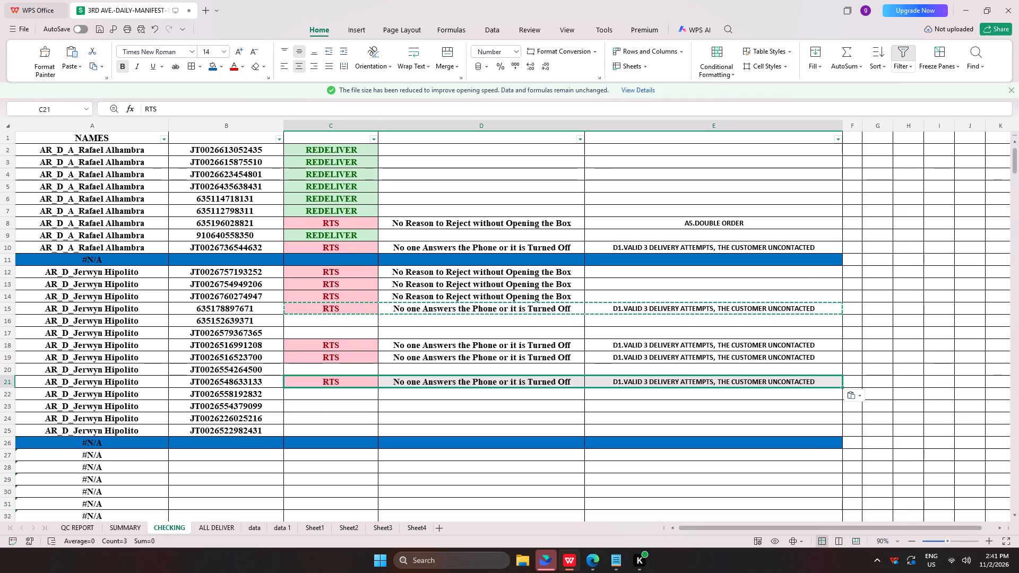
{"action": "key", "text": "alt+Tab"}
{"action": "left_click", "coordinate": [156, 353]}
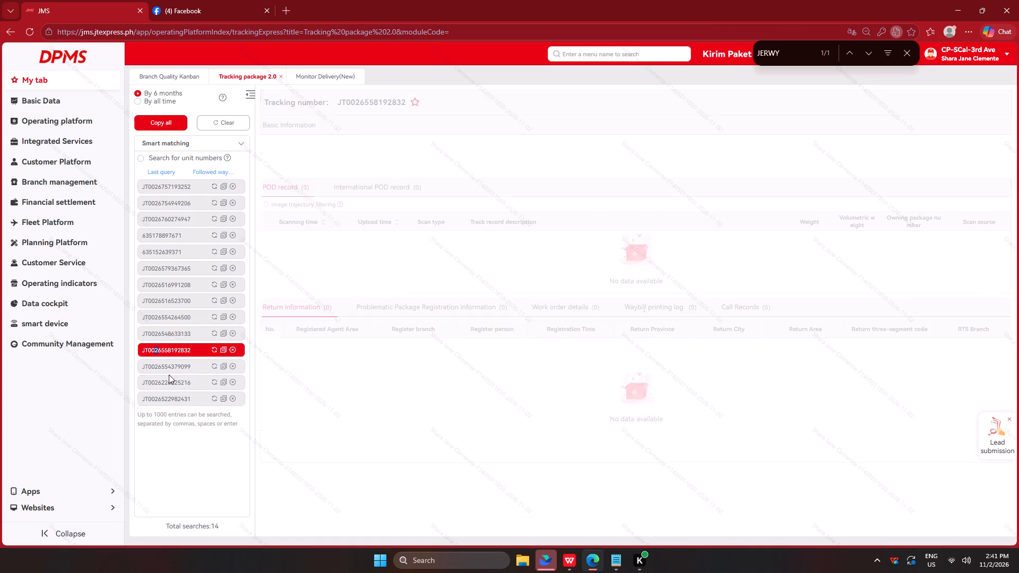
{"action": "left_click", "coordinate": [776, 327]}
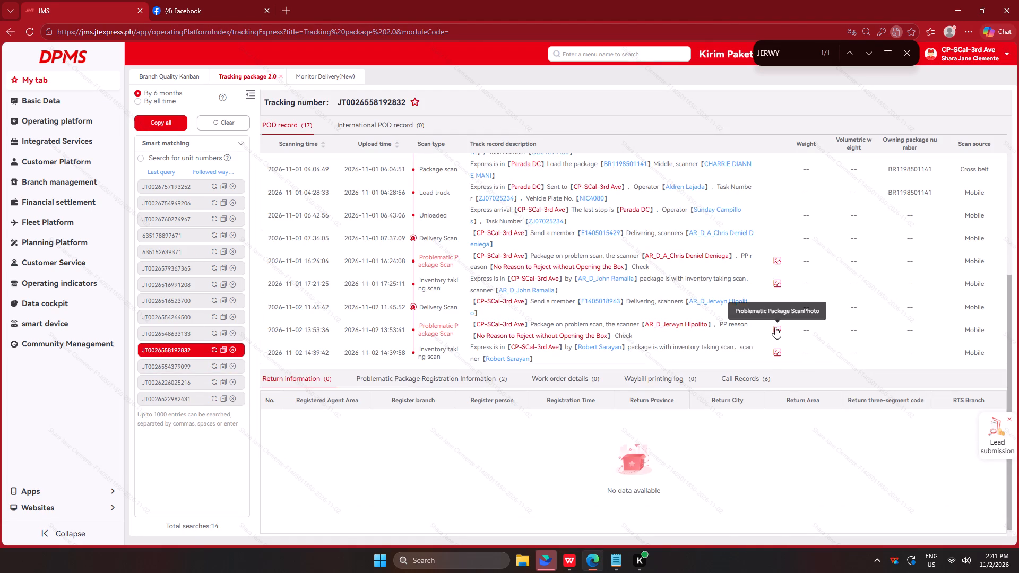
{"action": "left_click", "coordinate": [359, 211]}
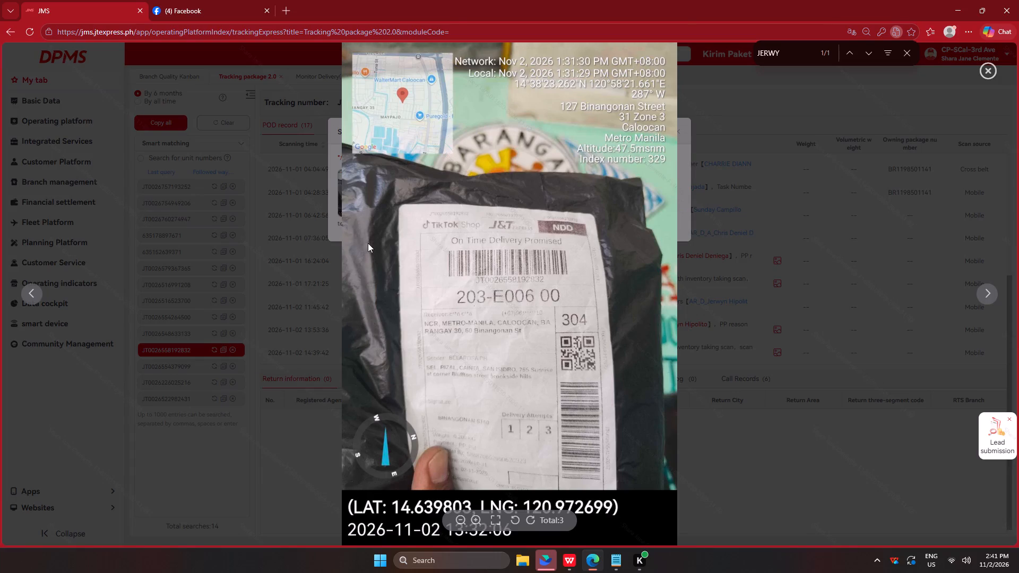
{"action": "key", "text": "Right"}
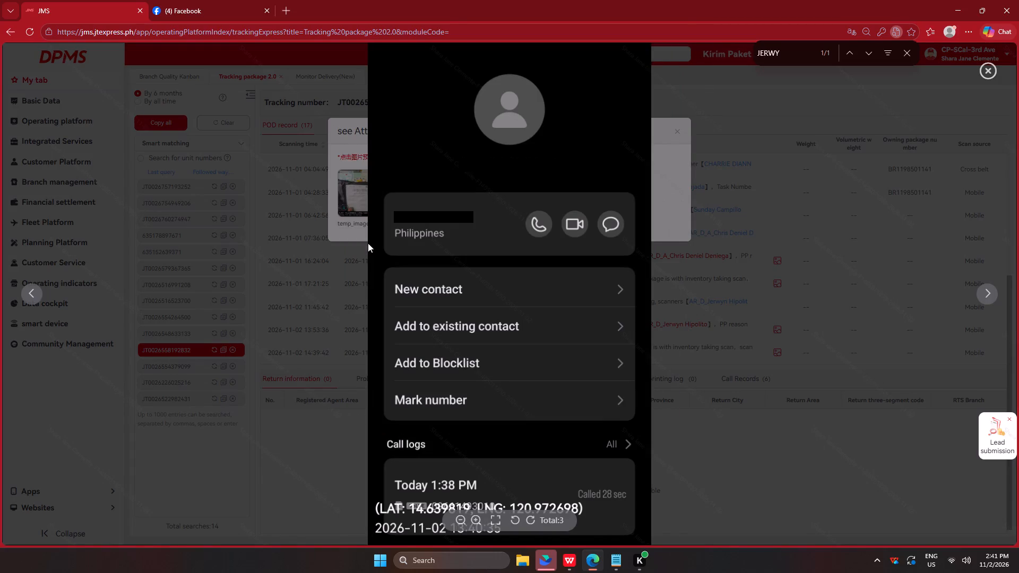
{"action": "key", "text": "Right"}
{"action": "left_click", "coordinate": [803, 327]}
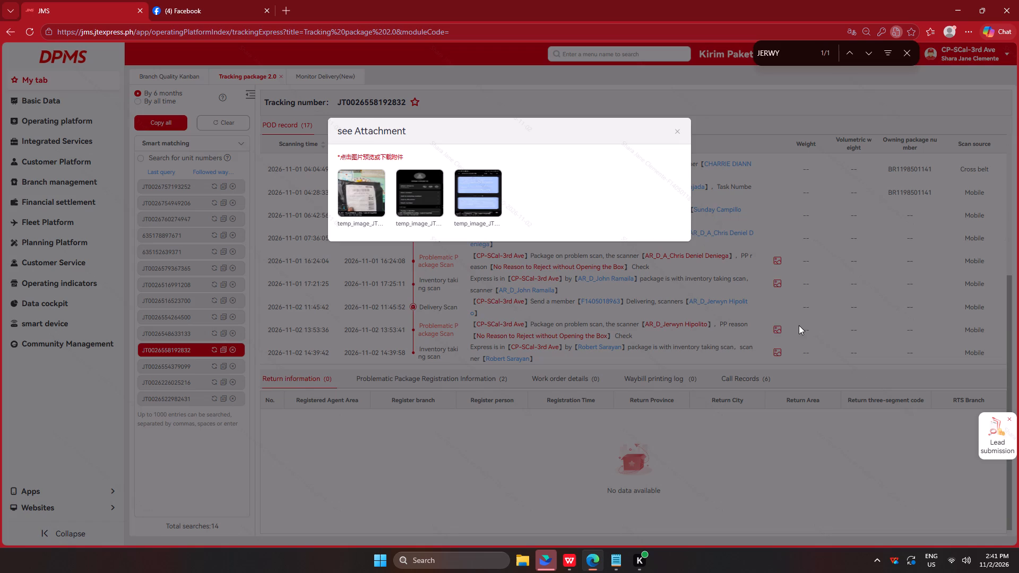
{"action": "left_click", "coordinate": [676, 294]}
{"action": "key", "text": "alt+Tab"}
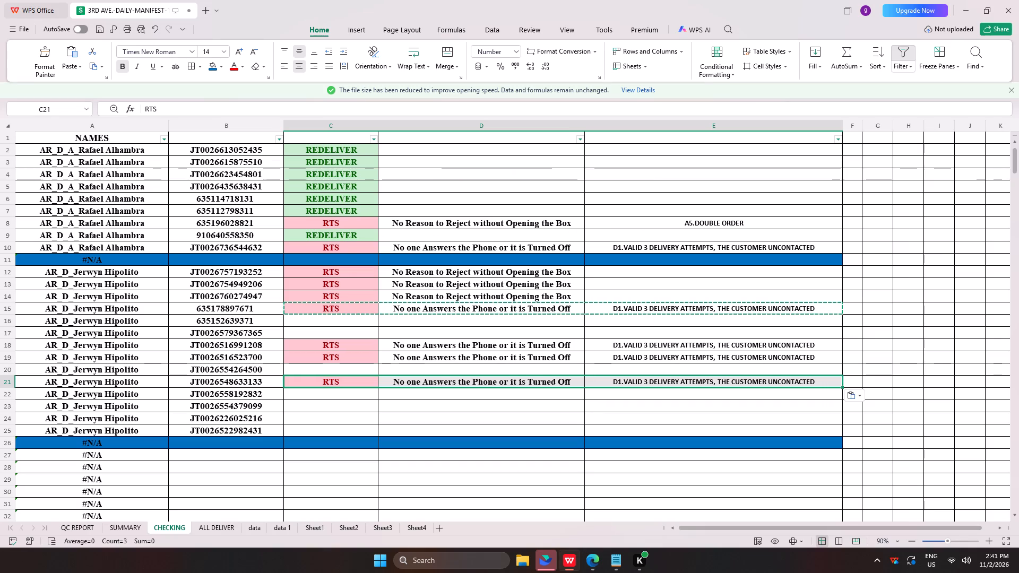
{"action": "left_click_drag", "start_coordinate": [314, 283], "coordinate": [480, 286]}
{"action": "key", "text": "ctrl+c"}
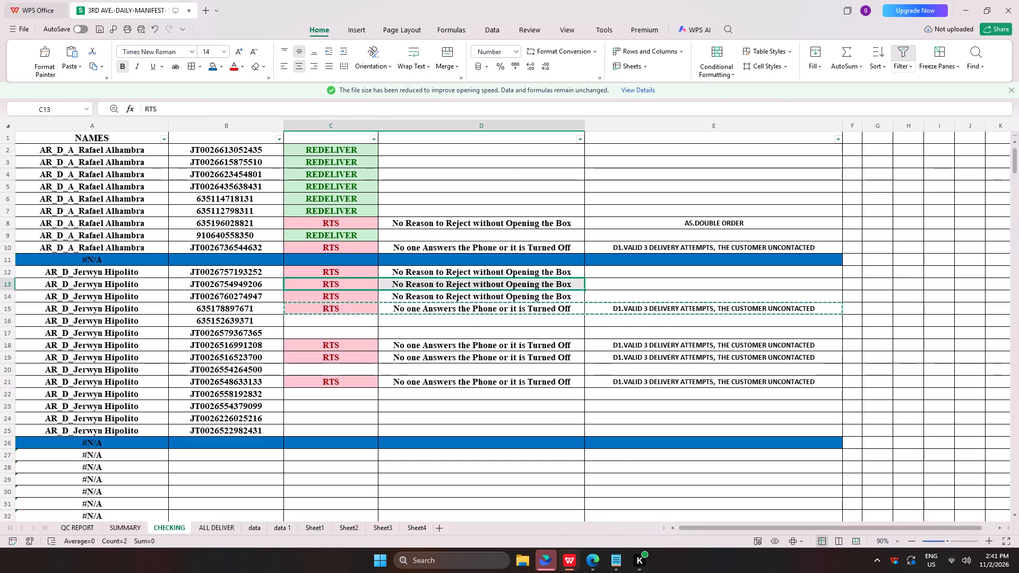
{"action": "scroll", "coordinate": [361, 341], "scroll_direction": "down", "scroll_amount": 2}
{"action": "left_click", "coordinate": [316, 348]}
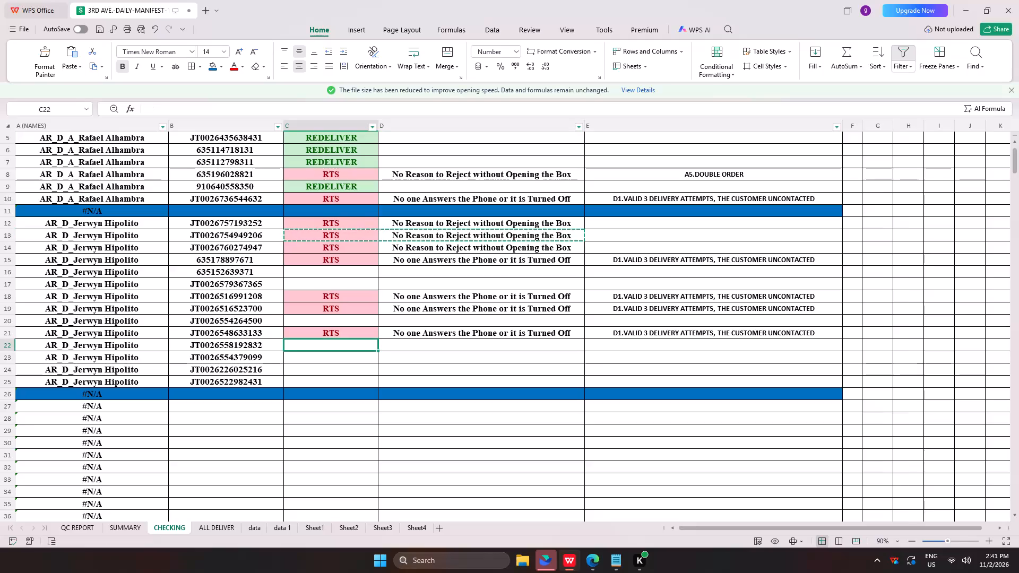
{"action": "key", "text": "ctrl+v"}
{"action": "key", "text": "alt+Tab"}
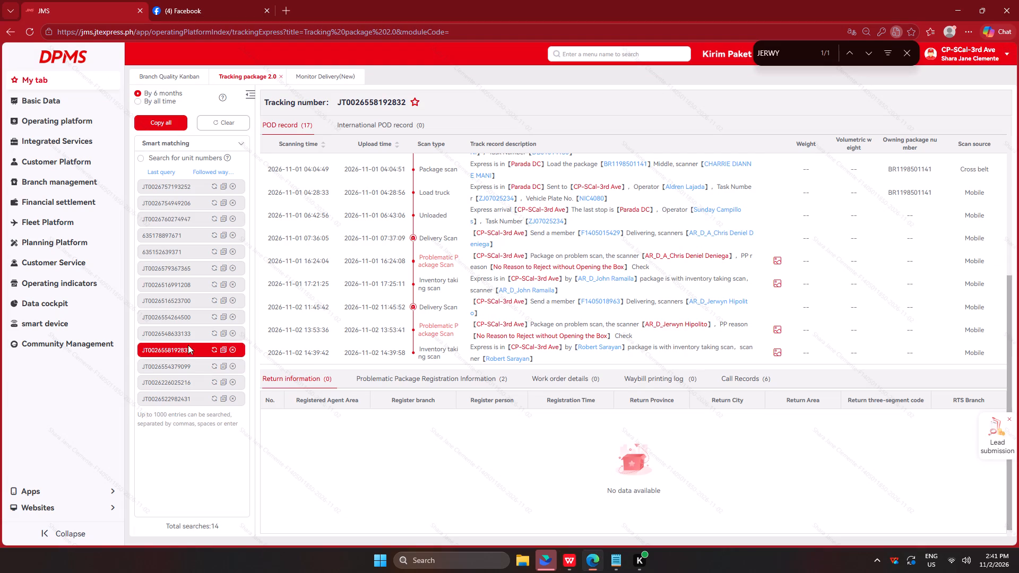
{"action": "left_click", "coordinate": [166, 369]}
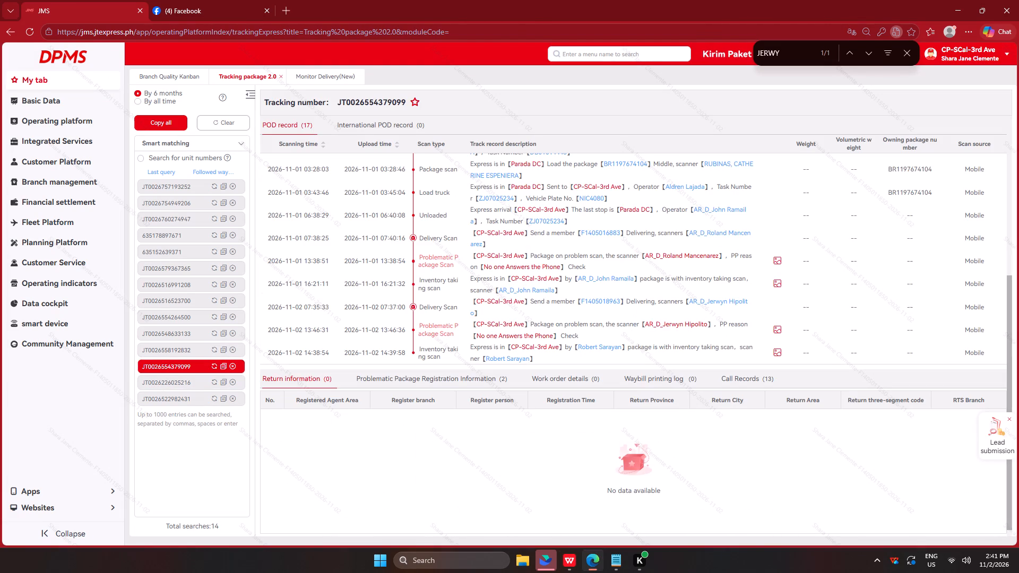
{"action": "left_click", "coordinate": [160, 387]}
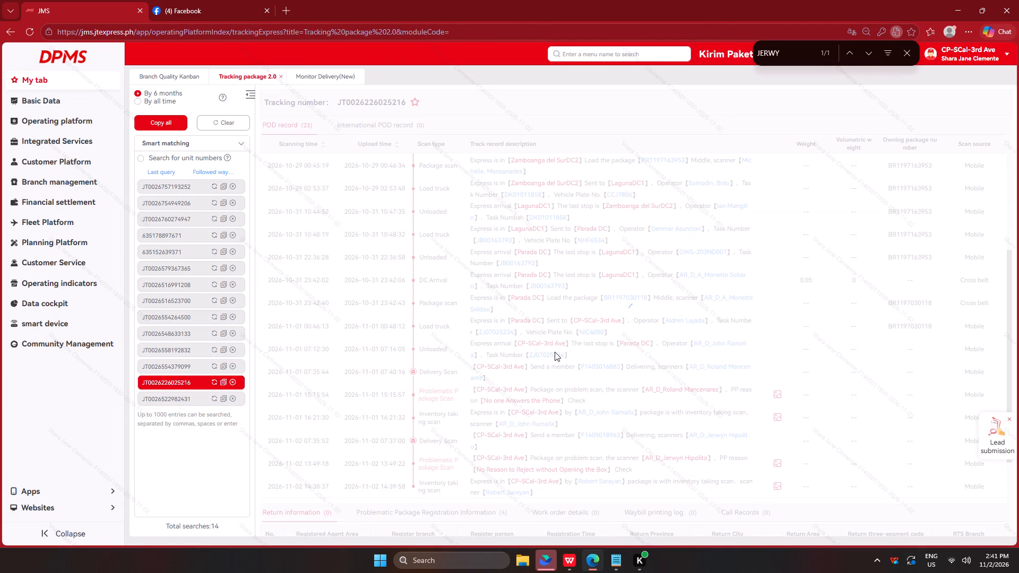
{"action": "scroll", "coordinate": [580, 337], "scroll_direction": "down", "scroll_amount": 1}
{"action": "left_click", "coordinate": [143, 397]}
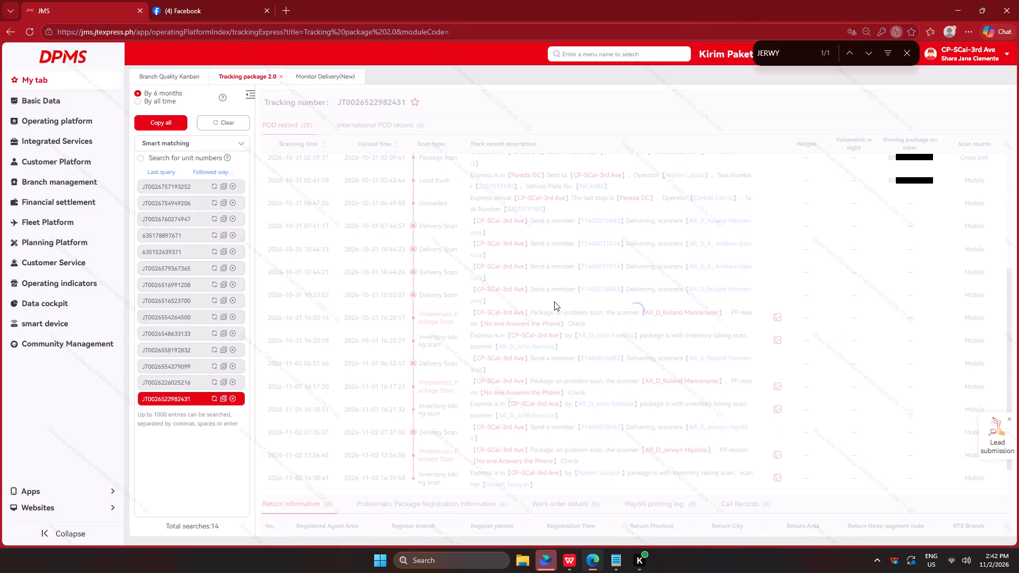
{"action": "key", "text": "alt+Tab"}
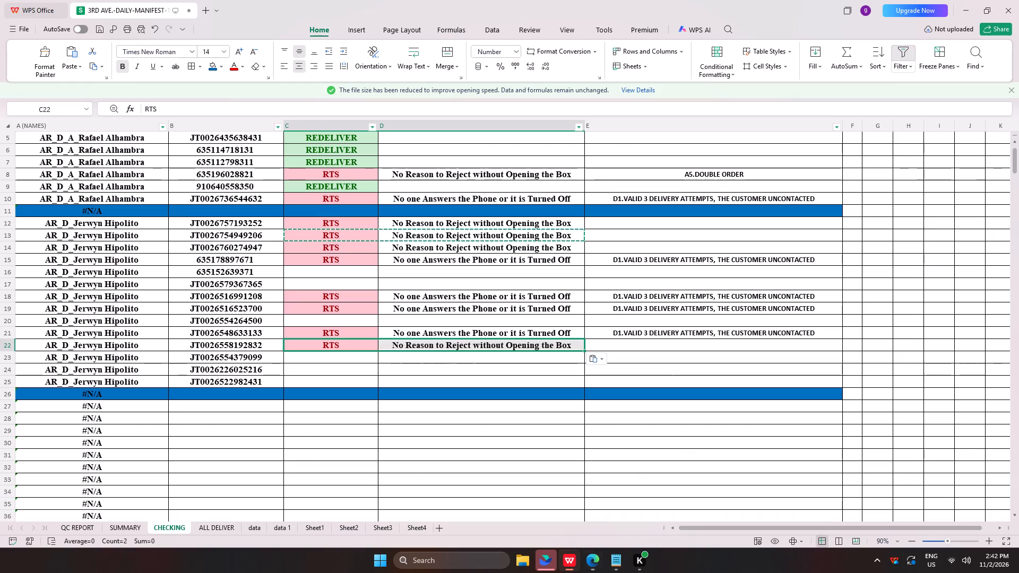
{"action": "left_click_drag", "start_coordinate": [323, 332], "coordinate": [620, 328]}
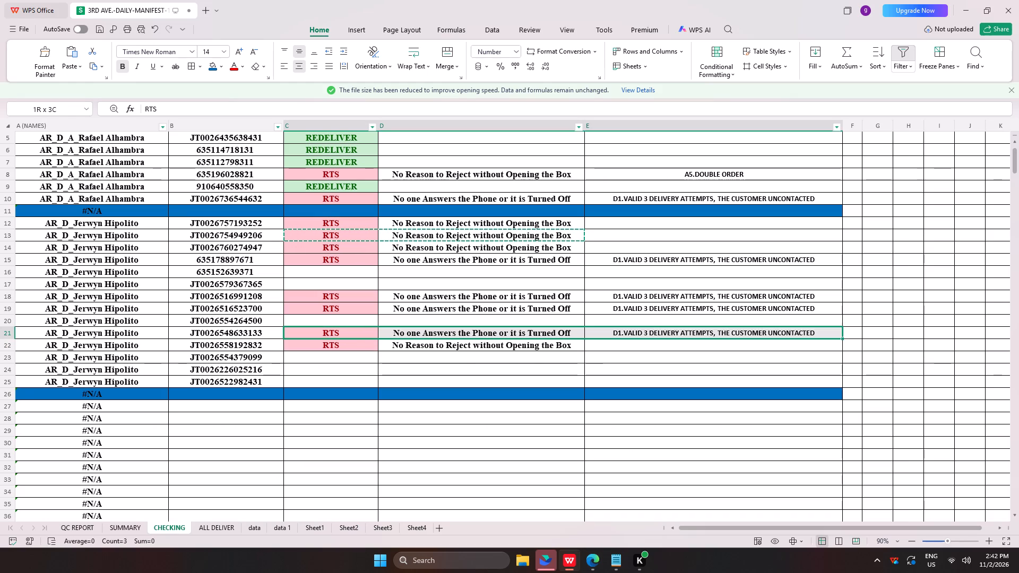
{"action": "left_click_drag", "start_coordinate": [620, 328], "coordinate": [621, 328]}
{"action": "key", "text": "ctrl+c"}
{"action": "left_click", "coordinate": [346, 382]}
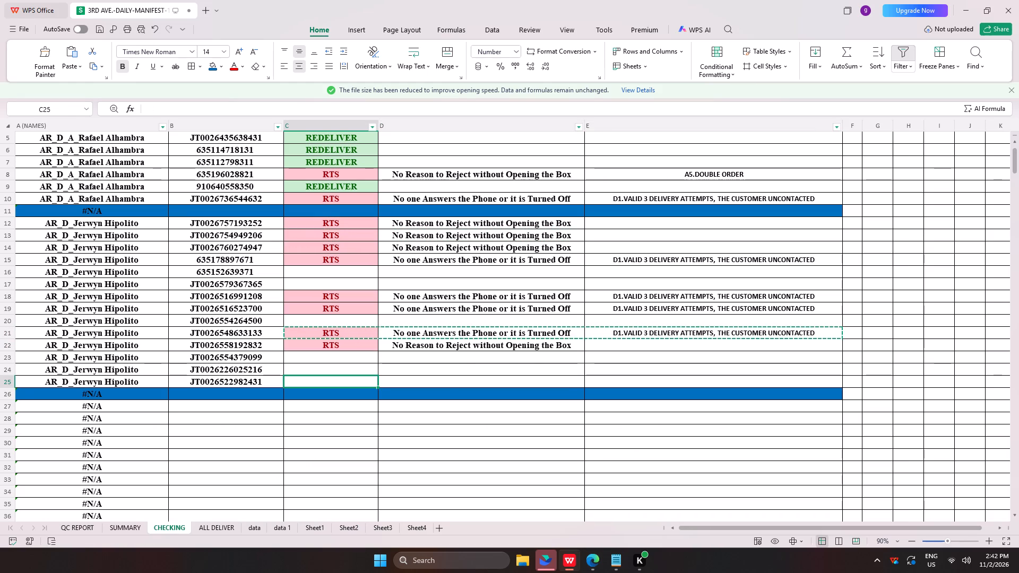
{"action": "key", "text": "ctrl+v"}
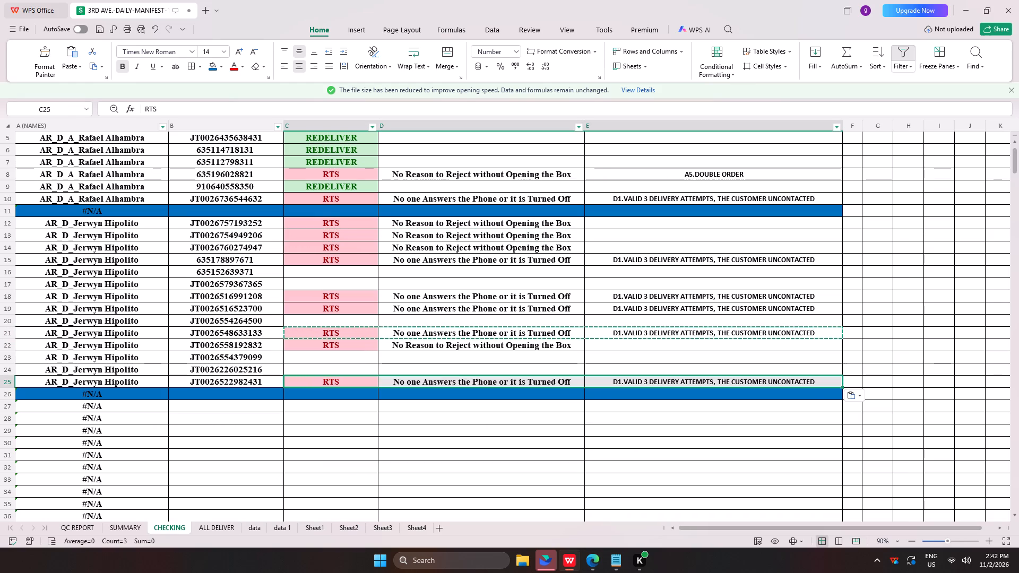
Review the waybill numbers of the RTS rows carrying the D1 remark: rows 15, 18, 19, 21 and 25.
{"action": "left_click", "coordinate": [244, 265]}
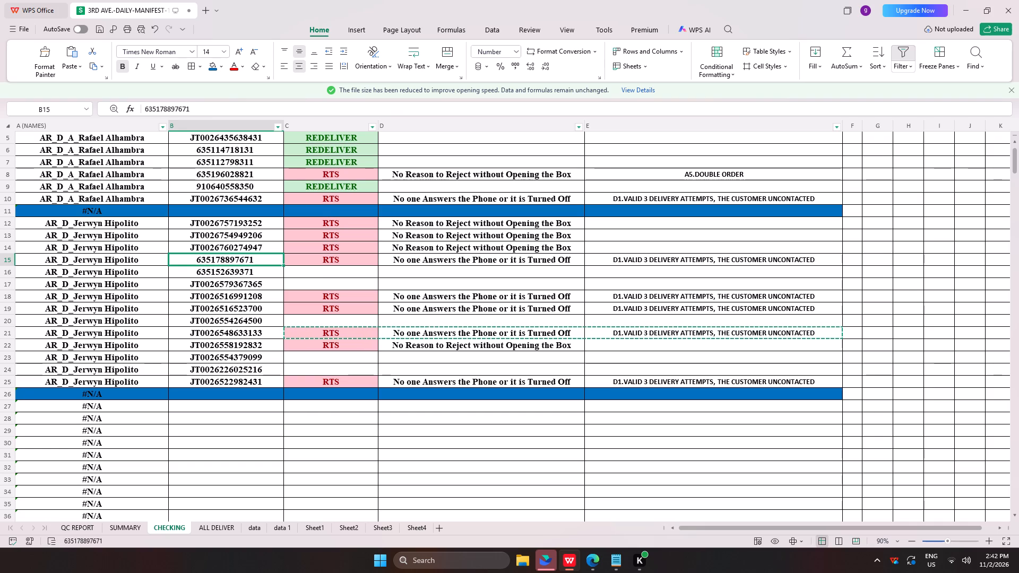
{"action": "left_click", "coordinate": [255, 296]}
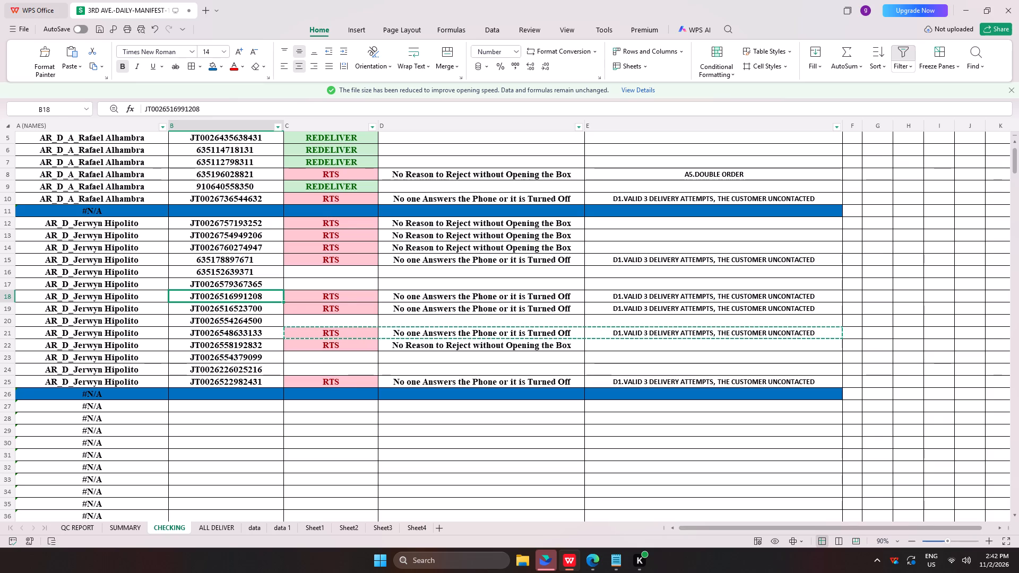
{"action": "left_click", "coordinate": [239, 311]}
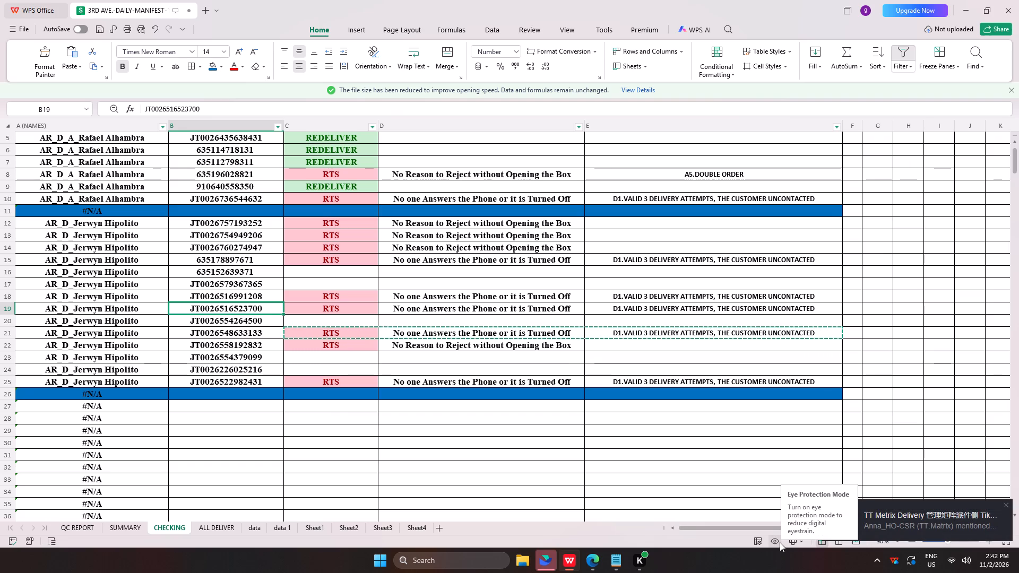
{"action": "left_click", "coordinate": [268, 337]}
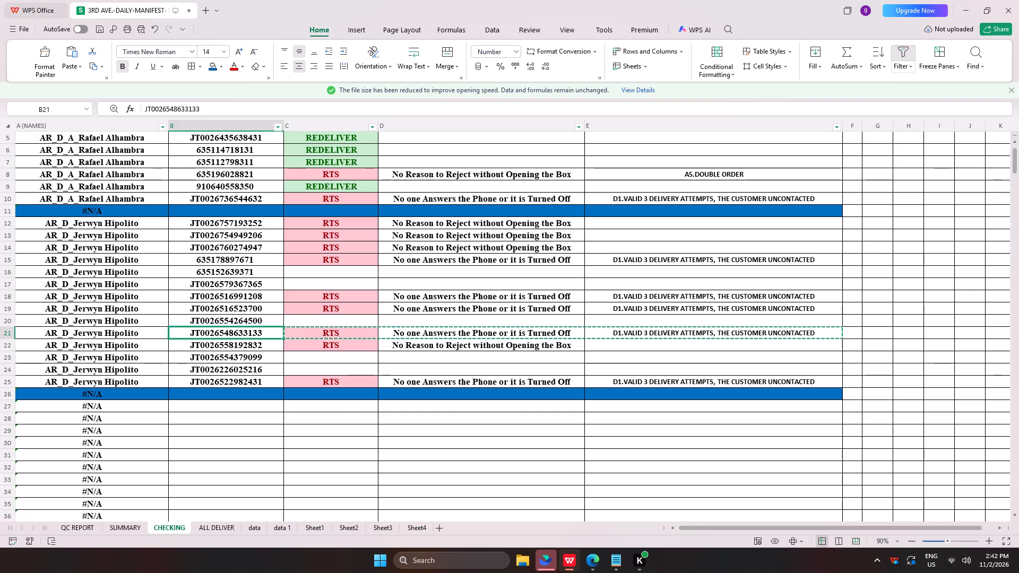
{"action": "left_click", "coordinate": [246, 382]}
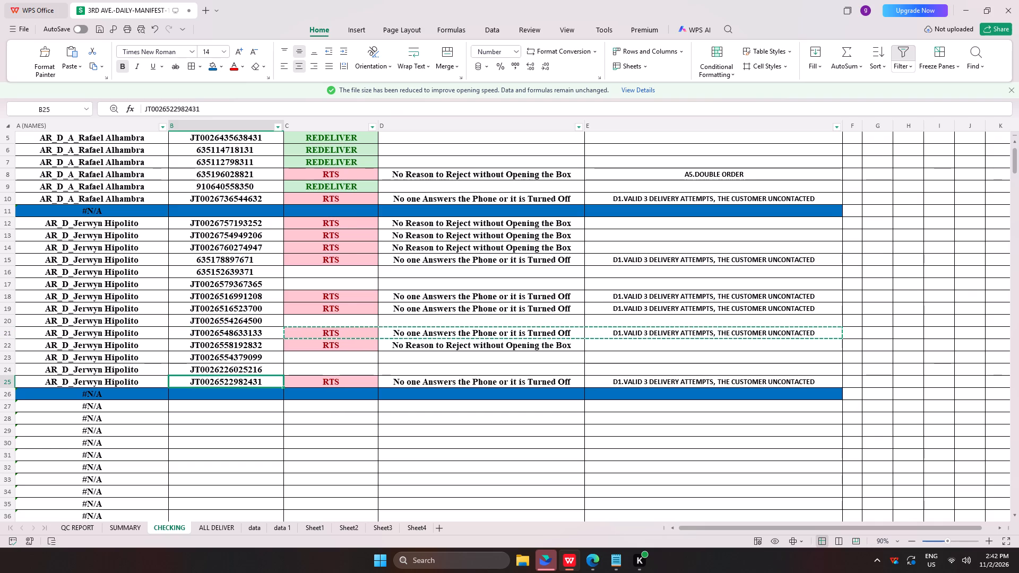
{"action": "left_click", "coordinate": [239, 351]}
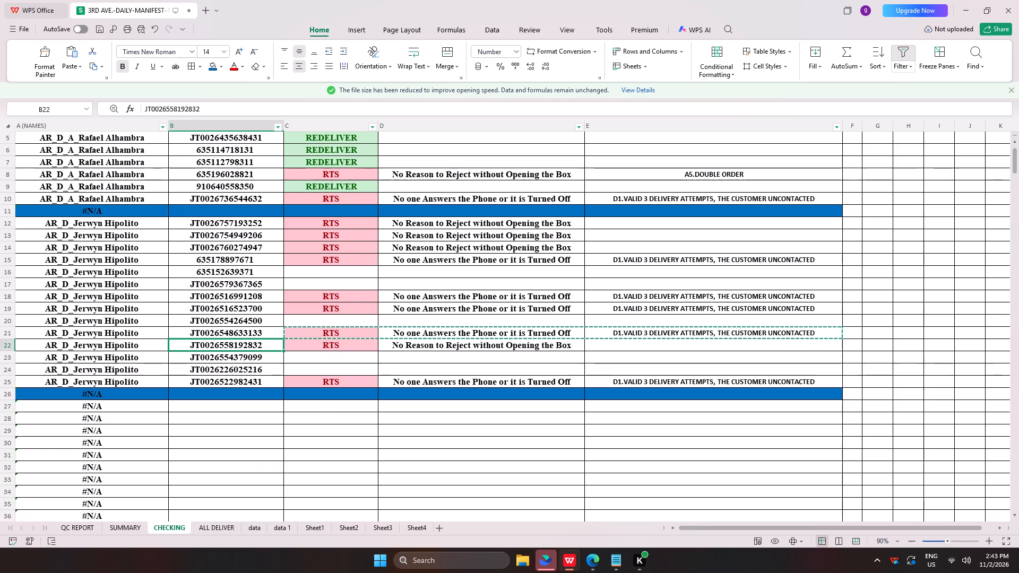
{"action": "left_click", "coordinate": [645, 348]}
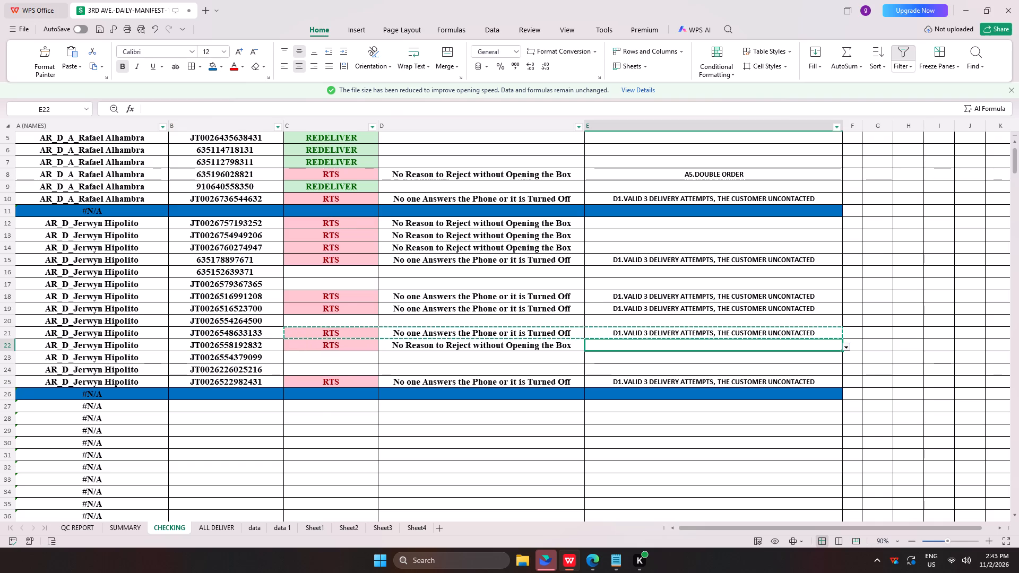
{"action": "key", "text": "n"}
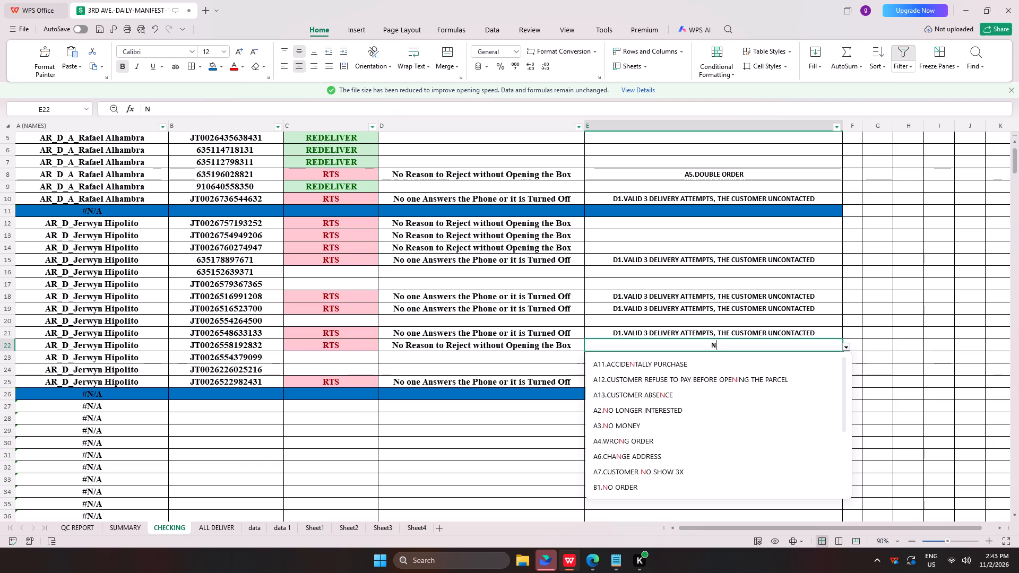
{"action": "left_click", "coordinate": [695, 420]}
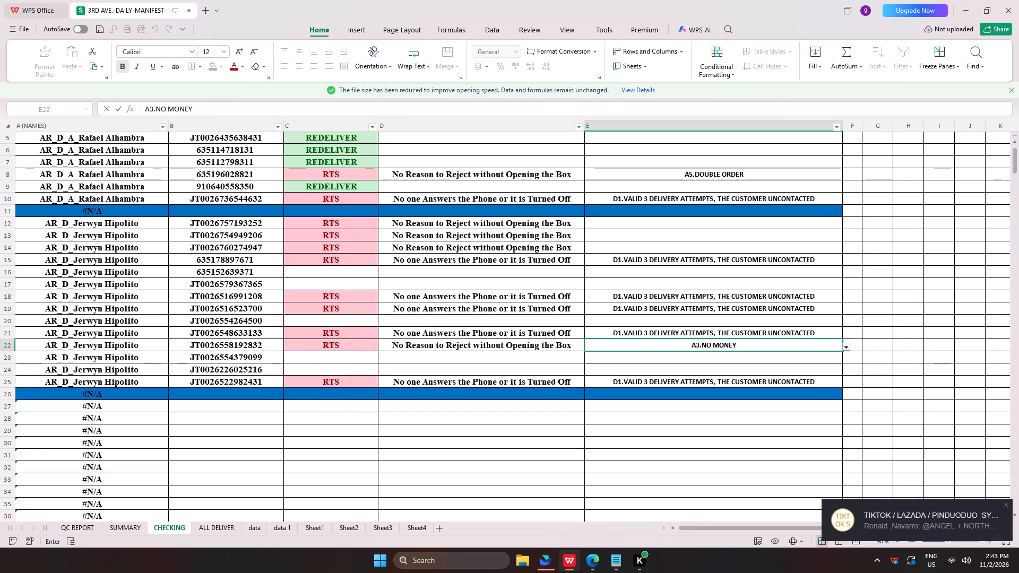
{"action": "left_click", "coordinate": [256, 237]}
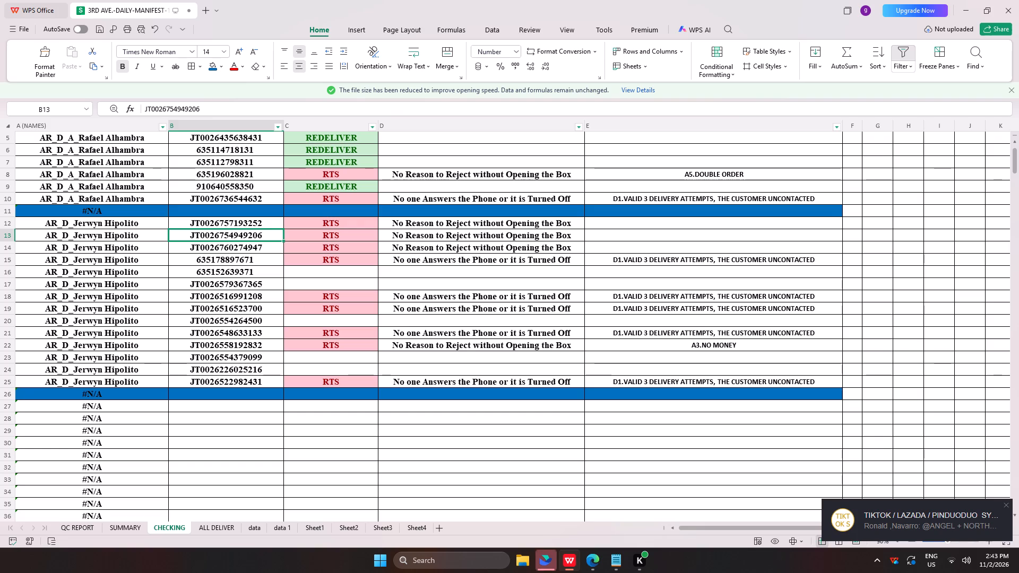
{"action": "left_click", "coordinate": [658, 243]}
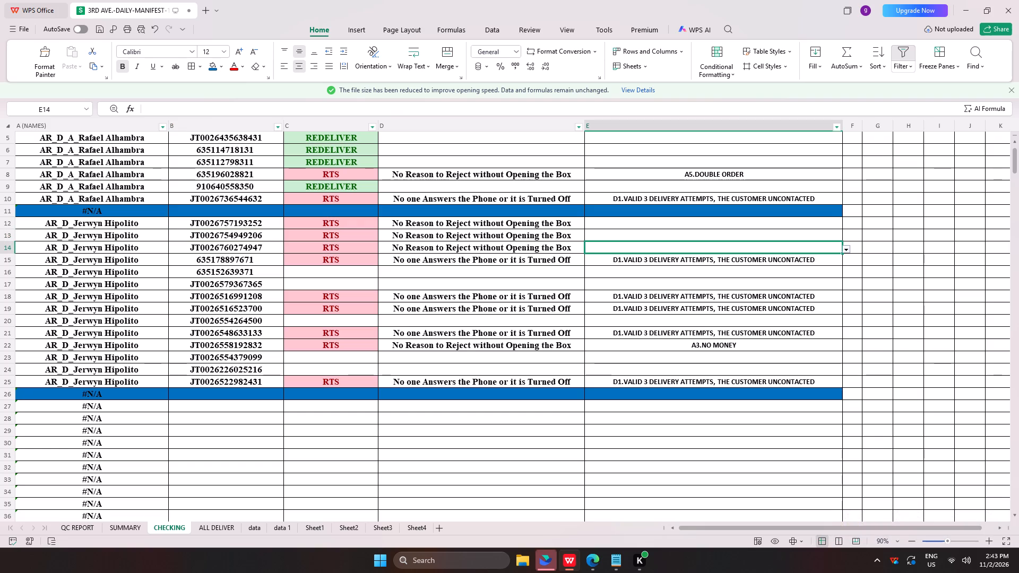
{"action": "left_click", "coordinate": [238, 245]}
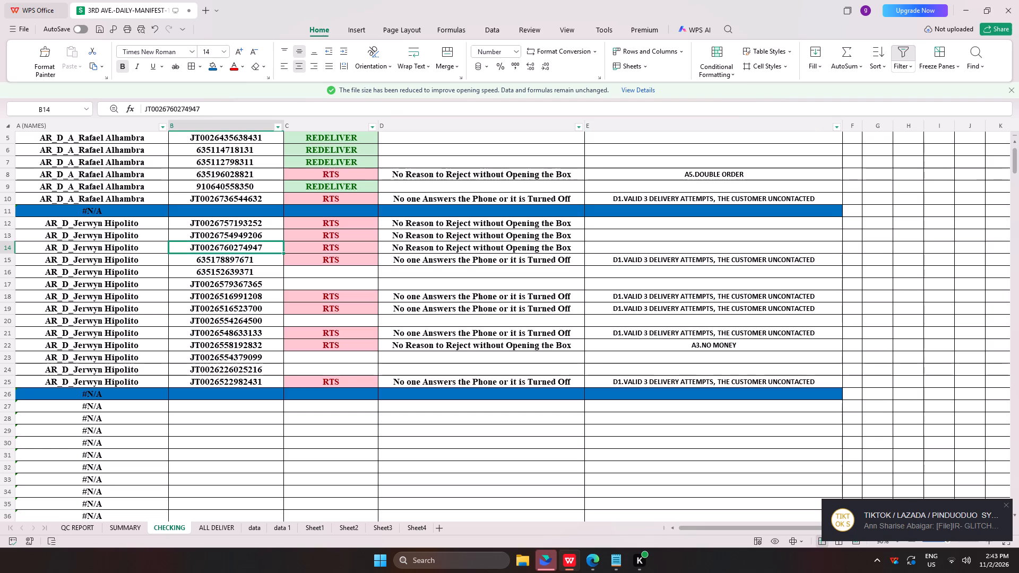
{"action": "left_click", "coordinate": [635, 250]}
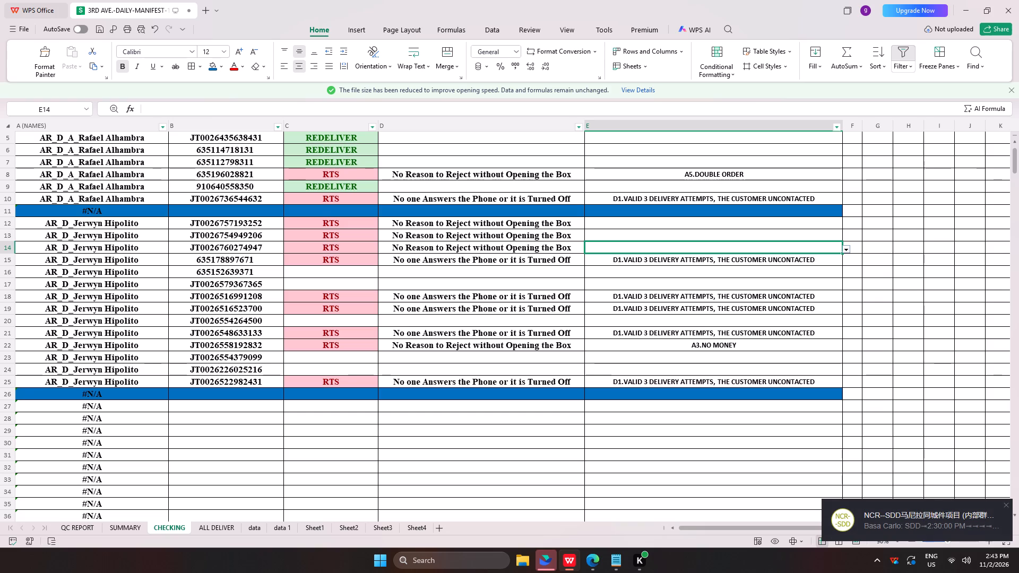
{"action": "type", "text": "NO"}
{"action": "left_click", "coordinate": [611, 314]}
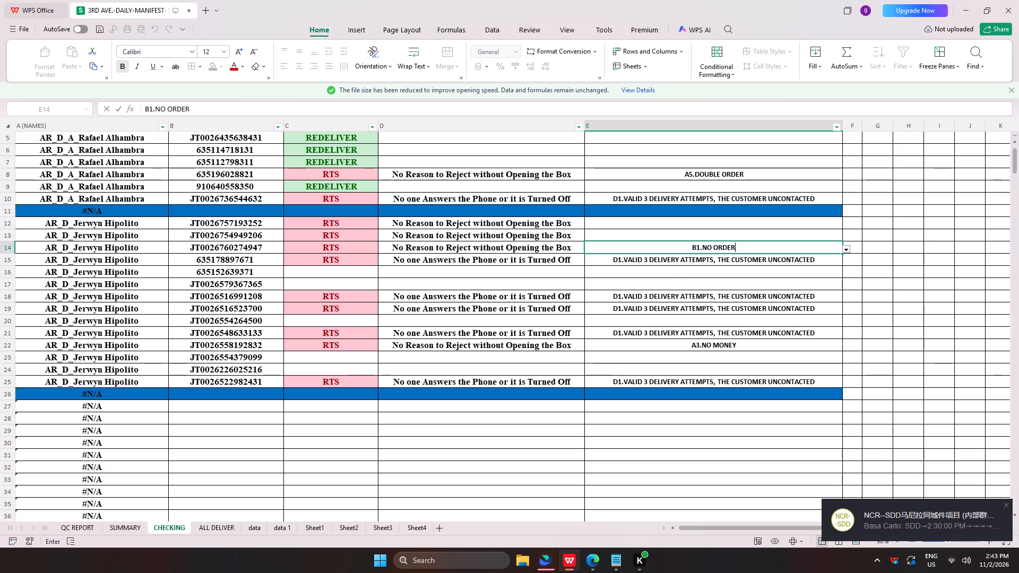
{"action": "left_click", "coordinate": [641, 233]}
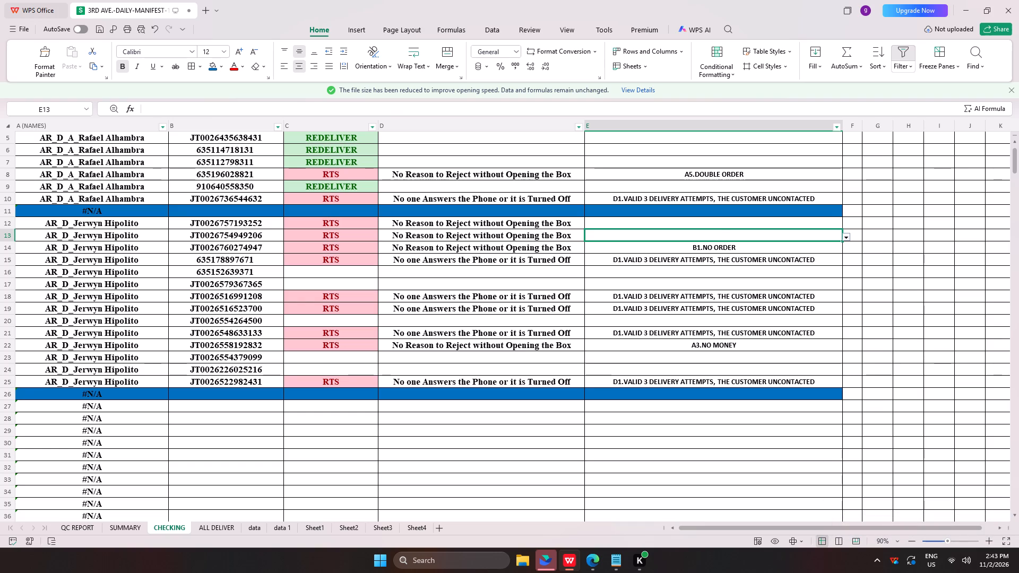
{"action": "type", "text": "NO"}
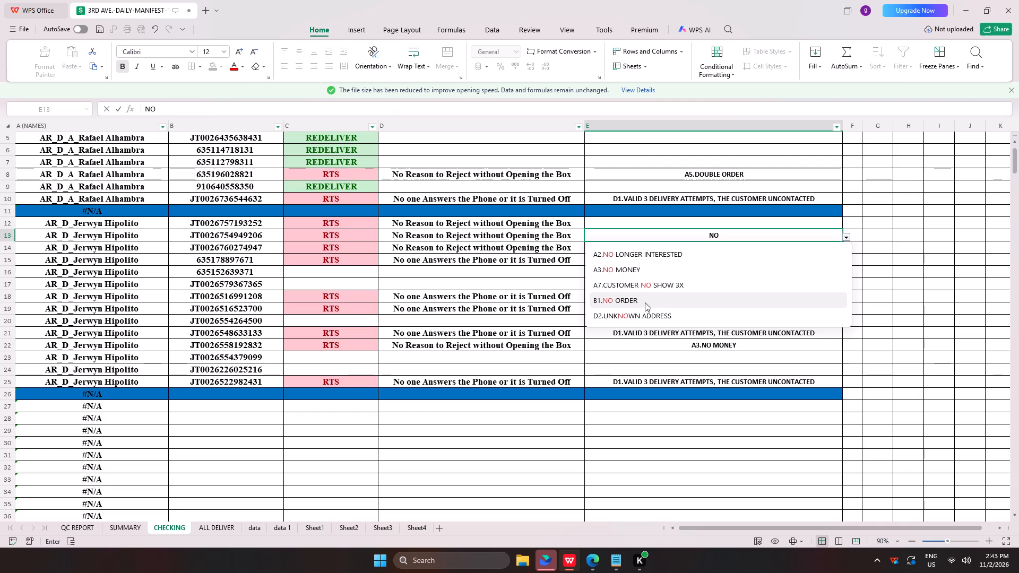
{"action": "left_click", "coordinate": [645, 302]}
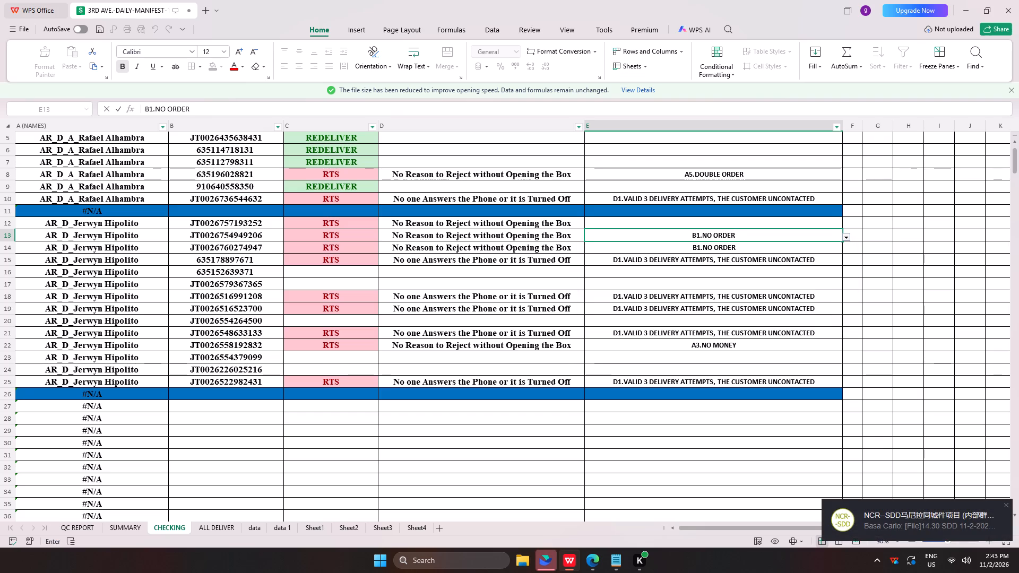
{"action": "left_click", "coordinate": [694, 226]}
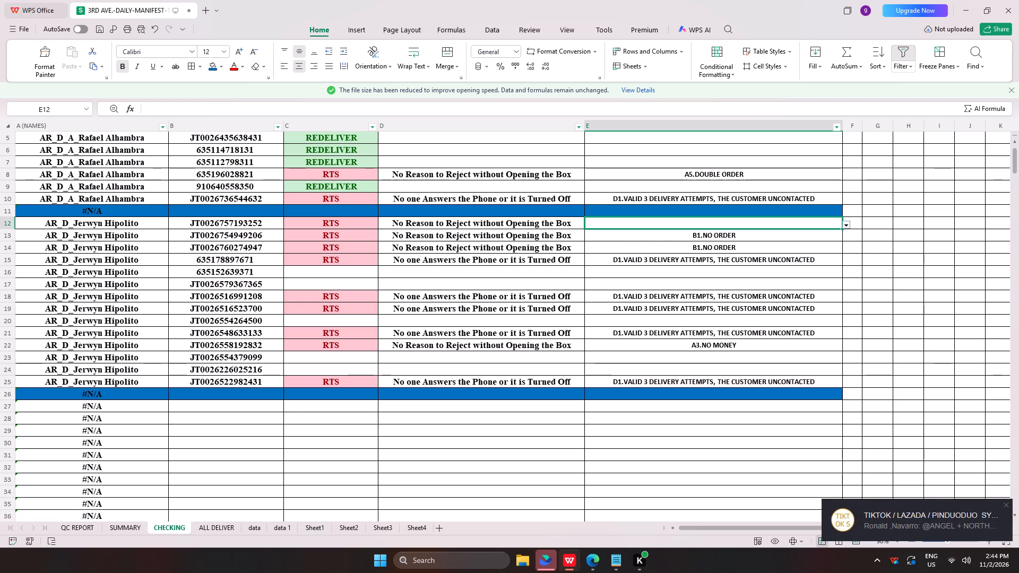
{"action": "type", "text": "NO"}
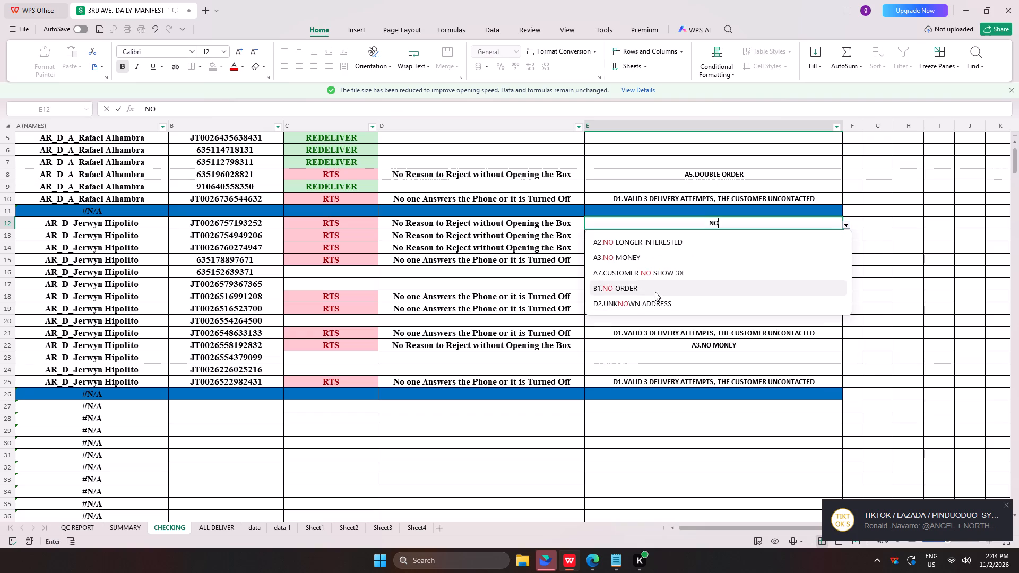
{"action": "left_click", "coordinate": [654, 292]}
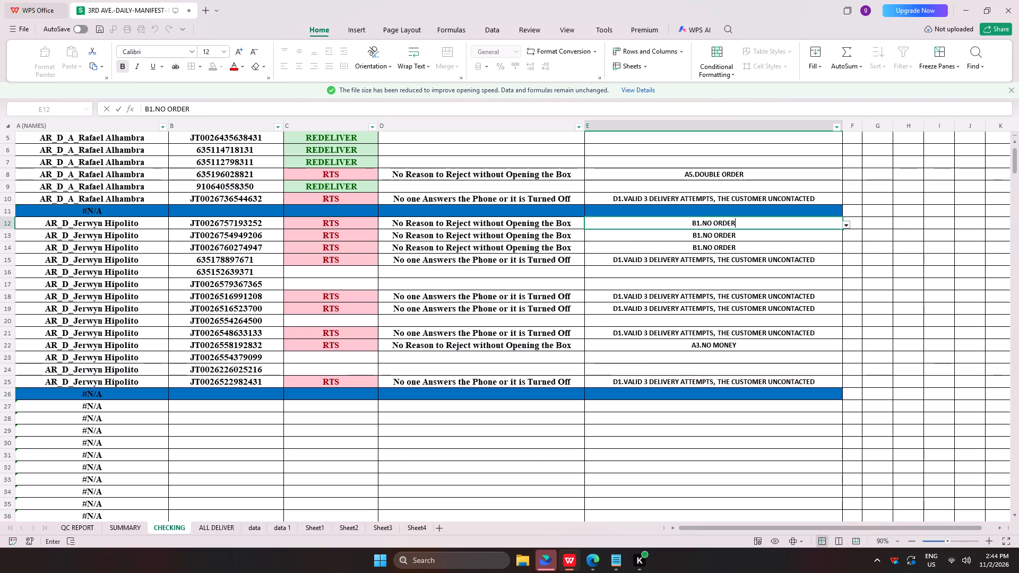
{"action": "left_click", "coordinate": [253, 371]}
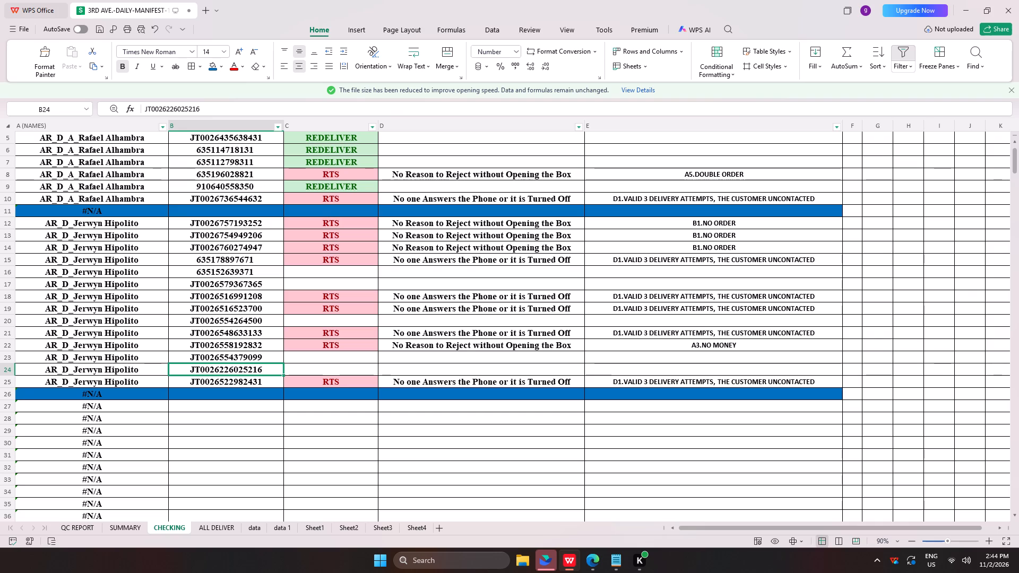
{"action": "key", "text": "ctrl+c"}
{"action": "key", "text": "alt+Tab"}
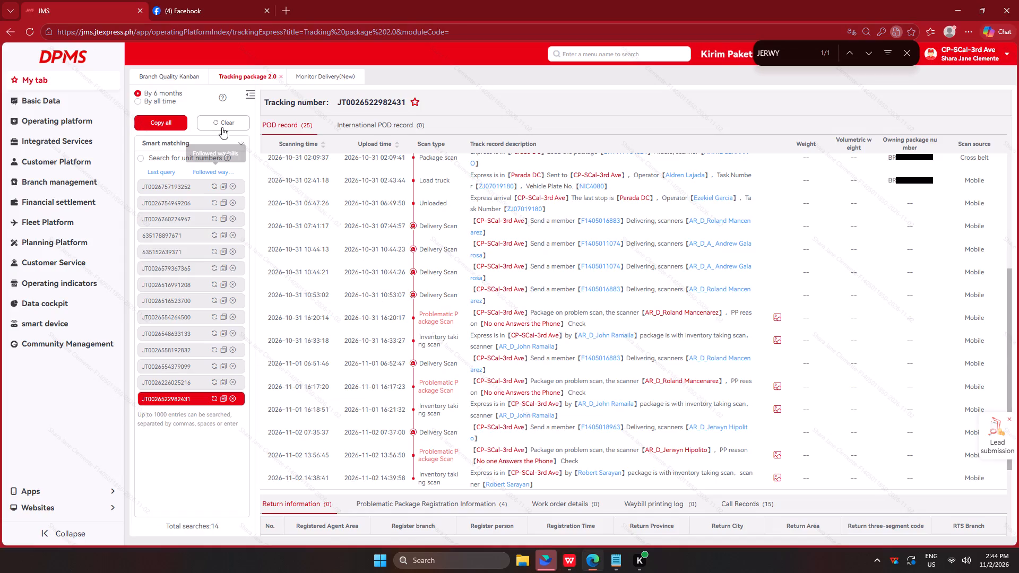
{"action": "left_click", "coordinate": [221, 118]}
{"action": "left_click", "coordinate": [215, 325]}
{"action": "key", "text": "ctrl+v"}
{"action": "scroll", "coordinate": [468, 214], "scroll_direction": "down", "scroll_amount": 3}
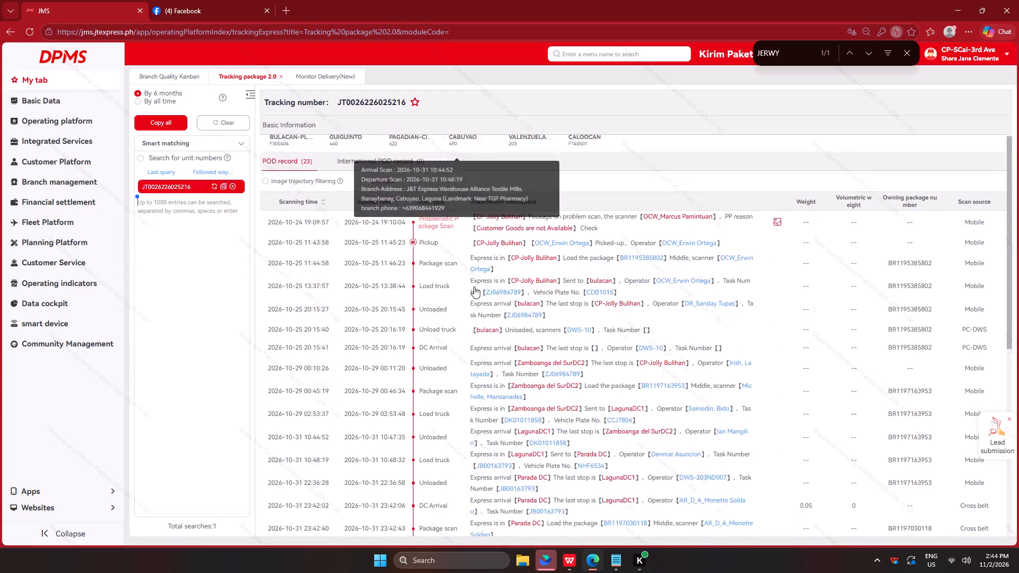
{"action": "scroll", "coordinate": [474, 286], "scroll_direction": "down", "scroll_amount": 2}
{"action": "scroll", "coordinate": [465, 351], "scroll_direction": "down", "scroll_amount": 3}
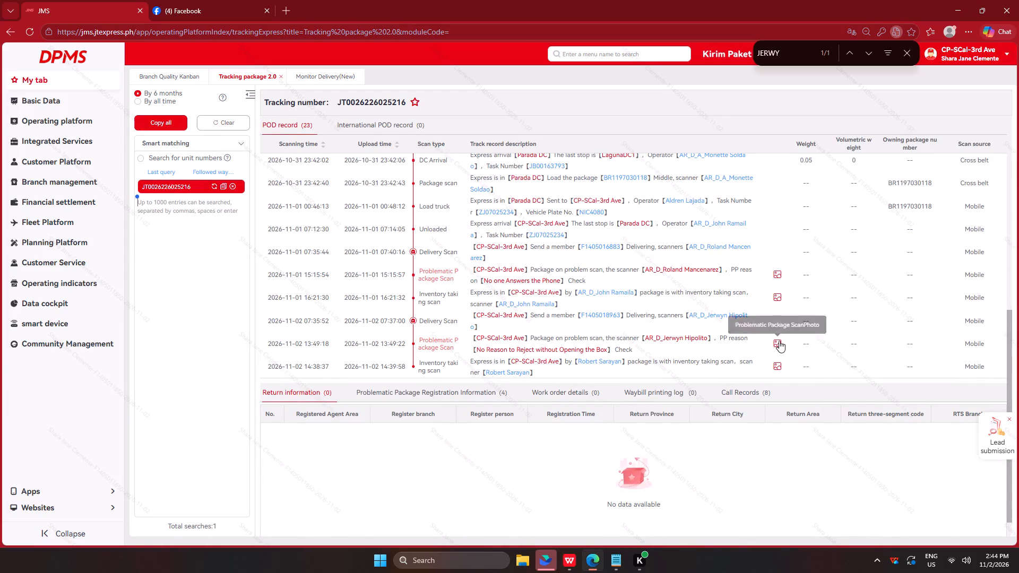
{"action": "left_click", "coordinate": [778, 343]}
{"action": "left_click", "coordinate": [362, 210]}
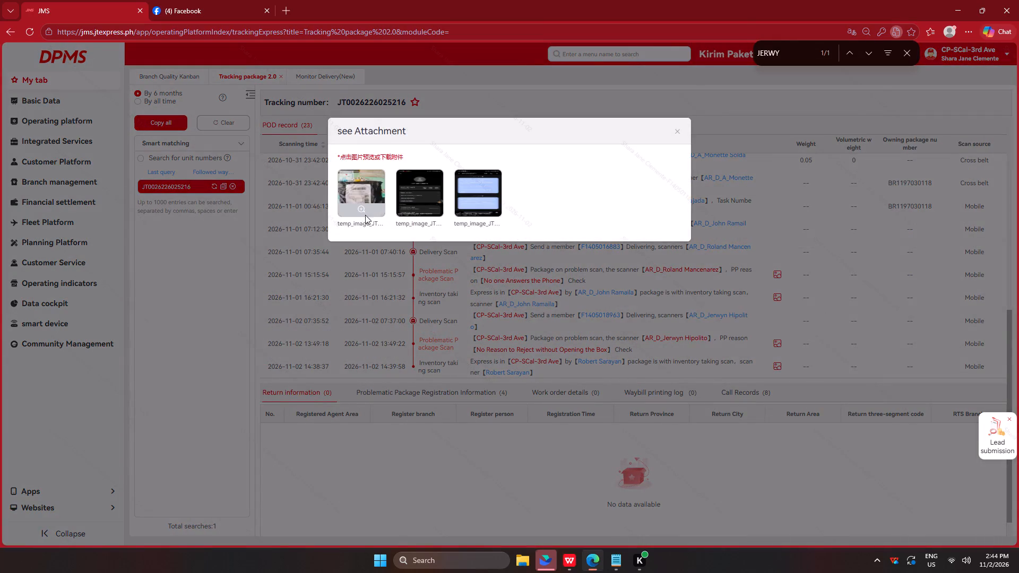
{"action": "key", "text": "Right"}
{"action": "key", "text": "Right"}
{"action": "key", "text": "Right"}
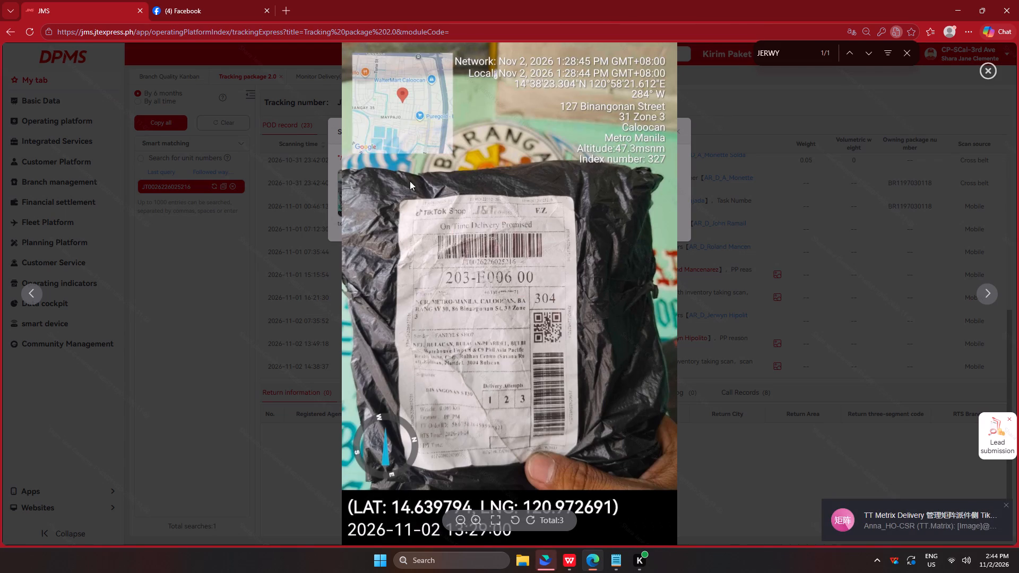
{"action": "double_click", "coordinate": [295, 240]}
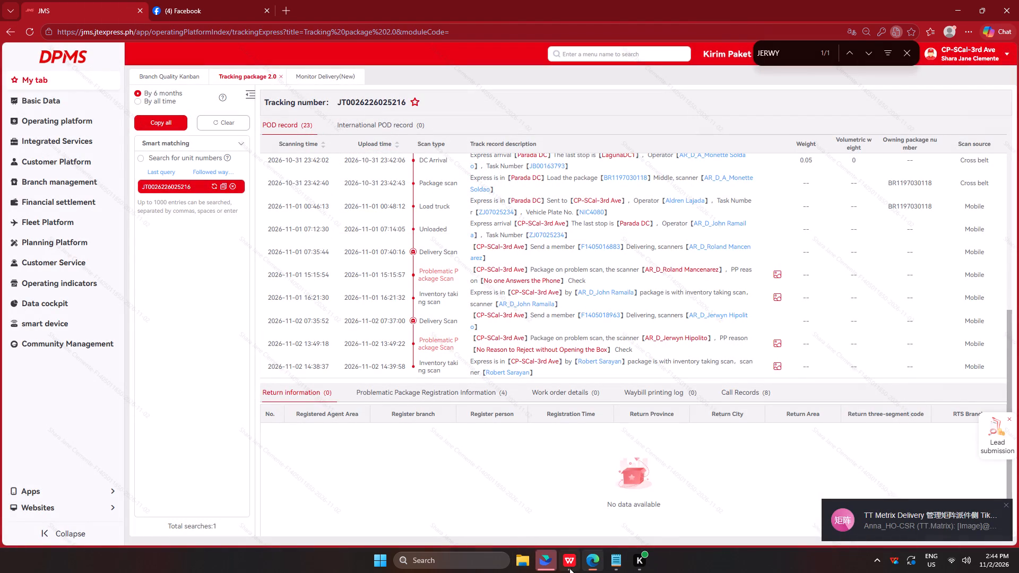
Copy row 22's RTS, "No Reason to Reject without Opening the Box" and A3.NO MONEY entries to row 24 in CHECKING.
{"action": "left_click", "coordinate": [573, 566]}
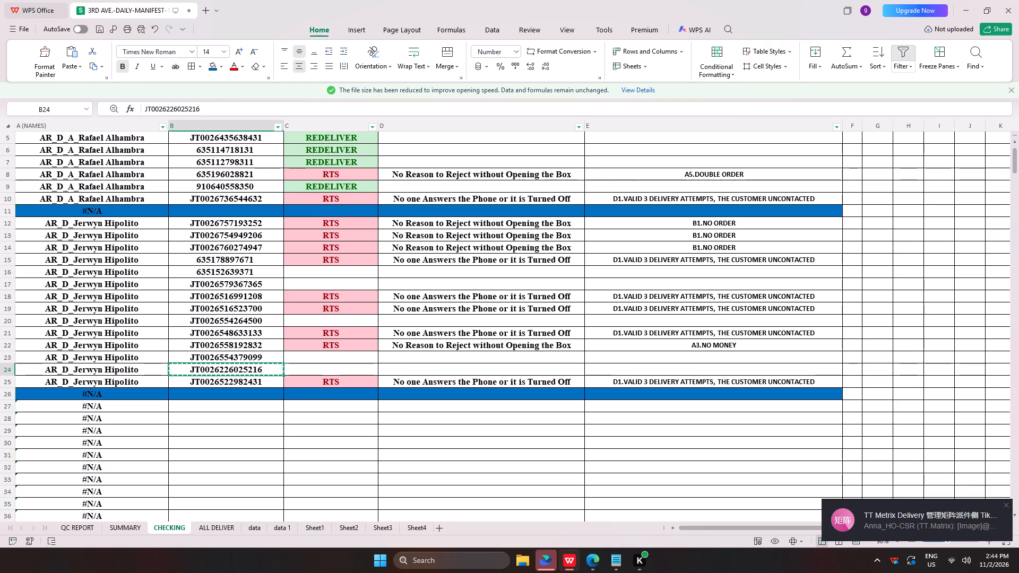
{"action": "left_click_drag", "start_coordinate": [330, 343], "coordinate": [652, 346]}
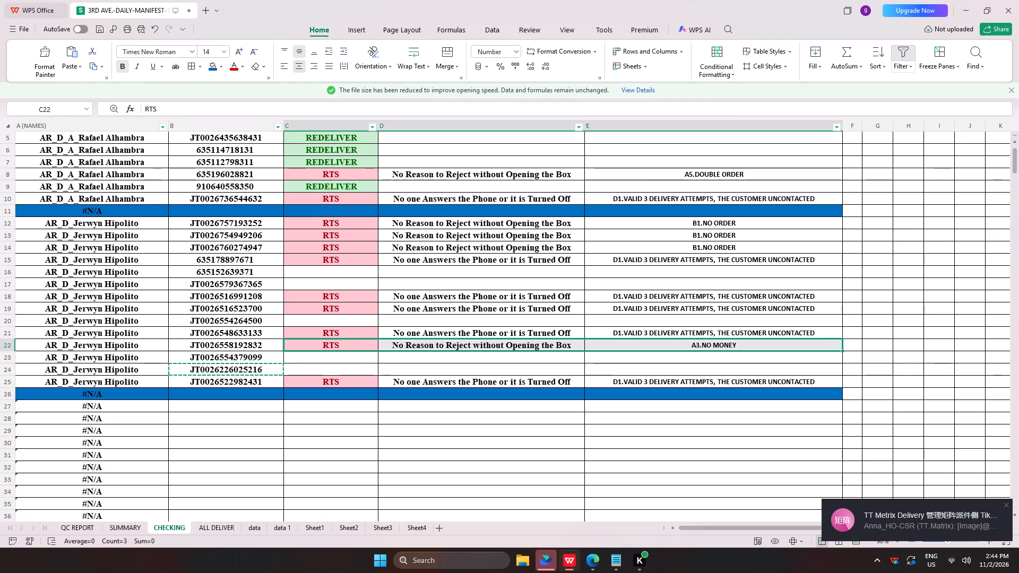
{"action": "key", "text": "ctrl+c"}
{"action": "left_click", "coordinate": [309, 369]}
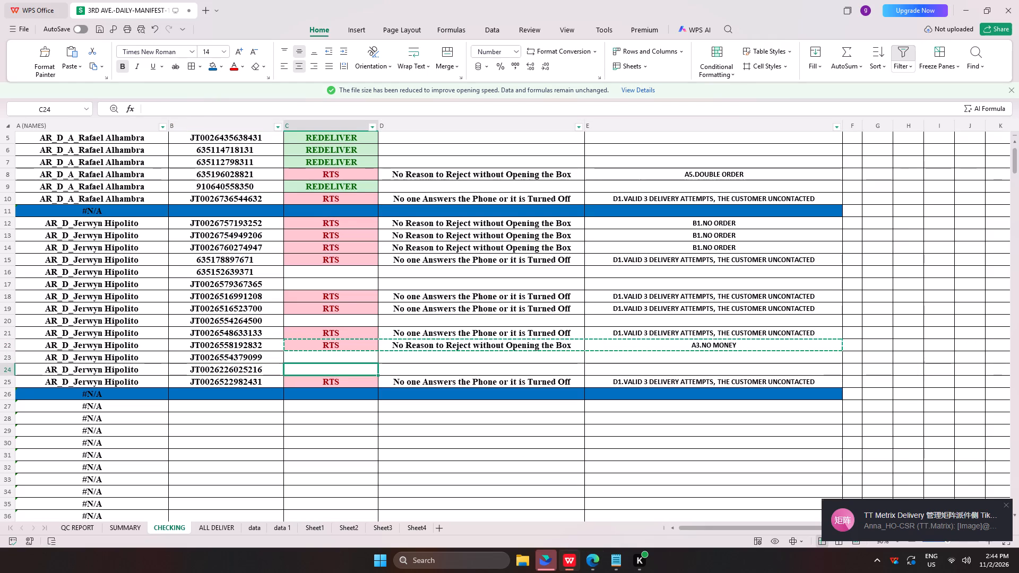
{"action": "key", "text": "ctrl+v"}
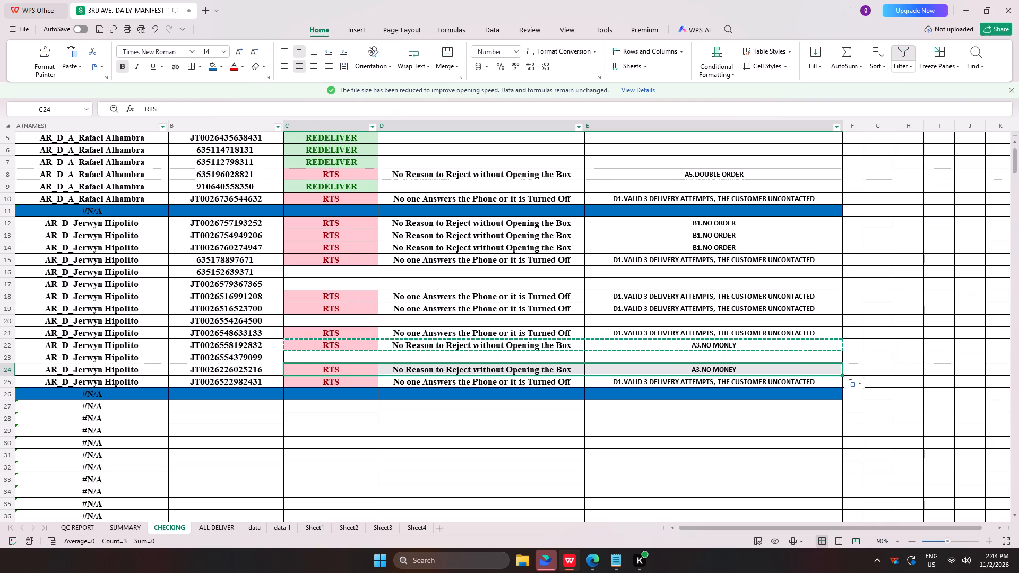
Copy the REDELIVER status from row 9 to the blank status cells in rows 16, 17, 20 and 23.
{"action": "left_click", "coordinate": [312, 189]}
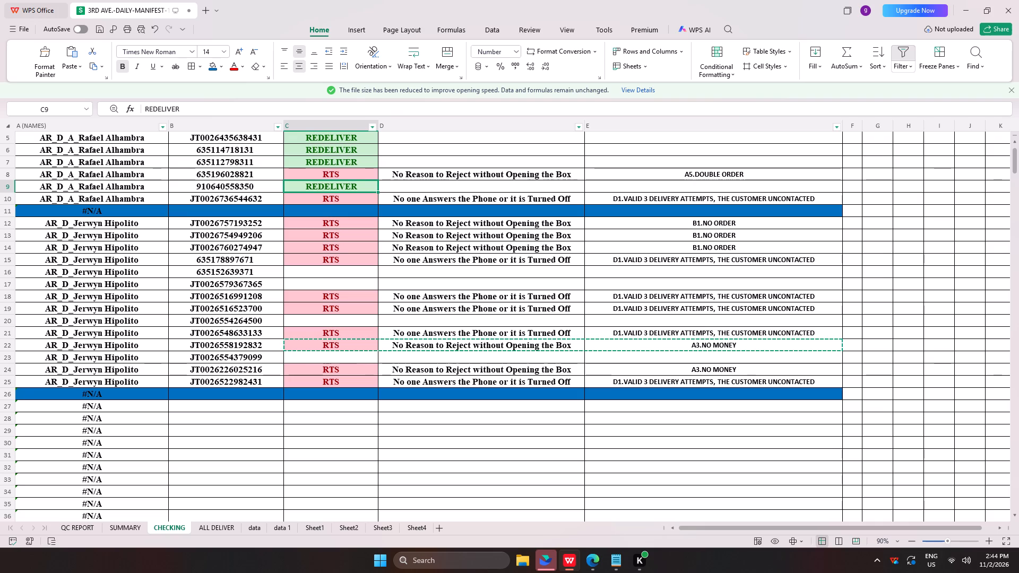
{"action": "key", "text": "ctrl+c"}
{"action": "left_click_drag", "start_coordinate": [366, 271], "coordinate": [362, 286], "text": "ctrl"}
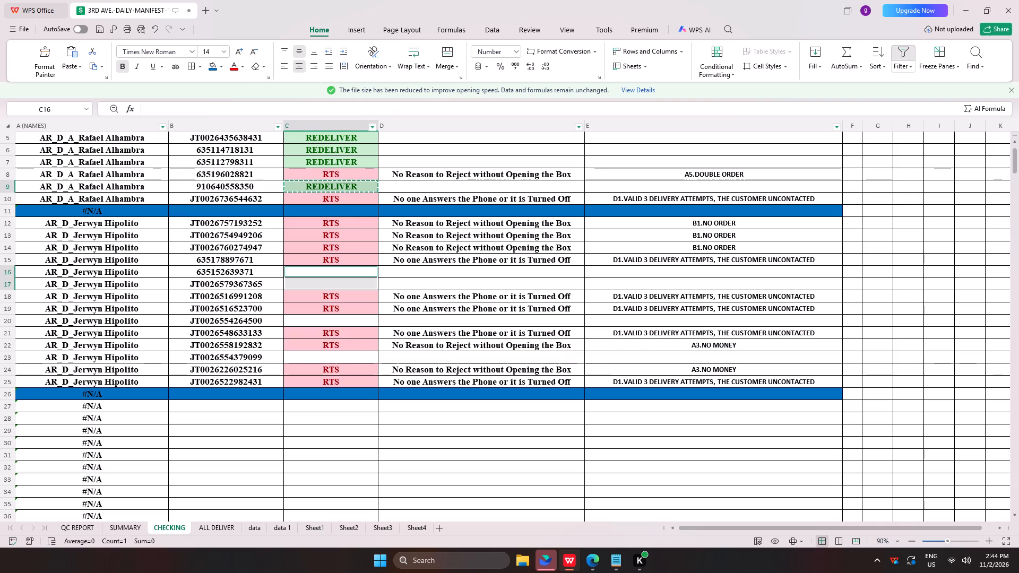
{"action": "left_click_drag", "start_coordinate": [353, 320], "coordinate": [354, 292], "text": "ctrl"}
{"action": "left_click", "coordinate": [351, 318], "text": "ctrl"}
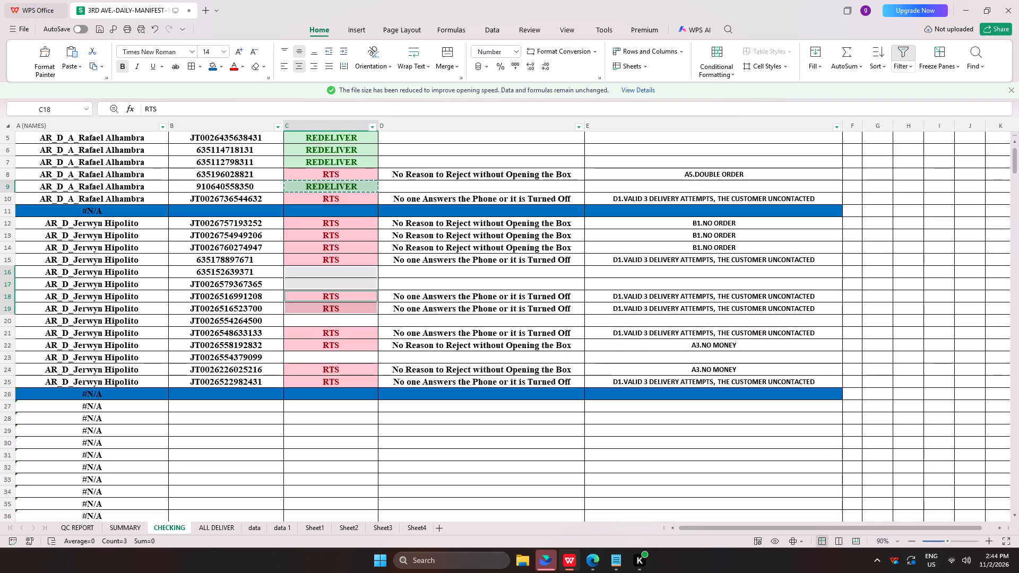
{"action": "left_click", "coordinate": [364, 282], "text": "ctrl"}
{"action": "left_click", "coordinate": [358, 289]}
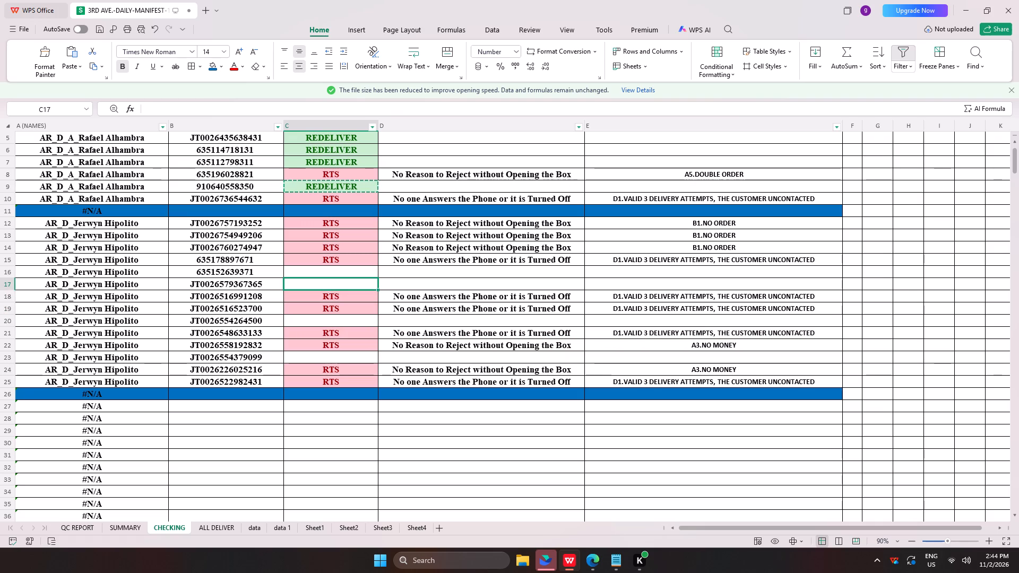
{"action": "left_click_drag", "start_coordinate": [362, 271], "coordinate": [364, 281], "text": "ctrl"}
{"action": "left_click", "coordinate": [352, 323], "text": "ctrl"}
{"action": "left_click", "coordinate": [352, 357], "text": "ctrl"}
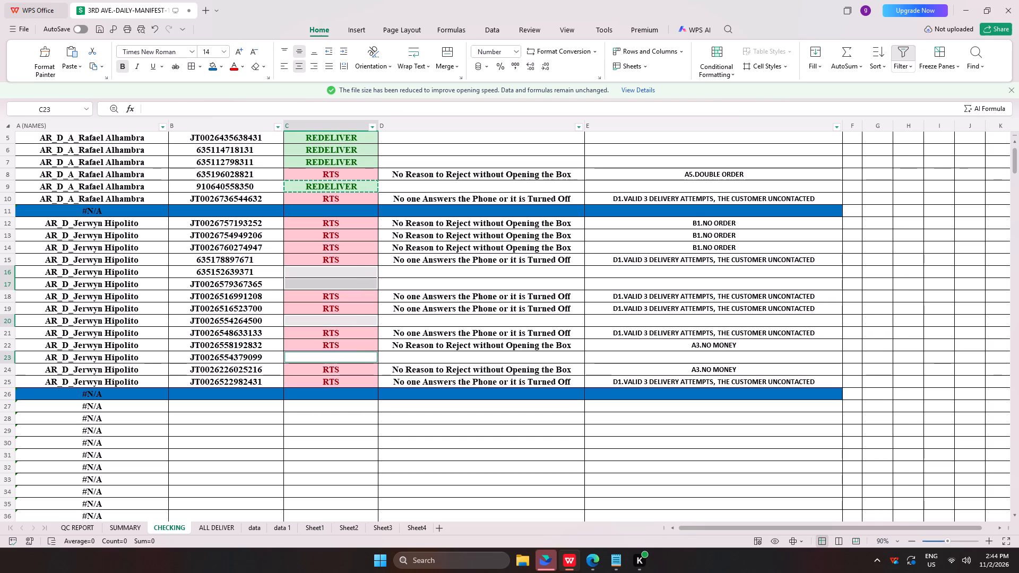
{"action": "key", "text": "ctrl+v"}
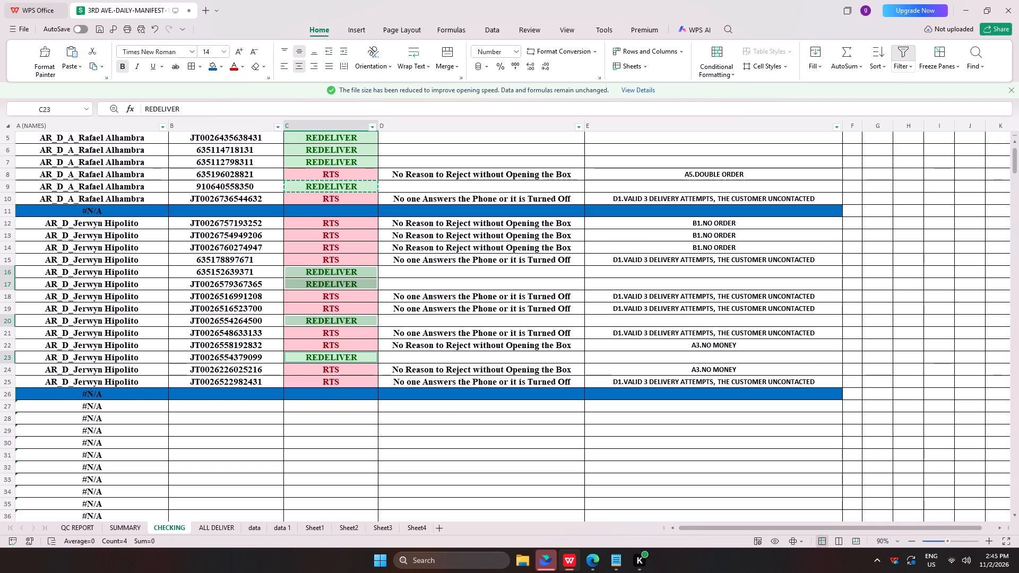
{"action": "scroll", "coordinate": [361, 300], "scroll_direction": "up", "scroll_amount": 4}
{"action": "scroll", "coordinate": [359, 303], "scroll_direction": "down", "scroll_amount": 6}
{"action": "scroll", "coordinate": [359, 320], "scroll_direction": "up", "scroll_amount": 1}
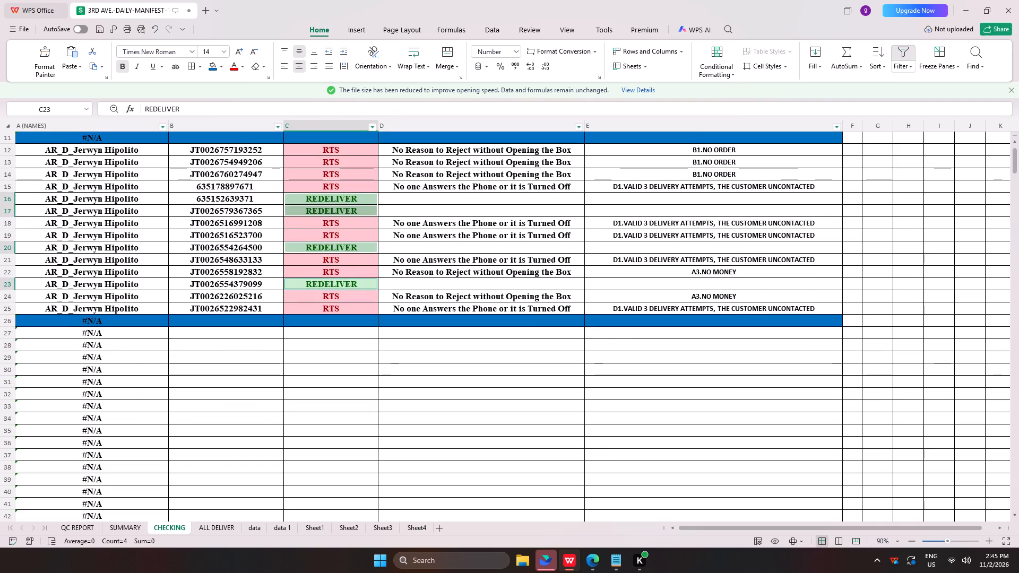
Refresh the Monitor Delivery courier summary in JMS, find rider JEROME and open his Currently Not POD waybill details.
{"action": "key", "text": "alt+Tab"}
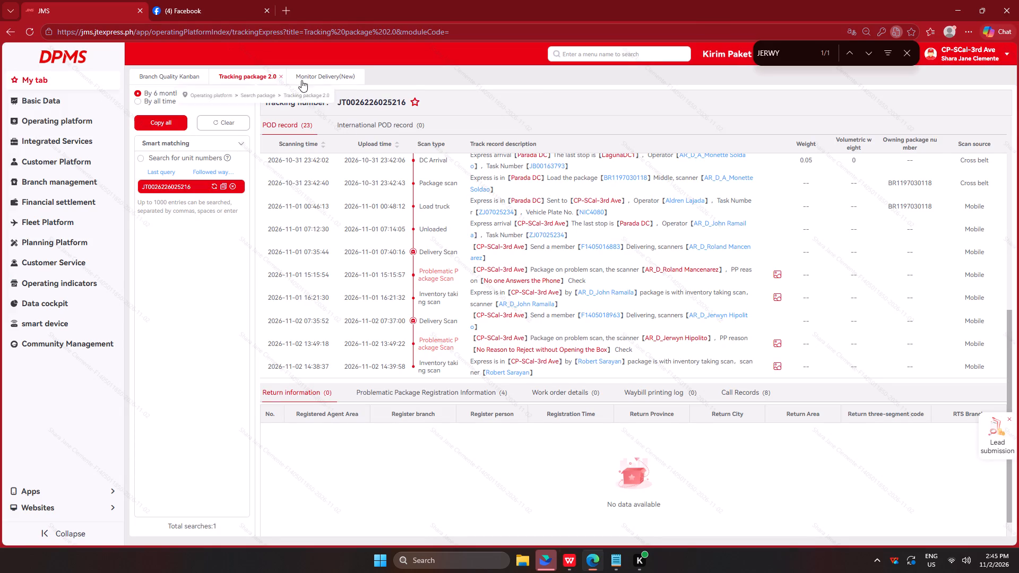
{"action": "left_click", "coordinate": [314, 75]}
{"action": "left_click", "coordinate": [150, 97]}
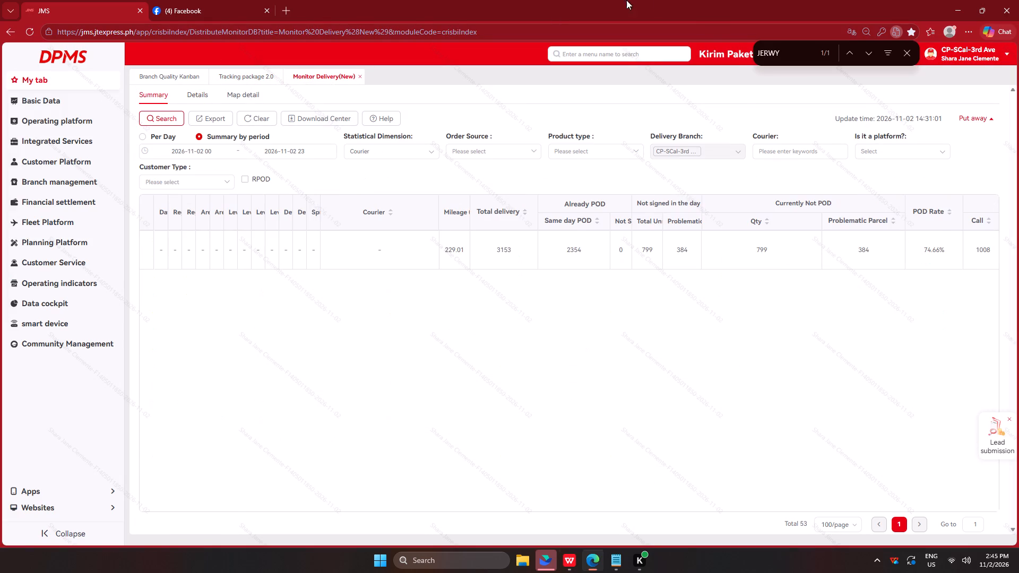
{"action": "left_click_drag", "start_coordinate": [793, 49], "coordinate": [707, 44]}
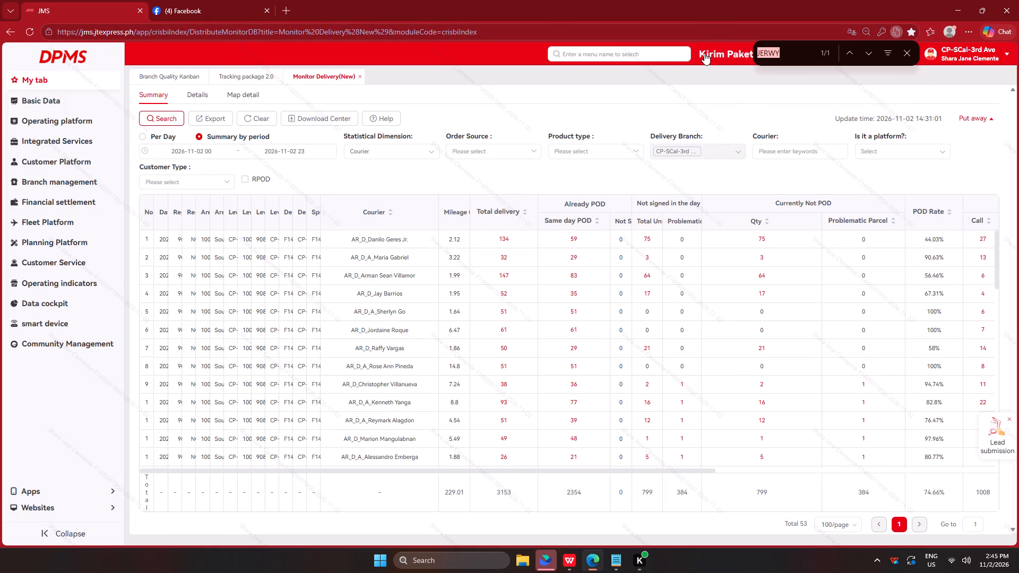
{"action": "type", "text": "JEROMER"}
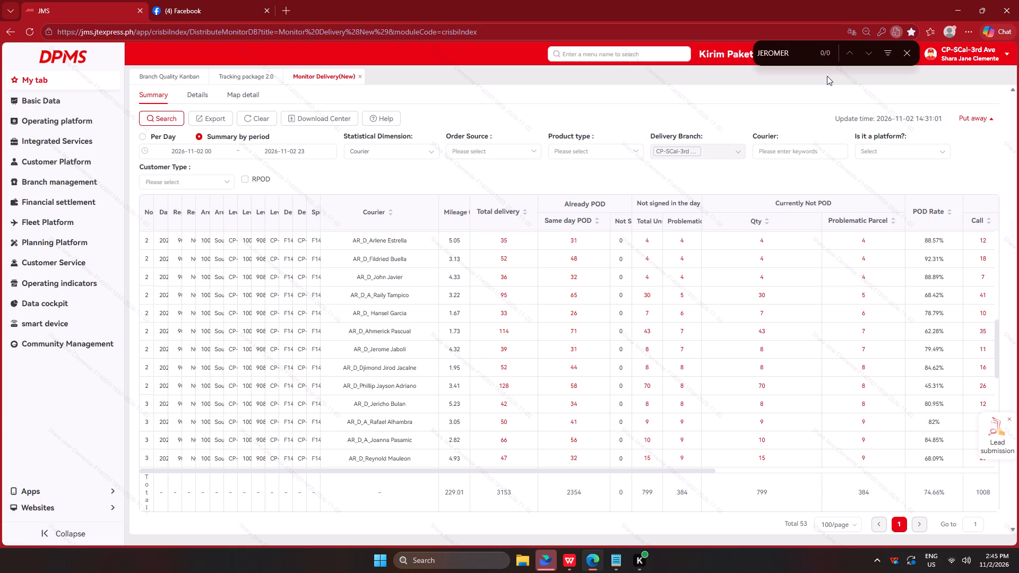
{"action": "key", "text": "BackSpace"}
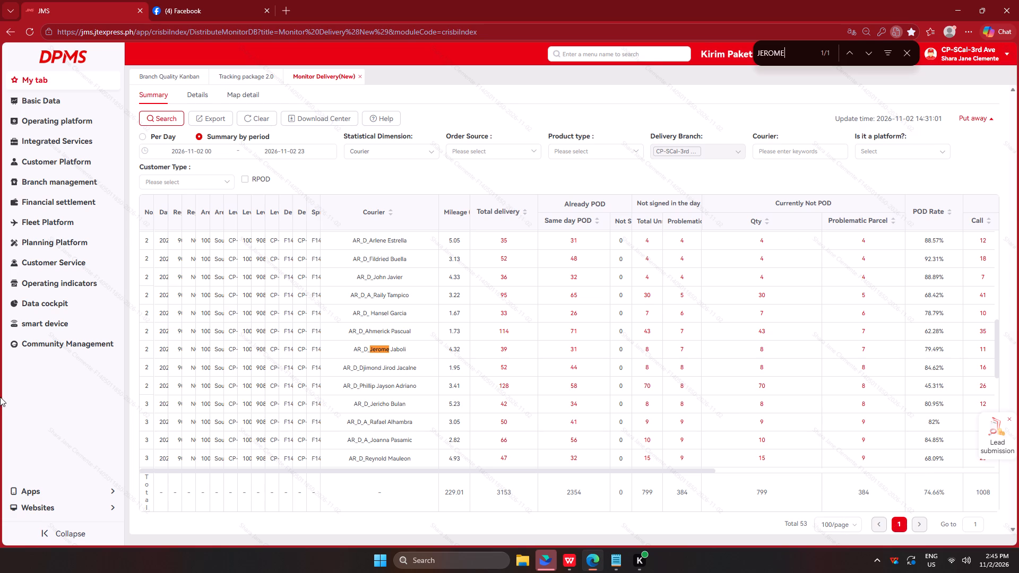
{"action": "left_click", "coordinate": [137, 111]}
{"action": "left_click", "coordinate": [150, 116]}
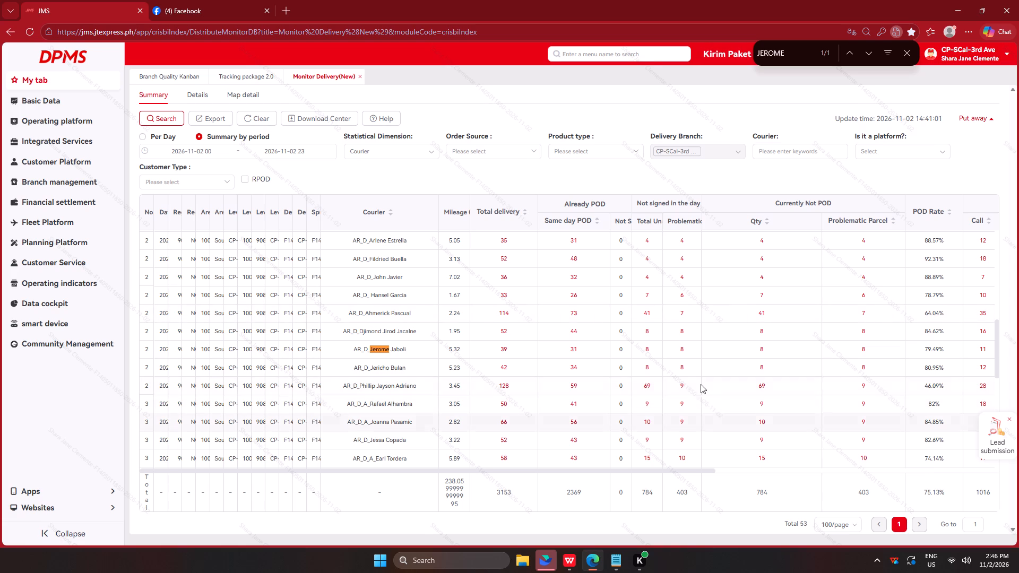
{"action": "left_click", "coordinate": [761, 346]}
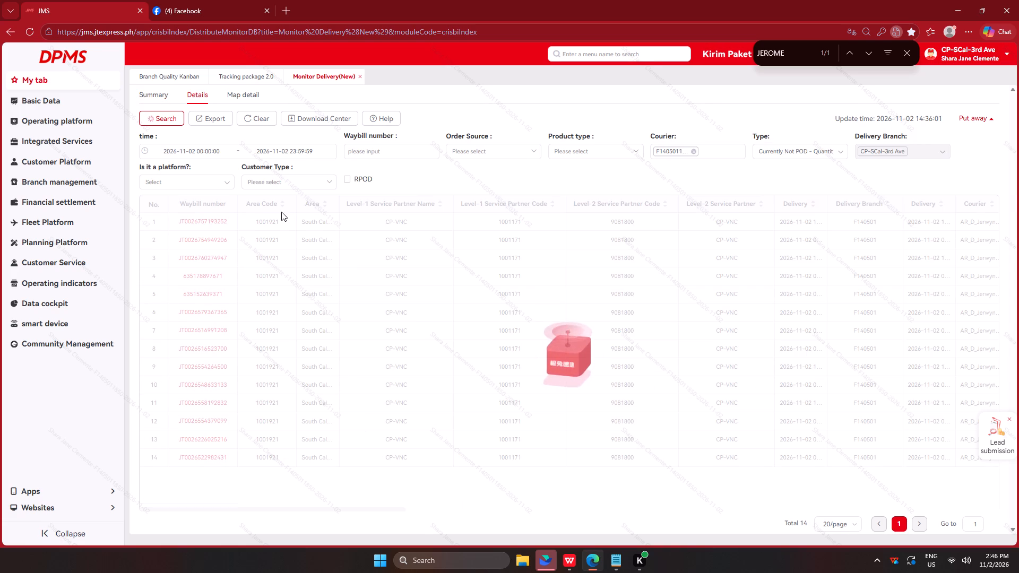
Extract the rider's eight listed waybill numbers with Image to text and paste them into CHECKING column B from row 27.
{"action": "key", "text": "ctrl+shift+a"}
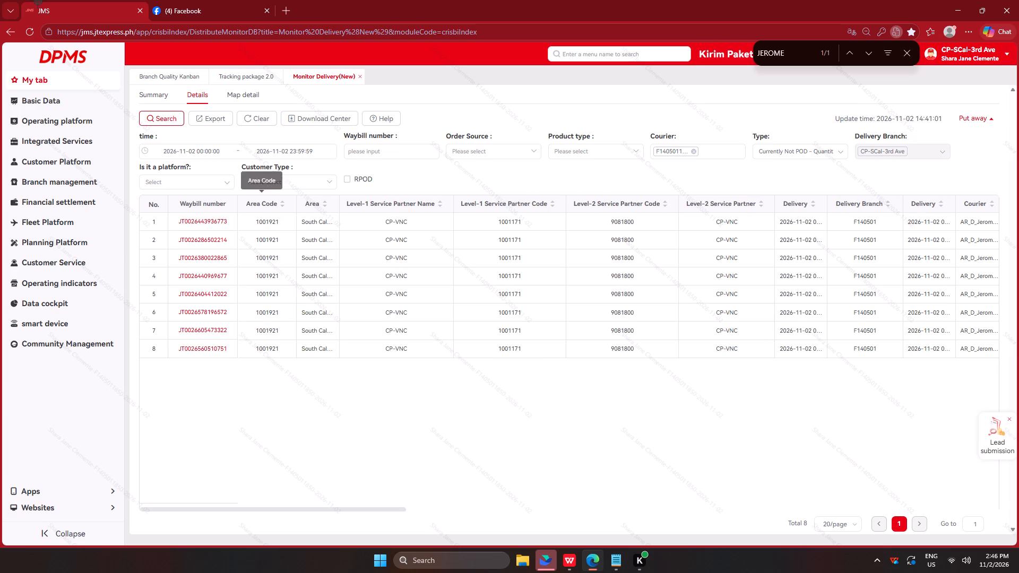
{"action": "left_click_drag", "start_coordinate": [171, 215], "coordinate": [234, 359]}
{"action": "left_click", "coordinate": [629, 12]}
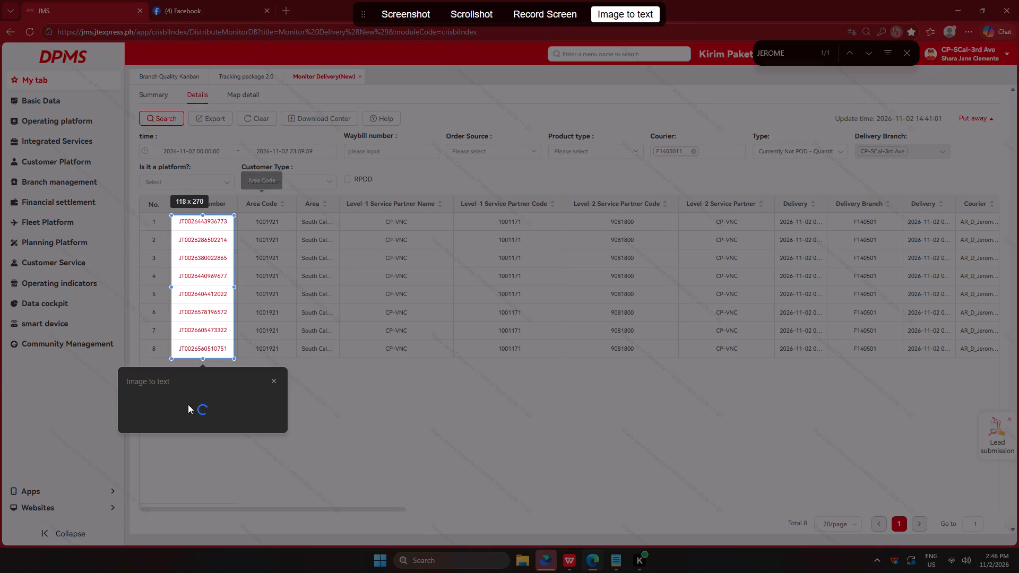
{"action": "left_click", "coordinate": [266, 519]}
{"action": "key", "text": "alt+Tab"}
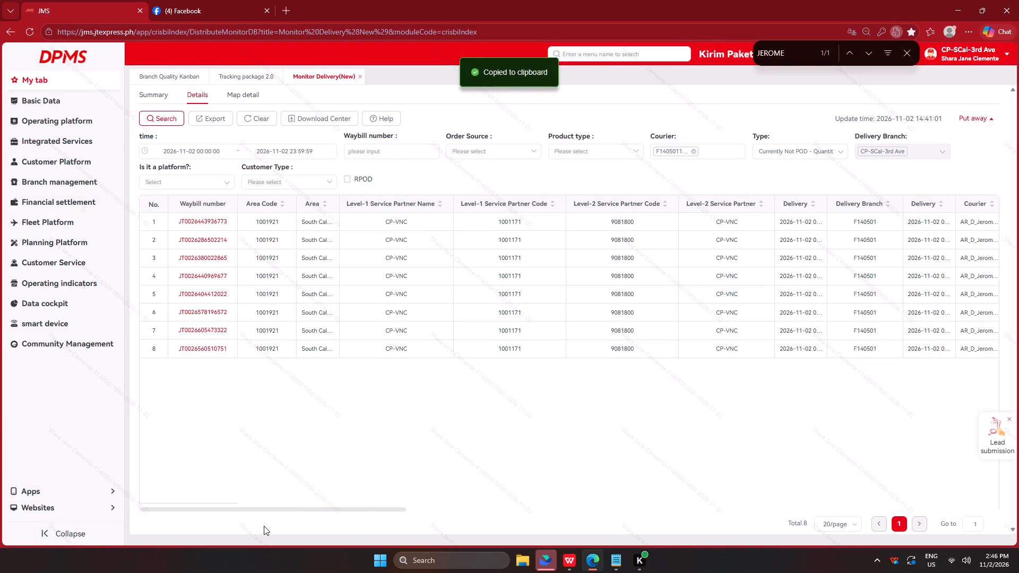
{"action": "left_click", "coordinate": [217, 337]}
{"action": "right_click", "coordinate": [216, 337]}
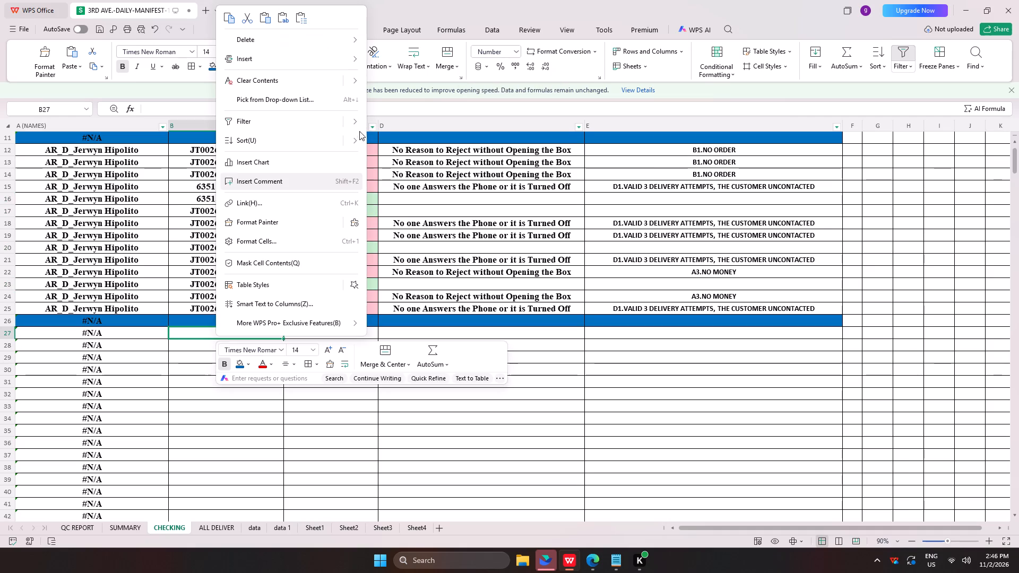
{"action": "left_click", "coordinate": [284, 11]}
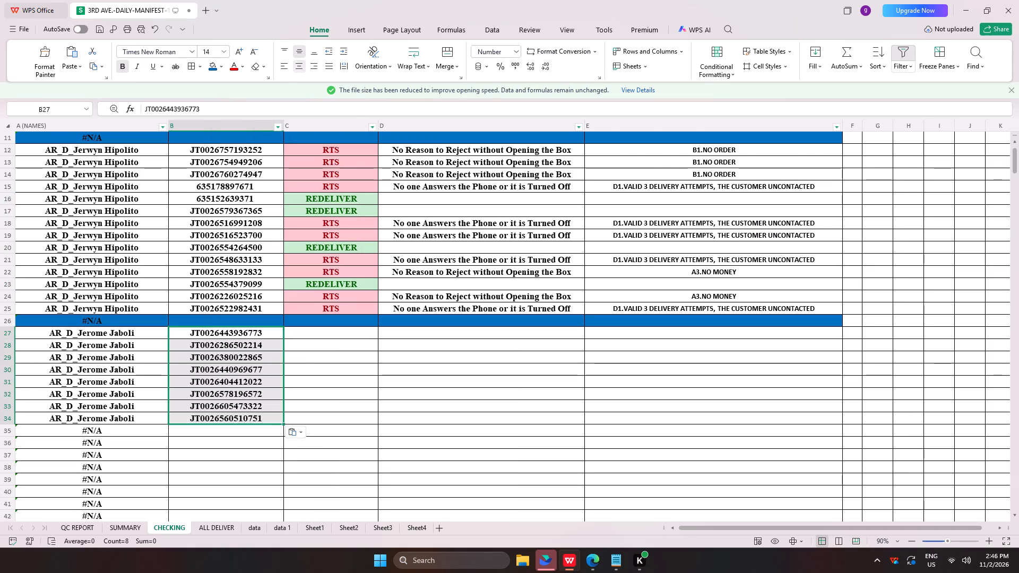
Fill row 35 from column A to E in blue as the separator below the rider's waybills in CHECKING.
{"action": "scroll", "coordinate": [245, 294], "scroll_direction": "down", "scroll_amount": 3}
{"action": "left_click_drag", "start_coordinate": [53, 359], "coordinate": [525, 349]}
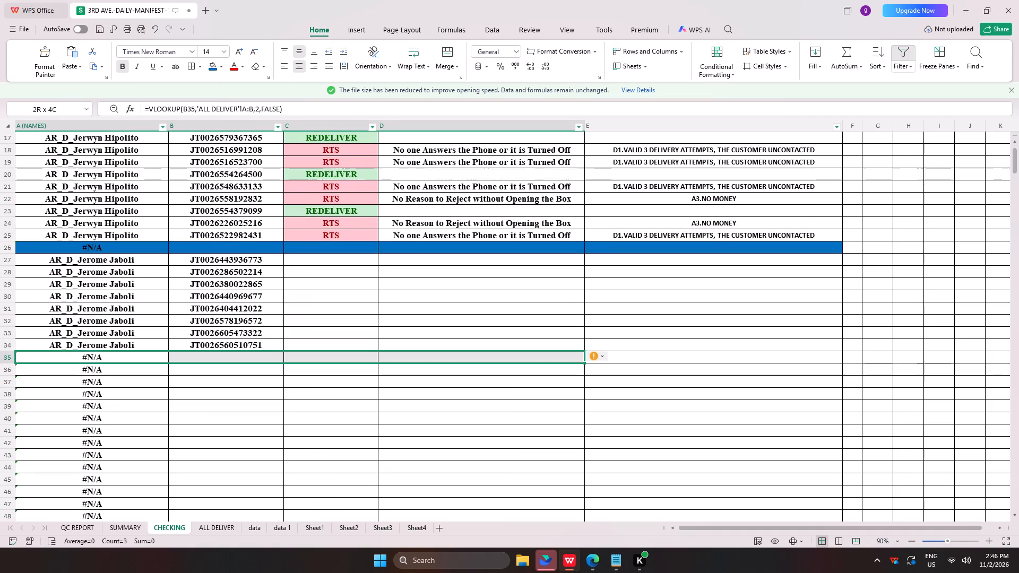
{"action": "left_click_drag", "start_coordinate": [525, 349], "coordinate": [605, 363]}
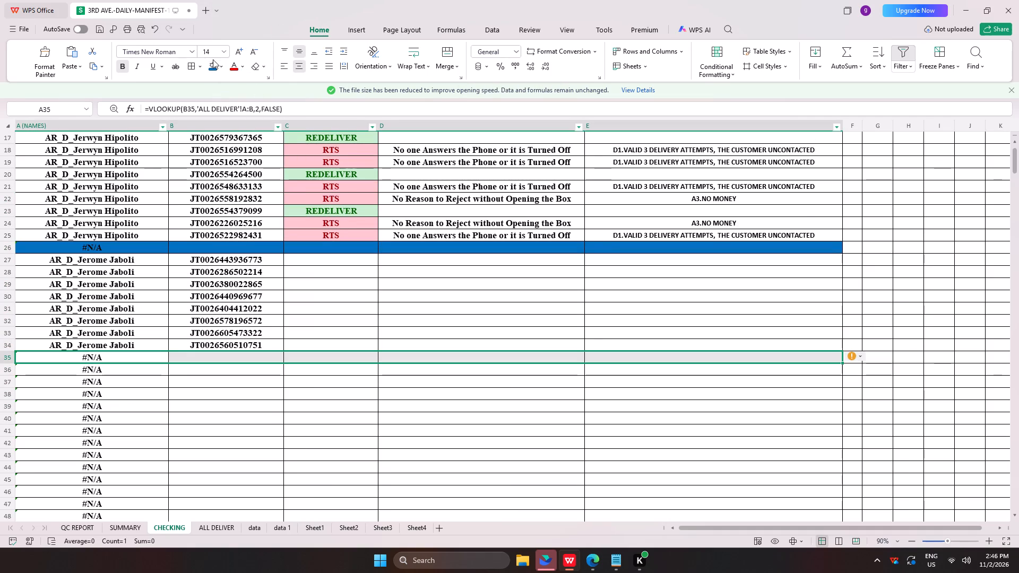
{"action": "left_click", "coordinate": [209, 60]}
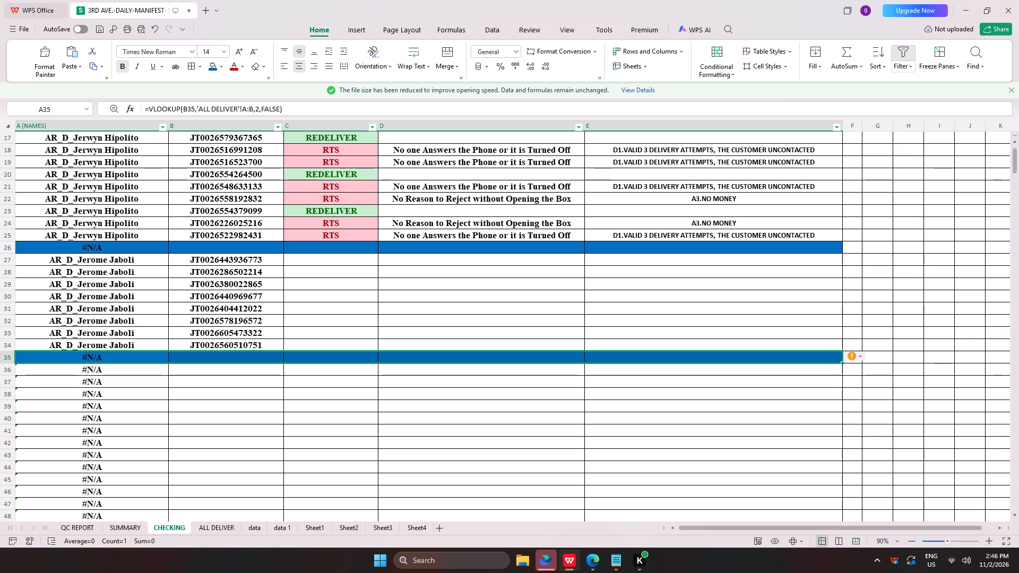
Switch to JMS and look up the eight copied waybill numbers in Tracking package 2.0.
{"action": "key", "text": "alt+Tab"}
{"action": "left_click", "coordinate": [251, 75]}
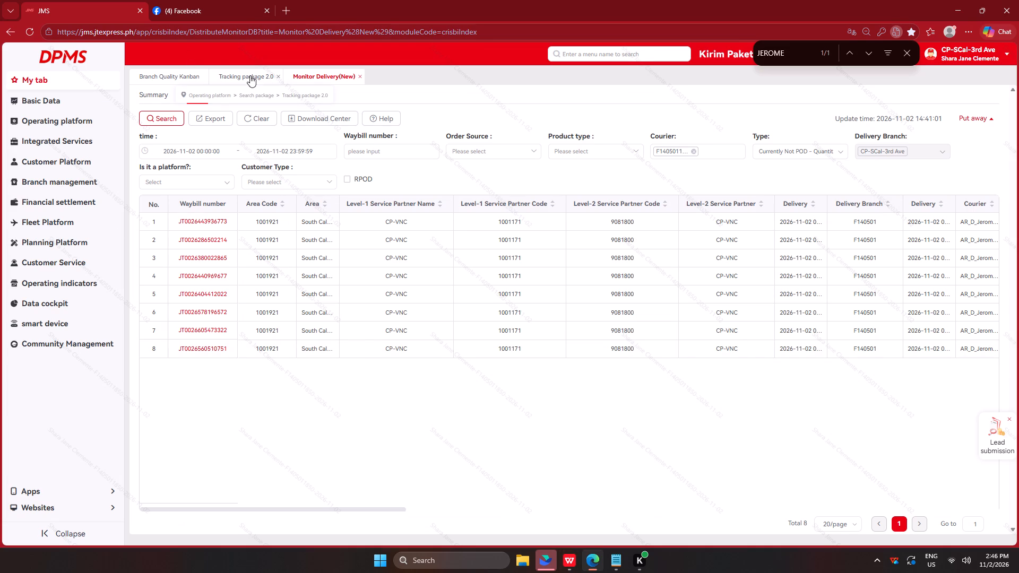
{"action": "left_click", "coordinate": [211, 121]}
{"action": "left_click_drag", "start_coordinate": [198, 405], "coordinate": [198, 410]}
{"action": "key", "text": "ctrl+v"}
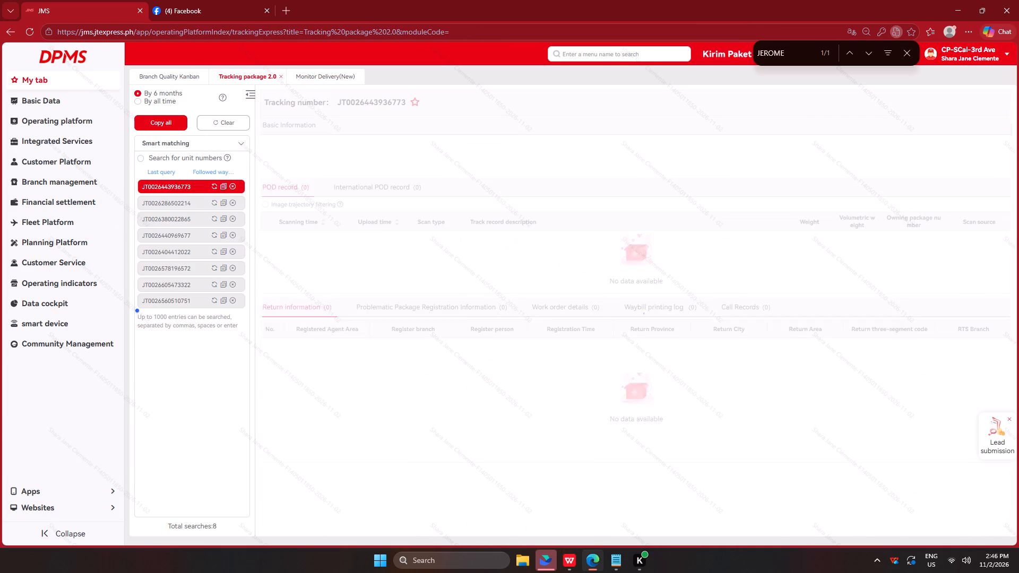
Check the first two waybills' tracking records, and copy row 25's RTS, reason and D1 remark to row 28 in CHECKING.
{"action": "scroll", "coordinate": [640, 257], "scroll_direction": "down", "scroll_amount": 5}
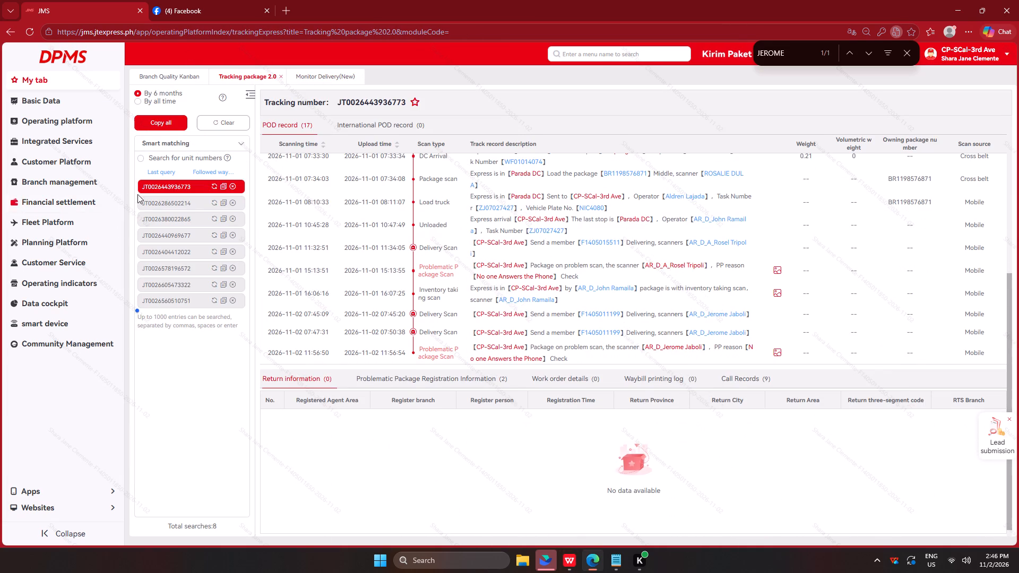
{"action": "left_click", "coordinate": [162, 199]}
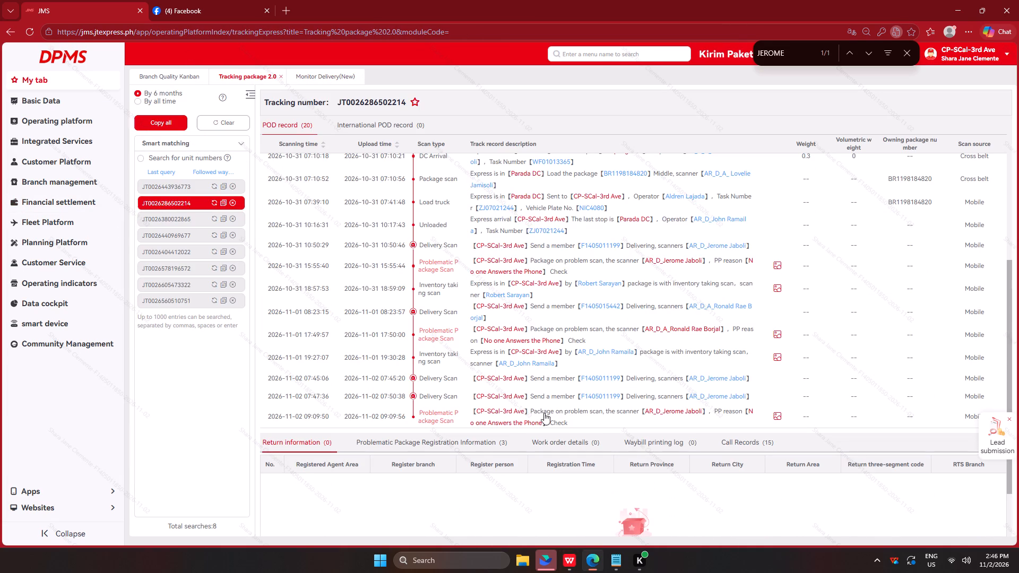
{"action": "key", "text": "alt+Tab"}
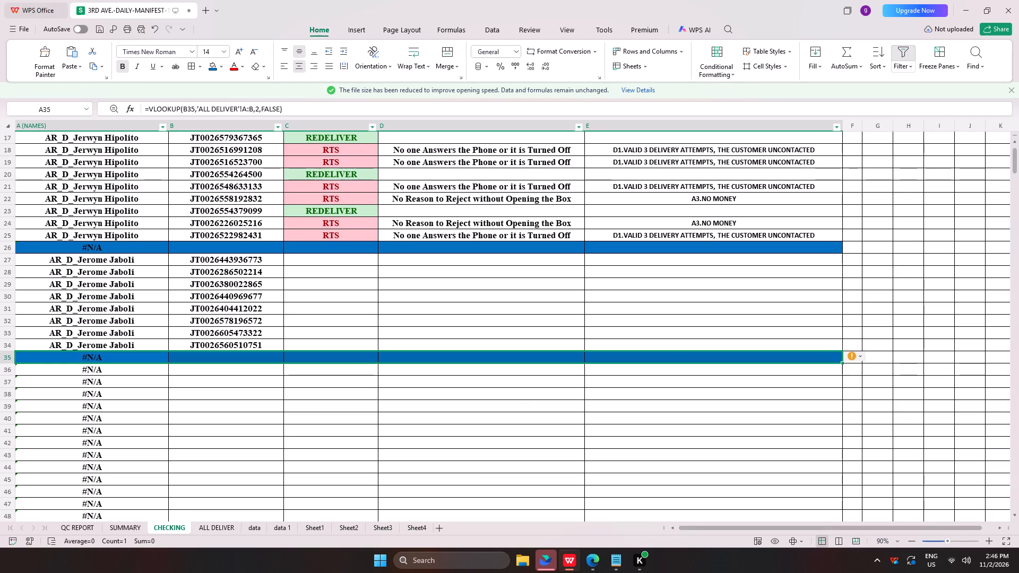
{"action": "left_click_drag", "start_coordinate": [325, 235], "coordinate": [620, 235]}
{"action": "key", "text": "ctrl+c"}
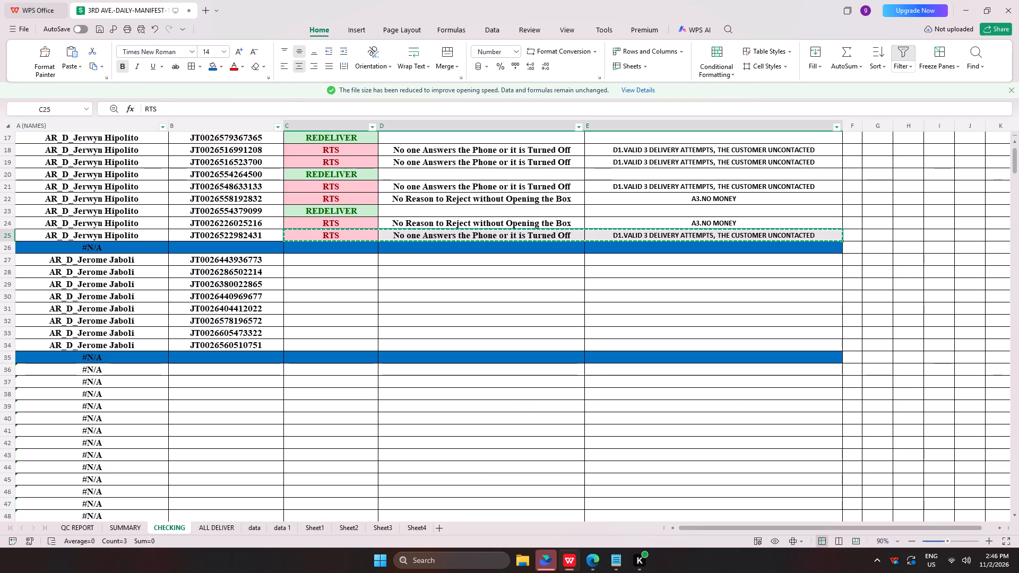
{"action": "left_click", "coordinate": [305, 277]}
{"action": "key", "text": "ctrl+v"}
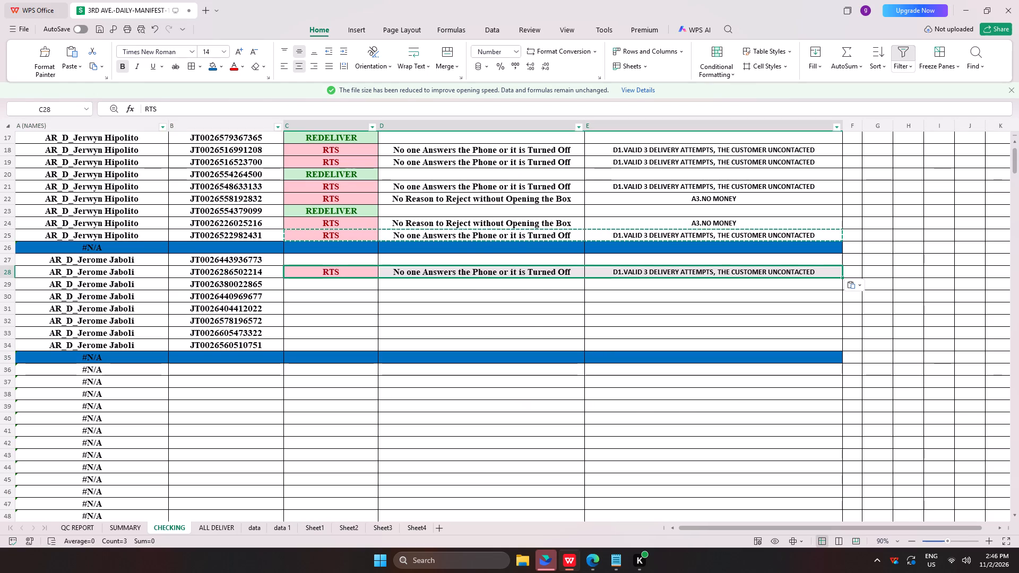
{"action": "key", "text": "alt+Tab"}
{"action": "left_click", "coordinate": [145, 214]}
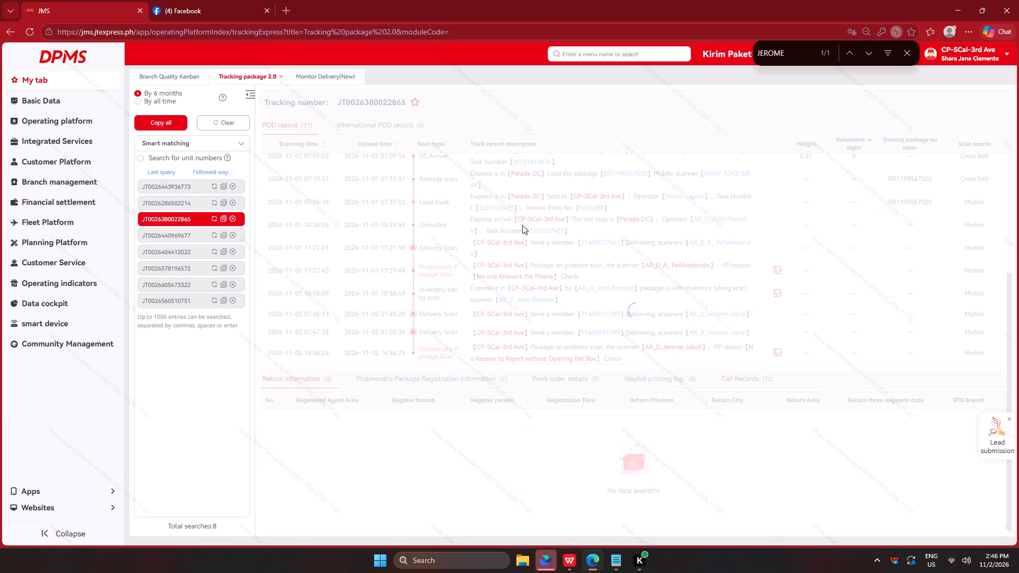
{"action": "left_click", "coordinate": [775, 351]}
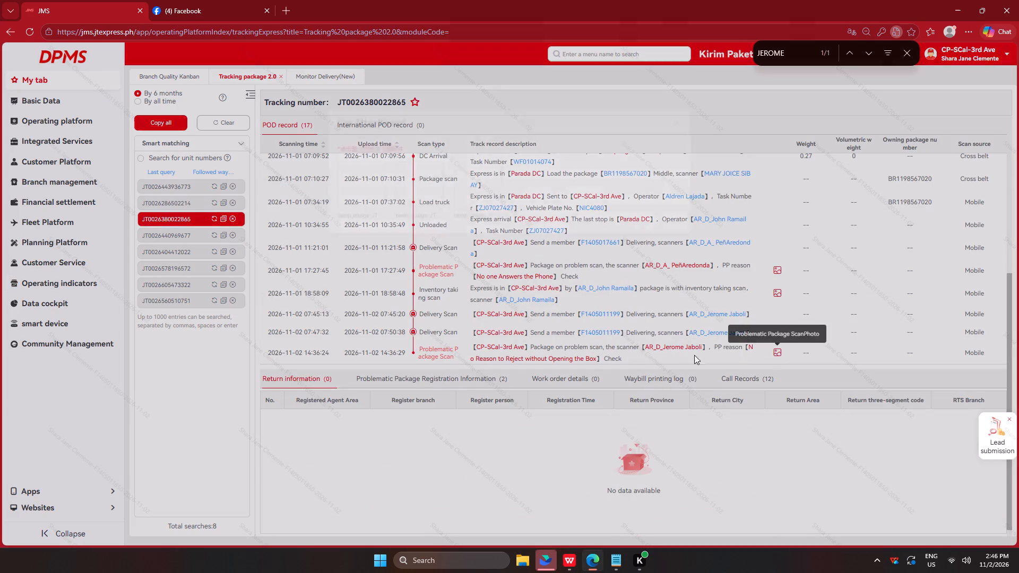
{"action": "left_click", "coordinate": [361, 210]}
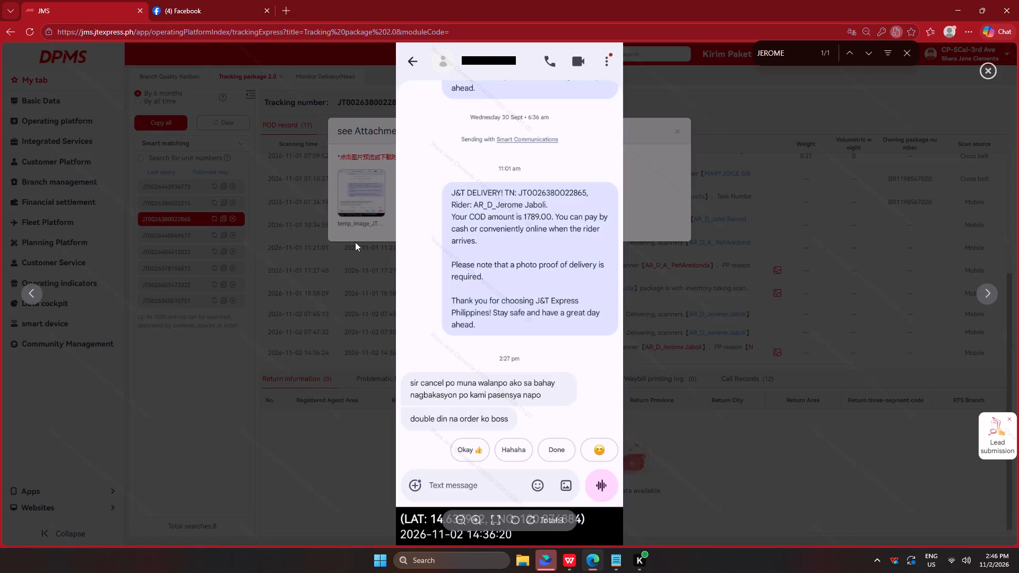
{"action": "key", "text": "Right"}
{"action": "double_click", "coordinate": [303, 276]}
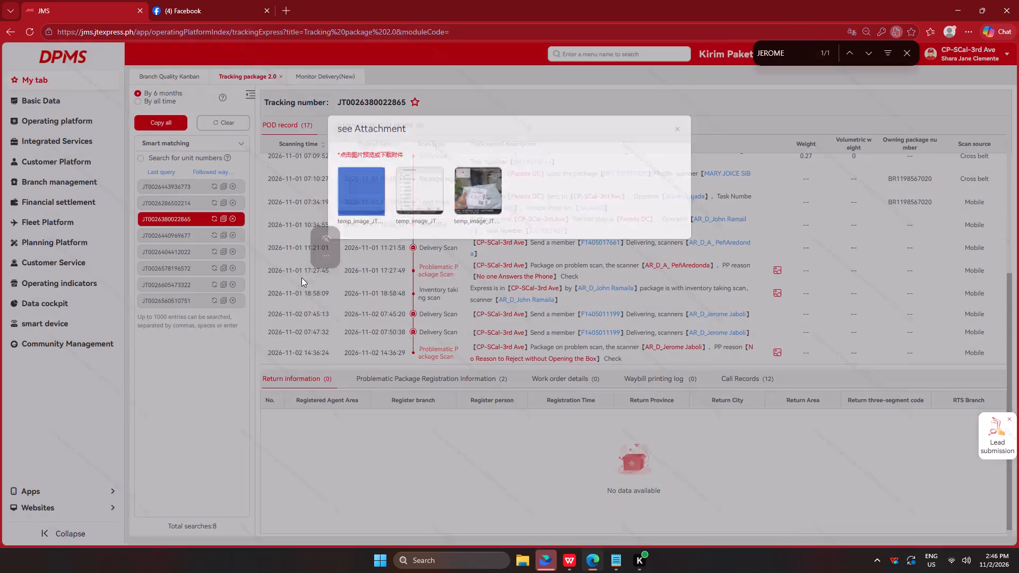
{"action": "key", "text": "Tab"}
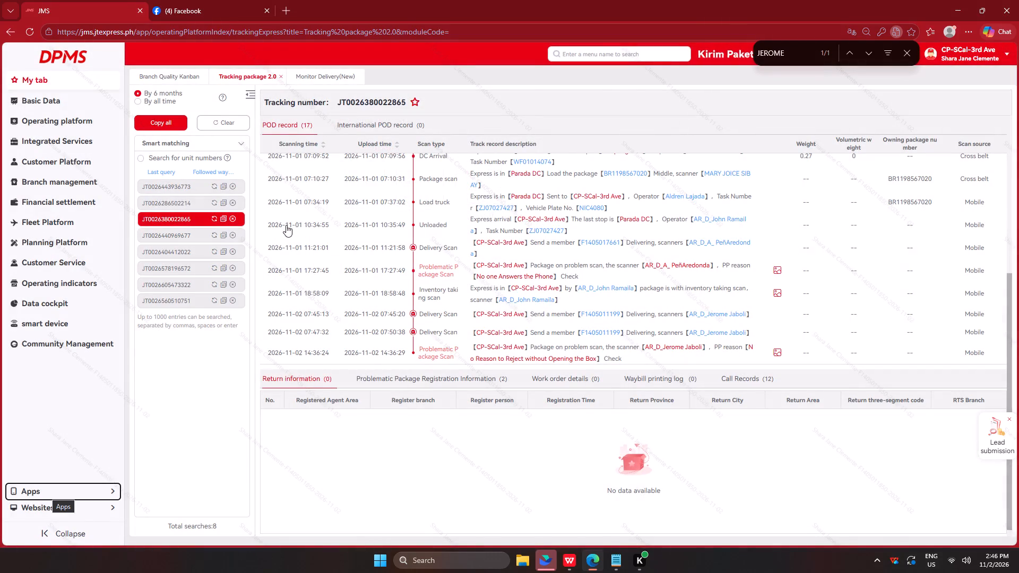
{"action": "key", "text": "alt+Tab"}
{"action": "left_click_drag", "start_coordinate": [313, 223], "coordinate": [439, 223]}
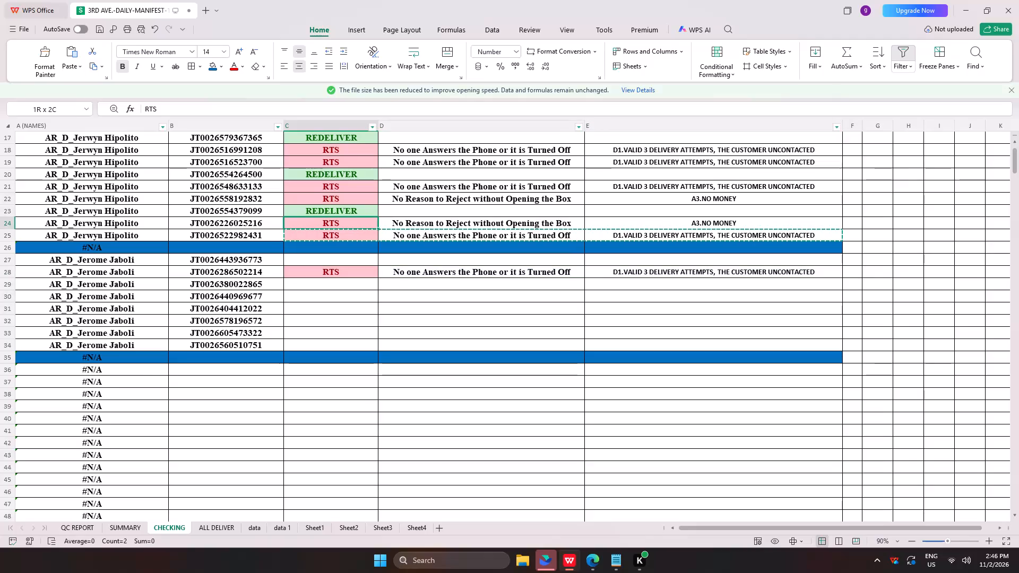
{"action": "left_click_drag", "start_coordinate": [439, 223], "coordinate": [475, 224]}
{"action": "key", "text": "ctrl+c"}
{"action": "left_click", "coordinate": [355, 284]}
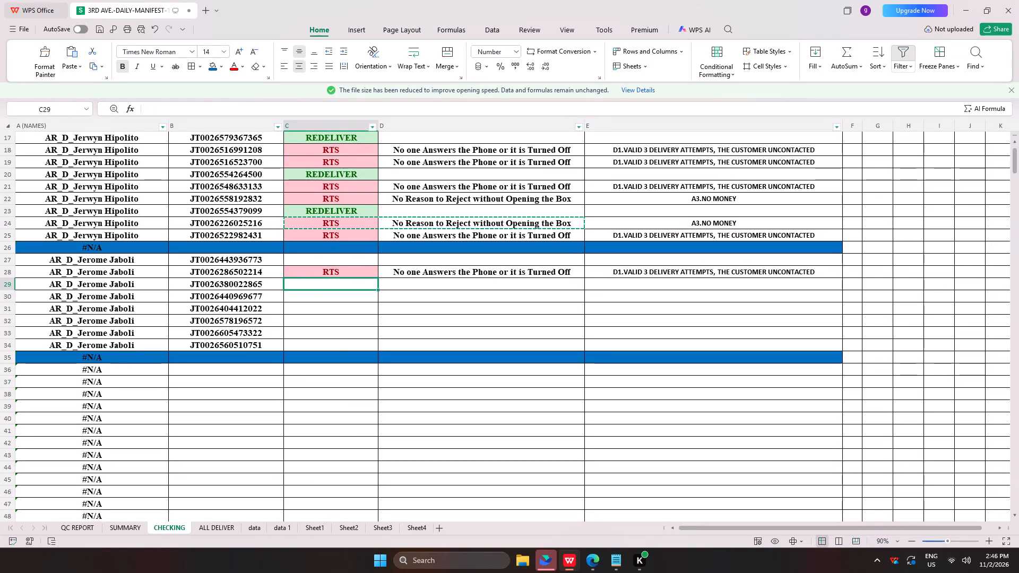
{"action": "key", "text": "ctrl+v"}
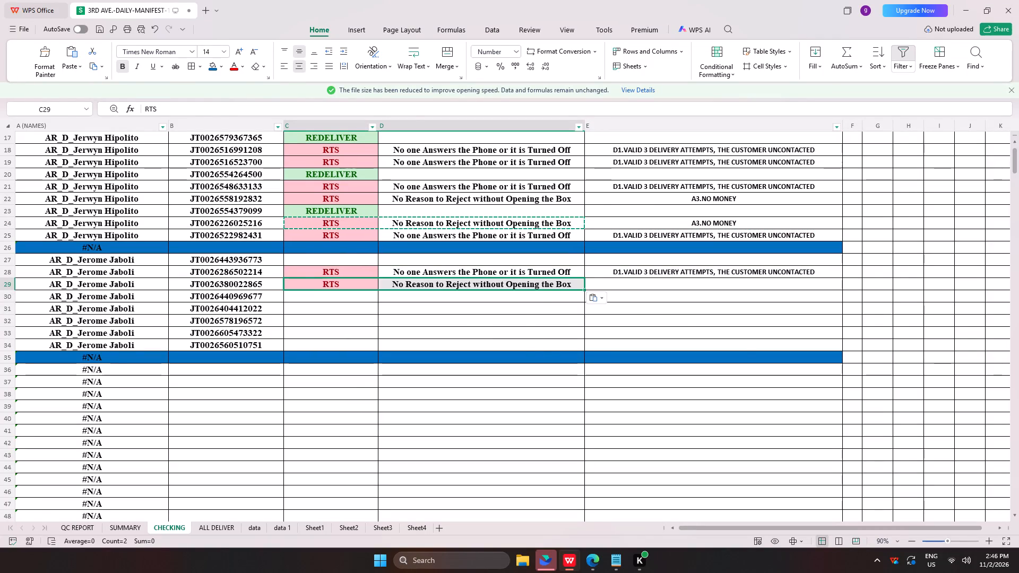
{"action": "key", "text": "alt+Tab"}
{"action": "left_click", "coordinate": [186, 235]}
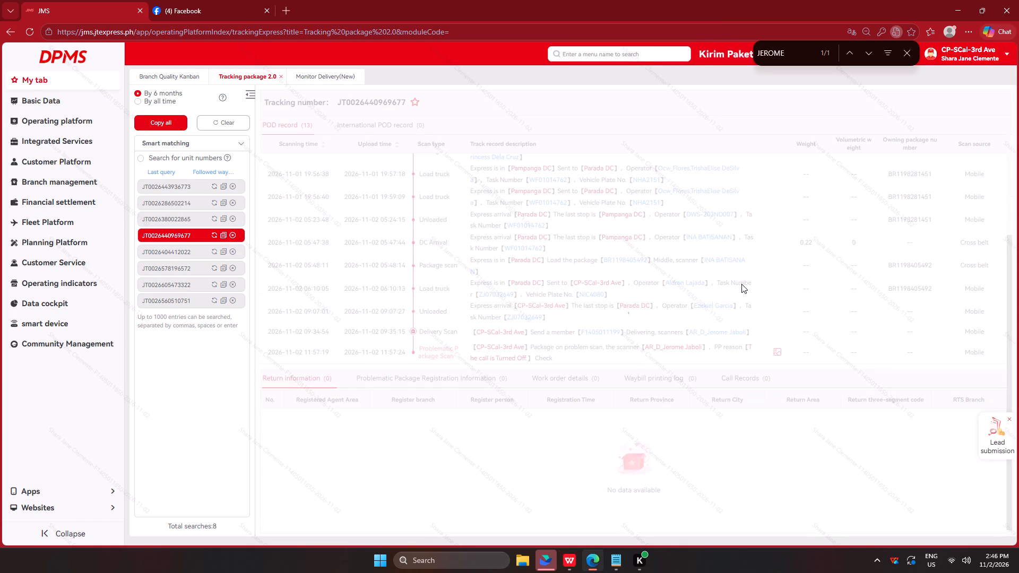
{"action": "left_click", "coordinate": [188, 257]}
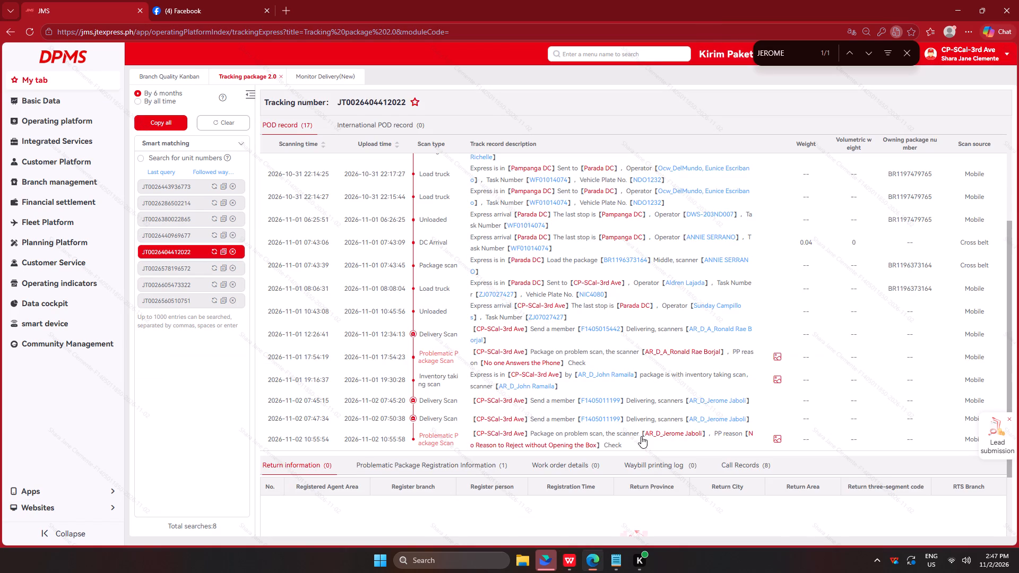
{"action": "left_click", "coordinate": [782, 439]}
{"action": "left_click", "coordinate": [774, 441]}
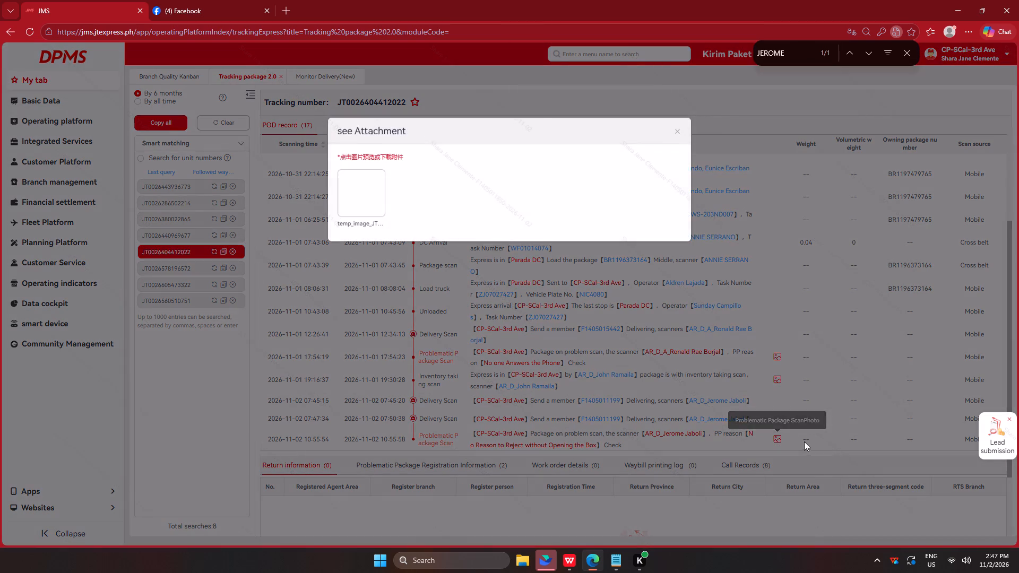
{"action": "left_click", "coordinate": [359, 210]}
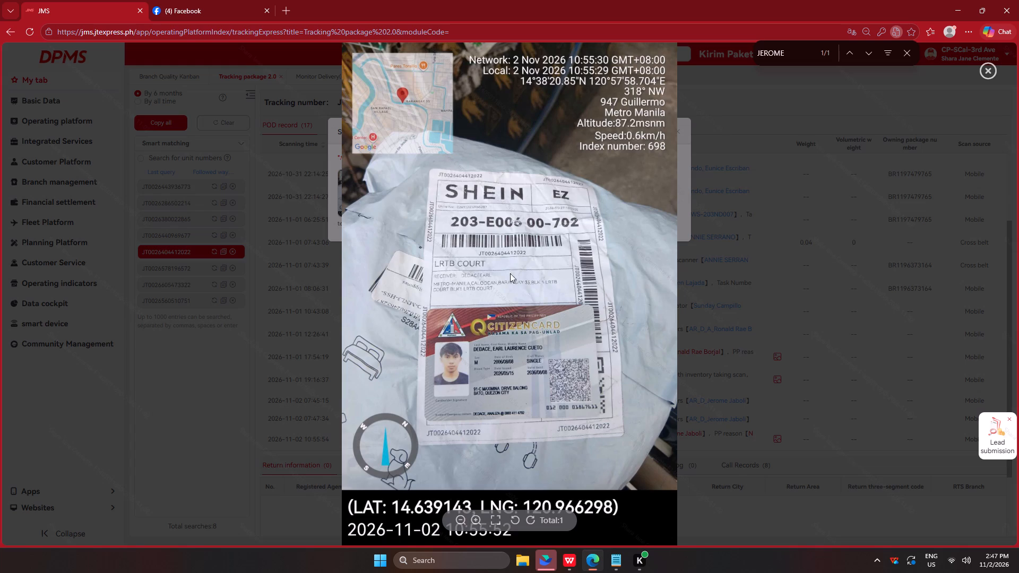
{"action": "left_click", "coordinate": [816, 336]}
{"action": "left_click", "coordinate": [797, 336]}
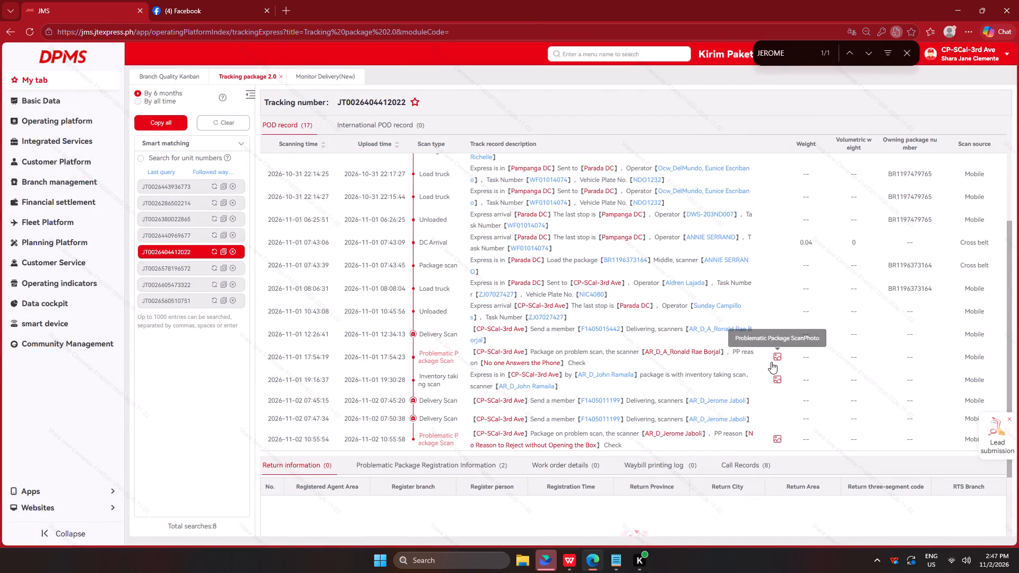
{"action": "key", "text": "alt+Tab"}
{"action": "left_click", "coordinate": [327, 310]}
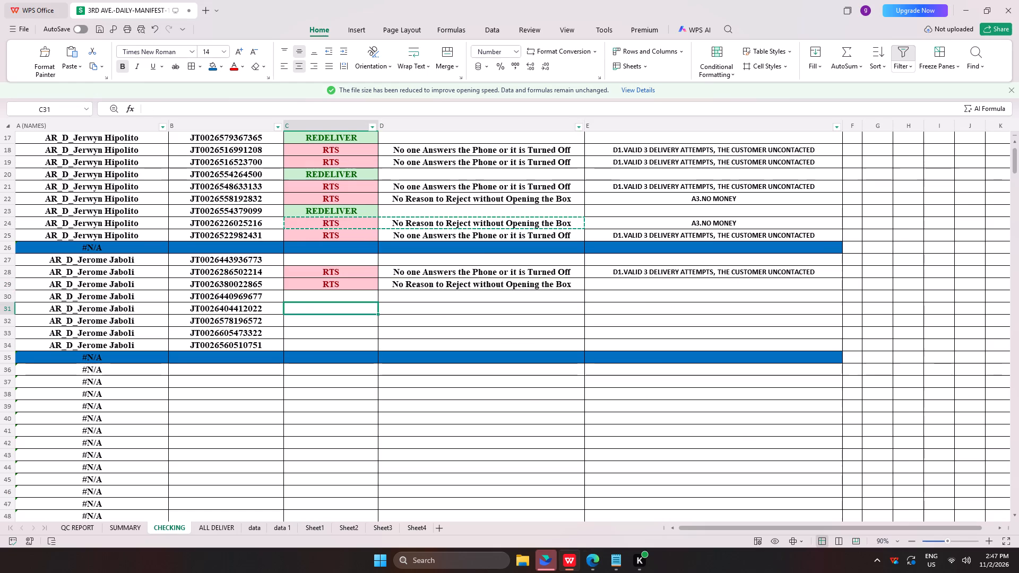
{"action": "key", "text": "ctrl+v"}
{"action": "key", "text": "alt+Tab"}
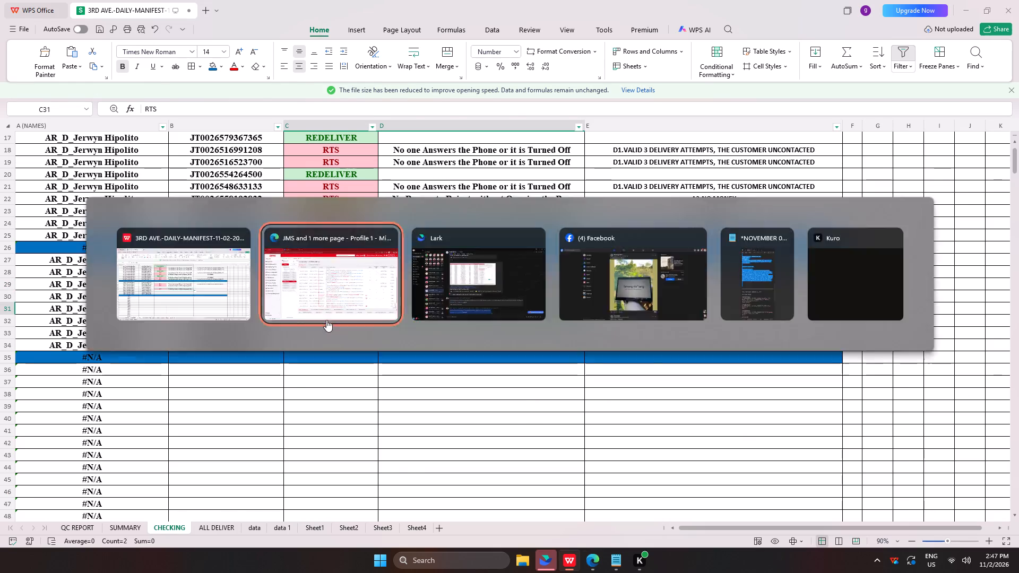
{"action": "left_click", "coordinate": [166, 271]}
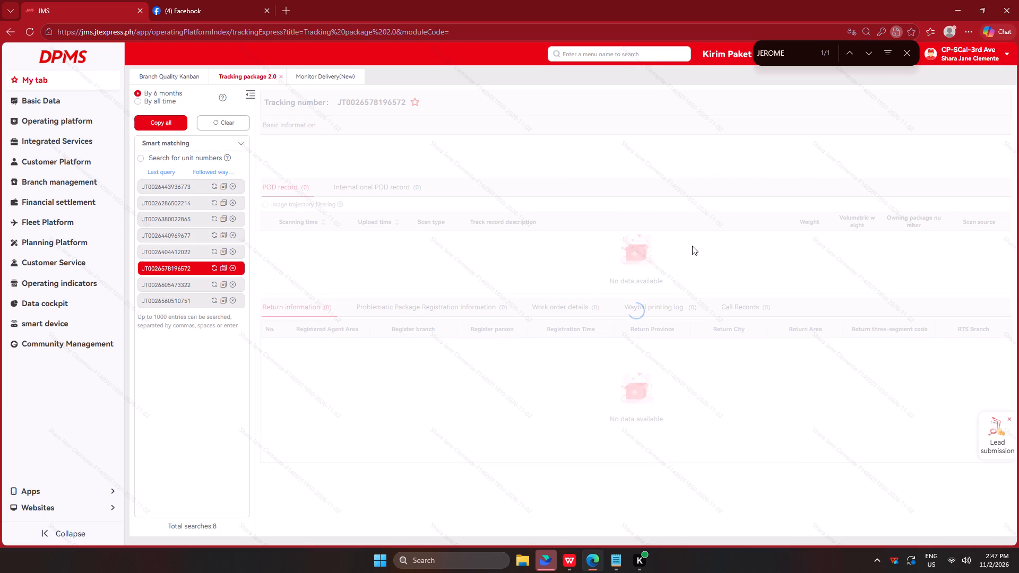
{"action": "scroll", "coordinate": [605, 329], "scroll_direction": "down", "scroll_amount": 1}
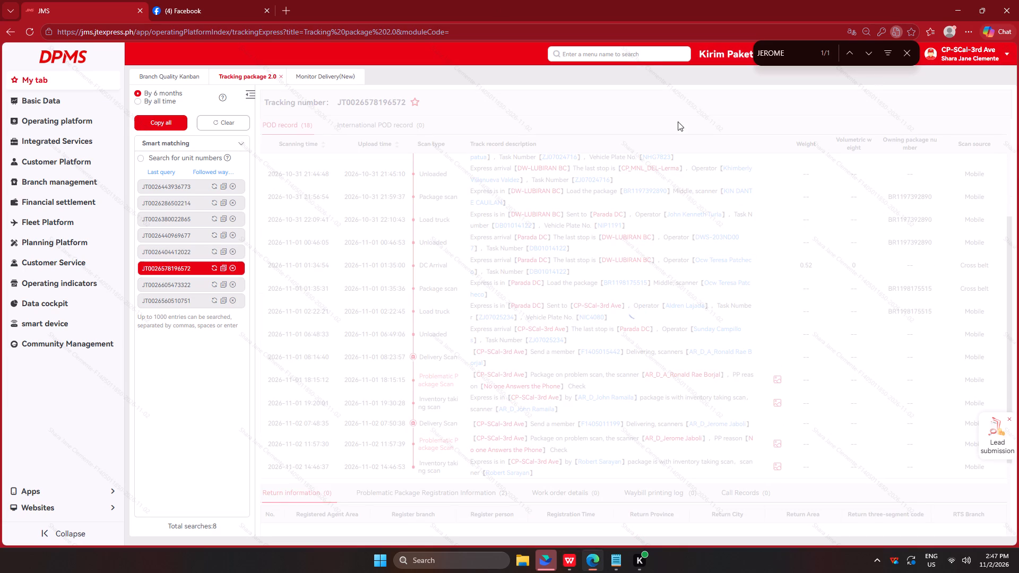
{"action": "left_click", "coordinate": [159, 284]}
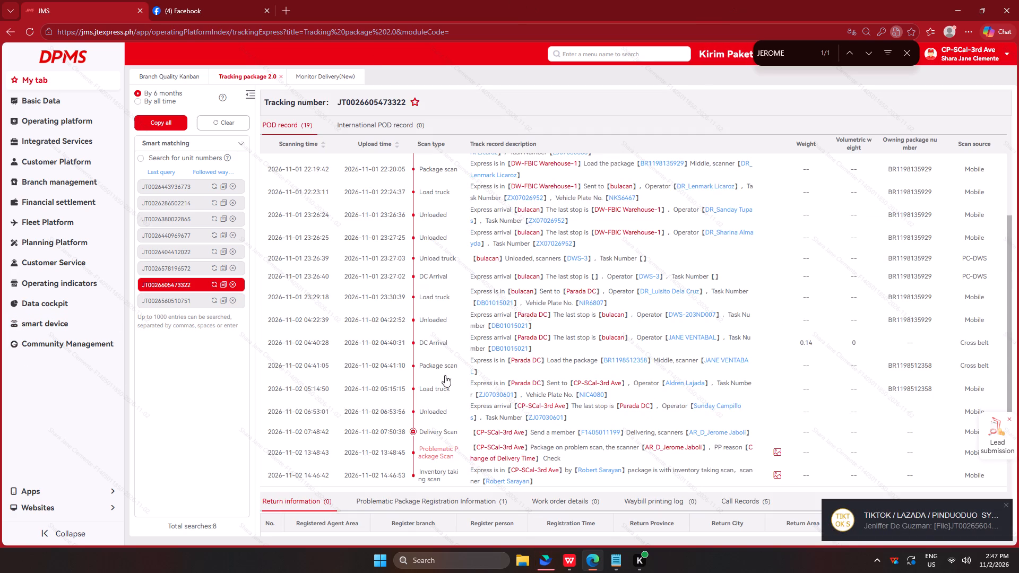
{"action": "left_click", "coordinate": [149, 303]}
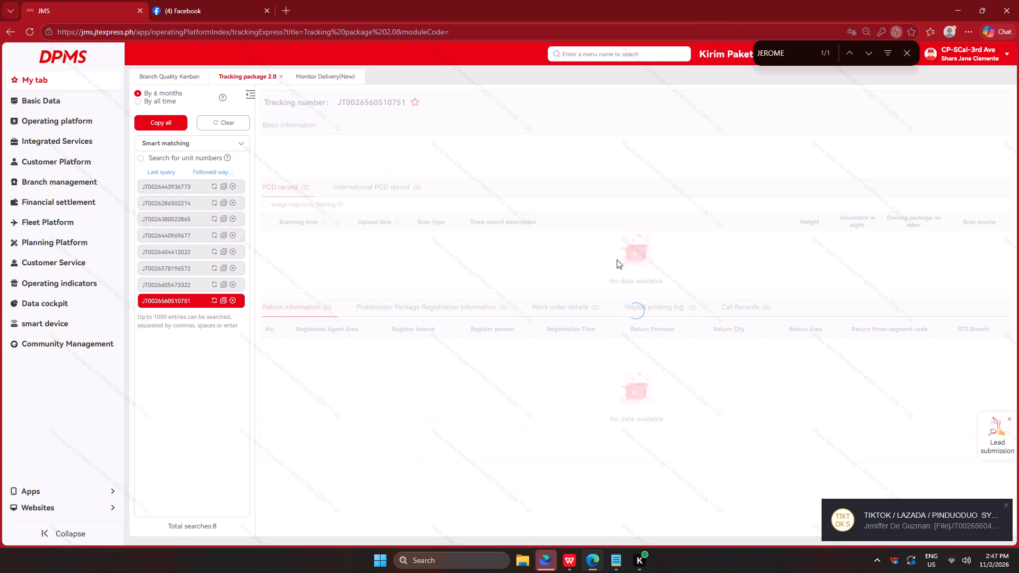
{"action": "scroll", "coordinate": [585, 375], "scroll_direction": "down", "scroll_amount": 2}
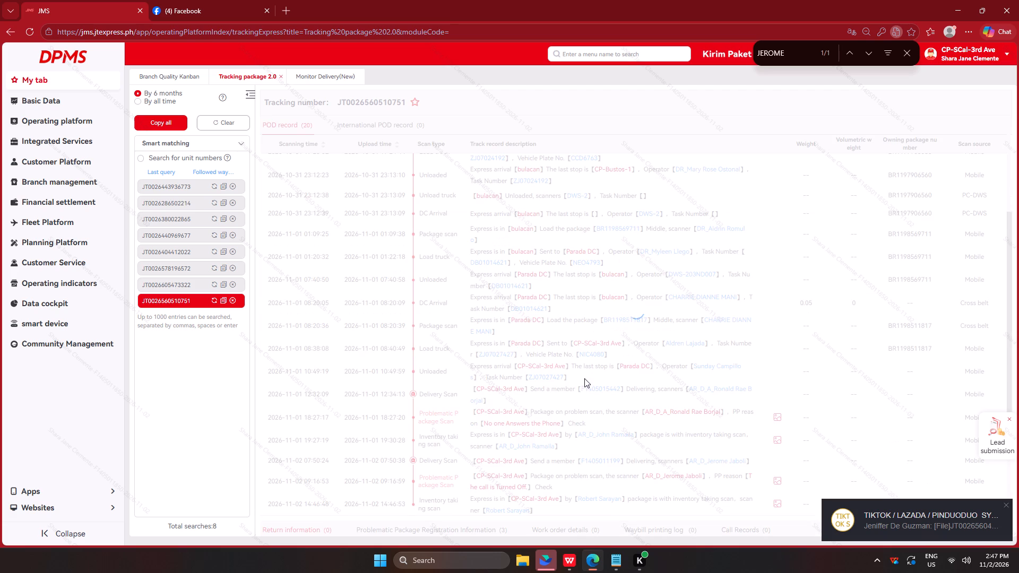
{"action": "scroll", "coordinate": [584, 378], "scroll_direction": "down", "scroll_amount": 2}
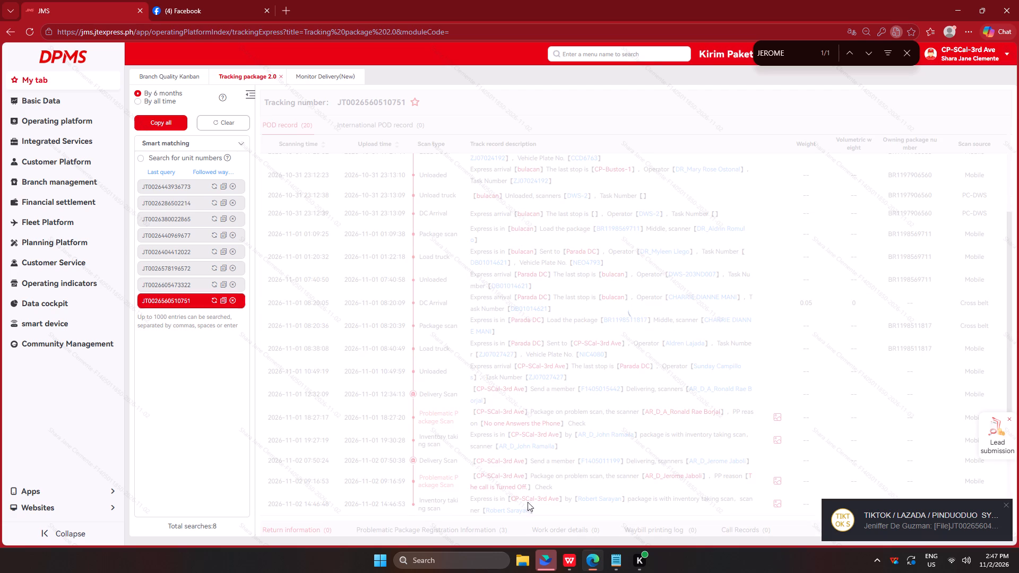
In the CHECKING sheet, set row 29's remark to B1.NO ORDER and row 31's remark to A3.NO MONEY.
{"action": "key", "text": "alt+Tab"}
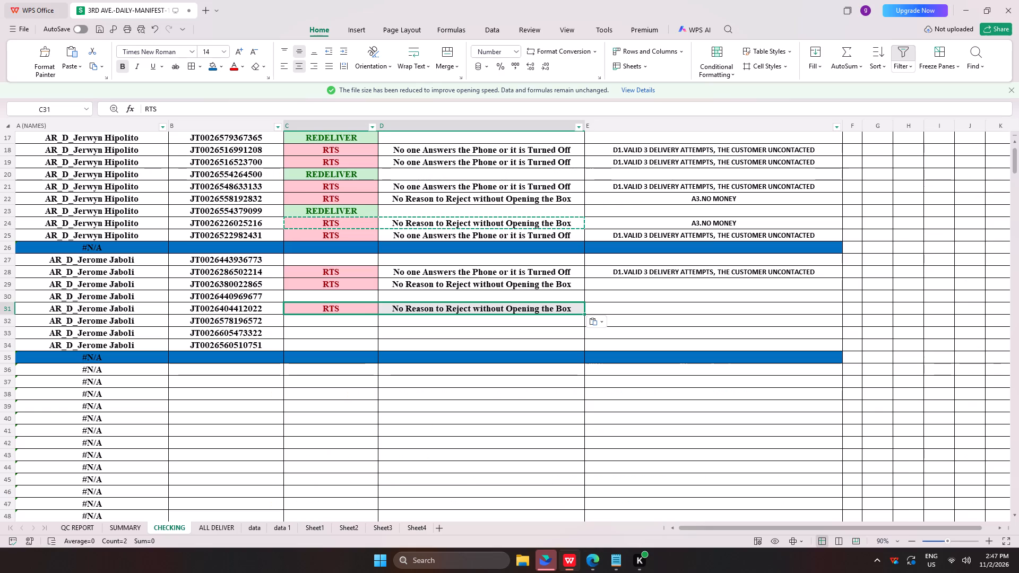
{"action": "left_click", "coordinate": [458, 332]}
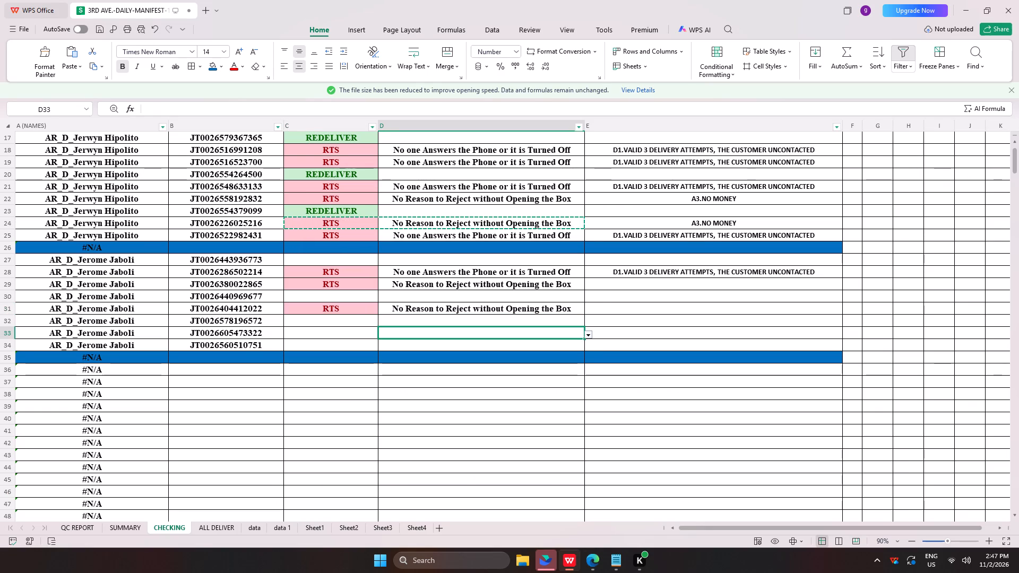
{"action": "left_click", "coordinate": [700, 311]}
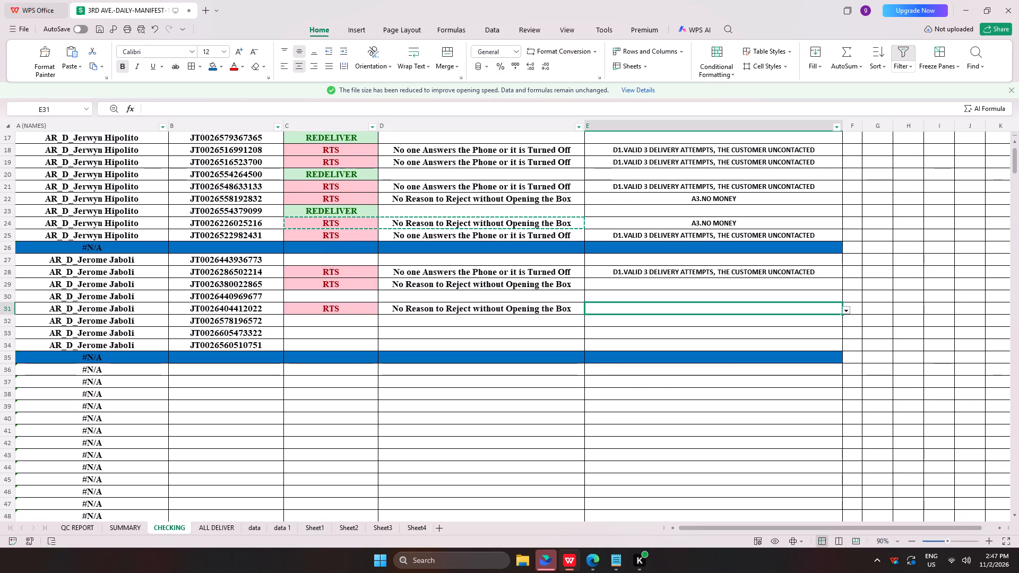
{"action": "left_click", "coordinate": [664, 286]}
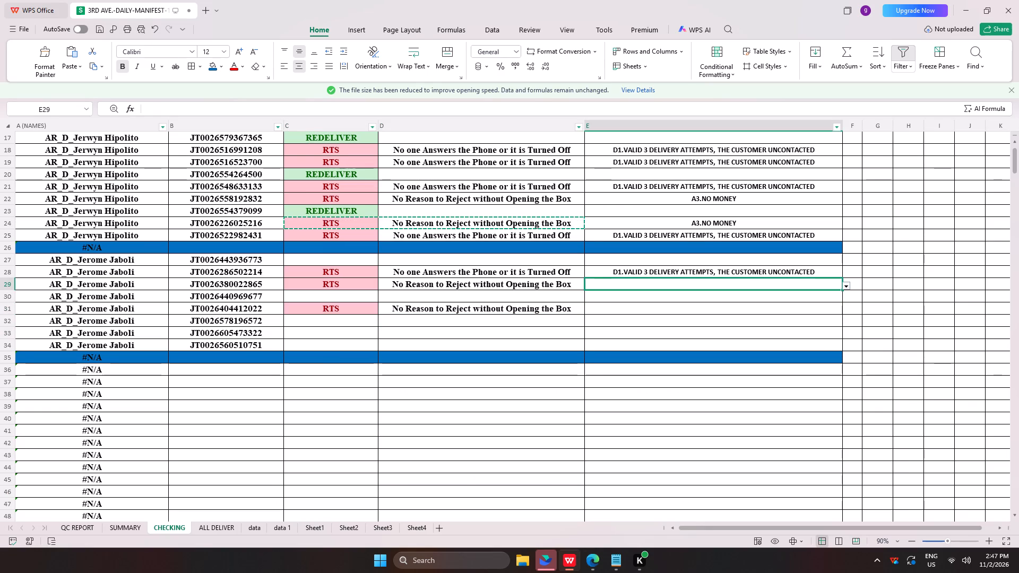
{"action": "type", "text": "NO"}
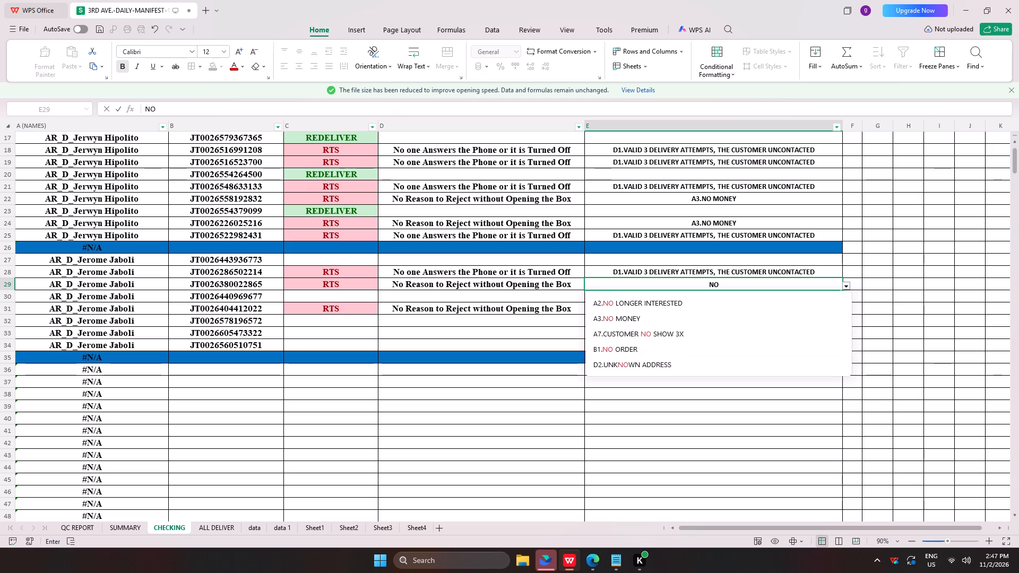
{"action": "left_click", "coordinate": [673, 350]}
{"action": "left_click", "coordinate": [689, 309]}
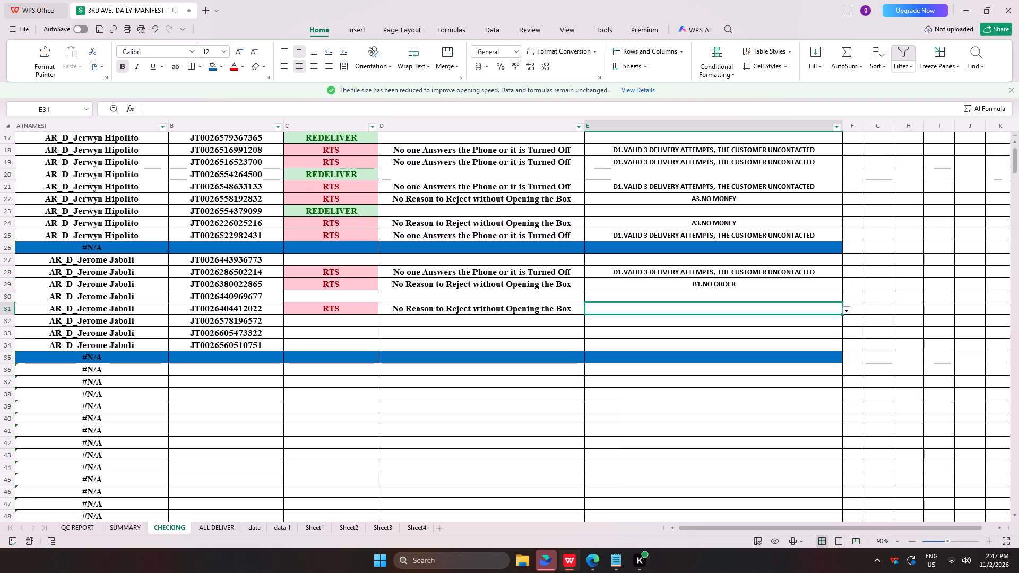
{"action": "type", "text": "NO"}
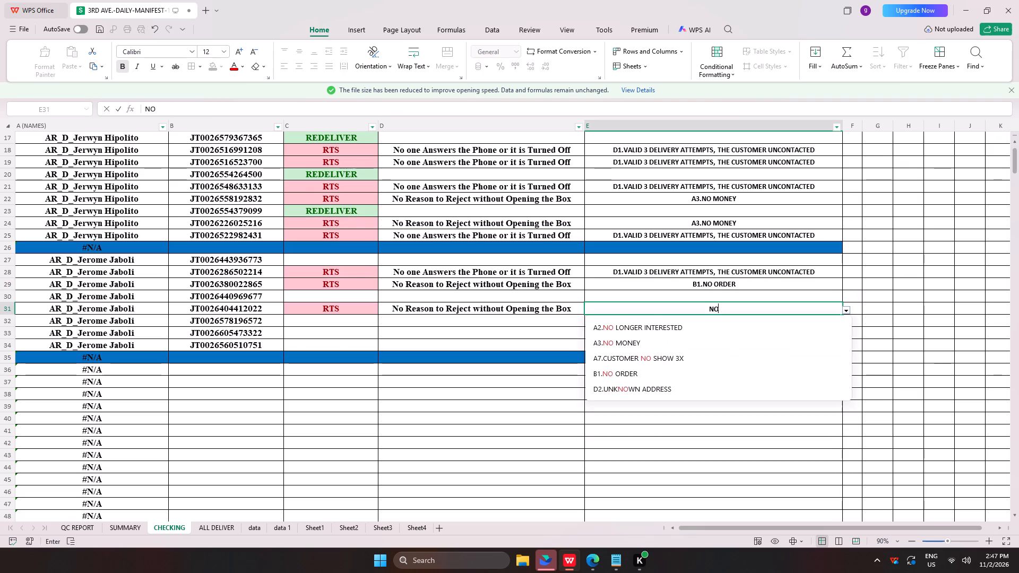
{"action": "left_click", "coordinate": [632, 341]}
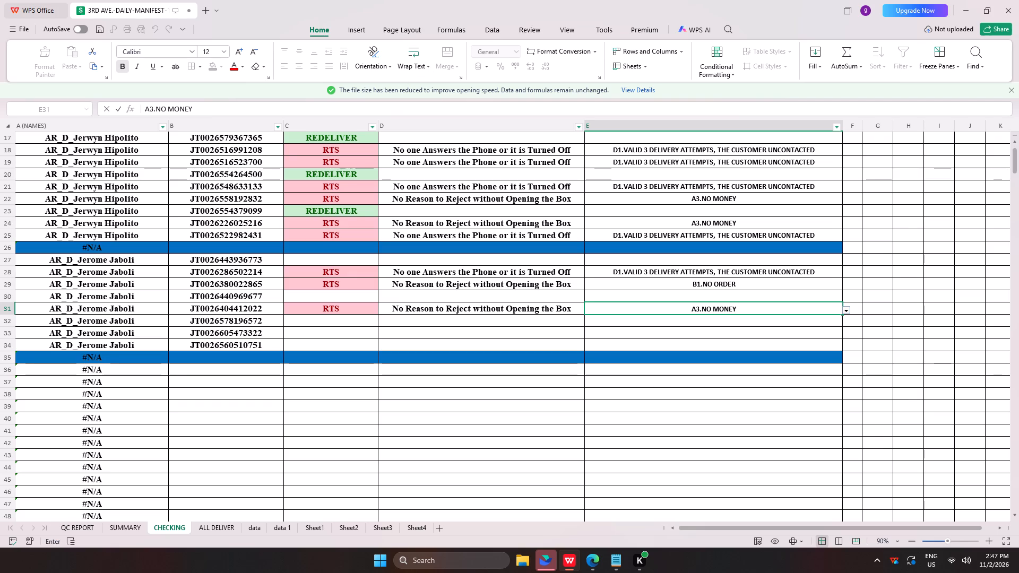
Copy the REDELIVER status from row 23 to rows 27, 30, 32, 33 and 34.
{"action": "left_click", "coordinate": [332, 214]}
{"action": "key", "text": "ctrl+c"}
{"action": "left_click", "coordinate": [362, 261], "text": "ctrl"}
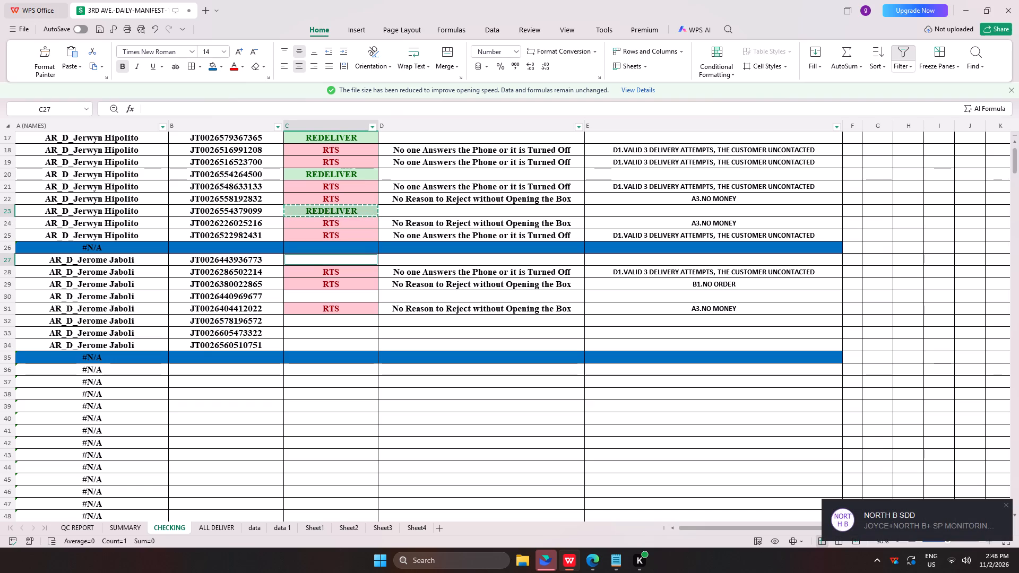
{"action": "left_click", "coordinate": [374, 285], "text": "ctrl"}
{"action": "left_click", "coordinate": [361, 299], "text": "ctrl"}
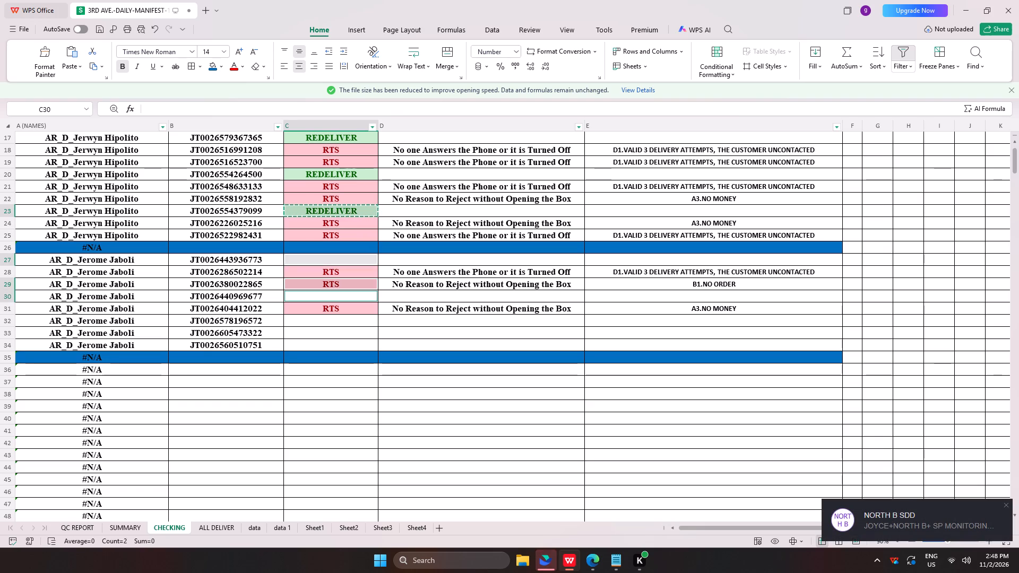
{"action": "left_click", "coordinate": [365, 334]}
{"action": "left_click", "coordinate": [356, 265], "text": "ctrl"}
{"action": "left_click", "coordinate": [355, 301], "text": "ctrl"}
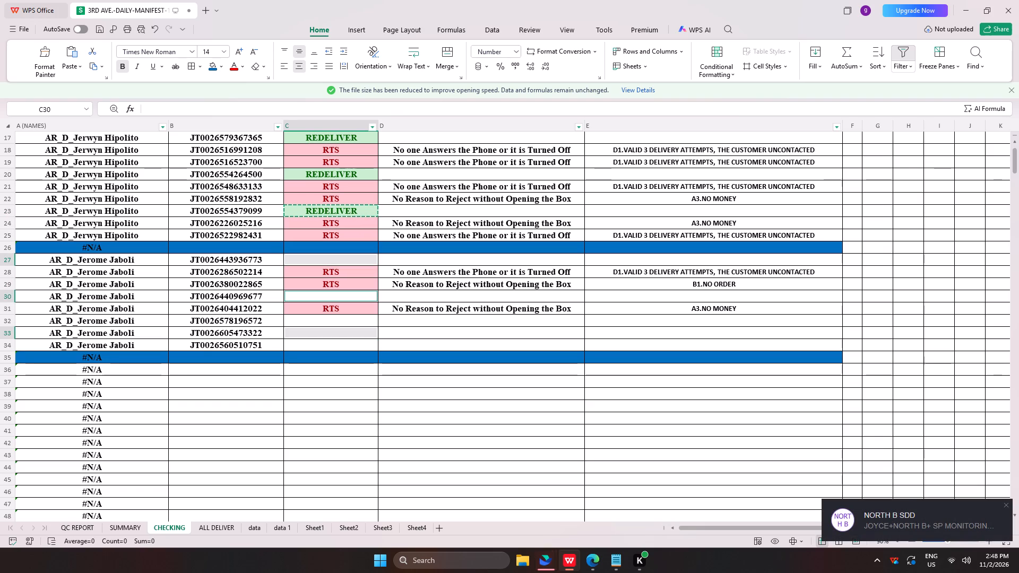
{"action": "left_click", "coordinate": [352, 317], "text": "ctrl"}
{"action": "left_click_drag", "start_coordinate": [352, 317], "coordinate": [356, 337], "text": "ctrl"}
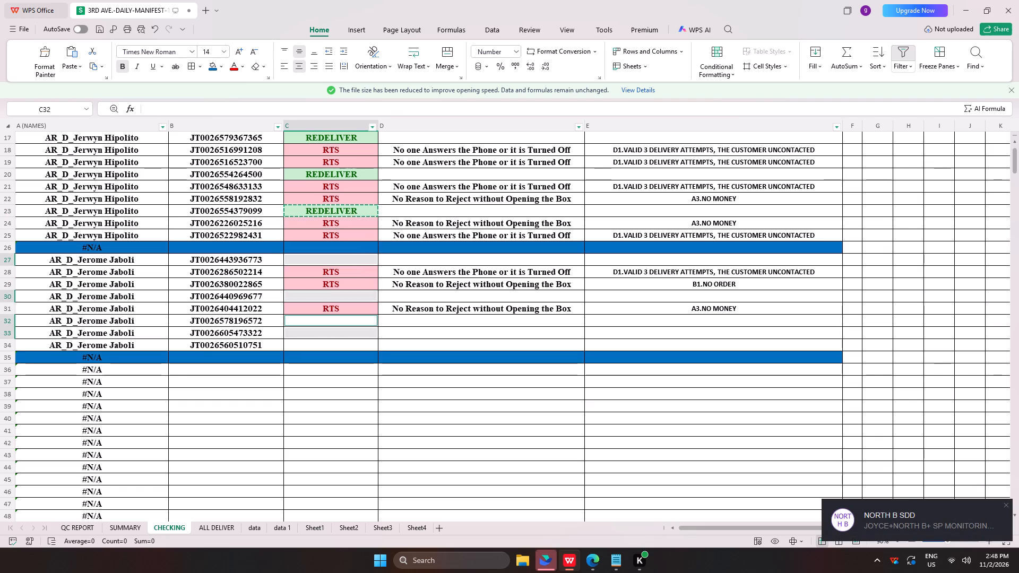
{"action": "left_click_drag", "start_coordinate": [356, 337], "coordinate": [359, 347], "text": "ctrl"}
{"action": "left_click", "coordinate": [361, 343], "text": "ctrl"}
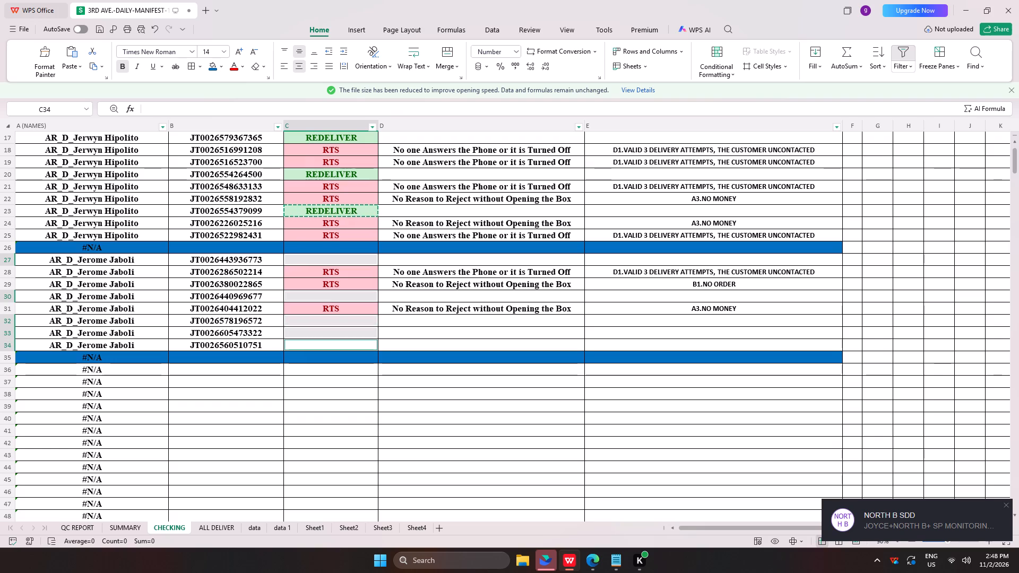
{"action": "key", "text": "ctrl+v"}
{"action": "left_click", "coordinate": [468, 338]}
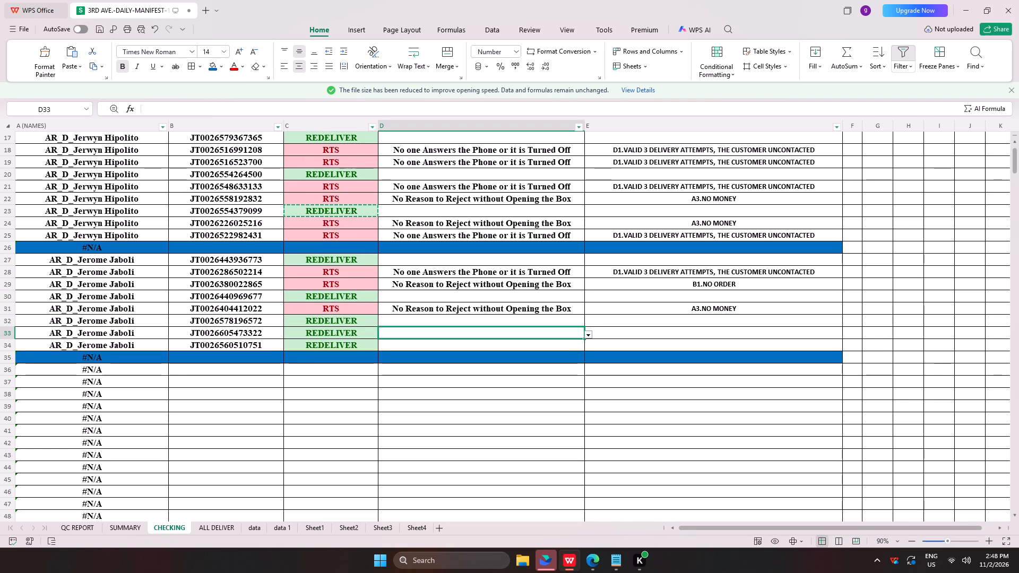
{"action": "scroll", "coordinate": [440, 254], "scroll_direction": "up", "scroll_amount": 12}
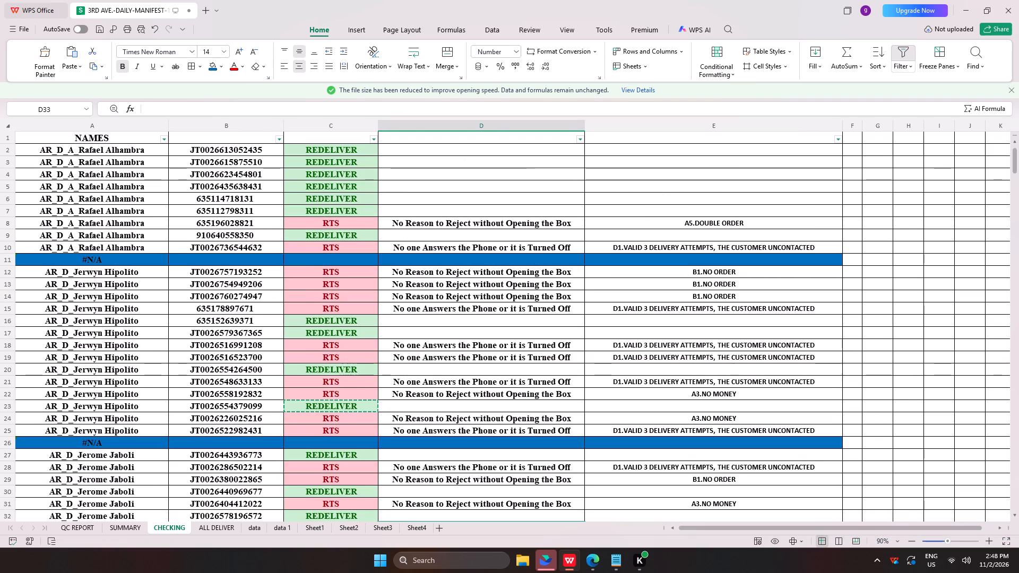
{"action": "scroll", "coordinate": [471, 296], "scroll_direction": "up", "scroll_amount": 9}
{"action": "scroll", "coordinate": [454, 284], "scroll_direction": "down", "scroll_amount": 9}
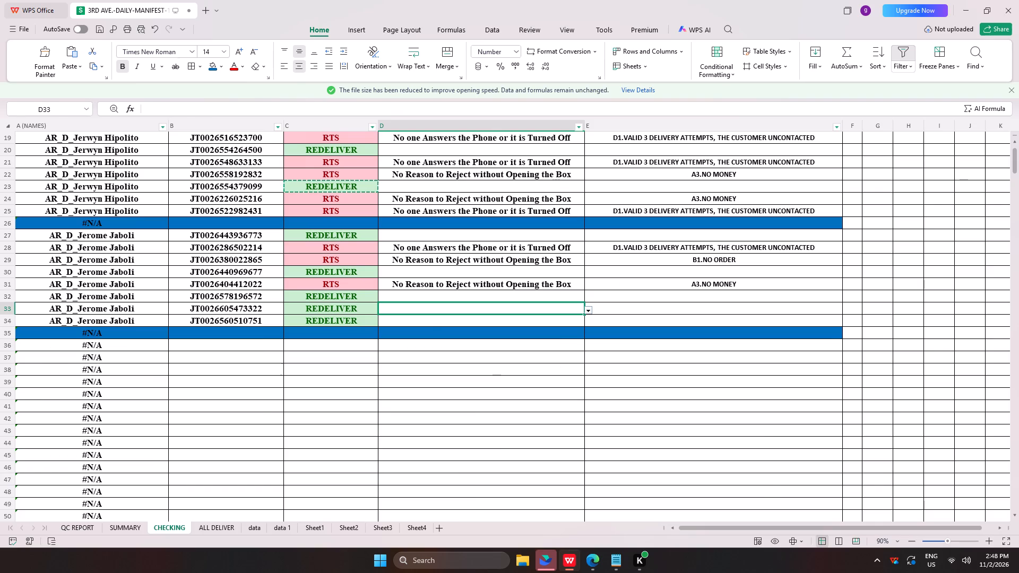
{"action": "key", "text": "alt+Tab"}
{"action": "scroll", "coordinate": [425, 336], "scroll_direction": "down", "scroll_amount": 7}
{"action": "scroll", "coordinate": [414, 380], "scroll_direction": "down", "scroll_amount": 4}
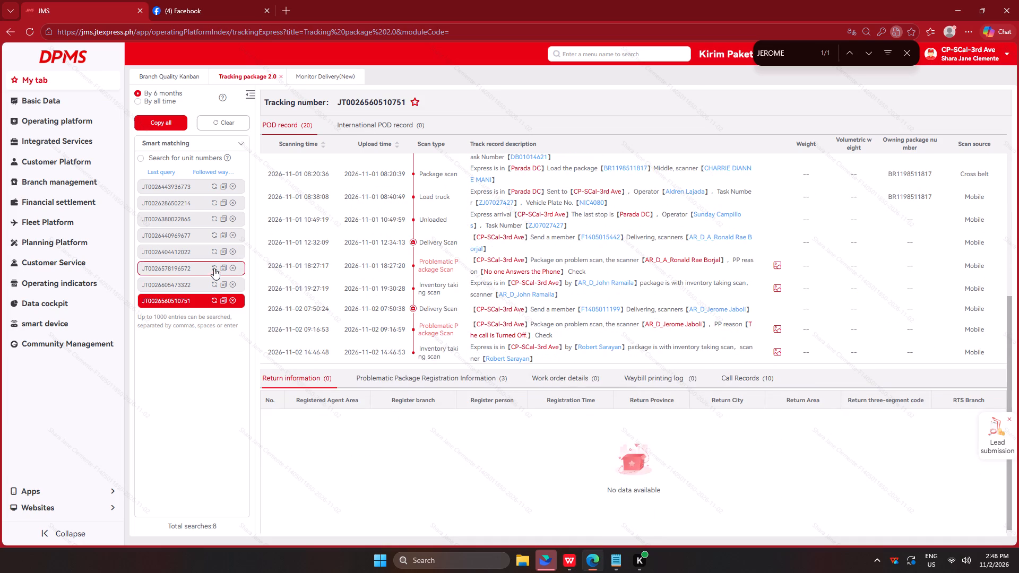
{"action": "left_click", "coordinate": [170, 280]}
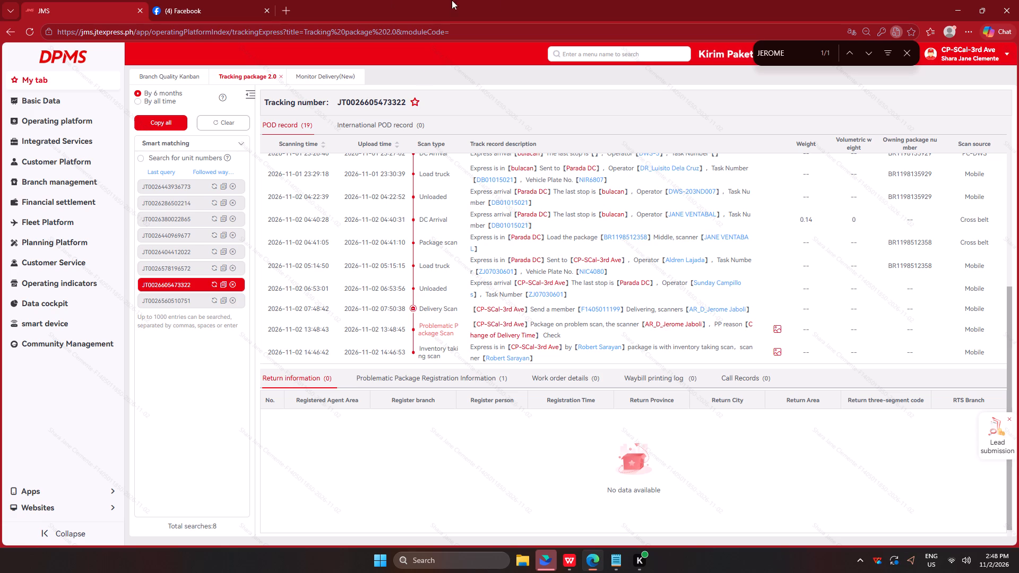
{"action": "left_click", "coordinate": [233, 12]}
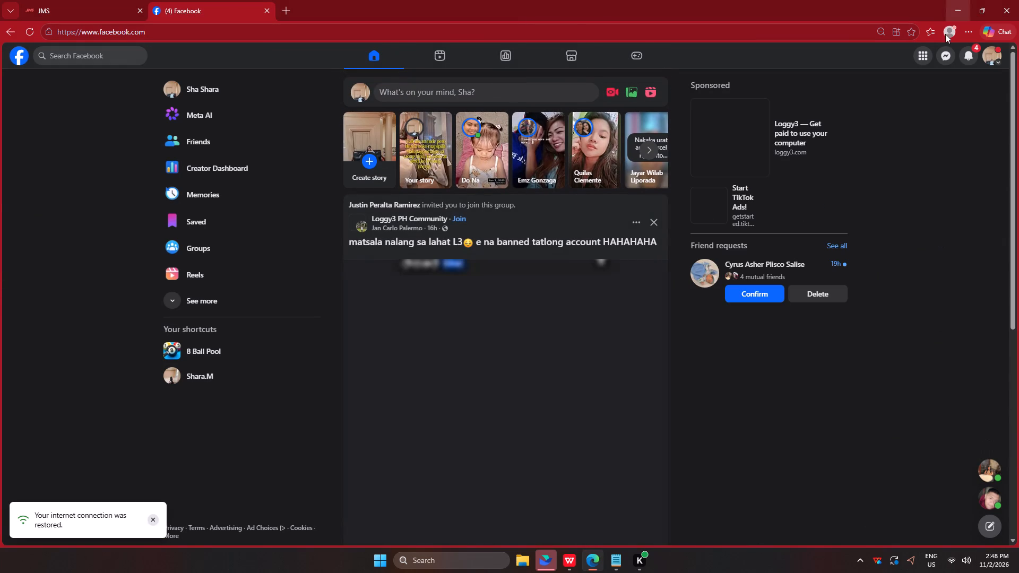
{"action": "left_click", "coordinate": [942, 59]}
{"action": "scroll", "coordinate": [897, 238], "scroll_direction": "down", "scroll_amount": 1}
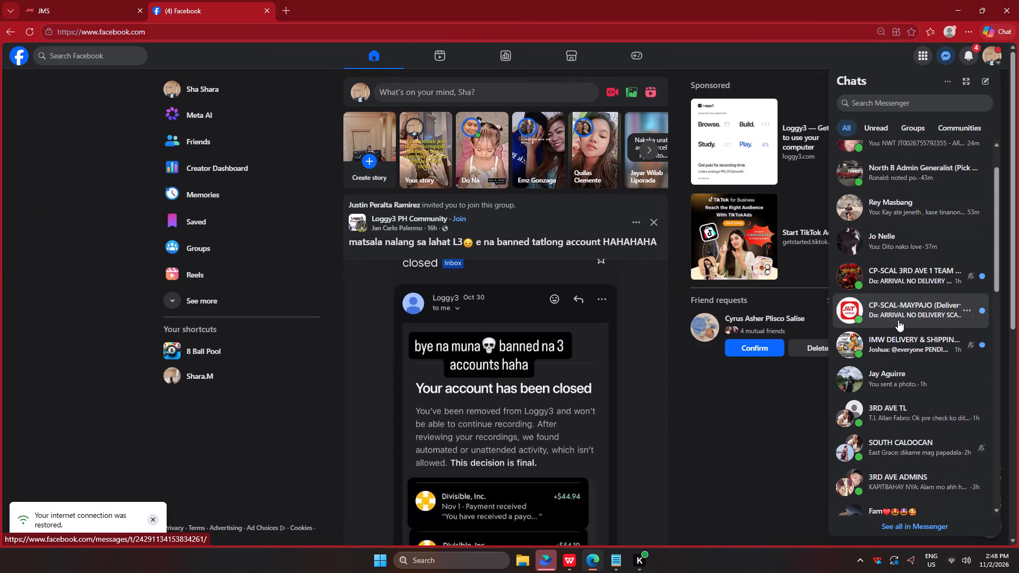
{"action": "left_click", "coordinate": [897, 320]}
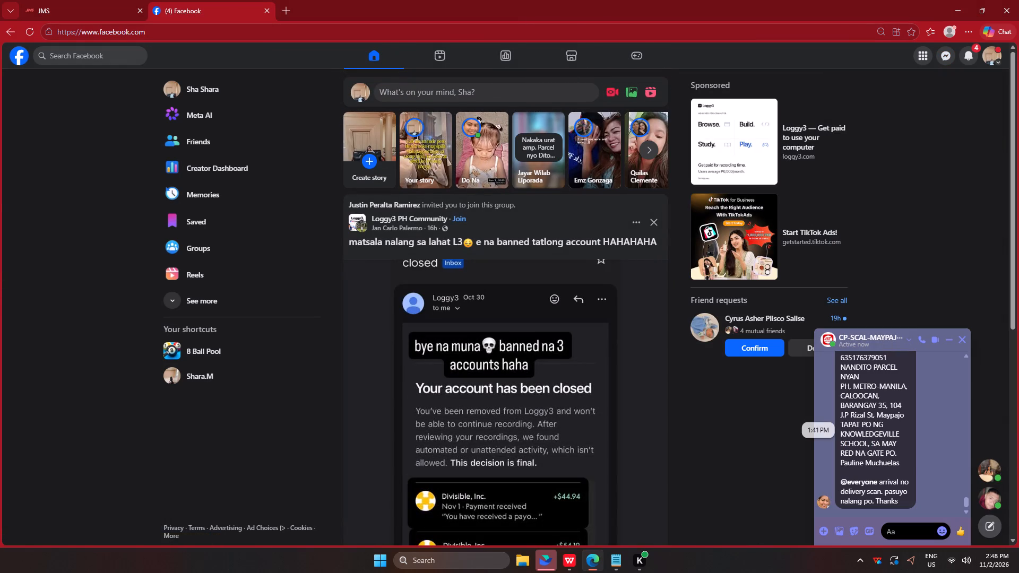
{"action": "scroll", "coordinate": [868, 436], "scroll_direction": "up", "scroll_amount": 12}
{"action": "scroll", "coordinate": [869, 439], "scroll_direction": "down", "scroll_amount": 2}
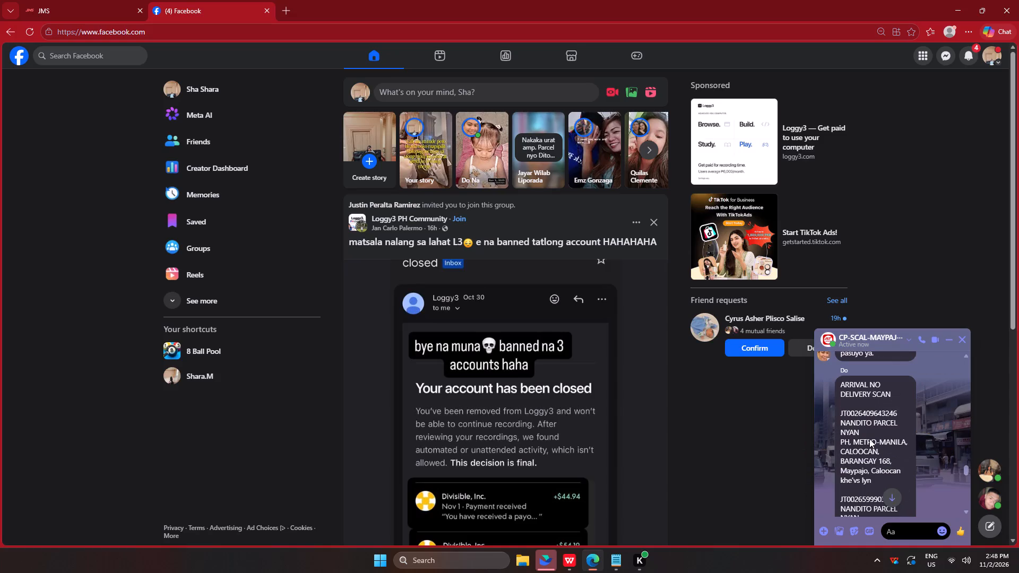
{"action": "left_click_drag", "start_coordinate": [841, 385], "coordinate": [886, 479]}
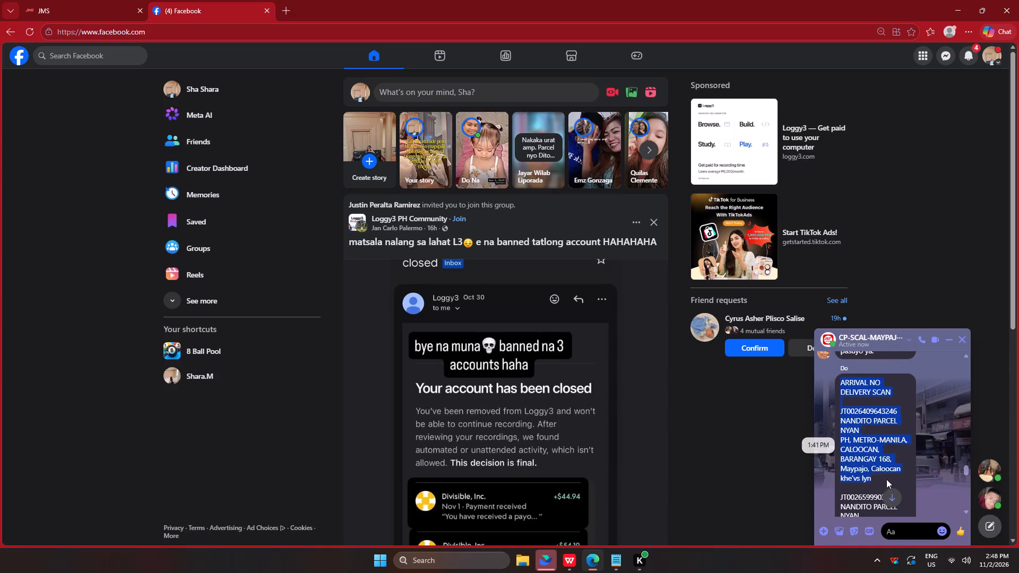
{"action": "left_click_drag", "start_coordinate": [886, 479], "coordinate": [906, 456]}
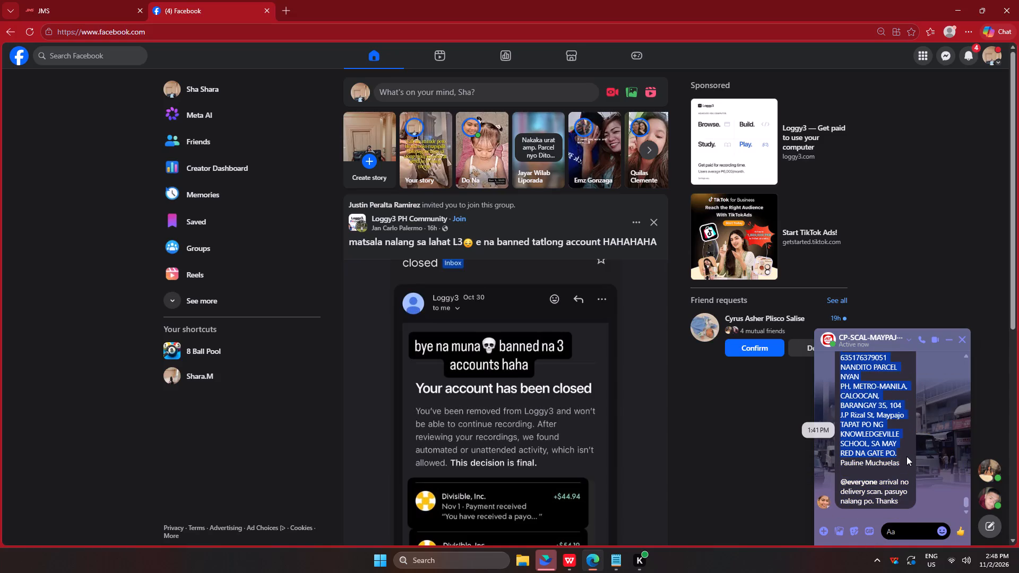
{"action": "left_click_drag", "start_coordinate": [906, 456], "coordinate": [906, 463]}
{"action": "left_click", "coordinate": [931, 426]}
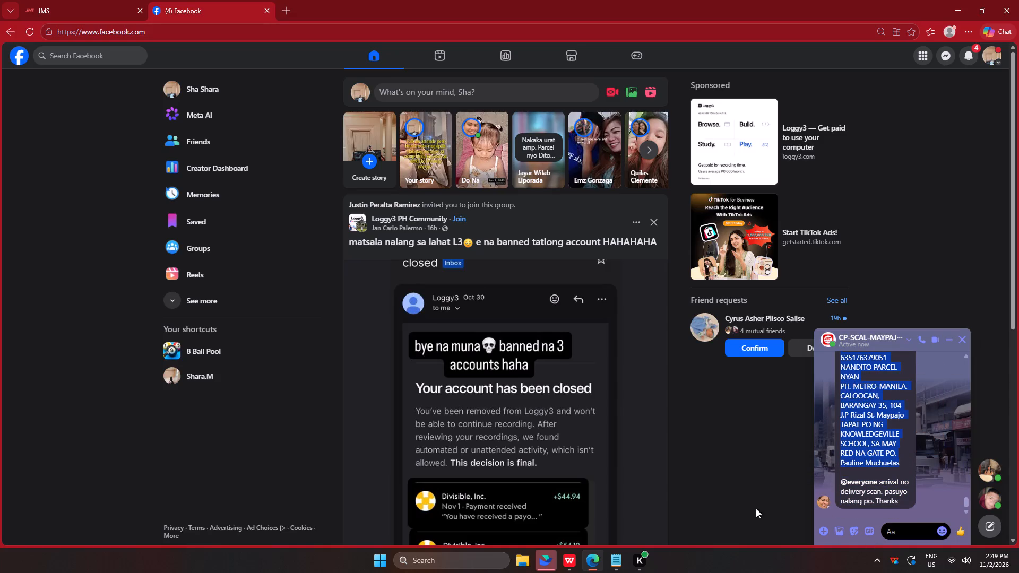
Switch to Notepad and paste the copied list below the last divider line, under the November 02 high value parcel notes.
{"action": "left_click", "coordinate": [624, 571]}
{"action": "left_click", "coordinate": [840, 305]}
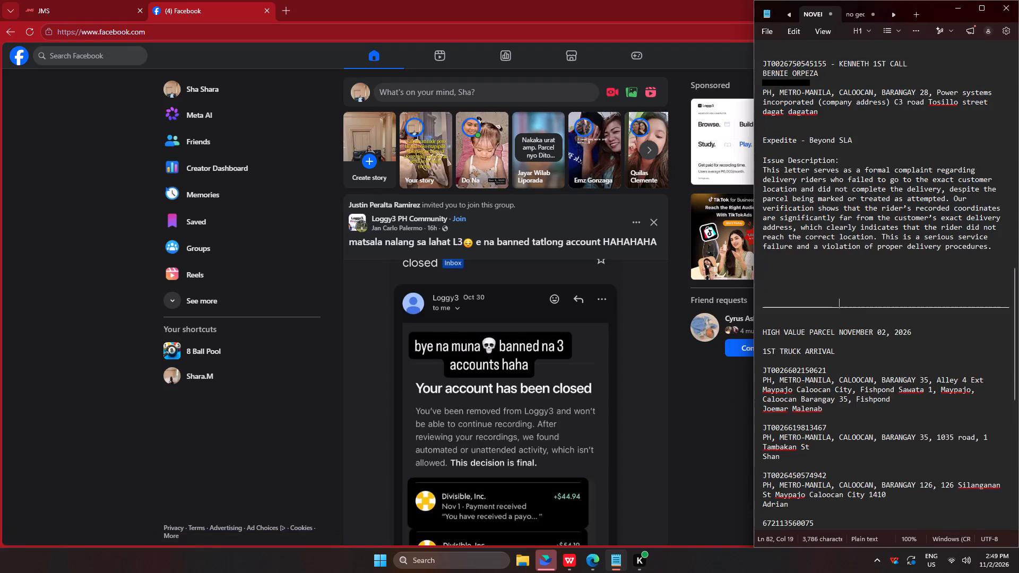
{"action": "scroll", "coordinate": [838, 304], "scroll_direction": "down", "scroll_amount": 20}
{"action": "scroll", "coordinate": [838, 304], "scroll_direction": "down", "scroll_amount": 2}
{"action": "left_click", "coordinate": [802, 460]}
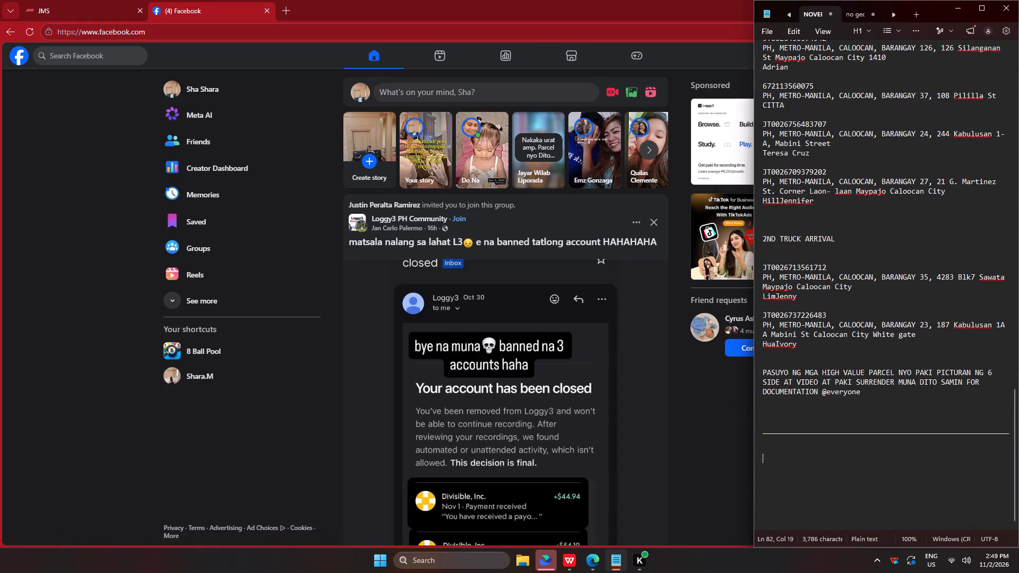
{"action": "key", "text": "ctrl+v"}
{"action": "double_click", "coordinate": [784, 242]}
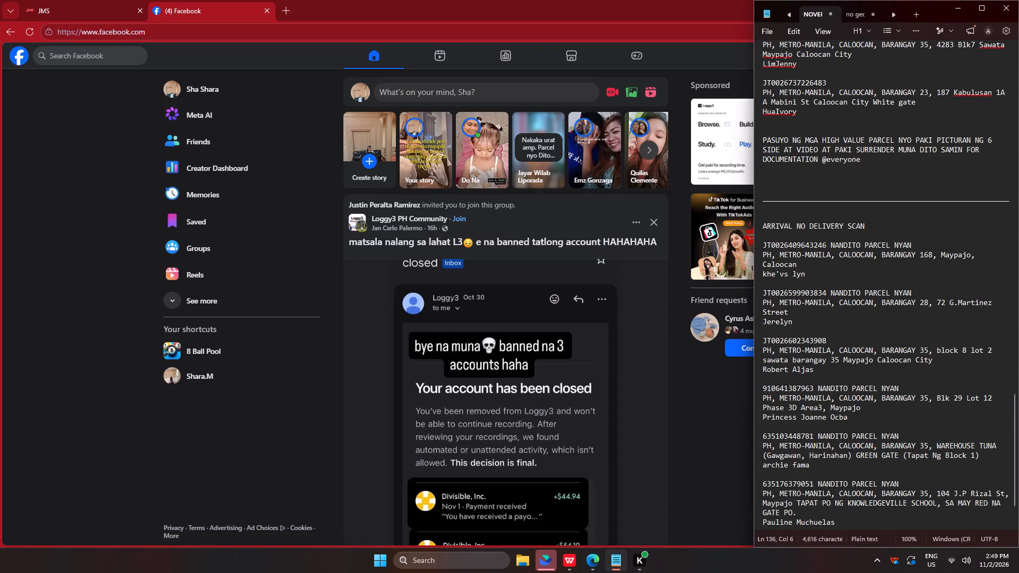
{"action": "key", "text": "ctrl+c"}
{"action": "left_click", "coordinate": [32, 4]}
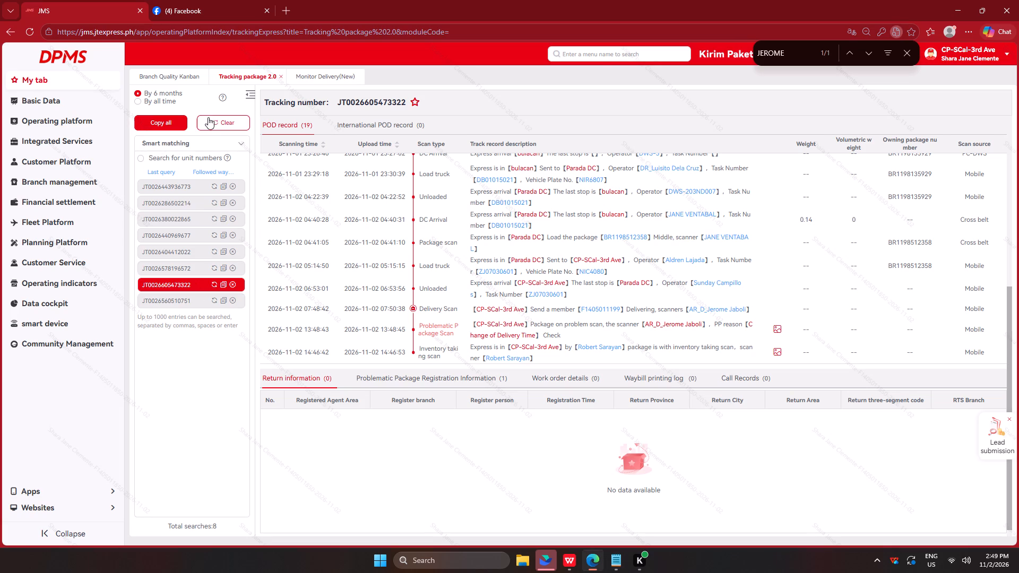
{"action": "left_click", "coordinate": [210, 118]}
{"action": "left_click_drag", "start_coordinate": [198, 269], "coordinate": [200, 275]}
{"action": "key", "text": "ctrl+v"}
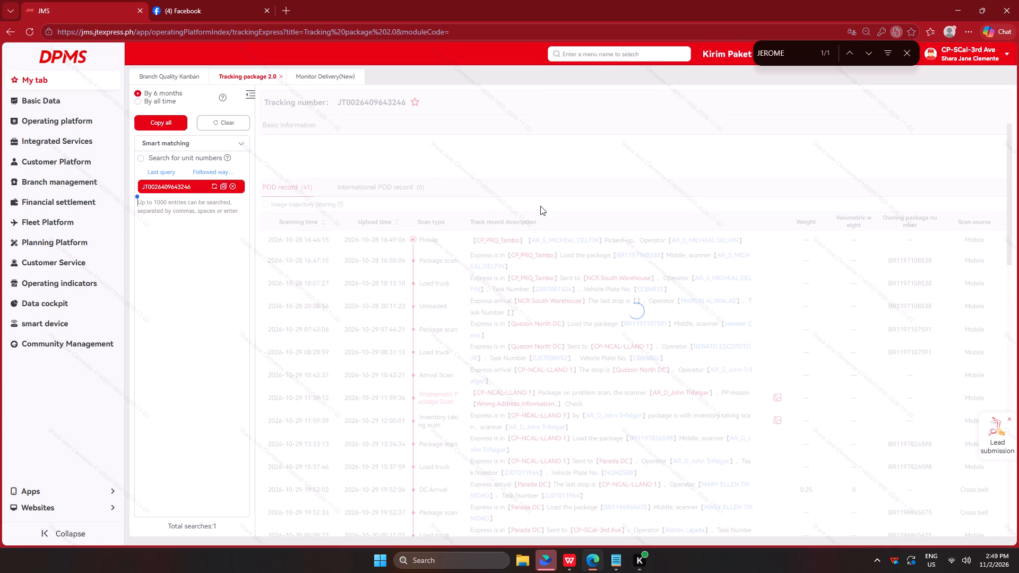
{"action": "scroll", "coordinate": [476, 284], "scroll_direction": "down", "scroll_amount": 5}
{"action": "scroll", "coordinate": [530, 186], "scroll_direction": "down", "scroll_amount": 7}
{"action": "scroll", "coordinate": [490, 383], "scroll_direction": "down", "scroll_amount": 10}
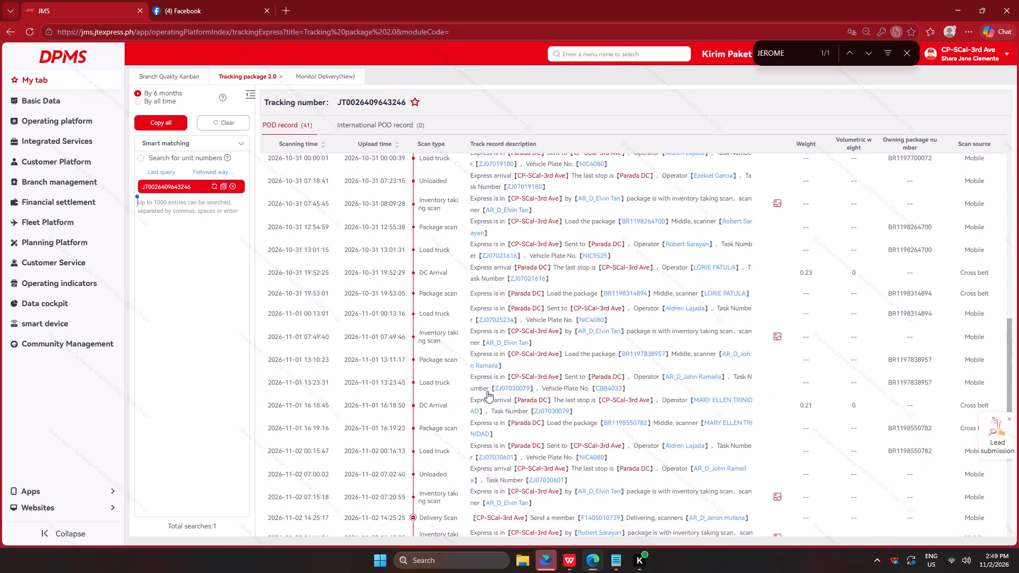
{"action": "scroll", "coordinate": [487, 391], "scroll_direction": "down", "scroll_amount": 4}
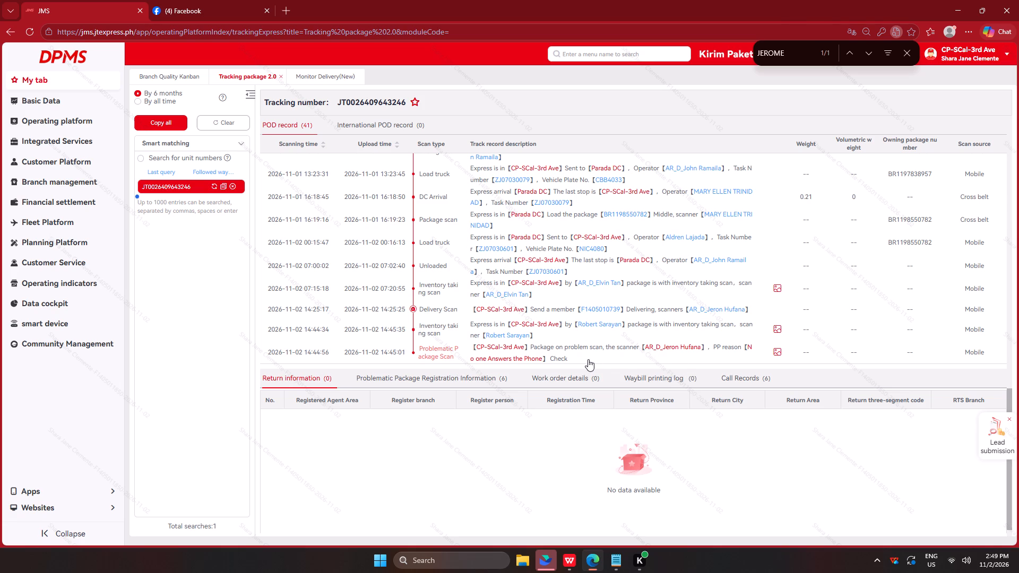
{"action": "key", "text": "alt+Tab"}
{"action": "left_click", "coordinate": [817, 301]}
{"action": "left_click_drag", "start_coordinate": [755, 241], "coordinate": [759, 241]}
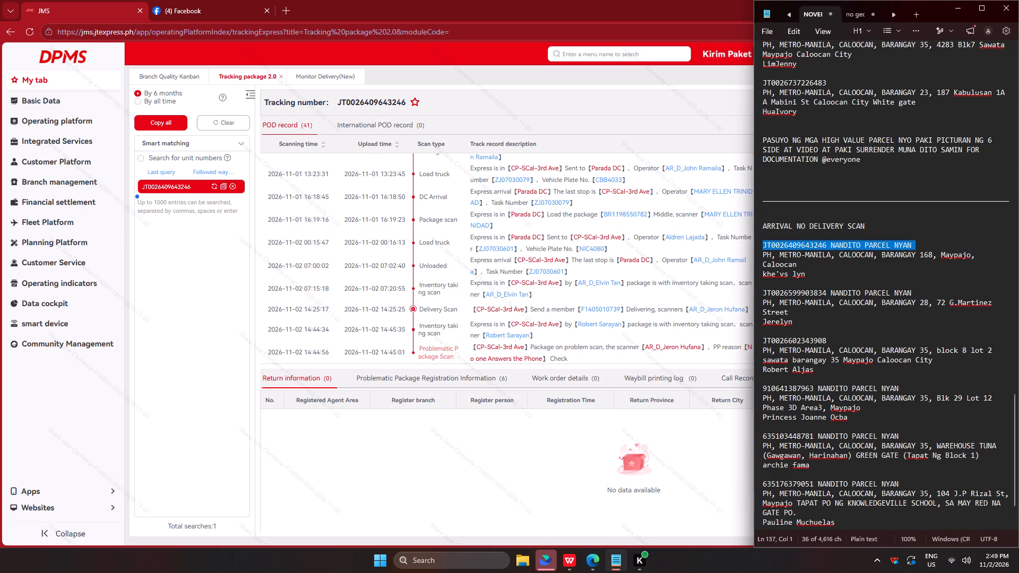
{"action": "left_click_drag", "start_coordinate": [759, 241], "coordinate": [811, 275]}
{"action": "key", "text": "BackSpace"}
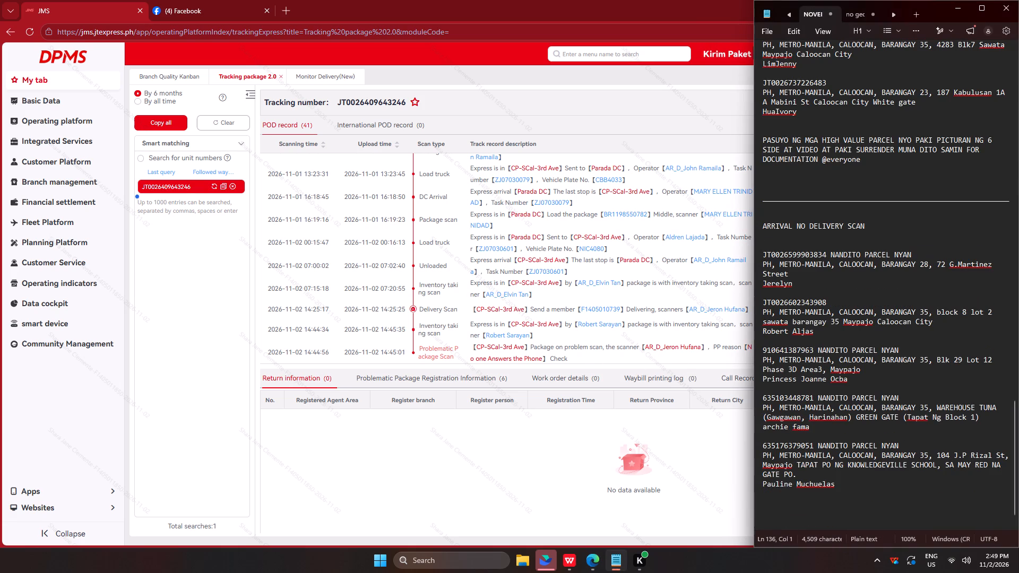
{"action": "double_click", "coordinate": [790, 256]}
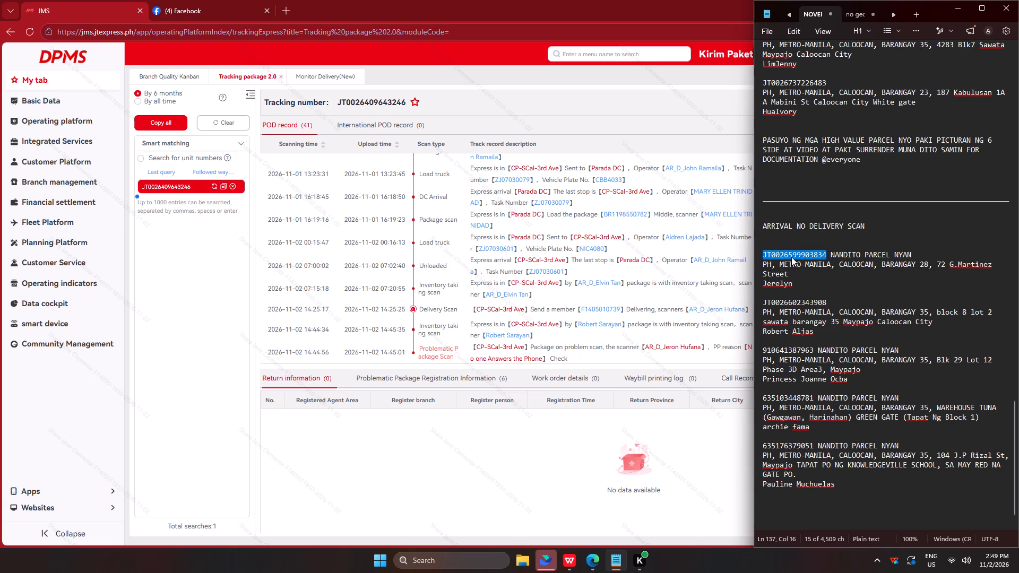
{"action": "key", "text": "ctrl+c"}
{"action": "left_click", "coordinate": [217, 121]}
{"action": "left_click_drag", "start_coordinate": [192, 264], "coordinate": [198, 274]}
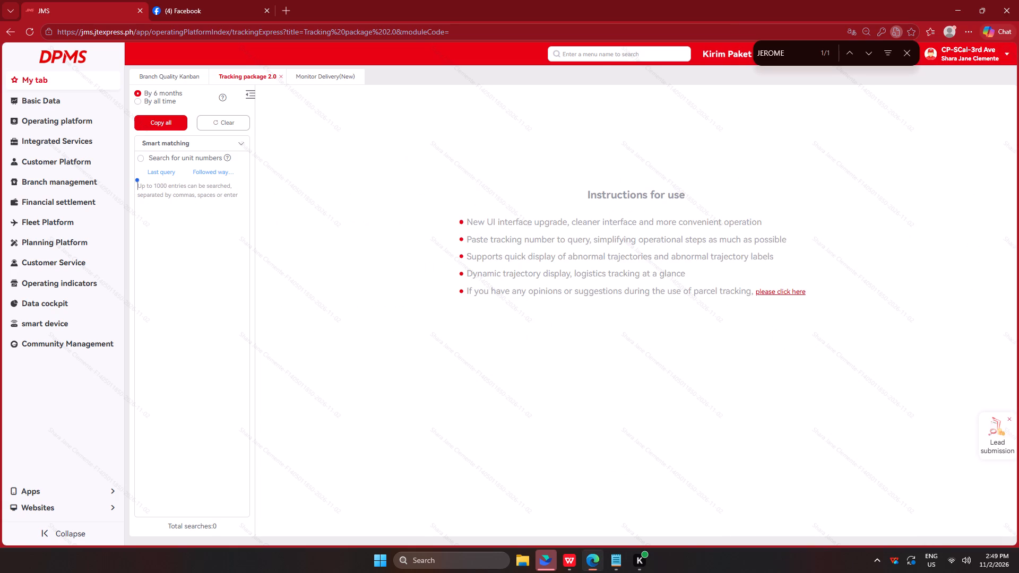
{"action": "key", "text": "ctrl+v"}
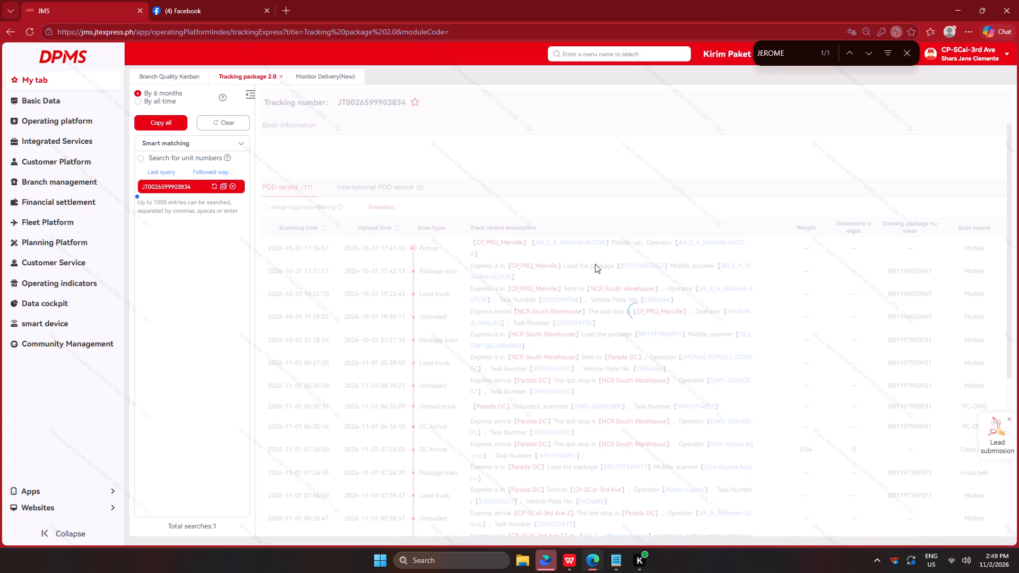
{"action": "scroll", "coordinate": [595, 266], "scroll_direction": "down", "scroll_amount": 7}
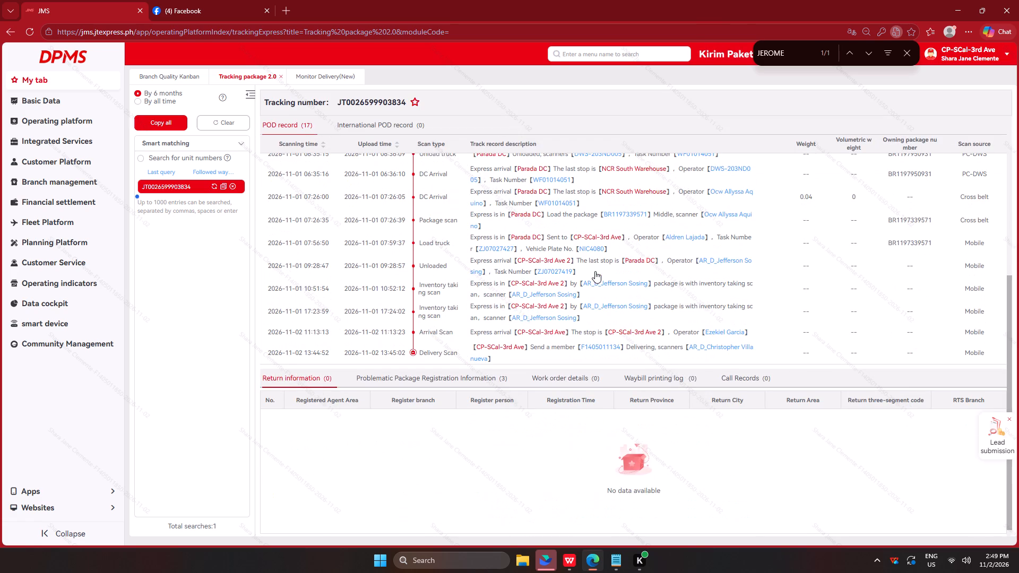
{"action": "key", "text": "alt+Tab"}
{"action": "left_click", "coordinate": [800, 274]}
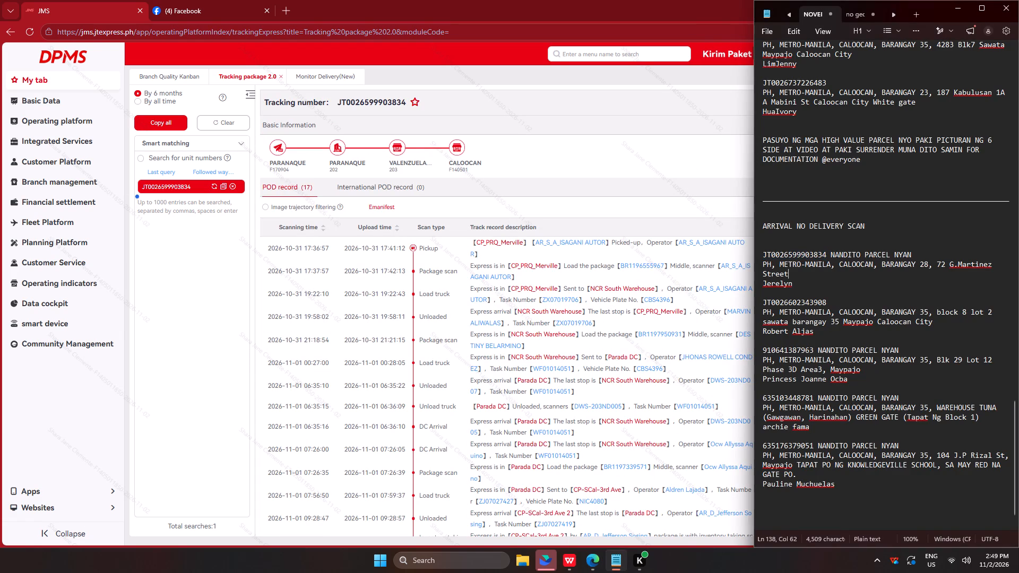
{"action": "left_click_drag", "start_coordinate": [758, 249], "coordinate": [799, 288]}
{"action": "key", "text": "BackSpace"}
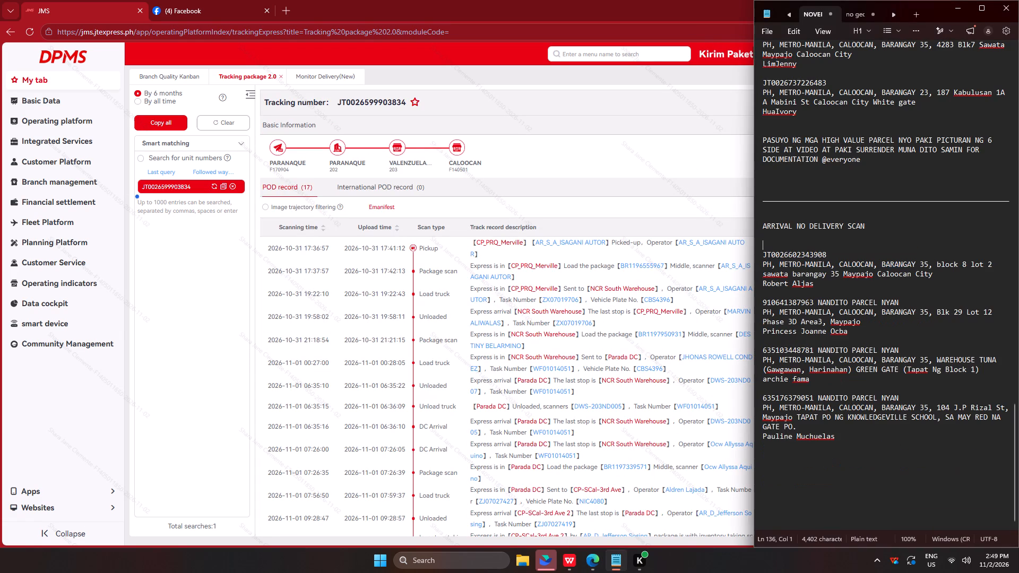
{"action": "double_click", "coordinate": [787, 252]}
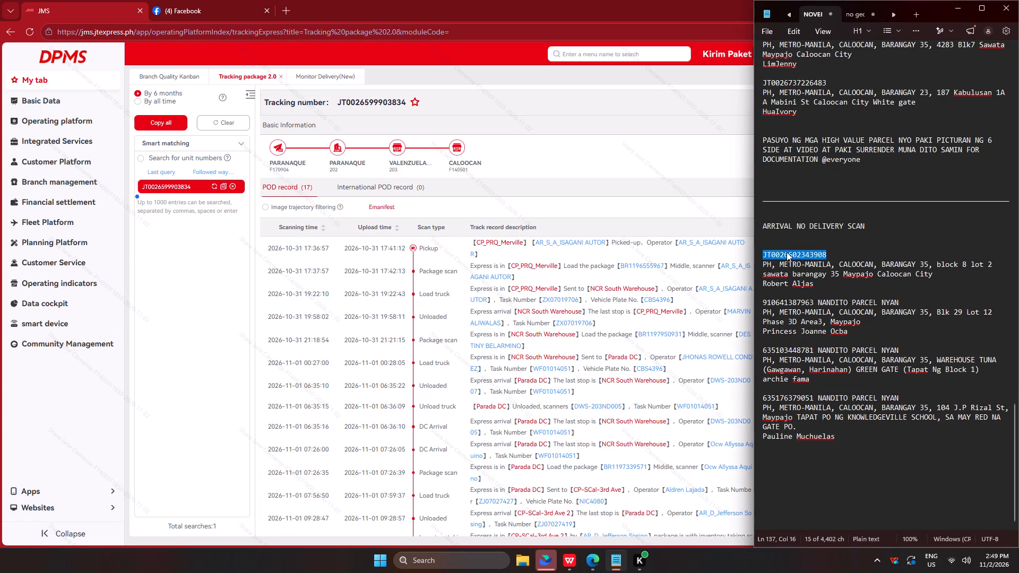
{"action": "key", "text": "ctrl+c"}
{"action": "left_click", "coordinate": [215, 121]}
{"action": "left_click", "coordinate": [158, 342]}
{"action": "key", "text": "ctrl+v"}
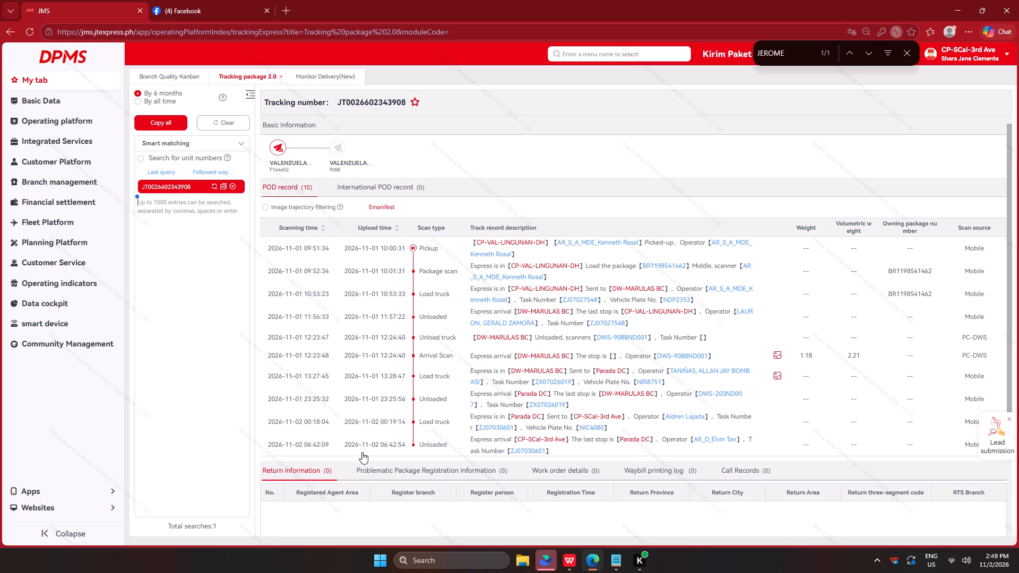
{"action": "key", "text": "alt+Tab"}
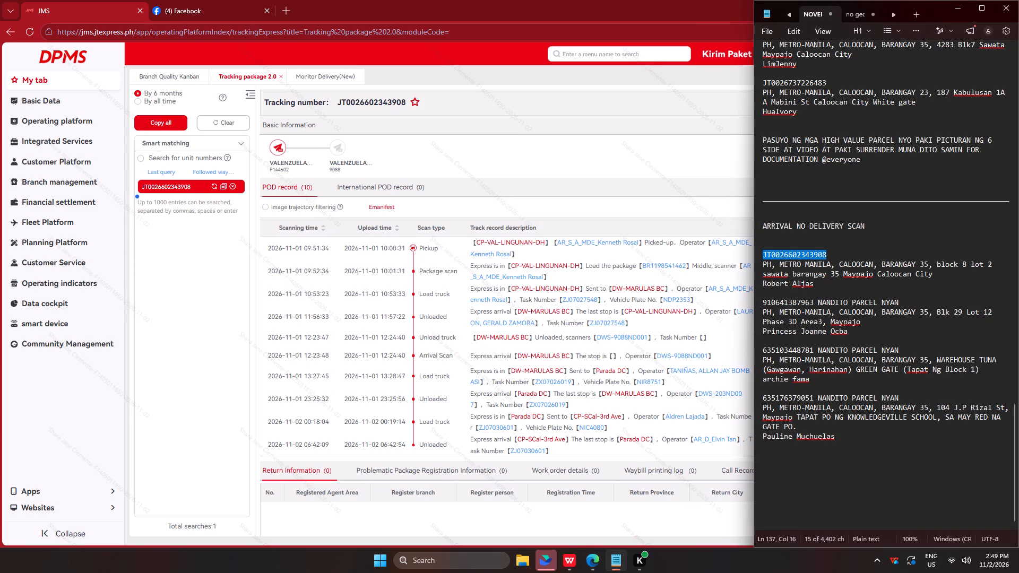
{"action": "left_click", "coordinate": [818, 264]}
{"action": "double_click", "coordinate": [791, 303]}
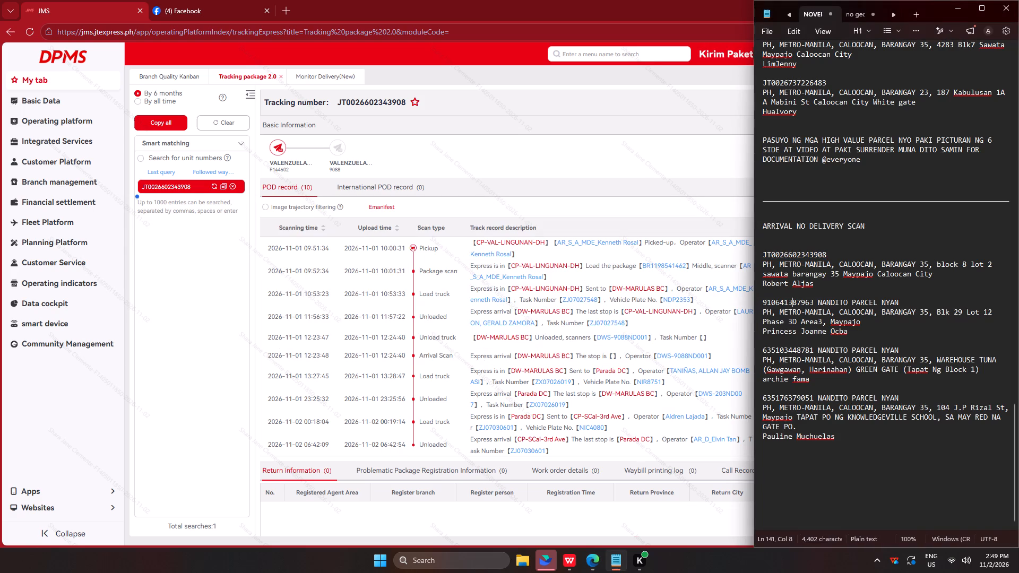
{"action": "key", "text": "ctrl+c"}
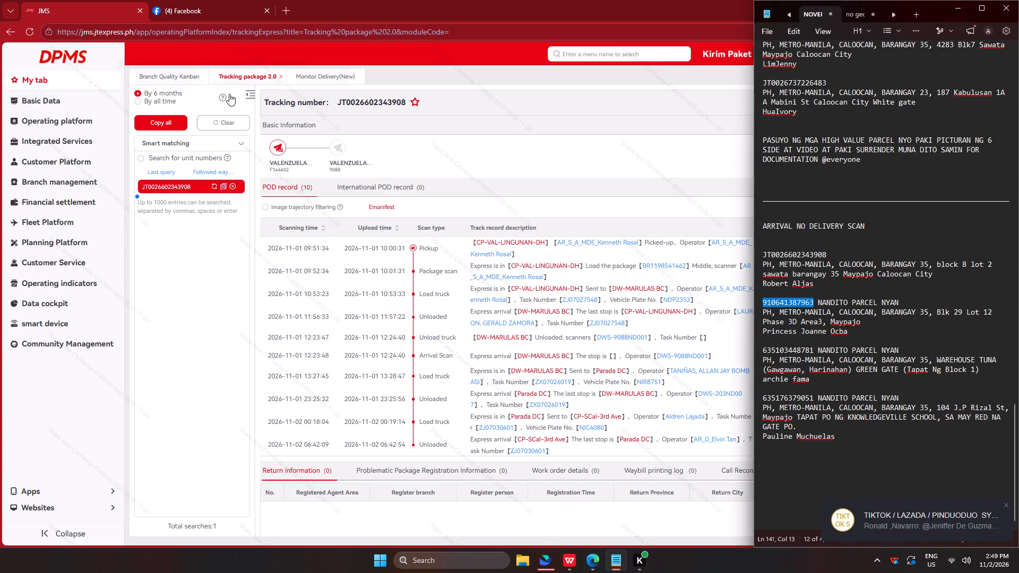
{"action": "left_click", "coordinate": [210, 117]}
{"action": "left_click_drag", "start_coordinate": [128, 375], "coordinate": [128, 380]}
{"action": "left_click", "coordinate": [185, 238]}
{"action": "key", "text": "ctrl+v"}
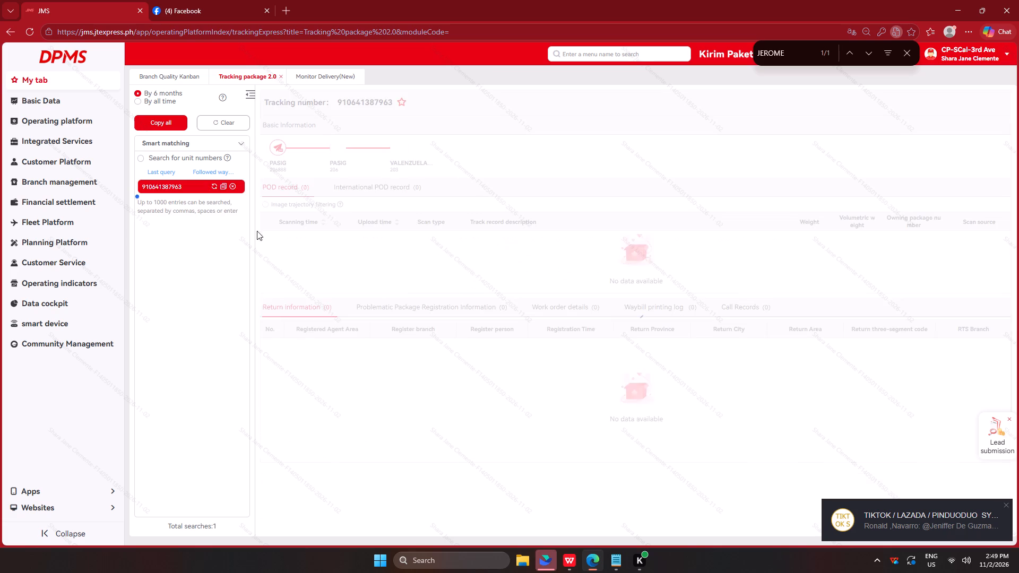
{"action": "key", "text": "alt+Tab"}
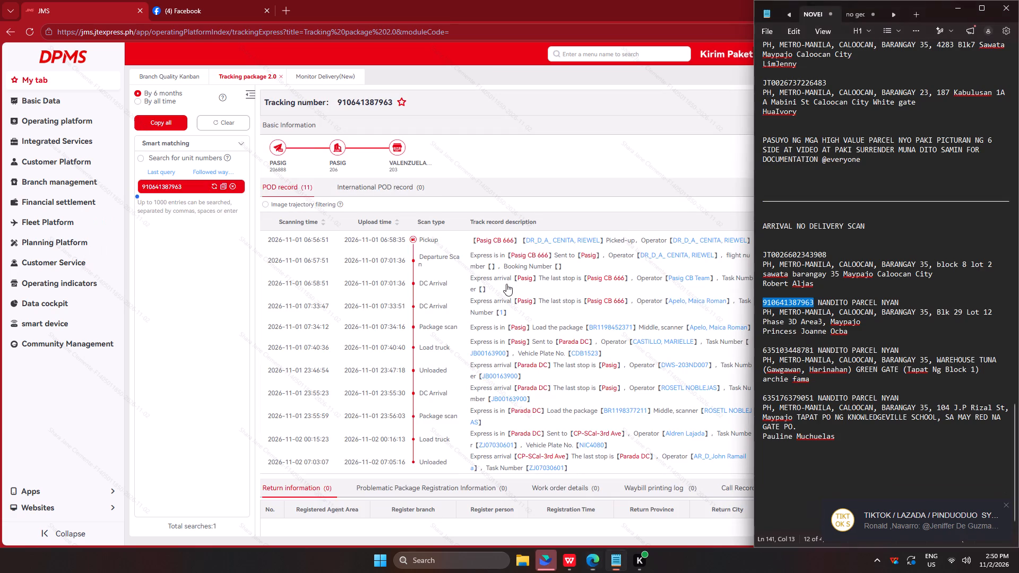
{"action": "double_click", "coordinate": [771, 349]}
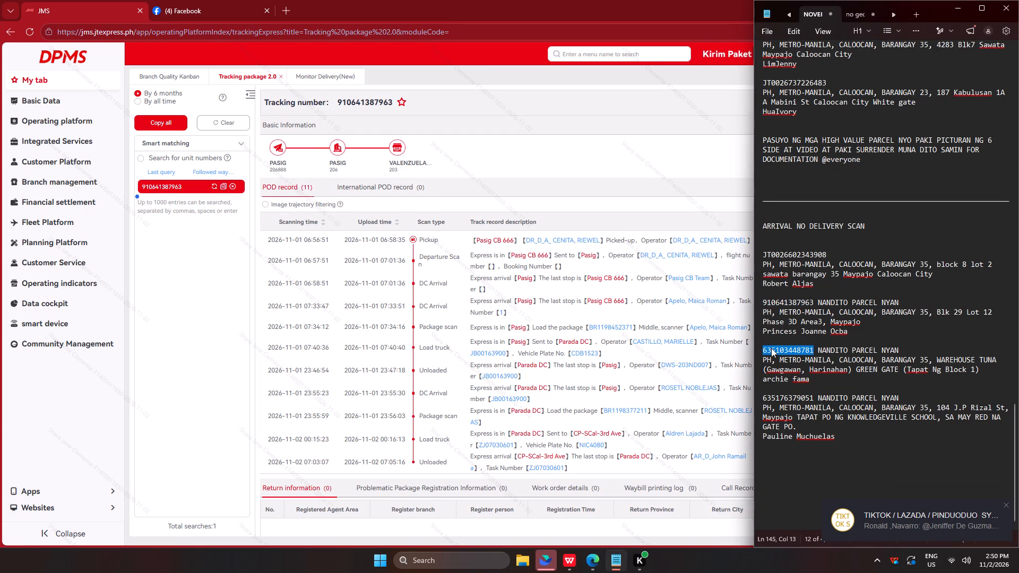
{"action": "key", "text": "ctrl+c"}
{"action": "left_click", "coordinate": [199, 121]}
{"action": "left_click", "coordinate": [195, 281]}
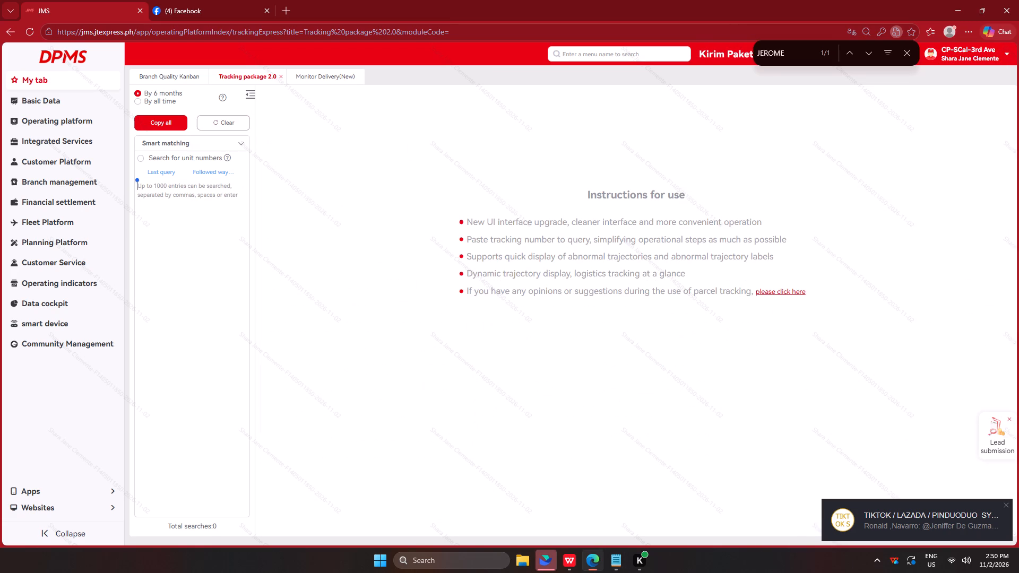
{"action": "key", "text": "ctrl+v"}
{"action": "scroll", "coordinate": [434, 288], "scroll_direction": "down", "scroll_amount": 6}
{"action": "scroll", "coordinate": [433, 297], "scroll_direction": "up", "scroll_amount": 3}
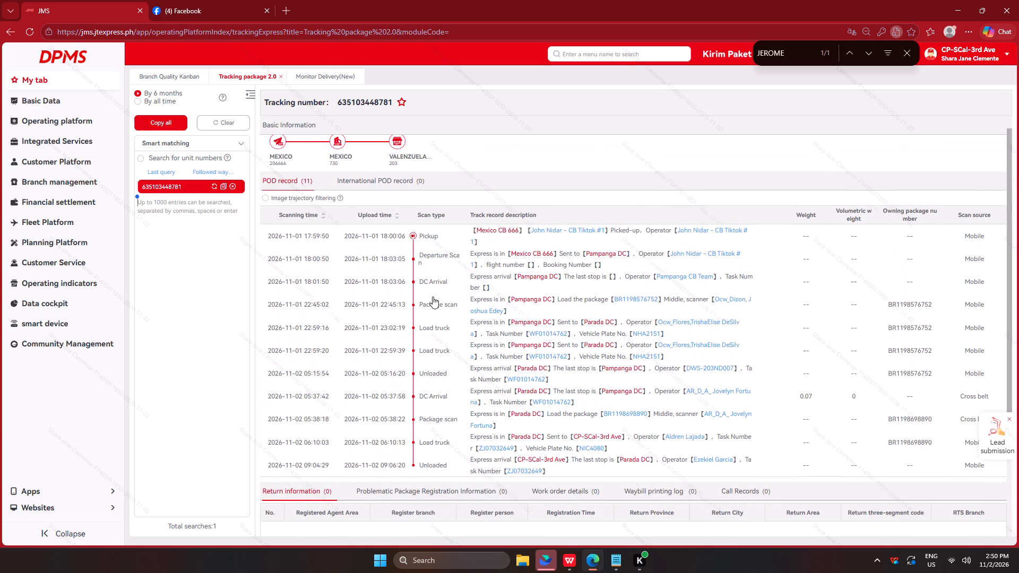
{"action": "key", "text": "alt+Tab"}
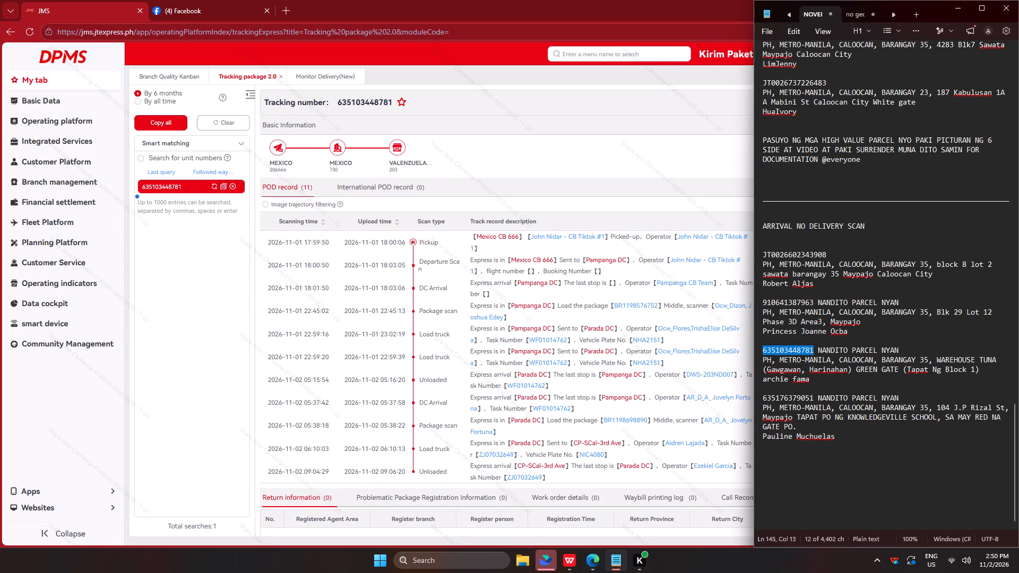
{"action": "double_click", "coordinate": [792, 404]}
{"action": "double_click", "coordinate": [789, 395]}
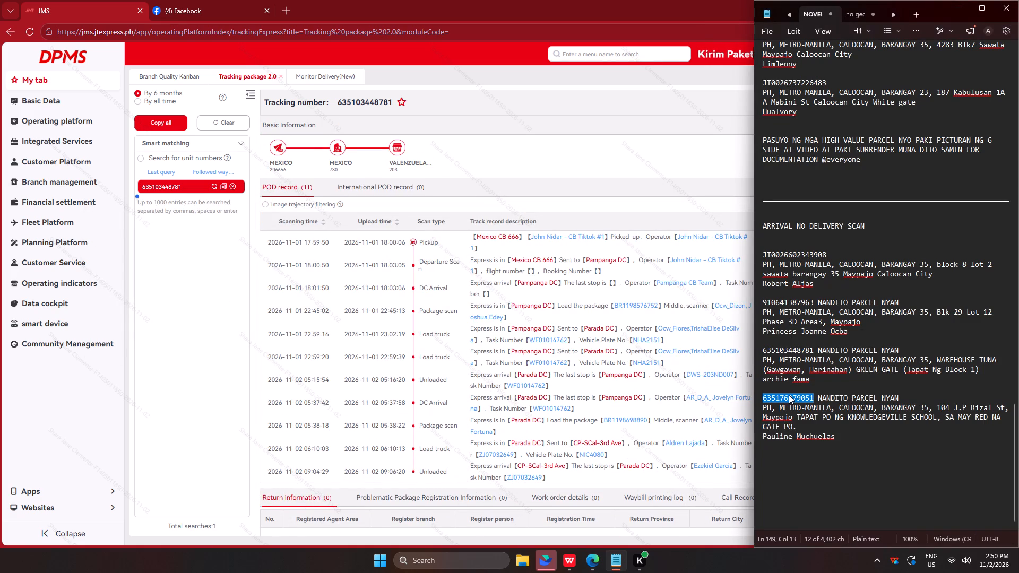
{"action": "key", "text": "ctrl+c"}
{"action": "left_click", "coordinate": [219, 113]}
{"action": "left_click", "coordinate": [201, 258]}
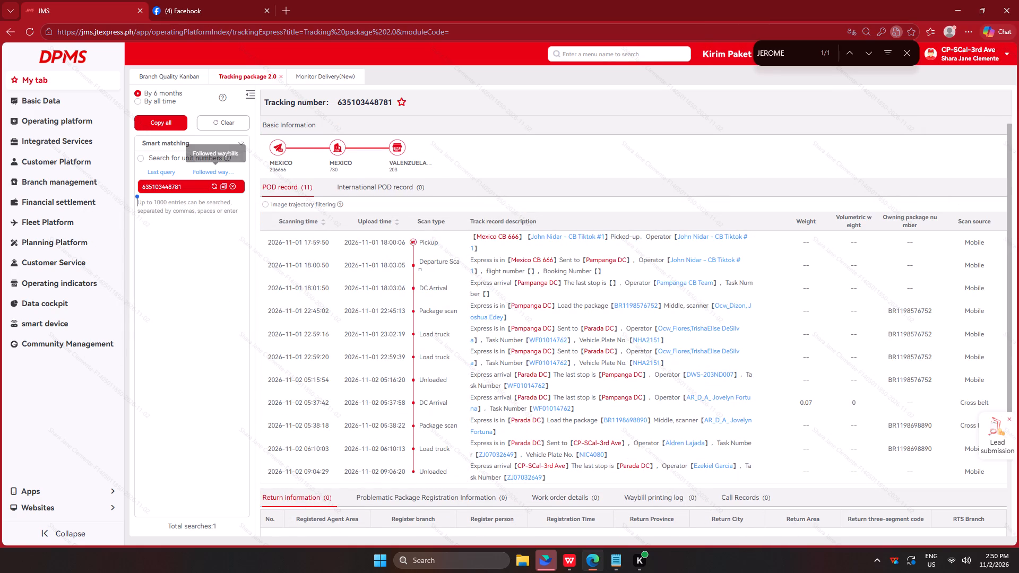
{"action": "left_click", "coordinate": [224, 127]}
{"action": "left_click", "coordinate": [197, 273]}
{"action": "key", "text": "ctrl+v"}
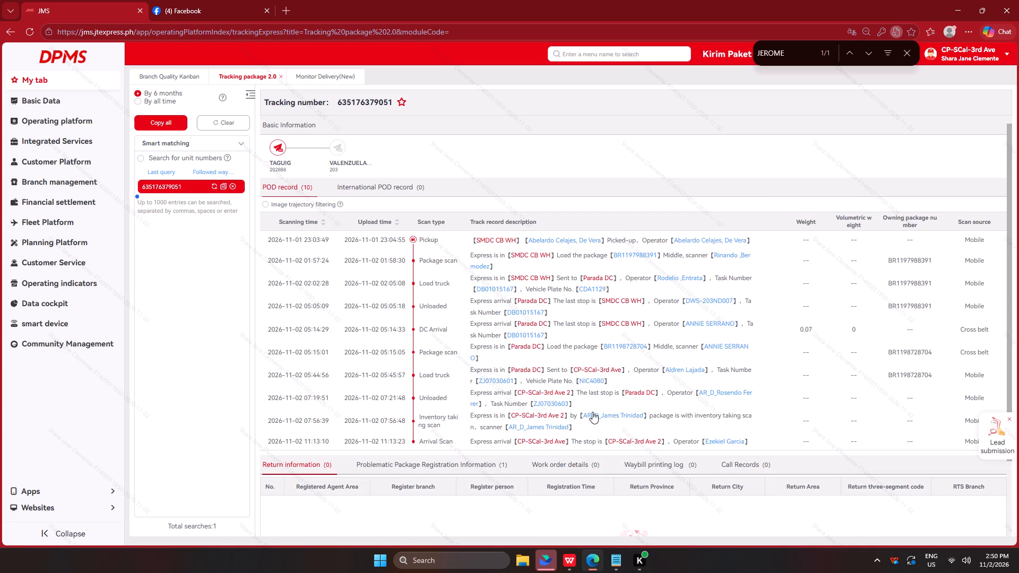
{"action": "key", "text": "alt+Tab"}
{"action": "left_click", "coordinate": [843, 480]}
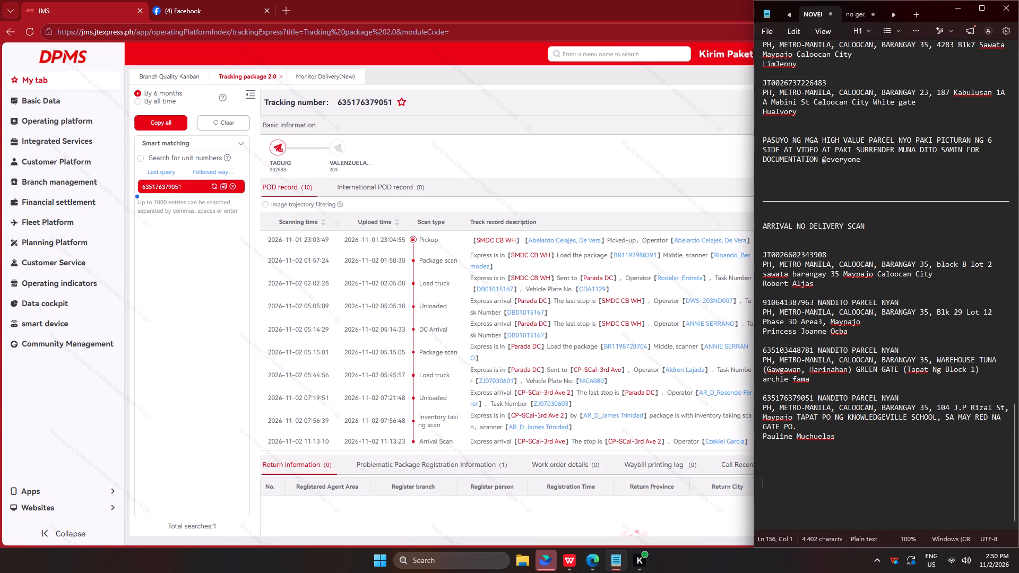
{"action": "double_click", "coordinate": [795, 249]}
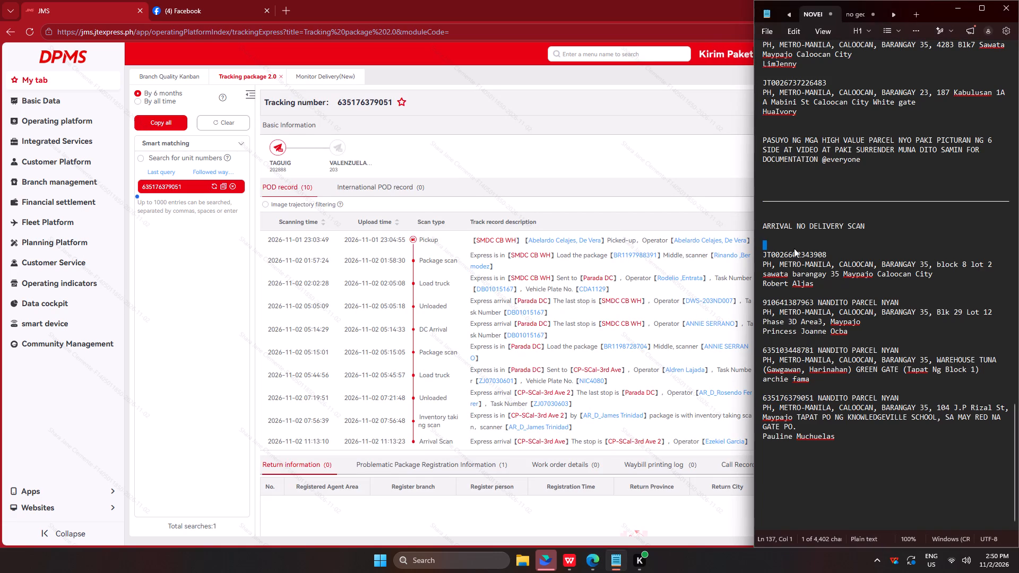
{"action": "double_click", "coordinate": [795, 251]}
{"action": "left_click", "coordinate": [792, 255]}
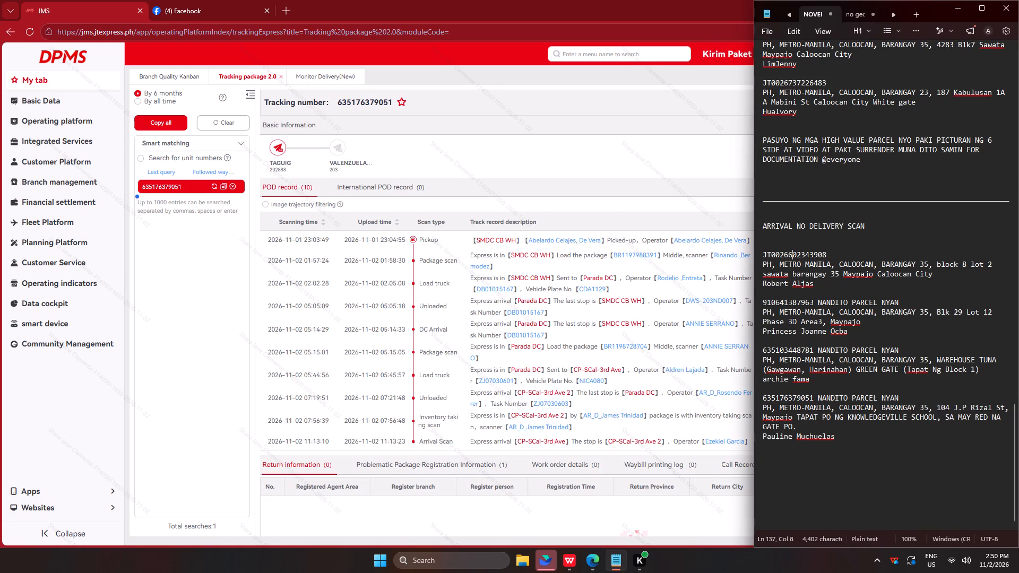
{"action": "left_click", "coordinate": [792, 255]}
{"action": "left_click", "coordinate": [789, 255]}
{"action": "double_click", "coordinate": [779, 254]}
{"action": "key", "text": "ctrl+c"}
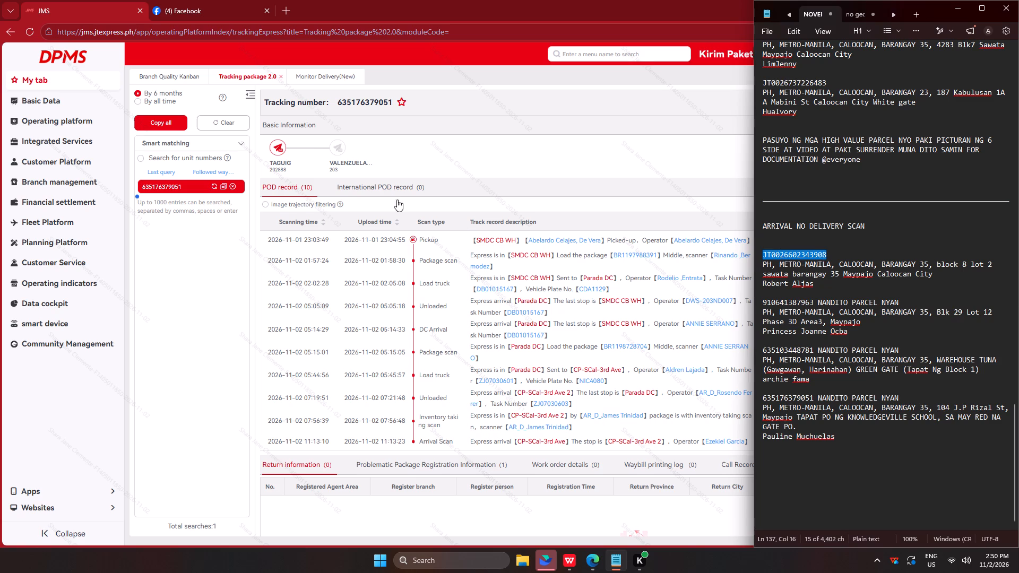
{"action": "left_click", "coordinate": [208, 120]}
{"action": "left_click_drag", "start_coordinate": [296, 365], "coordinate": [301, 359]}
{"action": "left_click", "coordinate": [189, 233]}
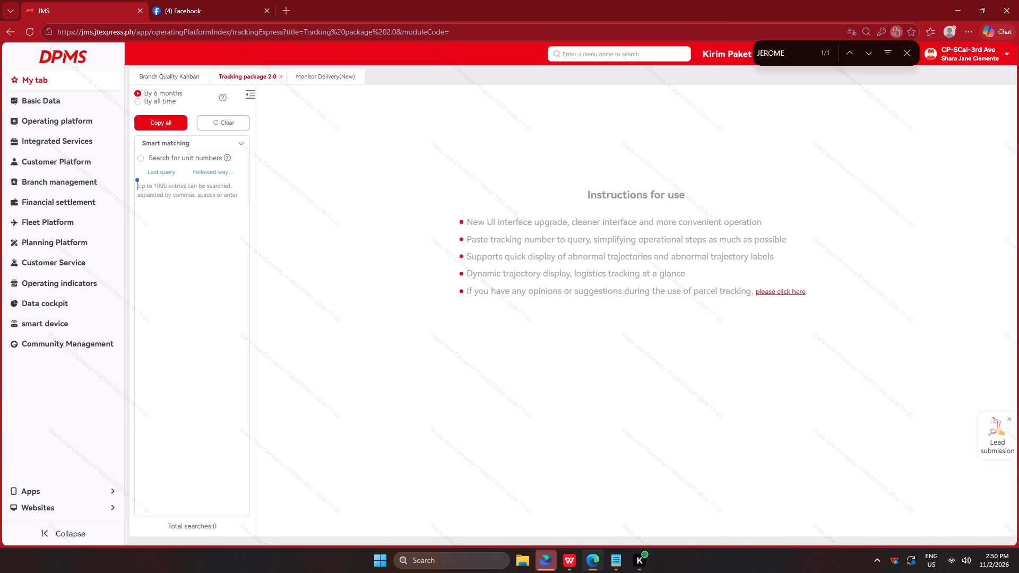
{"action": "key", "text": "ctrl+v"}
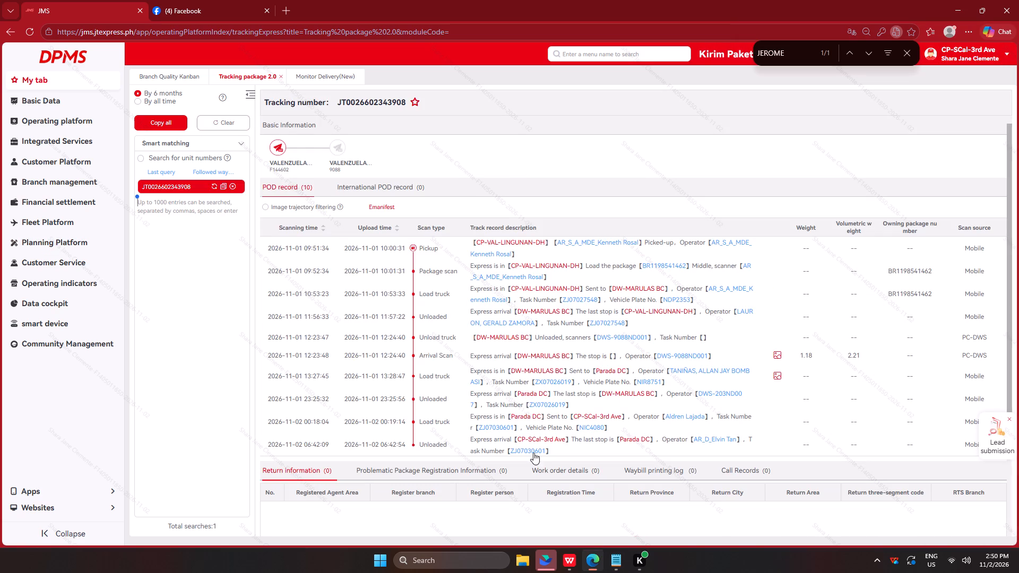
{"action": "left_click", "coordinate": [624, 120]}
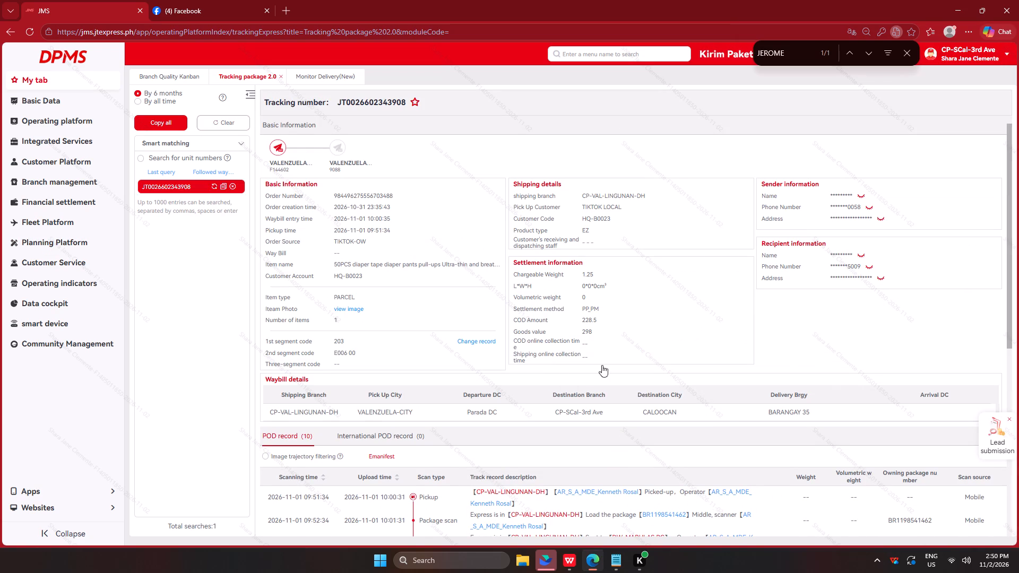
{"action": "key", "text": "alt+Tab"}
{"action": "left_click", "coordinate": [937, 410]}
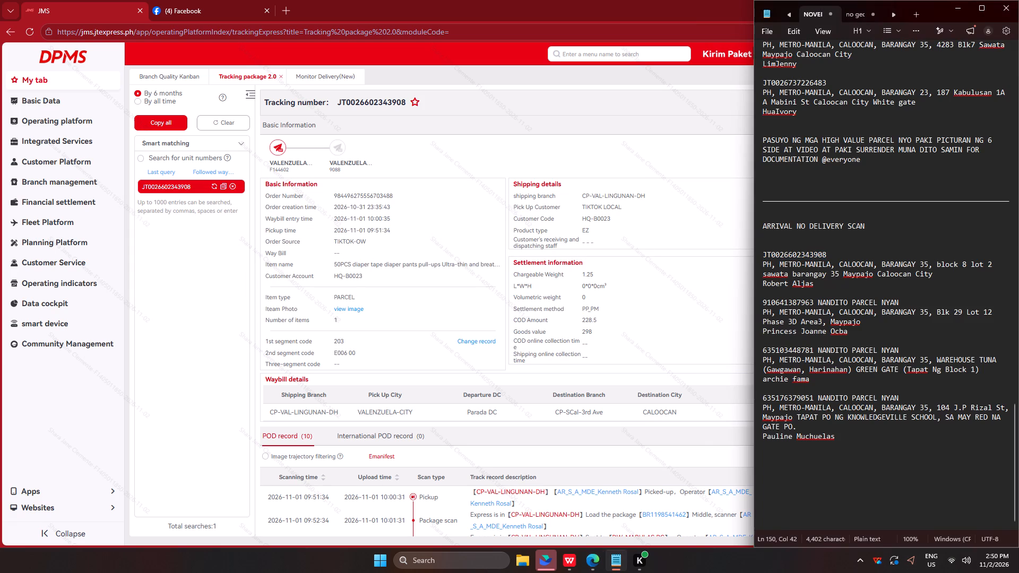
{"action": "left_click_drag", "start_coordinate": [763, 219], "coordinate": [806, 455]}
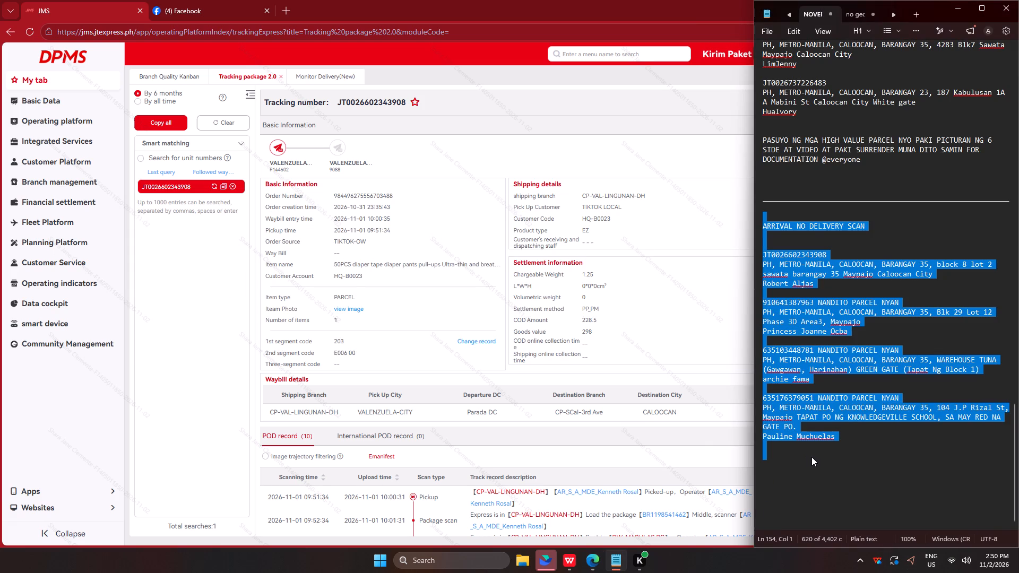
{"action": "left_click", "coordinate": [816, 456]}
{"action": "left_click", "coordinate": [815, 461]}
Switch to Facebook, check the latest message in the CP-SCAL-MAYPAJ… group chat, and minimize the chat.
{"action": "left_click", "coordinate": [217, 0]}
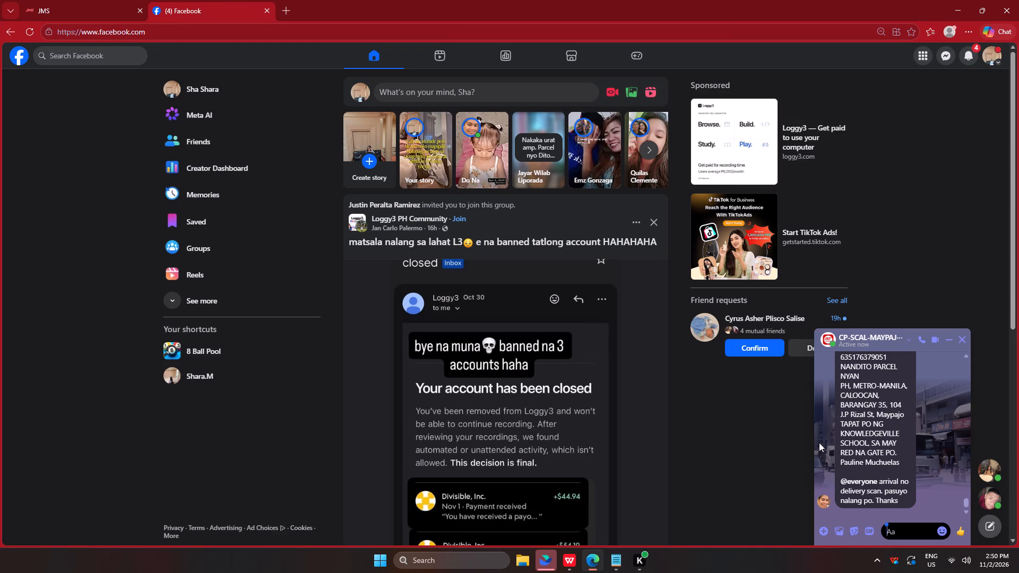
{"action": "scroll", "coordinate": [889, 438], "scroll_direction": "down", "scroll_amount": 3}
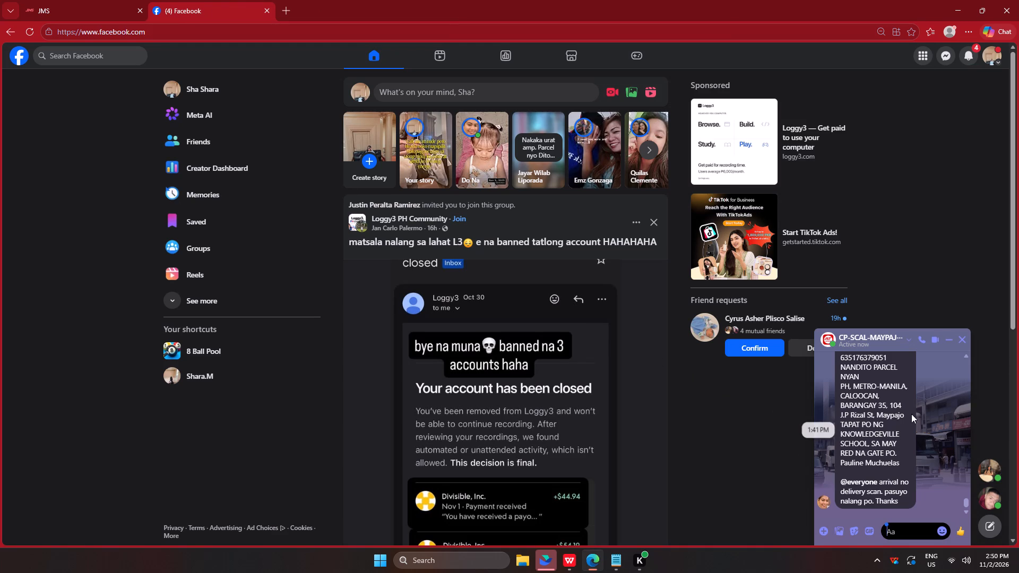
{"action": "left_click", "coordinate": [946, 338]}
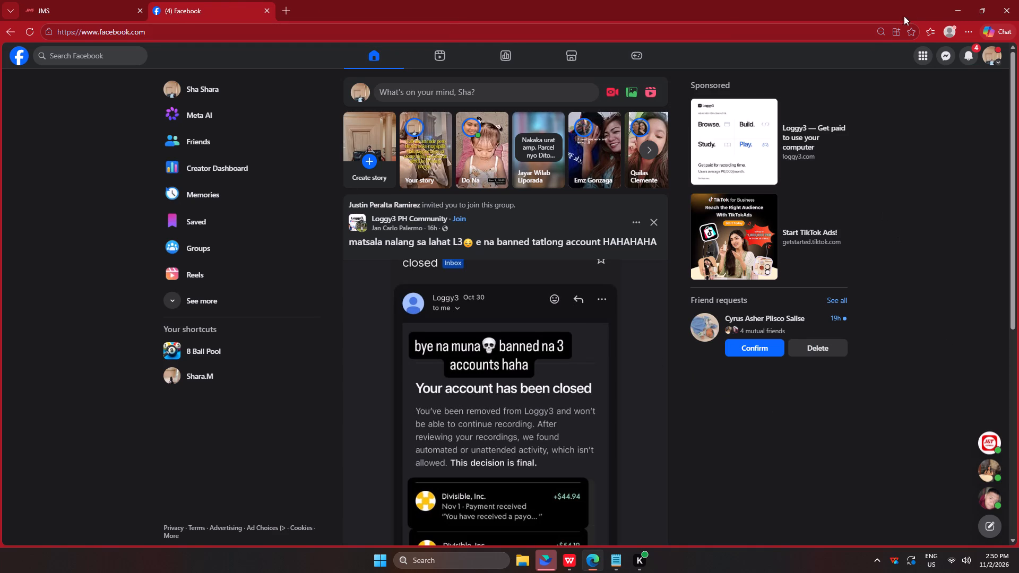
Read the Loggy3 PH Community post about banned accounts in the feed, open its comments, and expand the first comment's replies.
{"action": "scroll", "coordinate": [549, 283], "scroll_direction": "down", "scroll_amount": 3}
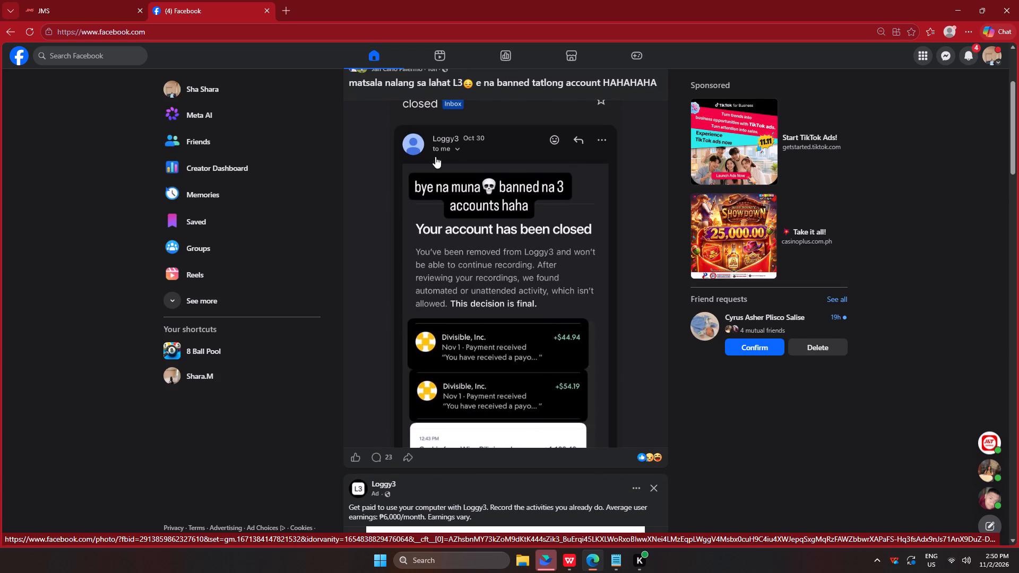
{"action": "scroll", "coordinate": [452, 214], "scroll_direction": "up", "scroll_amount": 1}
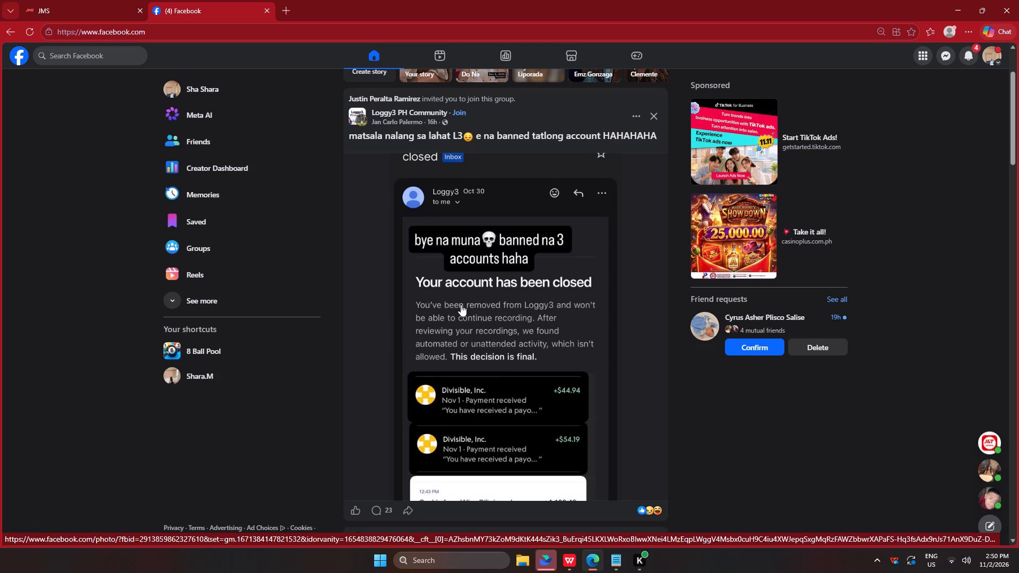
{"action": "scroll", "coordinate": [512, 377], "scroll_direction": "down", "scroll_amount": 1}
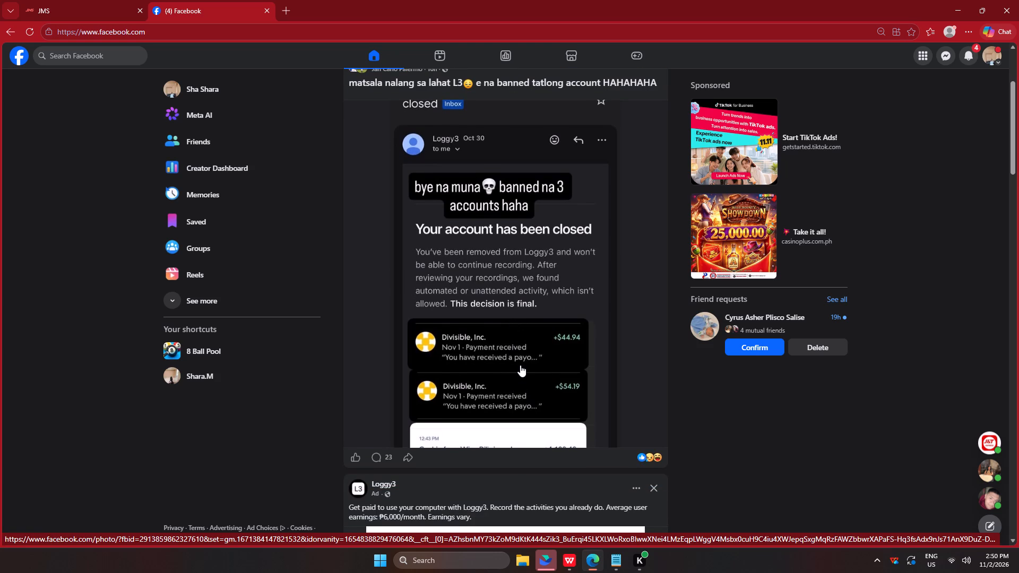
{"action": "scroll", "coordinate": [523, 368], "scroll_direction": "down", "scroll_amount": 4}
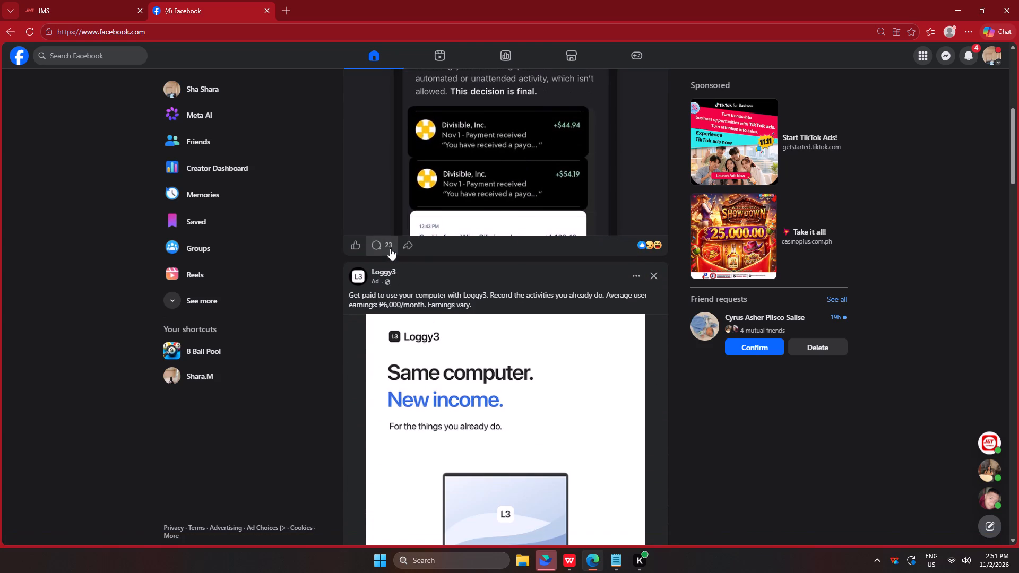
{"action": "left_click", "coordinate": [390, 248]}
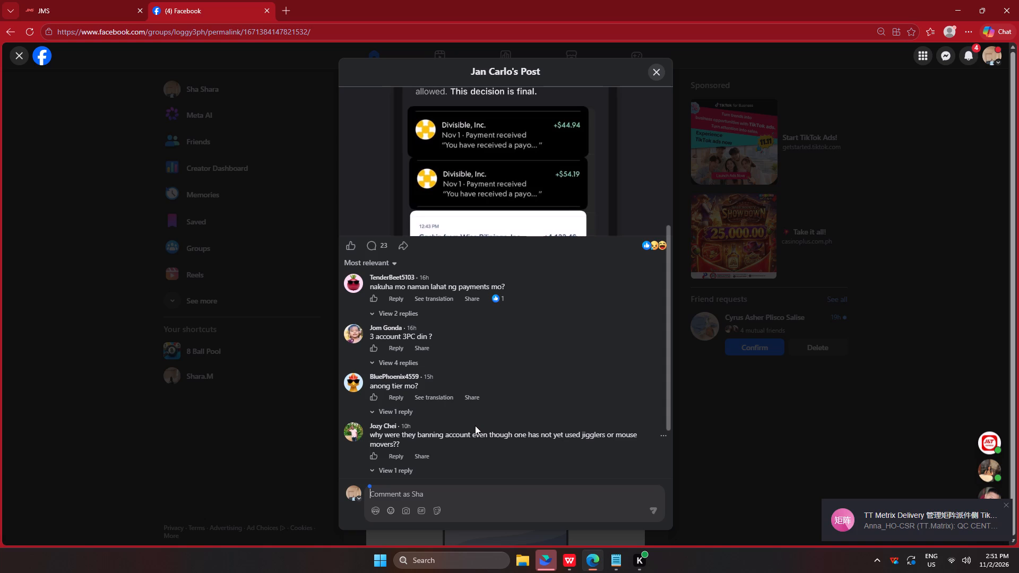
{"action": "left_click", "coordinate": [382, 312]}
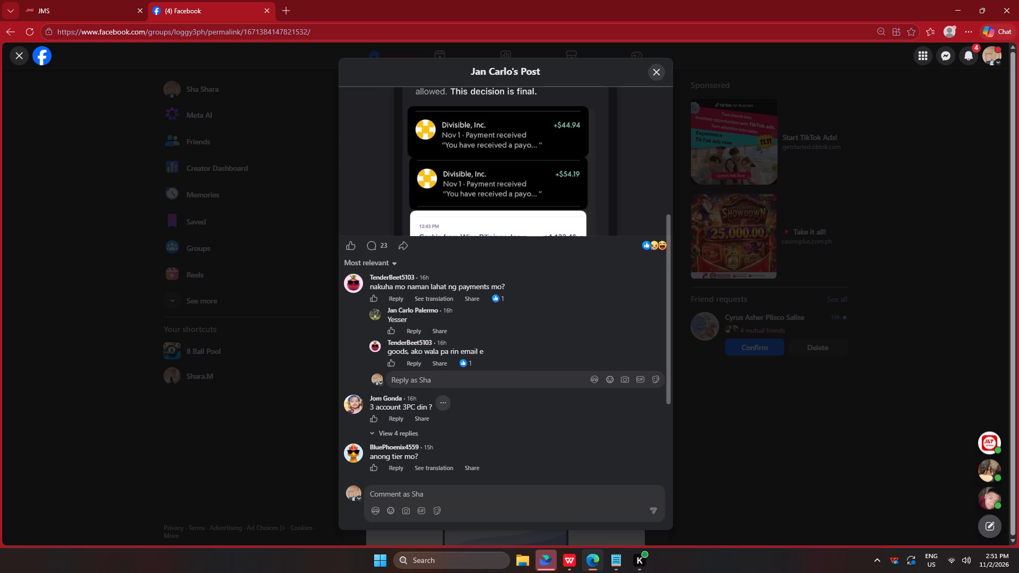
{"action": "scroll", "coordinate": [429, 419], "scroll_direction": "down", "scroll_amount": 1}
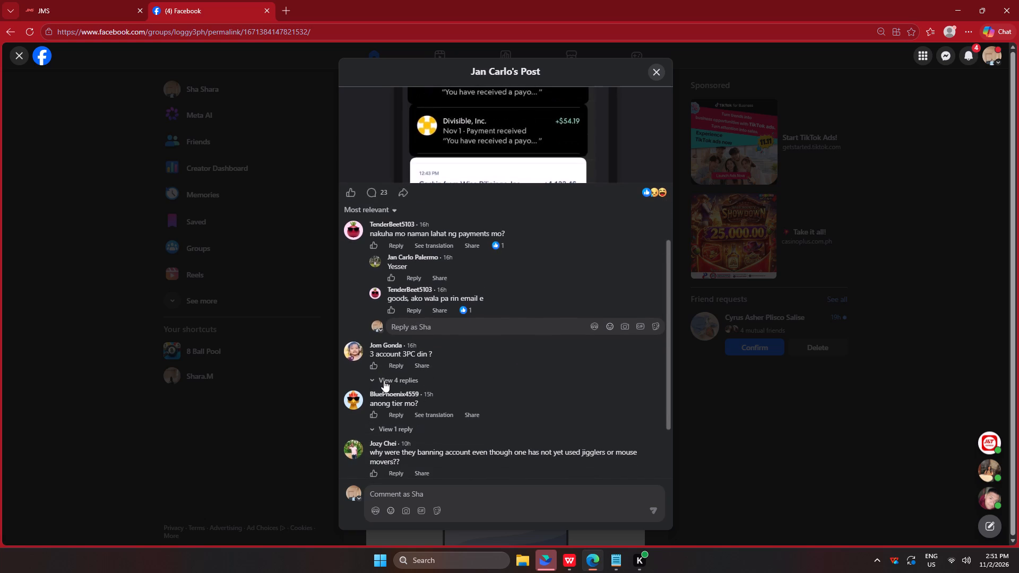
Read through the comments on the open Facebook group post about received payments, expanding the hidden replies in each thread.
{"action": "left_click", "coordinate": [384, 381]}
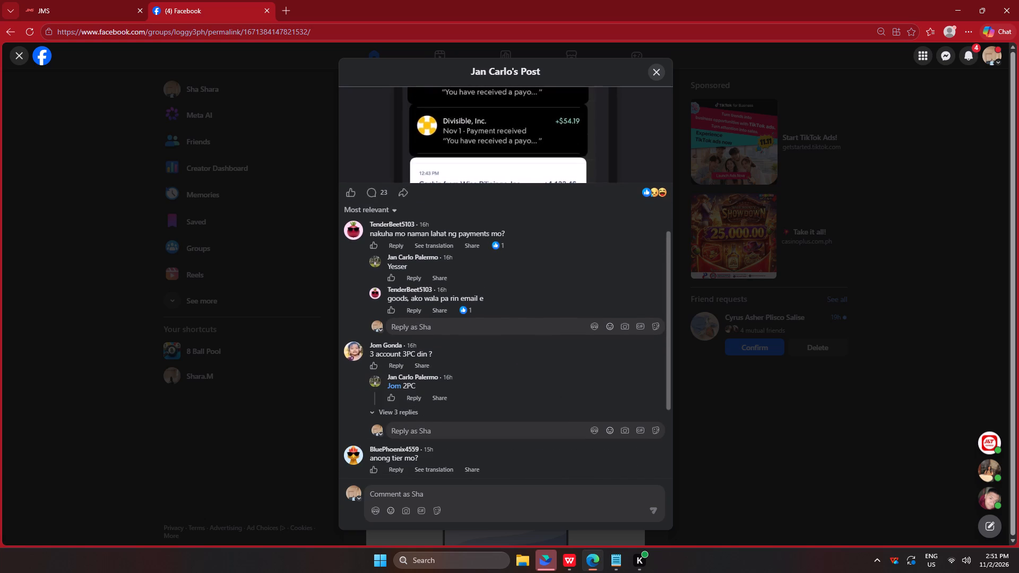
{"action": "left_click", "coordinate": [411, 414]}
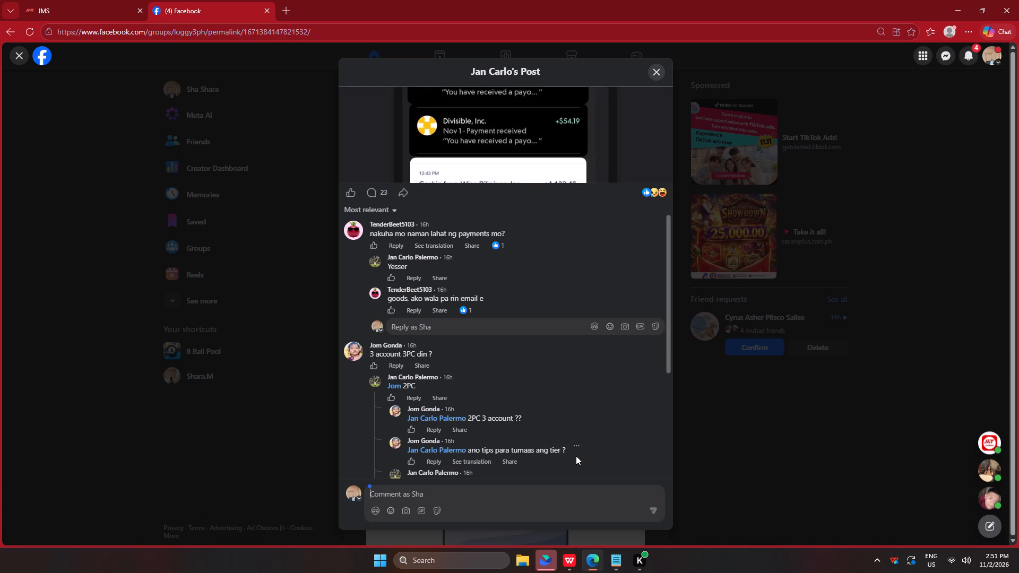
{"action": "scroll", "coordinate": [550, 460], "scroll_direction": "down", "scroll_amount": 1}
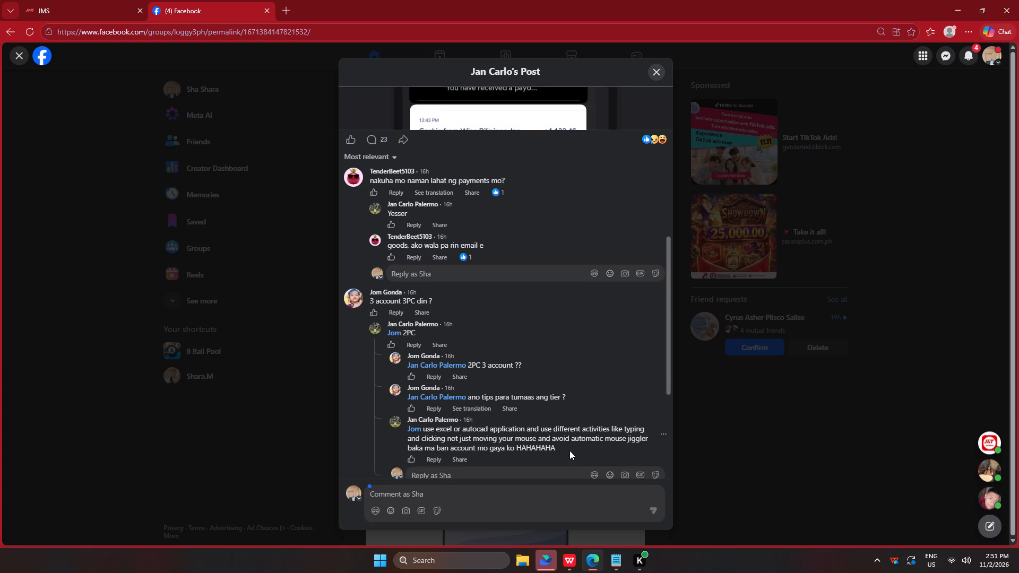
{"action": "scroll", "coordinate": [569, 450], "scroll_direction": "down", "scroll_amount": 4}
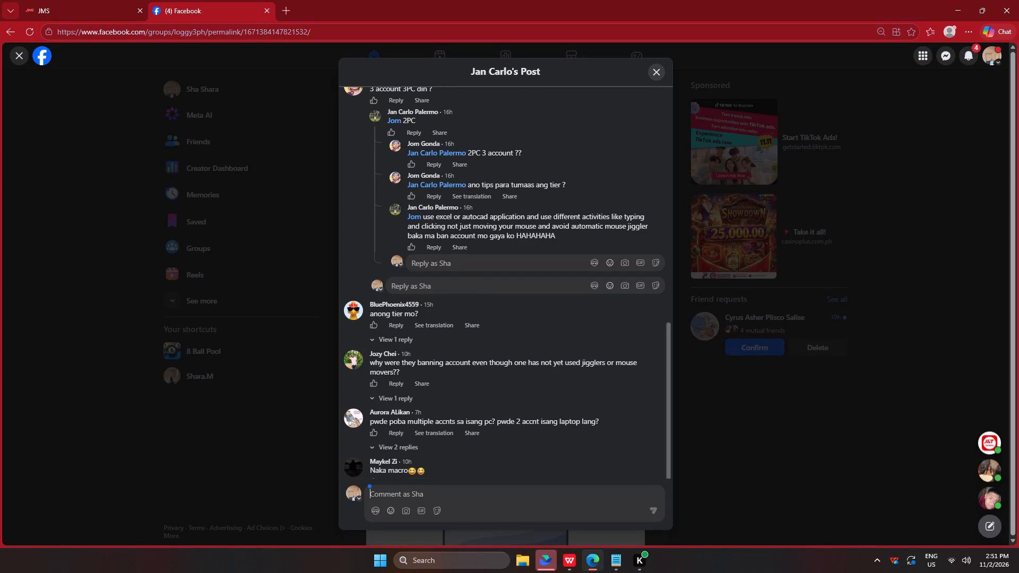
{"action": "scroll", "coordinate": [474, 296], "scroll_direction": "down", "scroll_amount": 1}
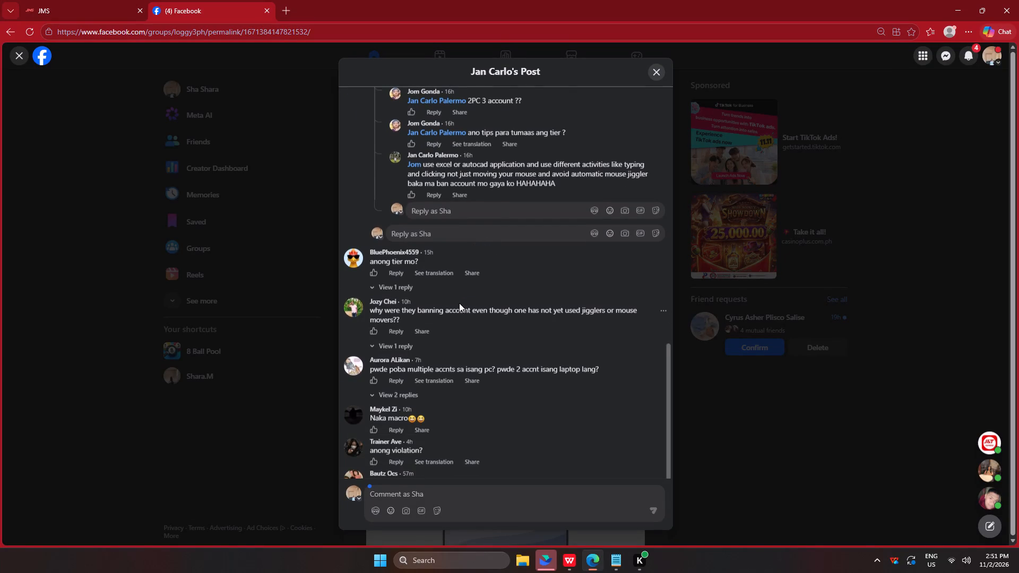
{"action": "left_click", "coordinate": [406, 288]}
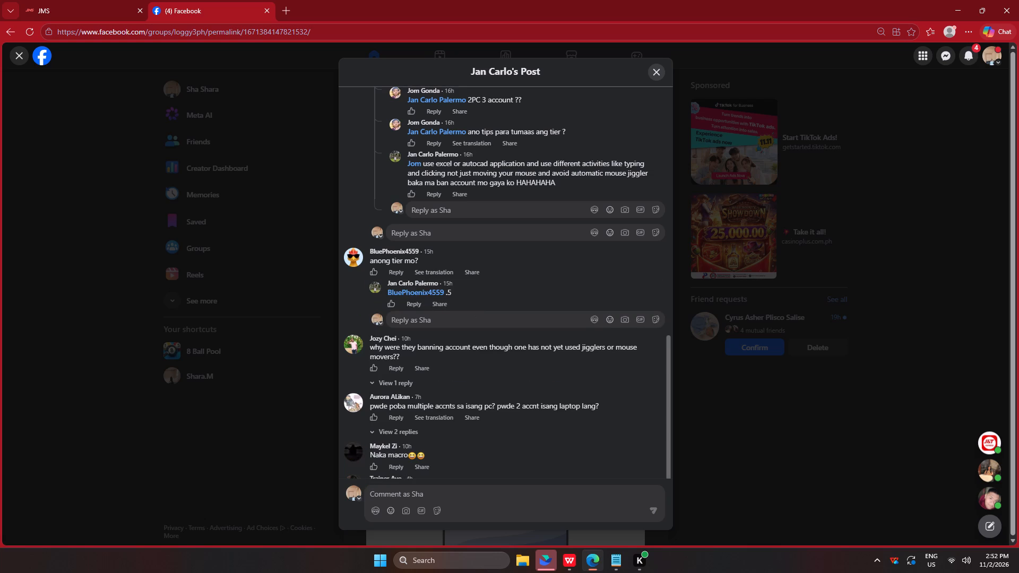
{"action": "scroll", "coordinate": [453, 324], "scroll_direction": "down", "scroll_amount": 1}
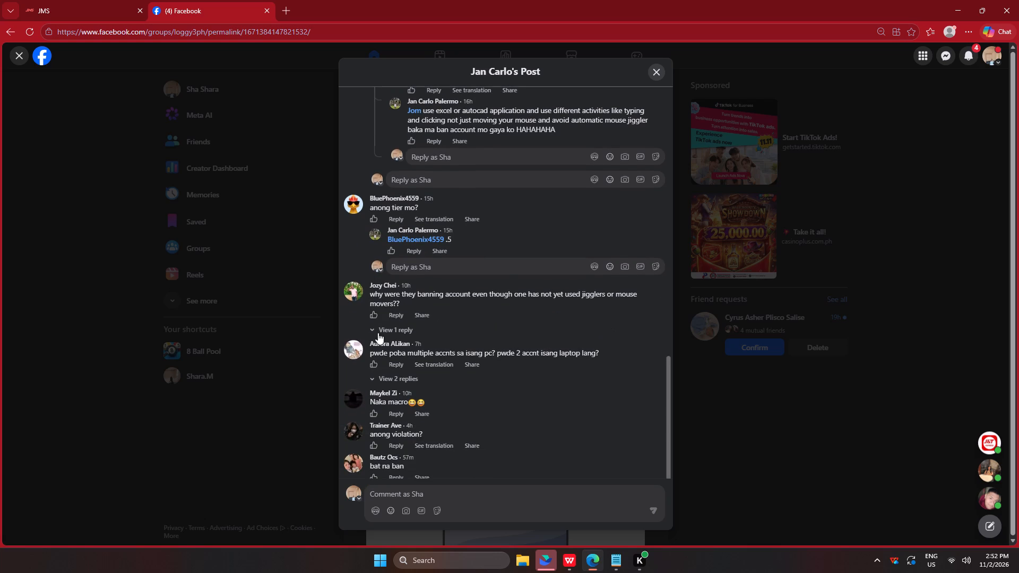
{"action": "left_click", "coordinate": [407, 329]}
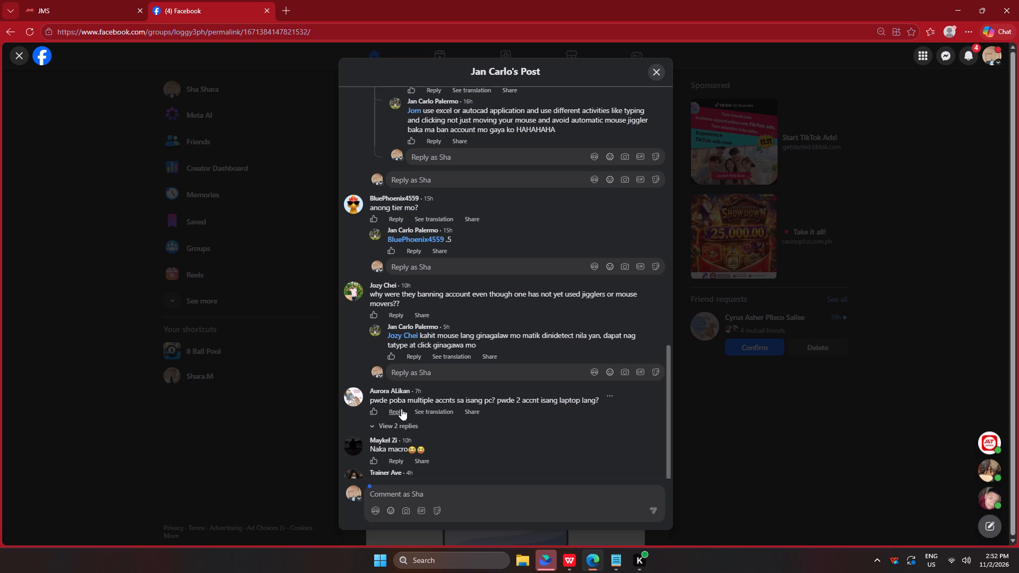
{"action": "left_click", "coordinate": [396, 424]}
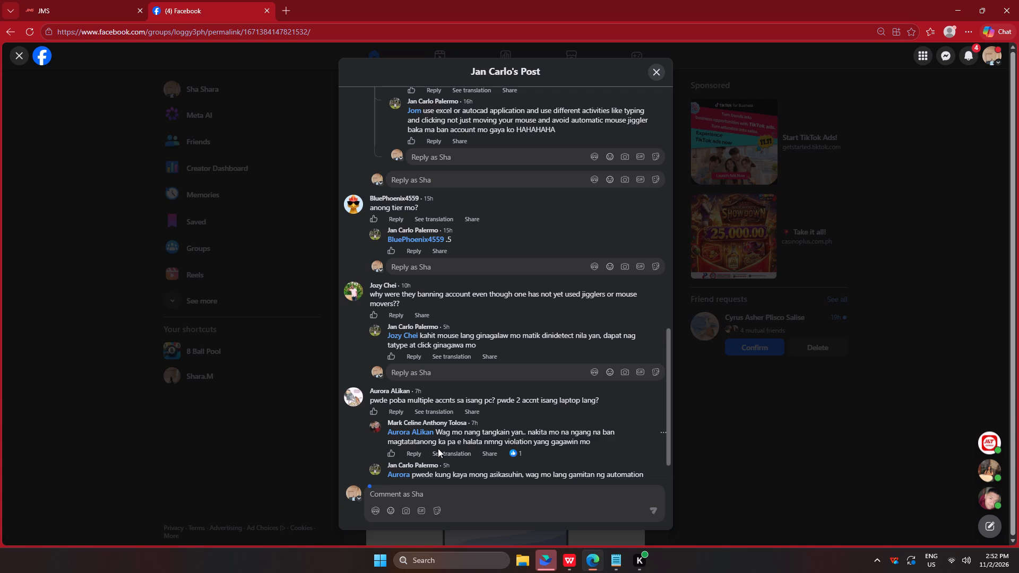
{"action": "scroll", "coordinate": [534, 476], "scroll_direction": "down", "scroll_amount": 4}
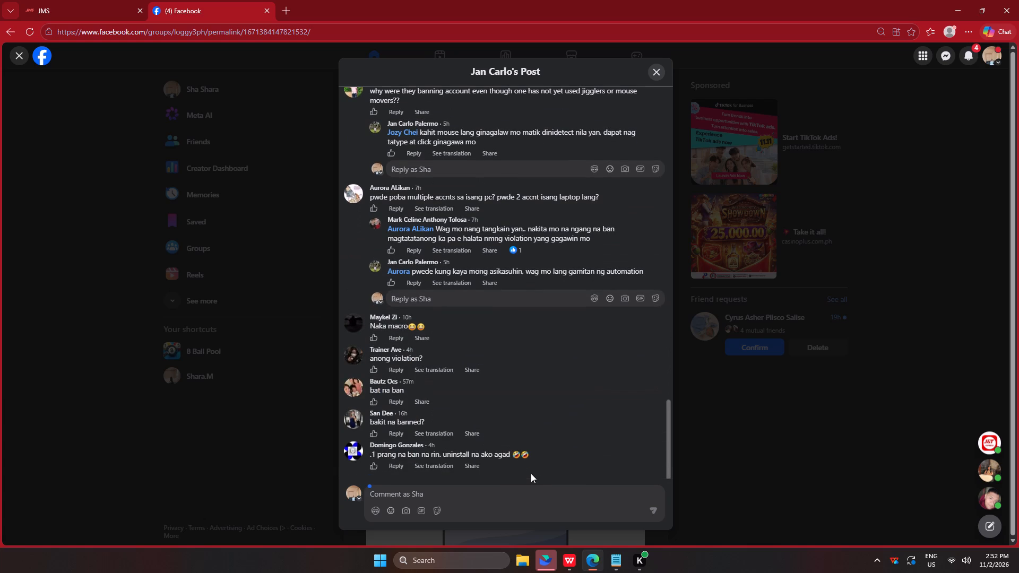
{"action": "scroll", "coordinate": [428, 405], "scroll_direction": "down", "scroll_amount": 6}
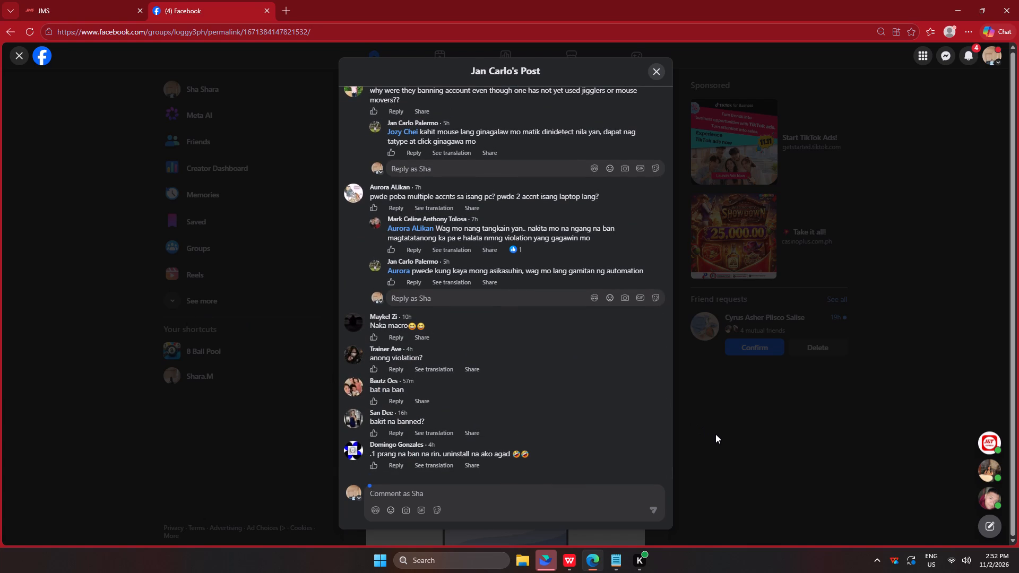
{"action": "left_click", "coordinate": [709, 436]}
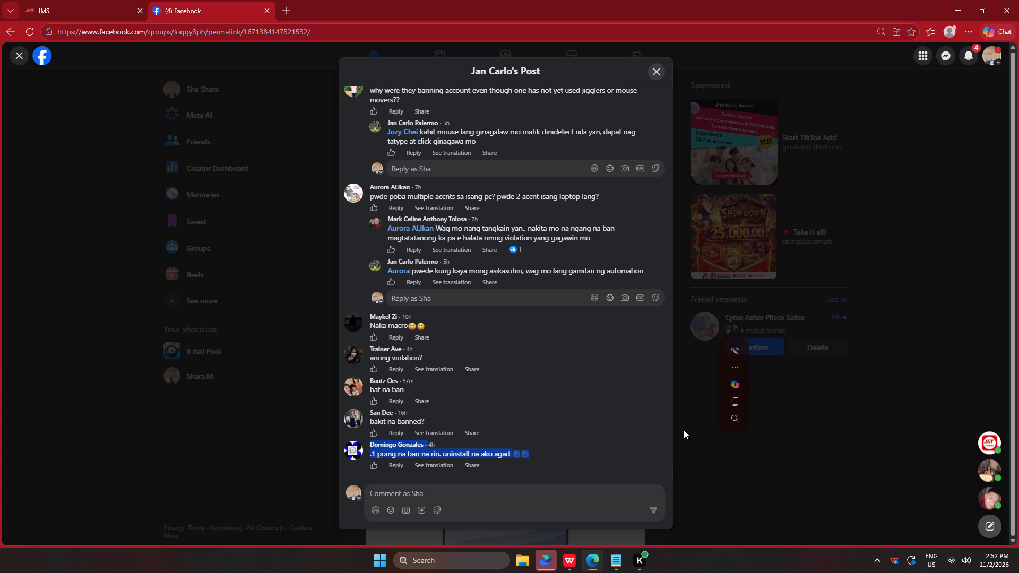
{"action": "left_click", "coordinate": [683, 431]}
{"action": "double_click", "coordinate": [649, 76]}
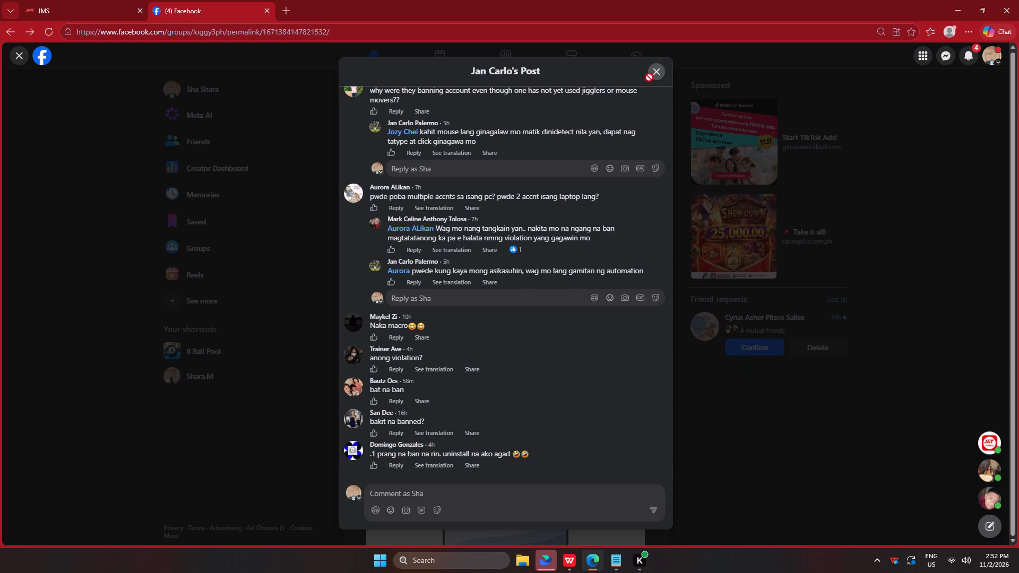
Switch to JMS and clear the searched waybill number from Tracking package 2.0.
{"action": "left_click", "coordinate": [79, 0]}
{"action": "scroll", "coordinate": [811, 256], "scroll_direction": "down", "scroll_amount": 3}
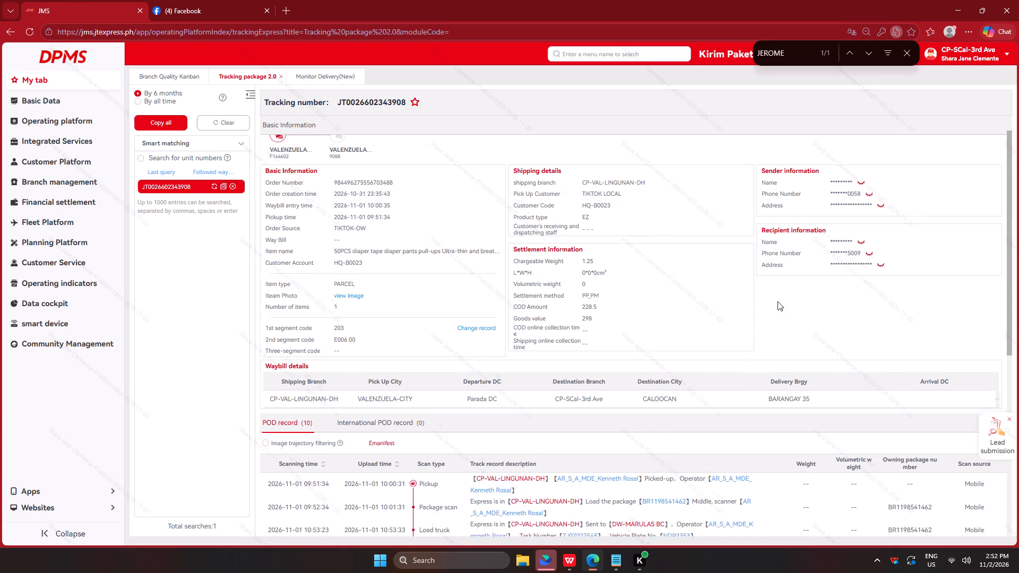
{"action": "scroll", "coordinate": [778, 301], "scroll_direction": "down", "scroll_amount": 8}
{"action": "left_click", "coordinate": [223, 119]}
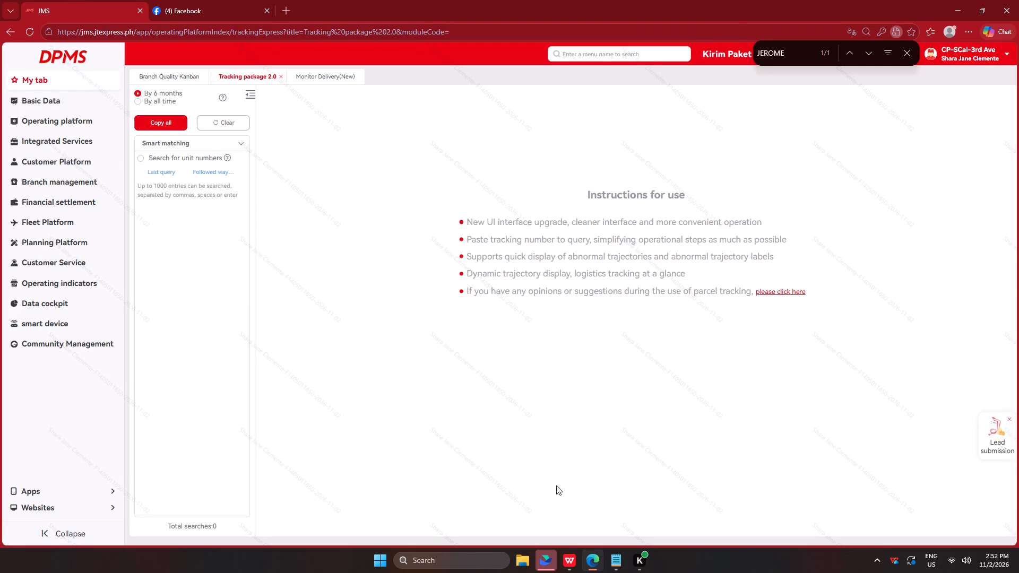
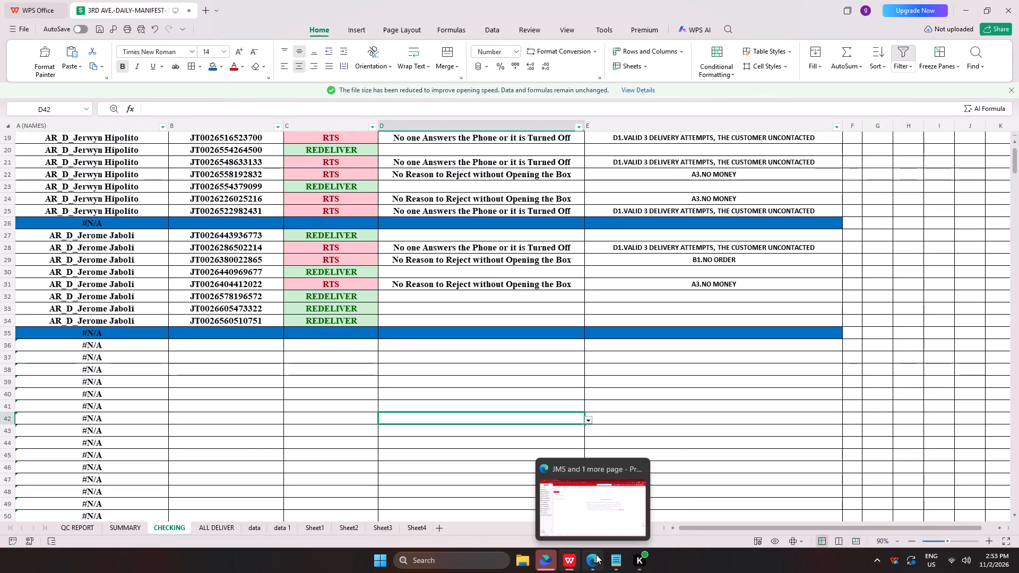
Switch to Notepad and delete the whole waybill number list below the remark templates in the "no geo" note.
{"action": "left_click", "coordinate": [610, 558]}
{"action": "scroll", "coordinate": [804, 466], "scroll_direction": "up", "scroll_amount": 3}
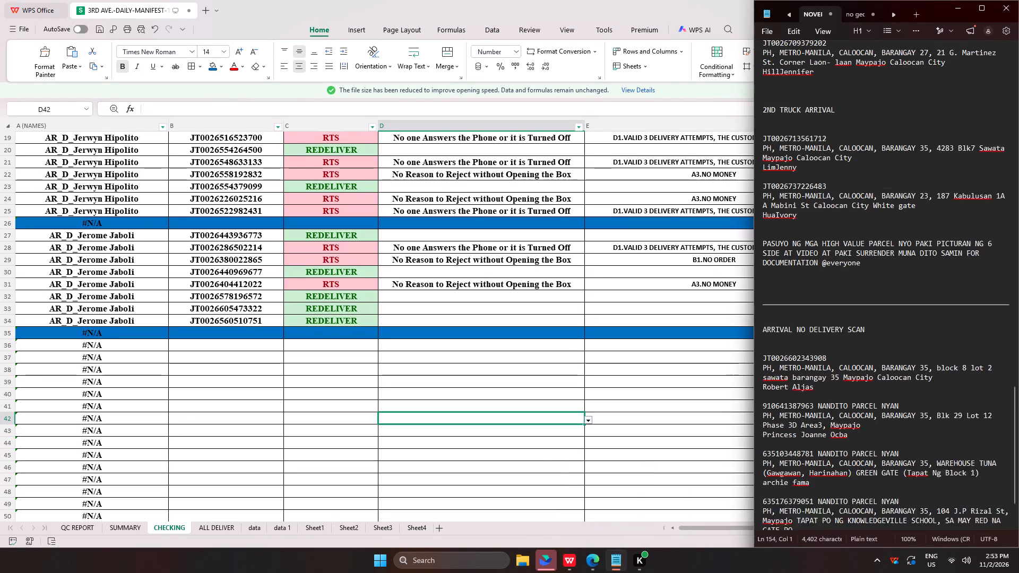
{"action": "scroll", "coordinate": [802, 470], "scroll_direction": "up", "scroll_amount": 8}
{"action": "left_click", "coordinate": [851, 21]}
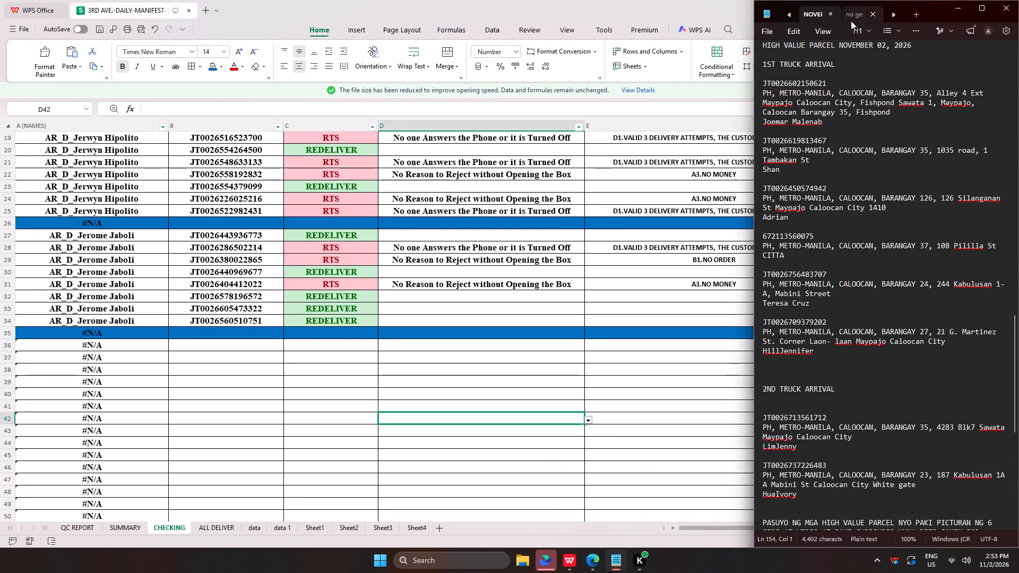
{"action": "scroll", "coordinate": [841, 183], "scroll_direction": "up", "scroll_amount": 10}
{"action": "scroll", "coordinate": [839, 187], "scroll_direction": "down", "scroll_amount": 3}
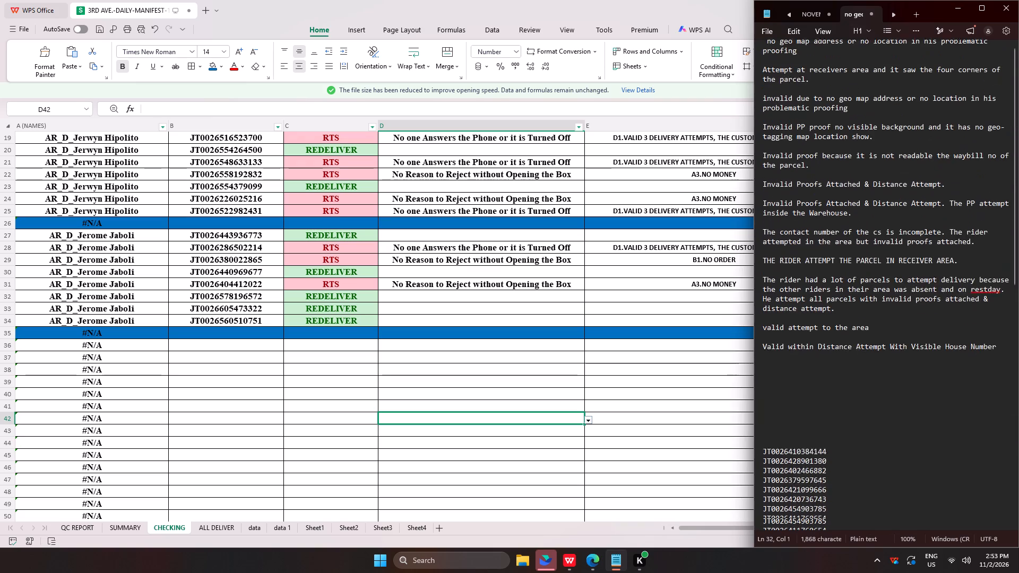
{"action": "scroll", "coordinate": [839, 188], "scroll_direction": "down", "scroll_amount": 3}
{"action": "scroll", "coordinate": [804, 281], "scroll_direction": "down", "scroll_amount": 7}
{"action": "scroll", "coordinate": [804, 281], "scroll_direction": "up", "scroll_amount": 20}
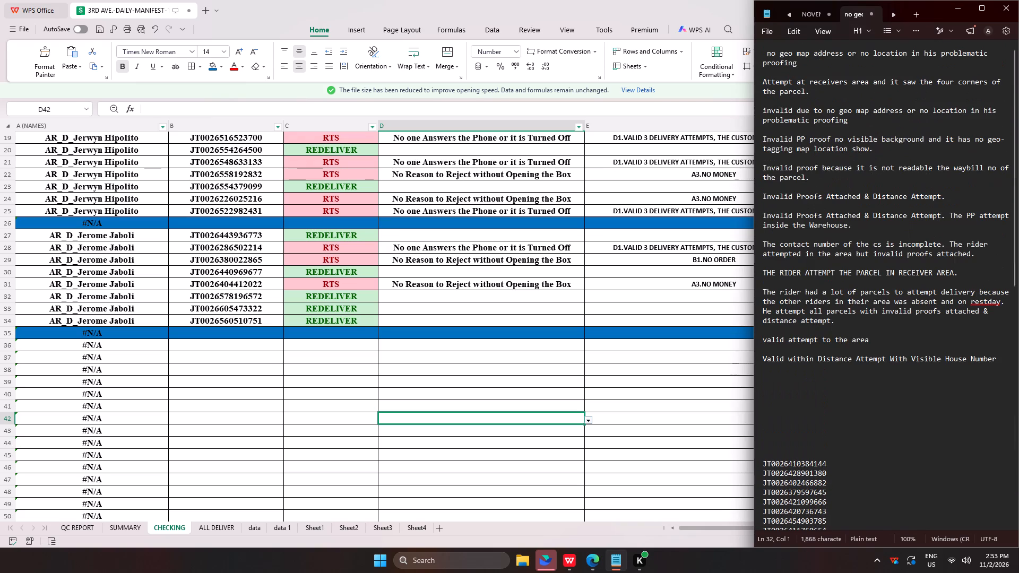
{"action": "left_click_drag", "start_coordinate": [772, 423], "coordinate": [782, 572]}
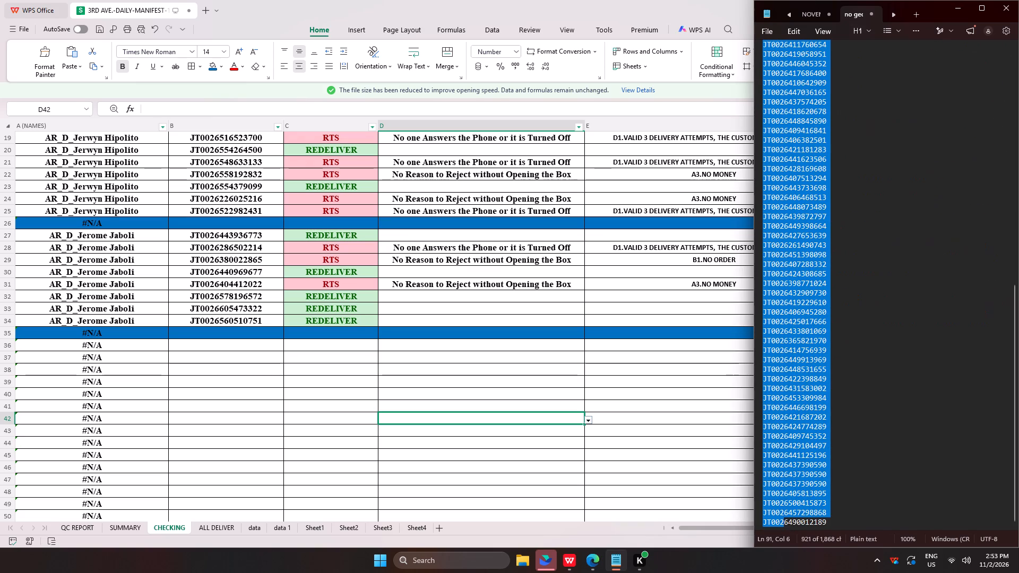
{"action": "left_click_drag", "start_coordinate": [782, 572], "coordinate": [850, 520]}
{"action": "key", "text": "BackSpace"}
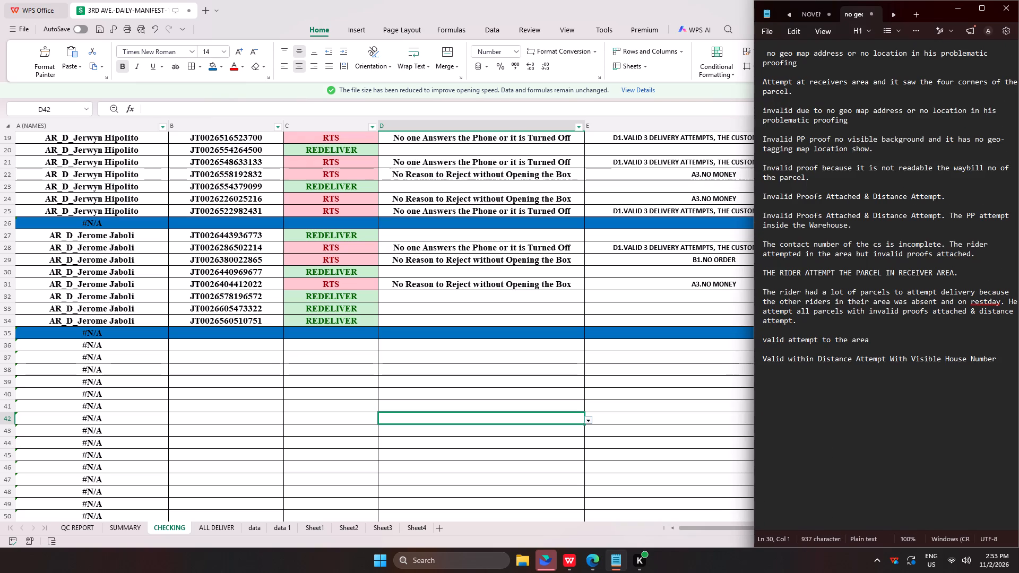
{"action": "scroll", "coordinate": [867, 405], "scroll_direction": "up", "scroll_amount": 10}
{"action": "left_click_drag", "start_coordinate": [767, 51], "coordinate": [805, 407]}
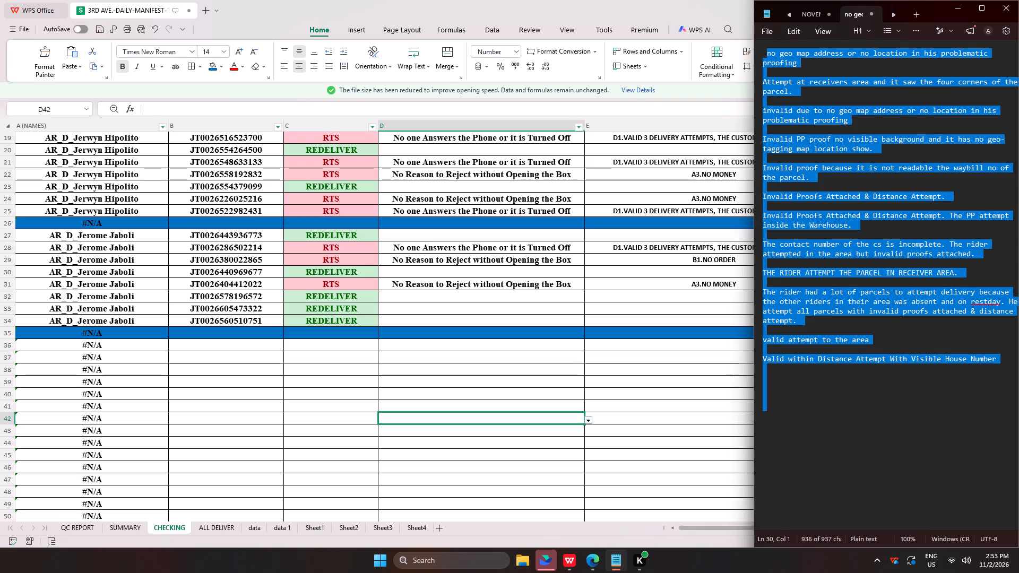
{"action": "left_click_drag", "start_coordinate": [805, 407], "coordinate": [813, 378]}
{"action": "key", "text": "ctrl+c"}
{"action": "key", "text": "alt+Tab"}
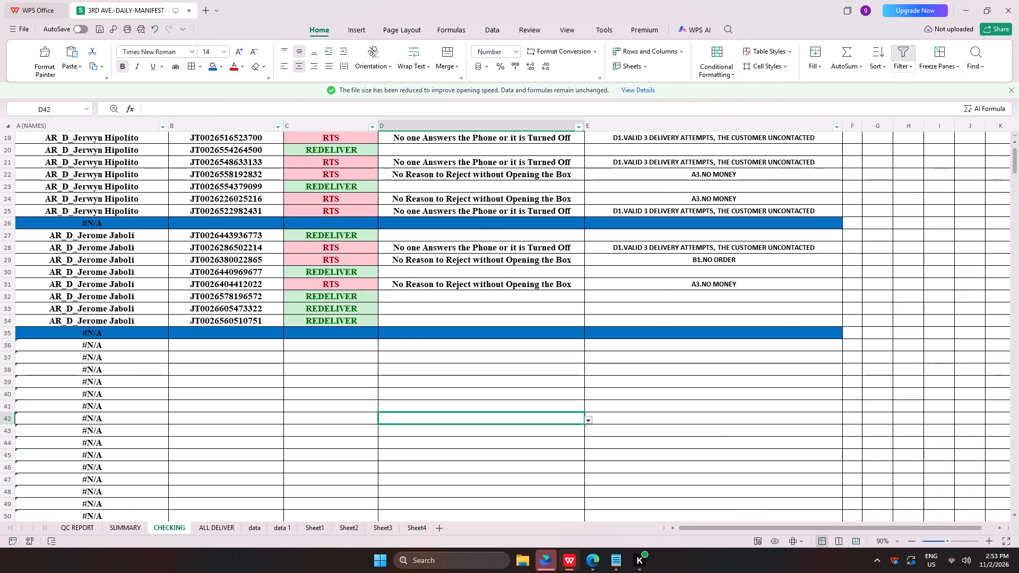
{"action": "key", "text": "alt+Tab"}
{"action": "left_click", "coordinate": [586, 553]}
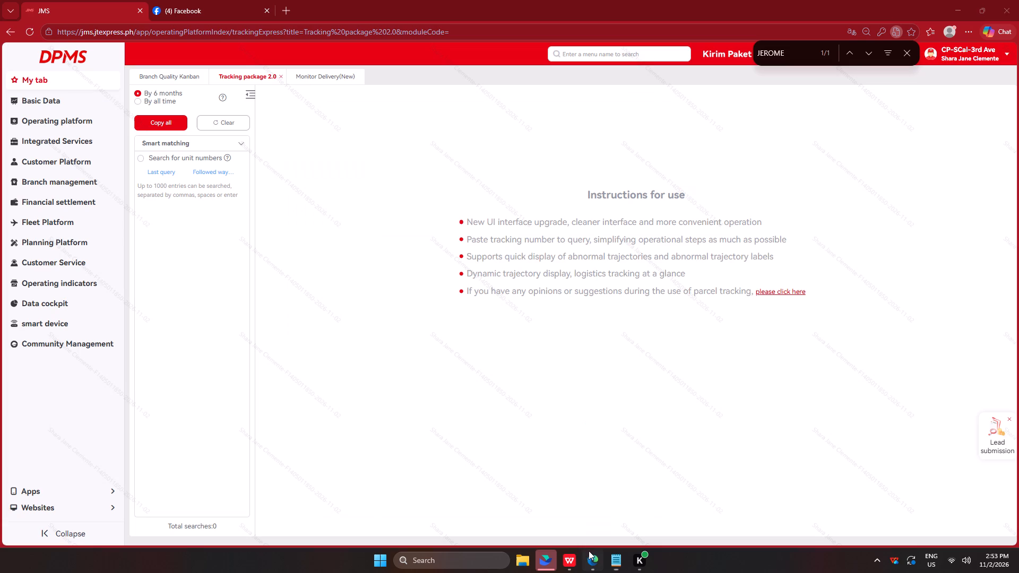
{"action": "left_click", "coordinate": [193, 10]}
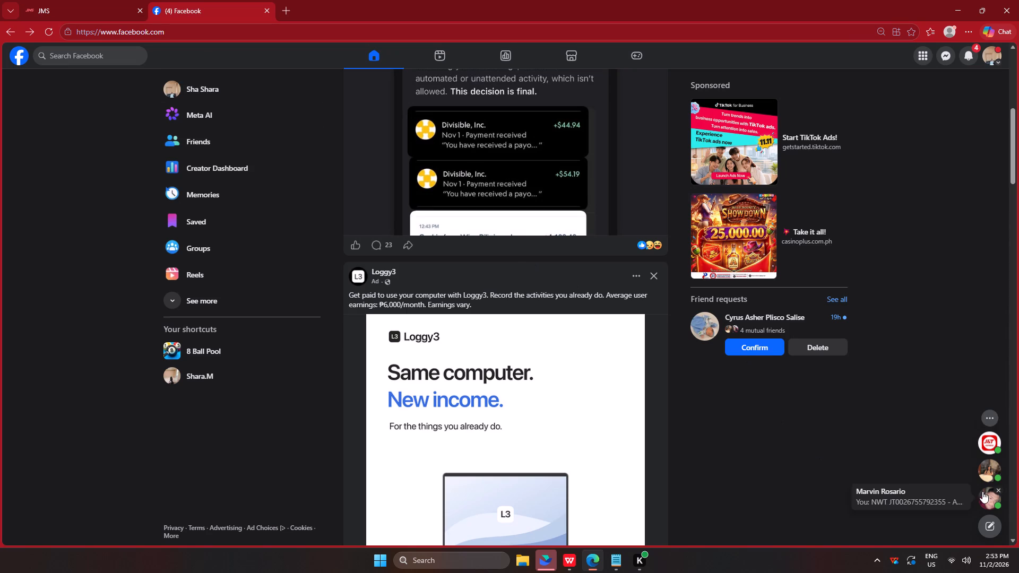
{"action": "left_click", "coordinate": [990, 498]}
{"action": "left_click", "coordinate": [897, 527]}
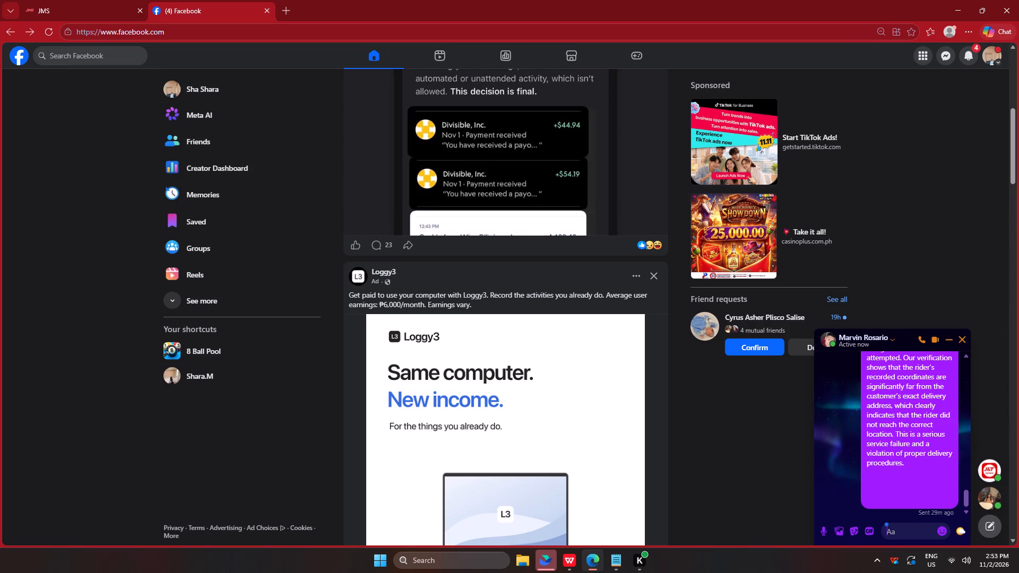
{"action": "key", "text": "ctrl+v"}
{"action": "key", "text": "Return"}
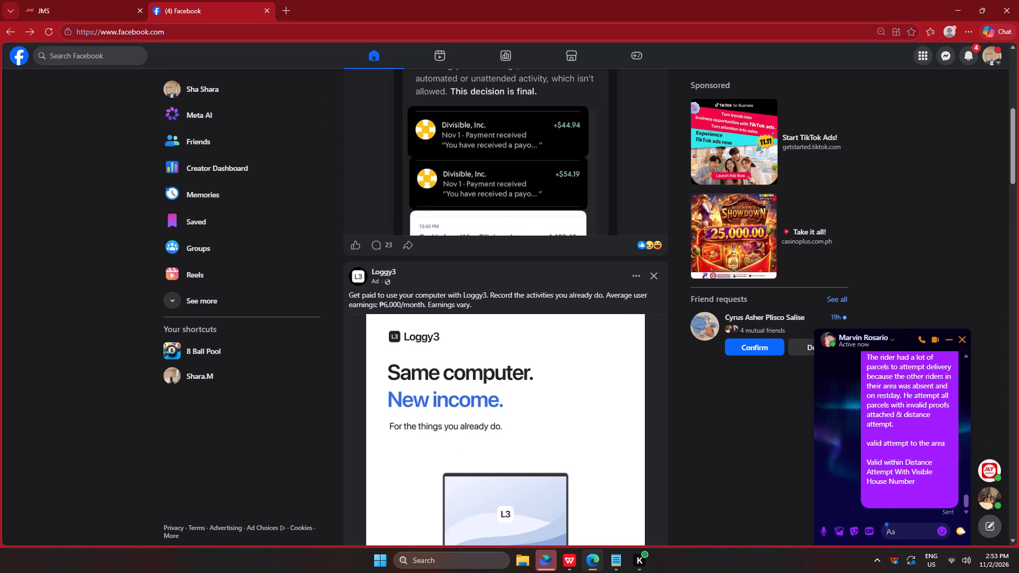
Return to the JMS Tracking package 2.0 page.
{"action": "left_click", "coordinate": [91, 3]}
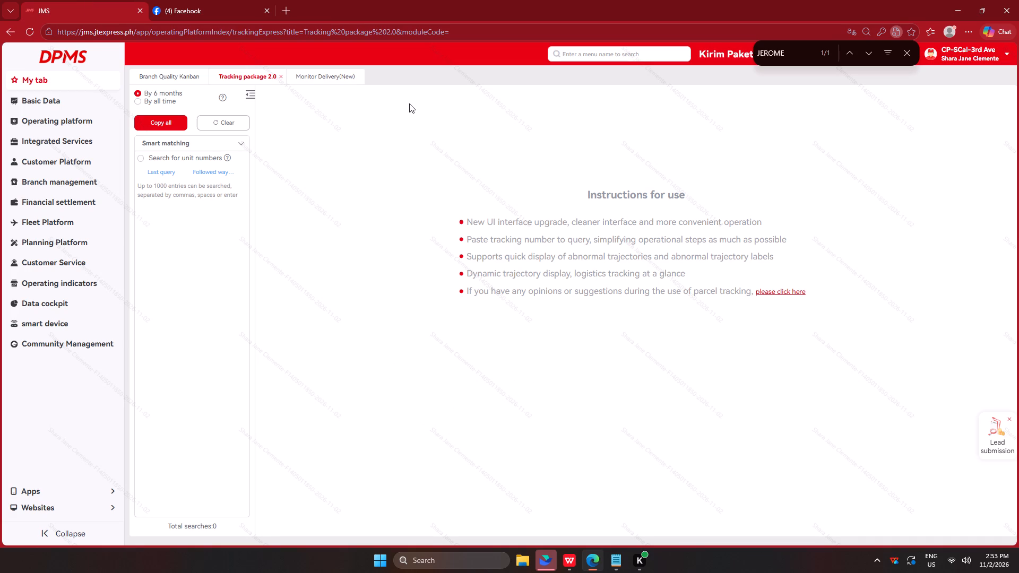
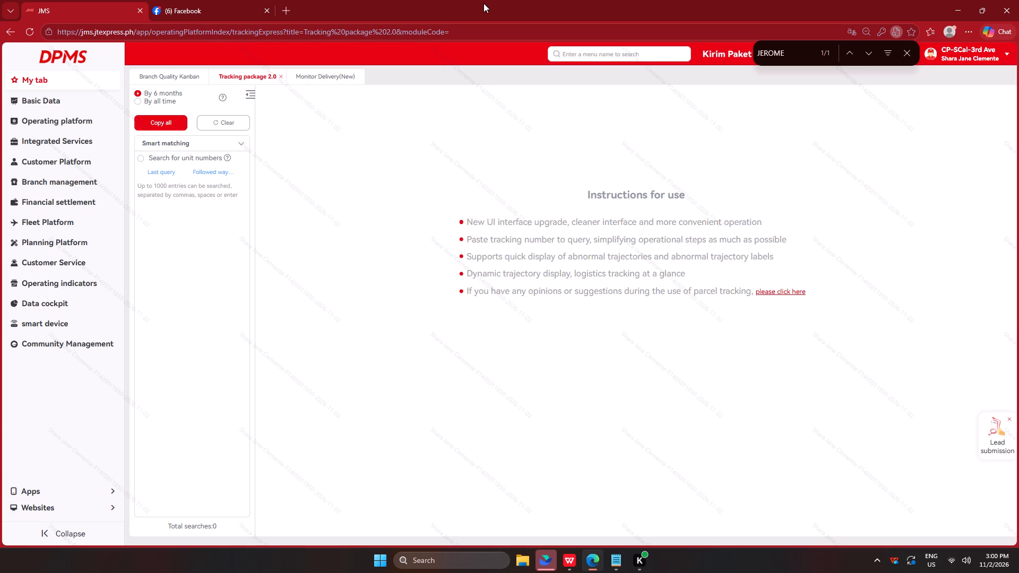
Bring up the Monitor Delivery(New) courier summary in JMS and search the page for SITO to locate that courier's row.
{"action": "left_click", "coordinate": [311, 74]}
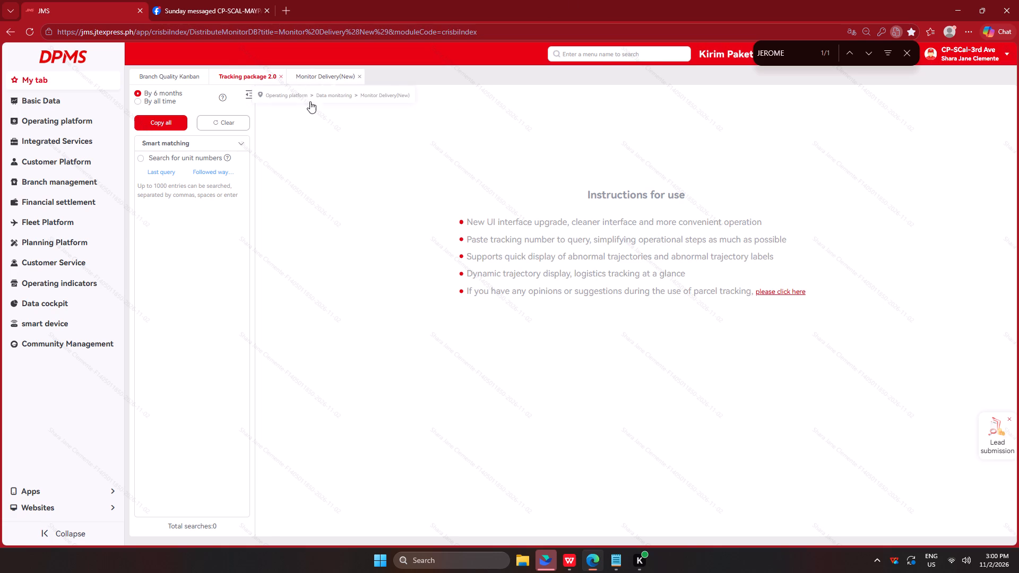
{"action": "left_click", "coordinate": [159, 100]}
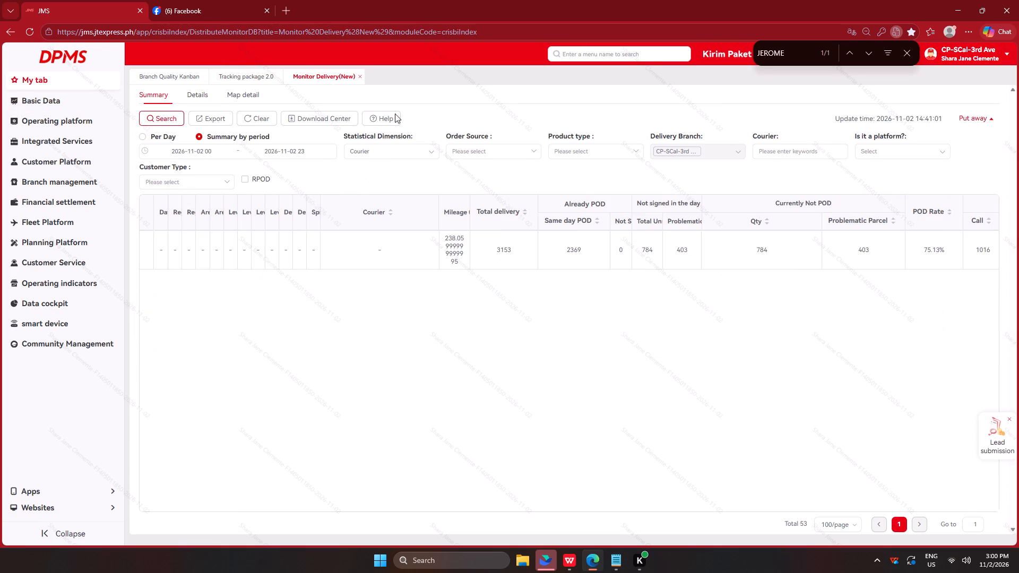
{"action": "left_click_drag", "start_coordinate": [791, 57], "coordinate": [737, 53]}
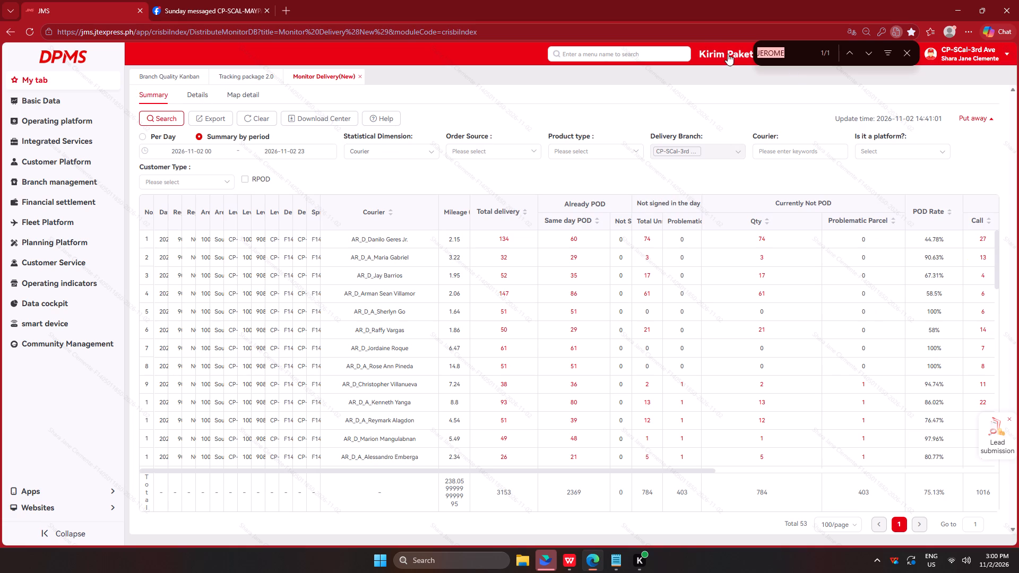
{"action": "type", "text": "SITO"}
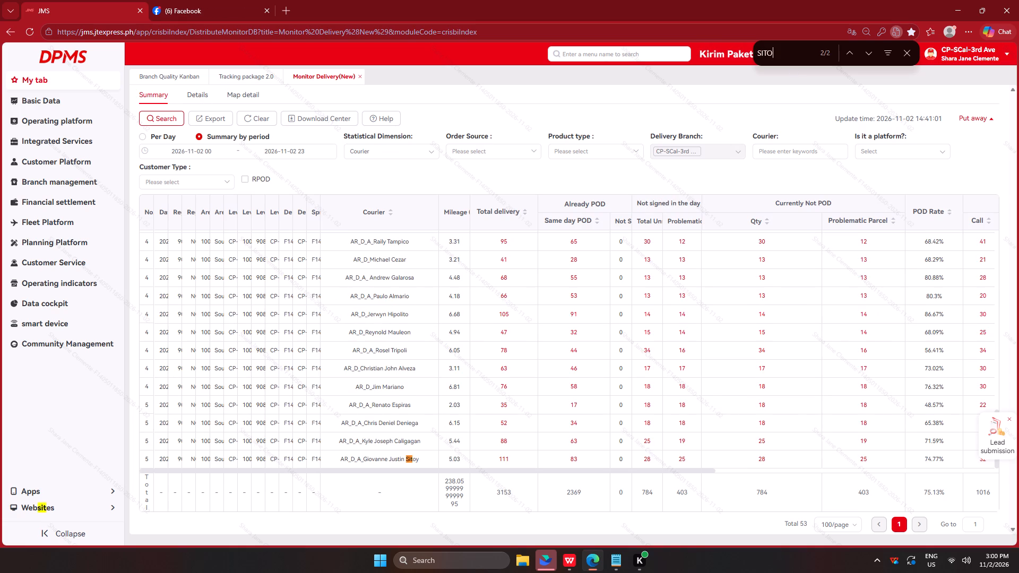
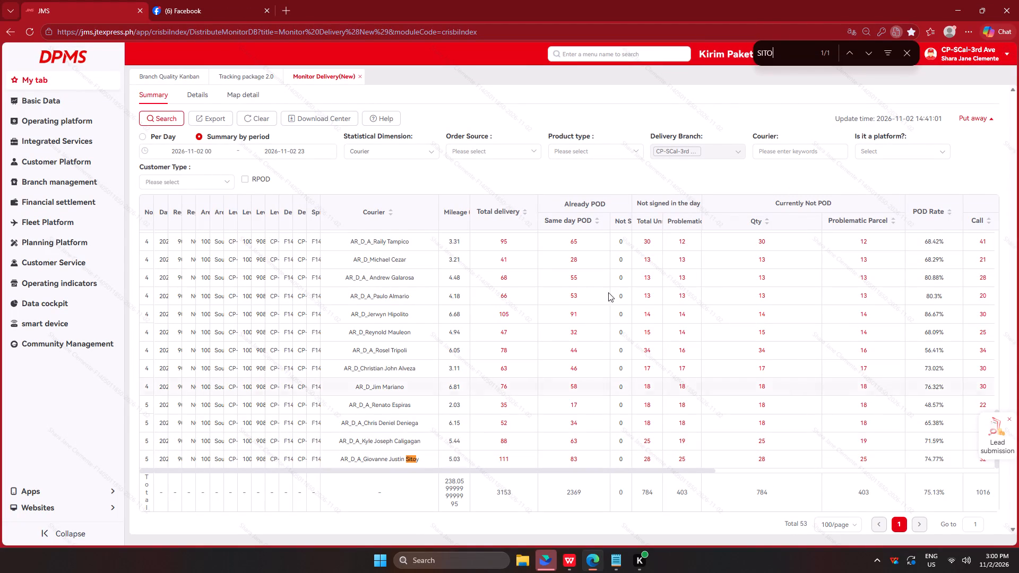
Search the courier summary page for FARR and, in its place, RAFFY to locate that courier's row.
{"action": "left_click_drag", "start_coordinate": [775, 53], "coordinate": [757, 51]}
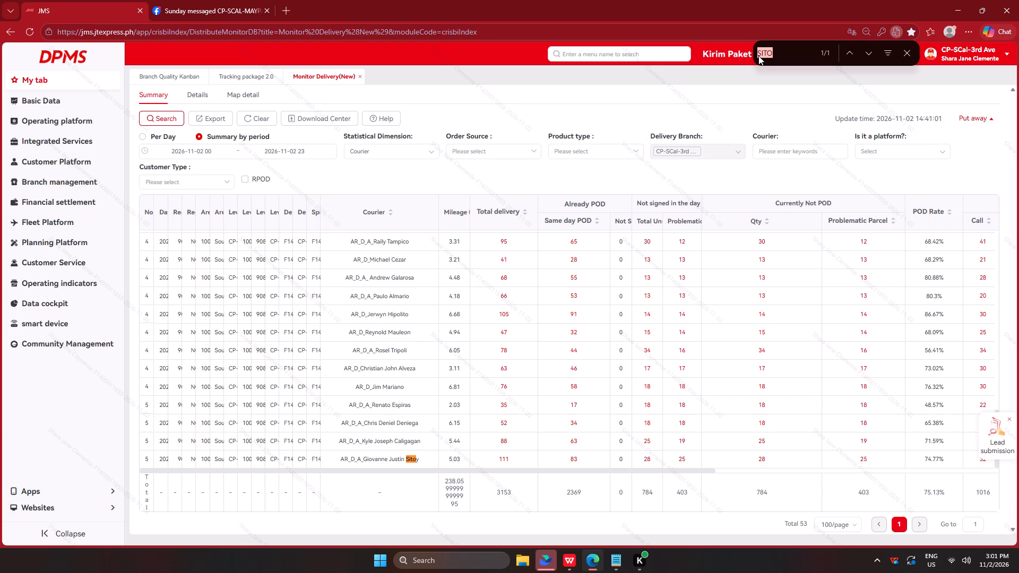
{"action": "key", "text": "BackSpace"}
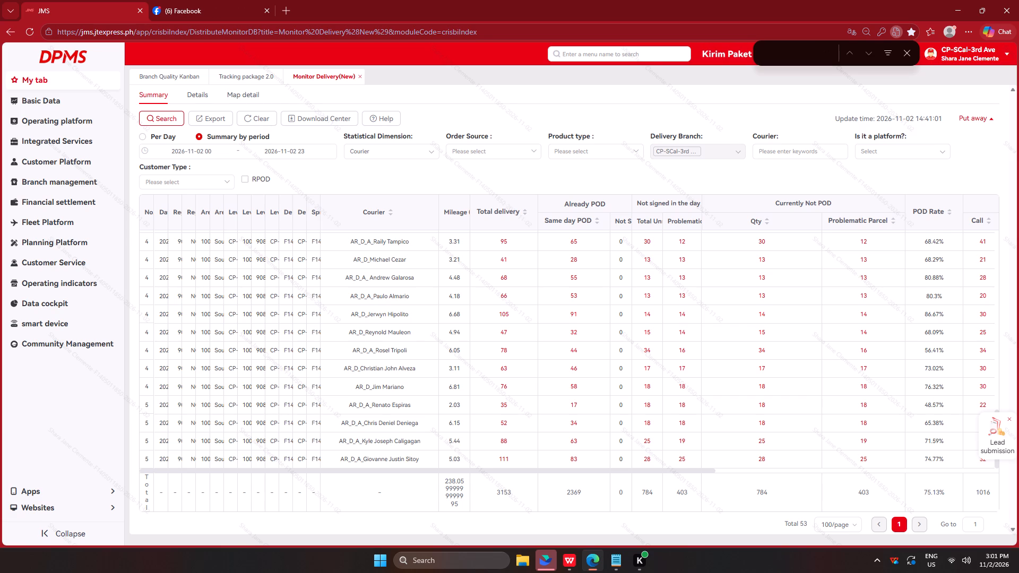
{"action": "key", "text": "BackSpace"}
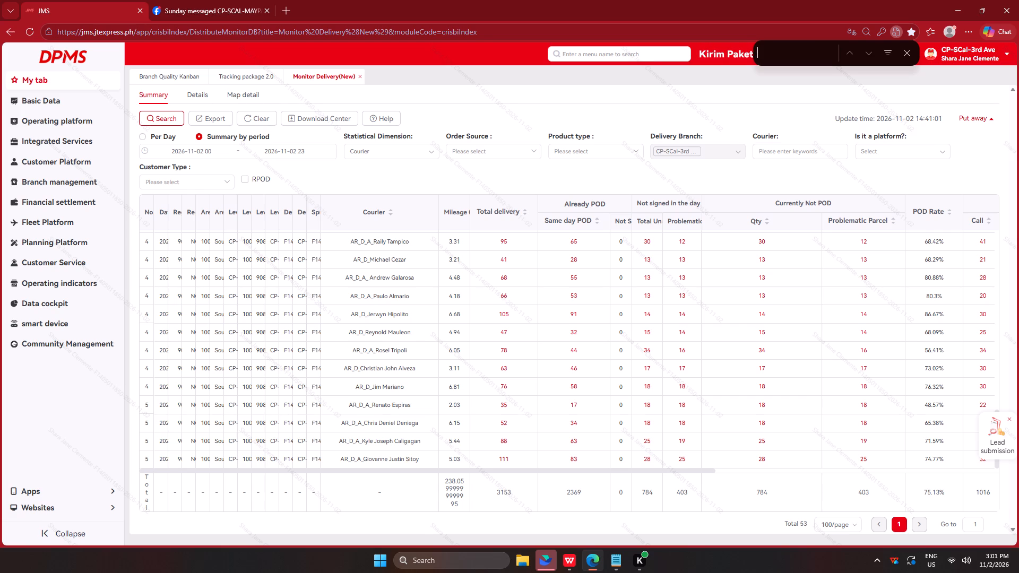
{"action": "key", "text": "BackSpace"}
{"action": "key", "text": "BackSpace"}
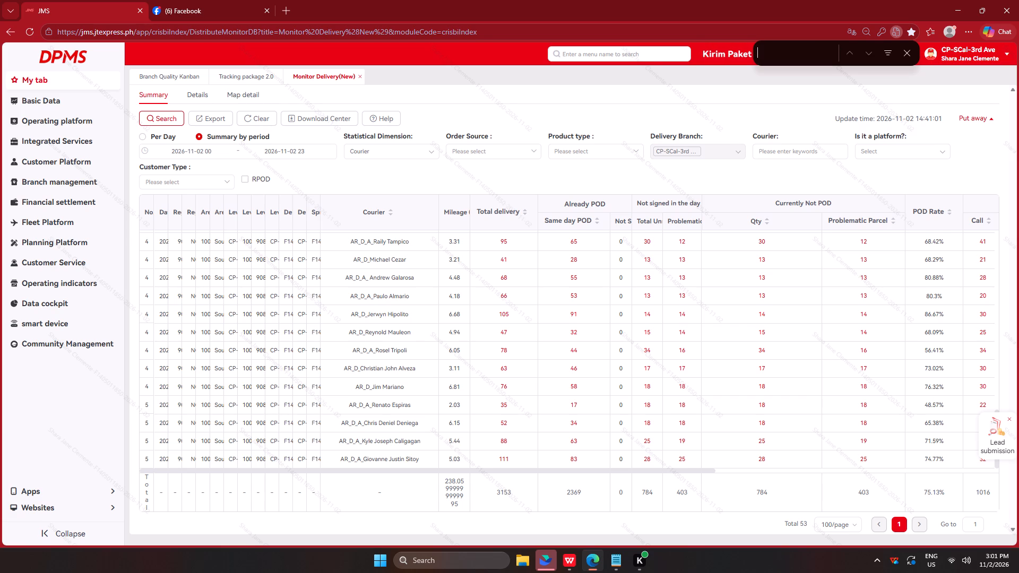
{"action": "type", "text": "FARR"}
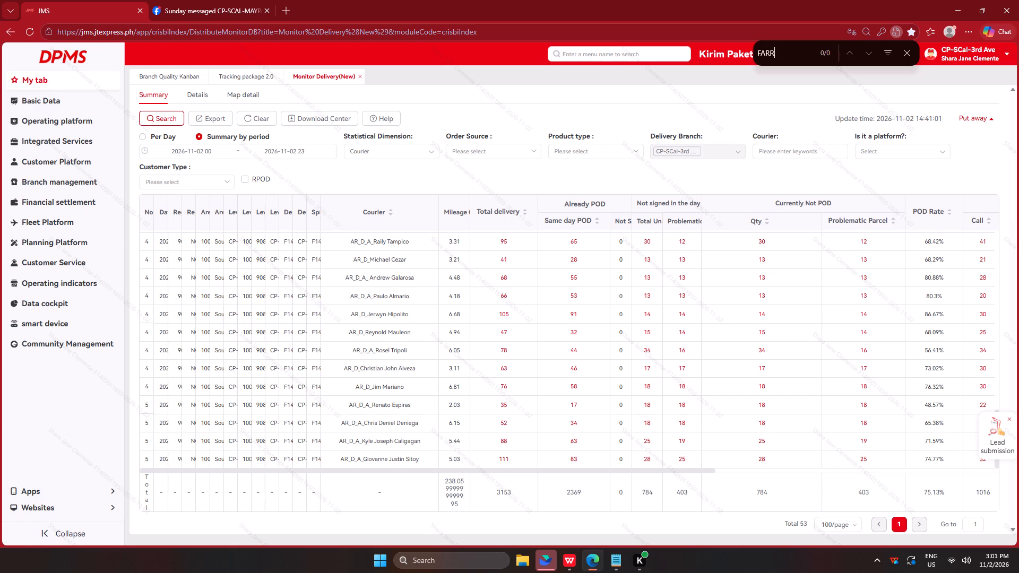
{"action": "key", "text": "BackSpace"}
{"action": "key", "text": "BackSpace"}
{"action": "key", "text": "BackSpace"}
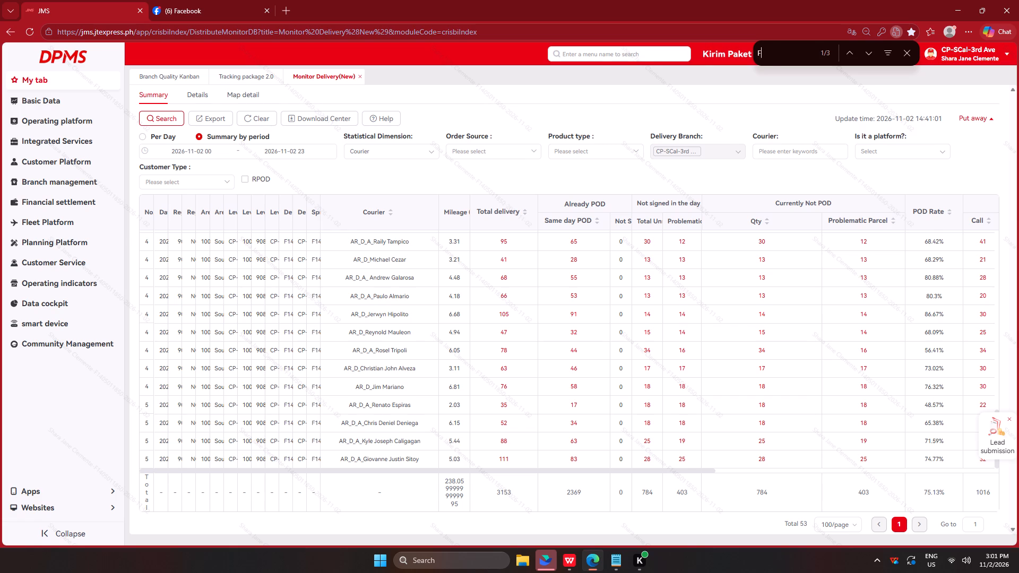
{"action": "key", "text": "BackSpace"}
{"action": "type", "text": "RAFFY"}
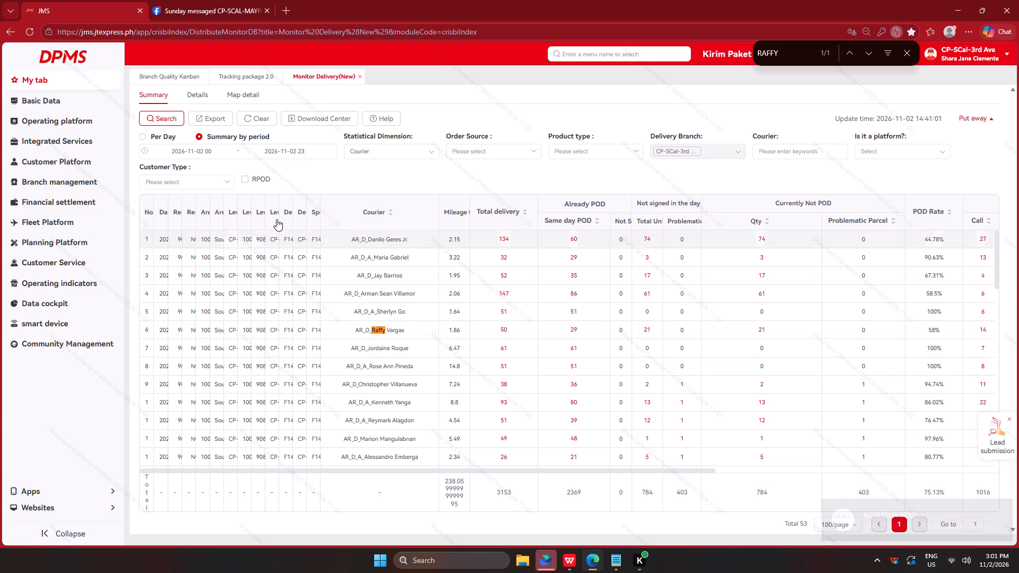
Refresh the Monitor Delivery(New) summary data and search the page for RAFF to check that courier's delivery figures.
{"action": "left_click", "coordinate": [156, 112]}
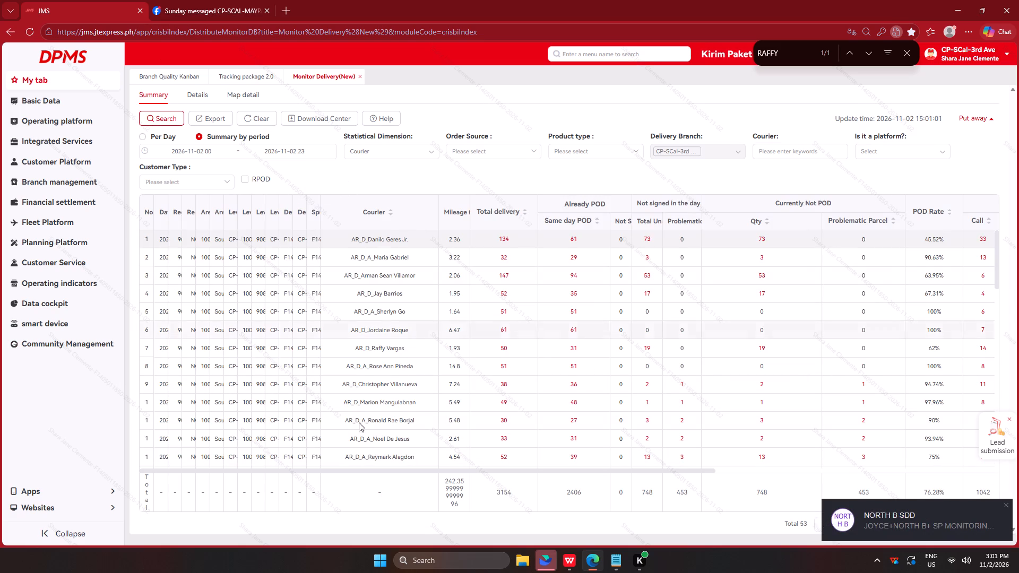
{"action": "left_click_drag", "start_coordinate": [788, 55], "coordinate": [726, 59]}
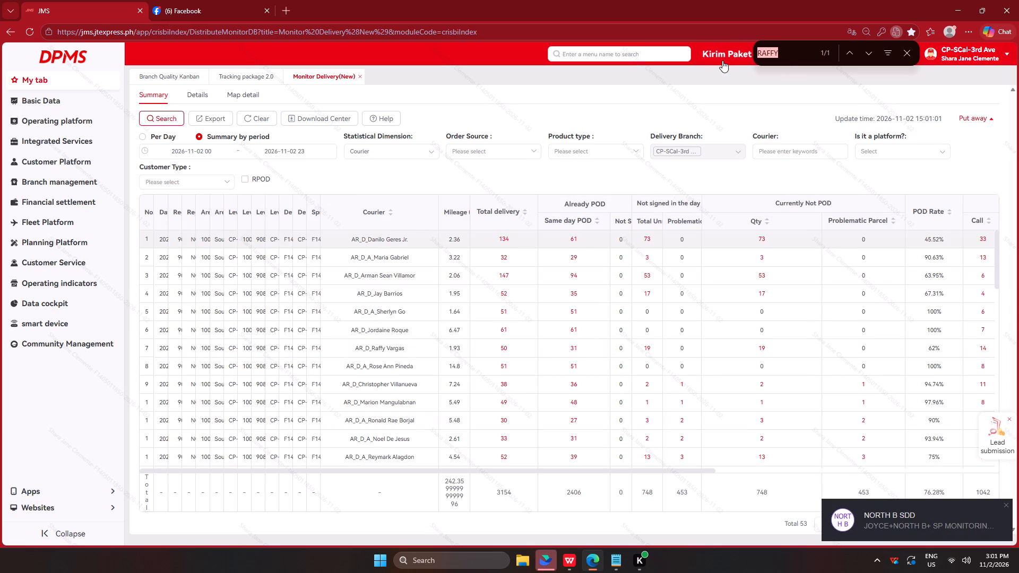
{"action": "key", "text": "f"}
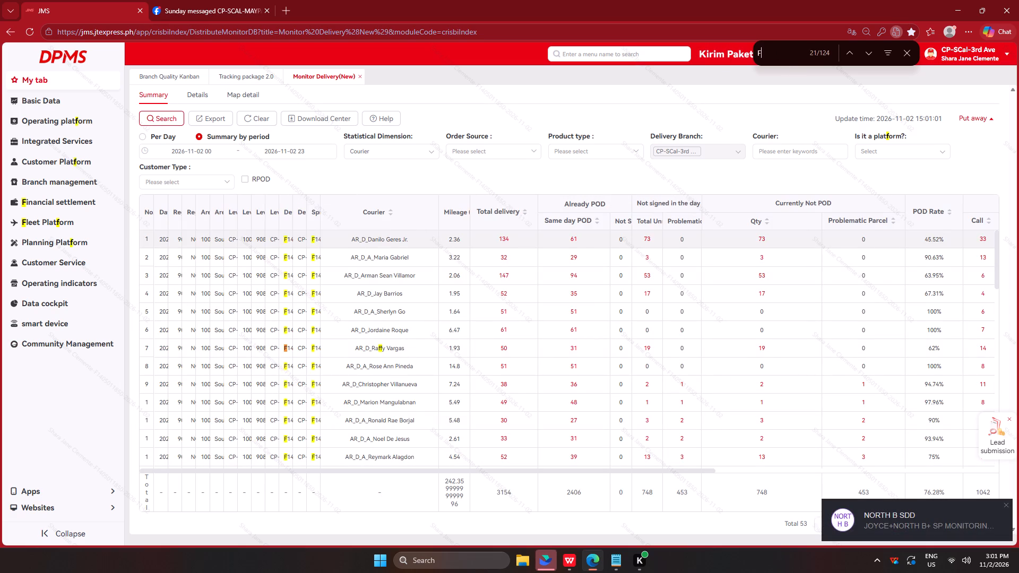
{"action": "key", "text": "BackSpace"}
{"action": "type", "text": "RAFF"}
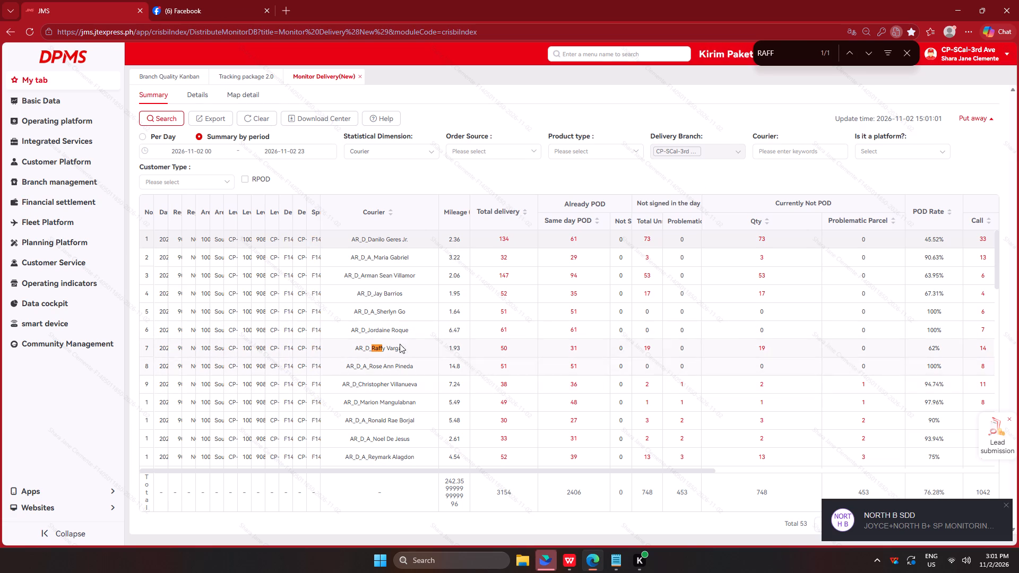
{"action": "left_click_drag", "start_coordinate": [365, 345], "coordinate": [400, 349]}
{"action": "left_click", "coordinate": [419, 351]}
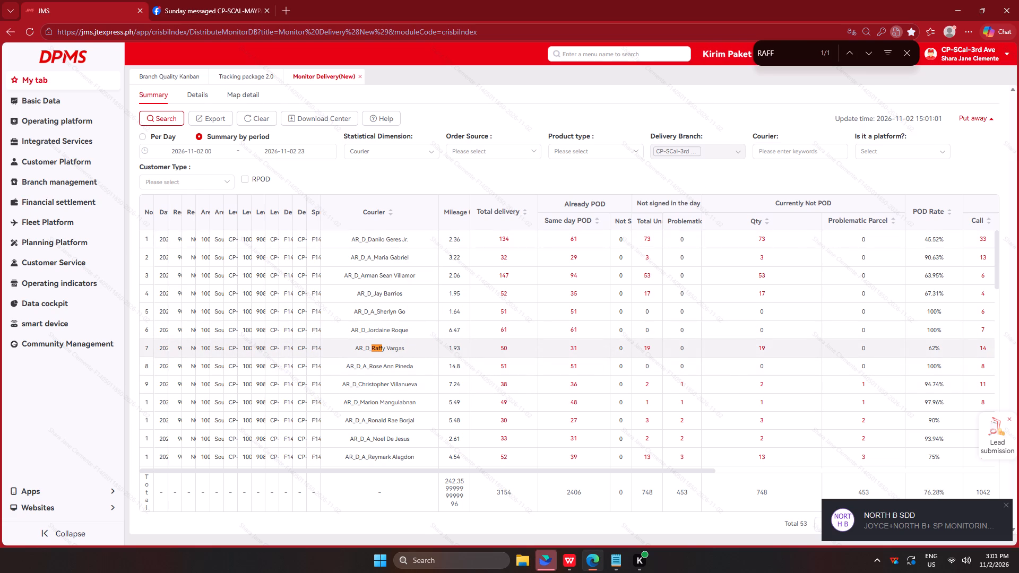
{"action": "left_click_drag", "start_coordinate": [369, 348], "coordinate": [390, 349]}
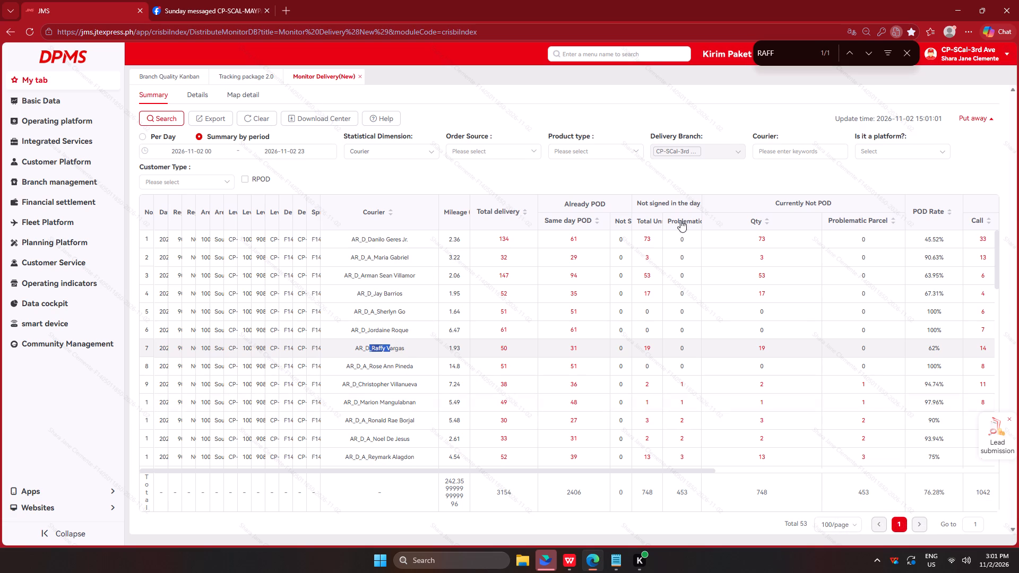
Search the page for EDU to locate that courier's row and refresh the summary data to check the delivery figures.
{"action": "left_click_drag", "start_coordinate": [785, 45], "coordinate": [743, 56]}
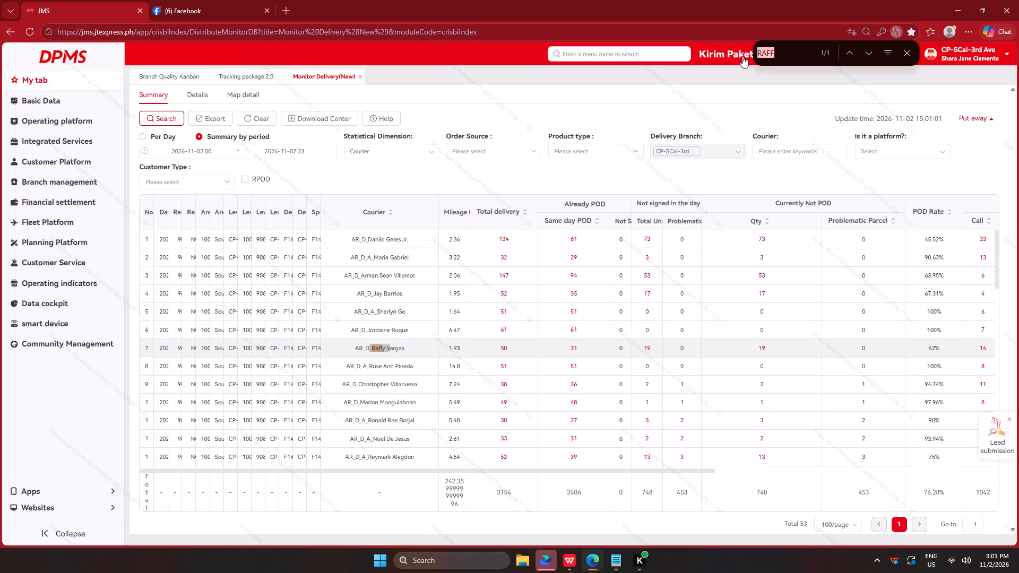
{"action": "key", "text": "BackSpace"}
{"action": "key", "text": "BackSpace"}
{"action": "type", "text": "EDU"}
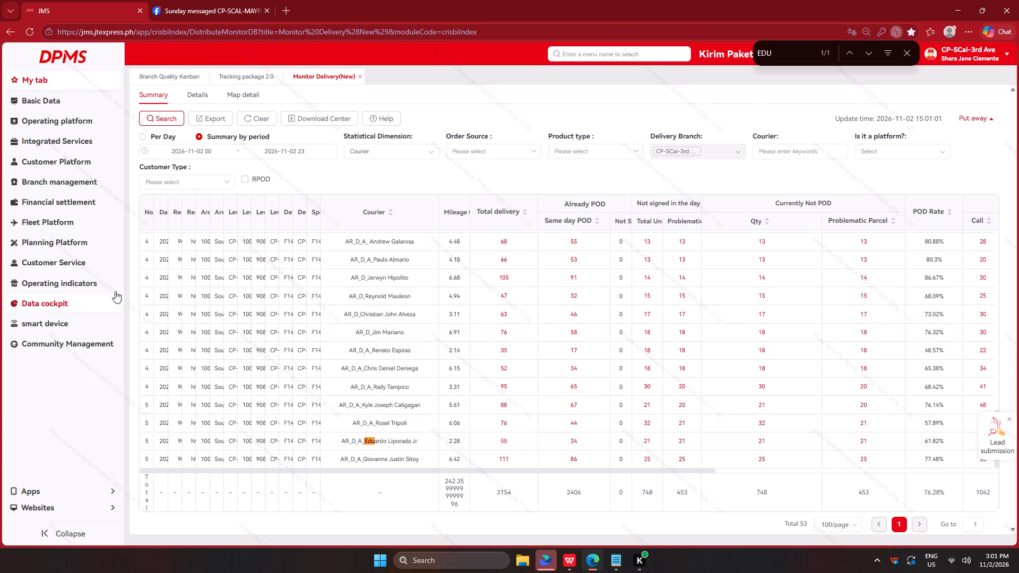
{"action": "left_click", "coordinate": [147, 118]}
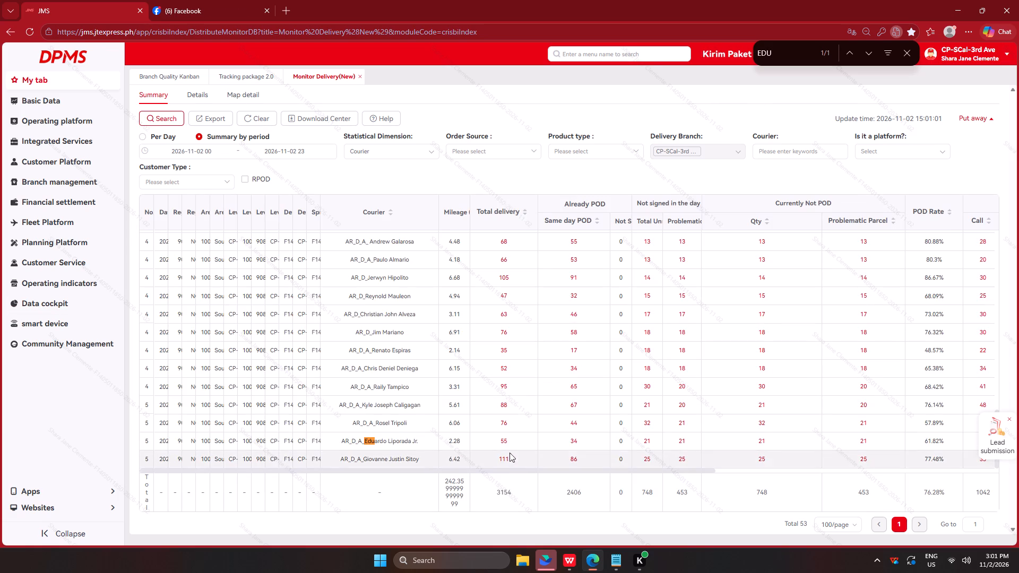
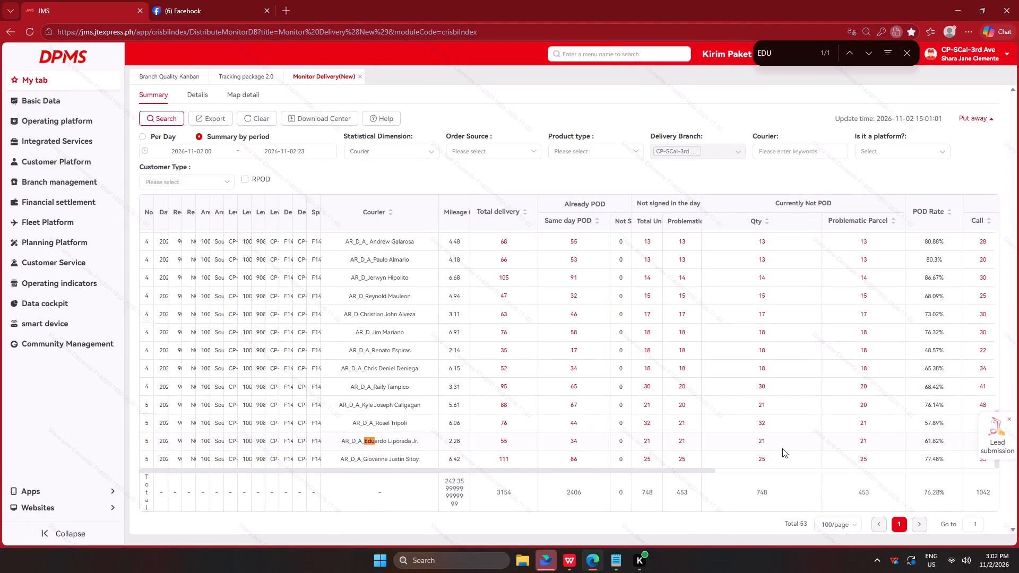
Open the Currently Not POD details for the courier matched by EDU, export them and open the completed export file.
{"action": "left_click", "coordinate": [761, 439]}
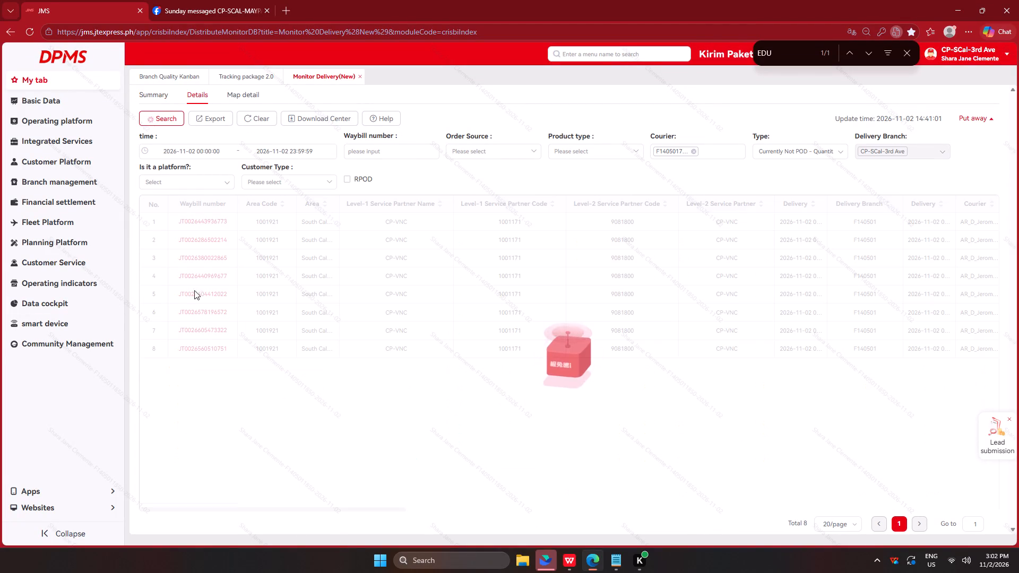
{"action": "left_click", "coordinate": [206, 117]}
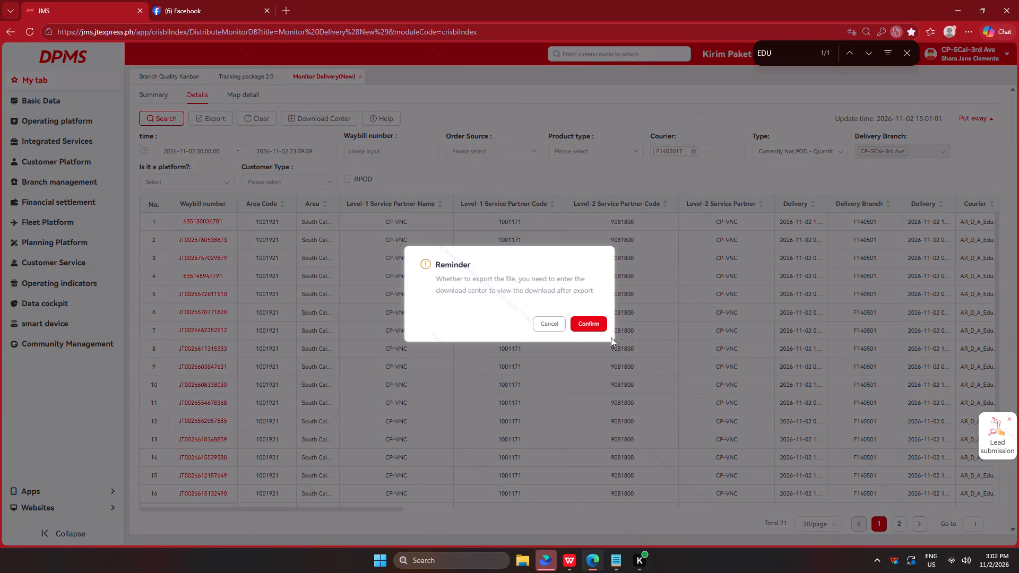
{"action": "left_click", "coordinate": [576, 323]}
{"action": "left_click", "coordinate": [309, 109]}
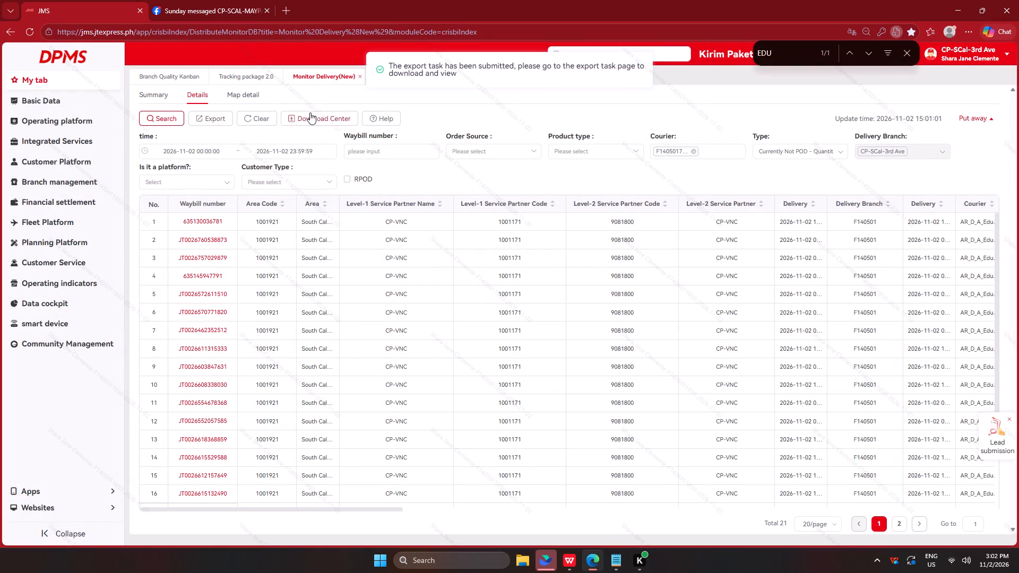
{"action": "left_click", "coordinate": [310, 118]}
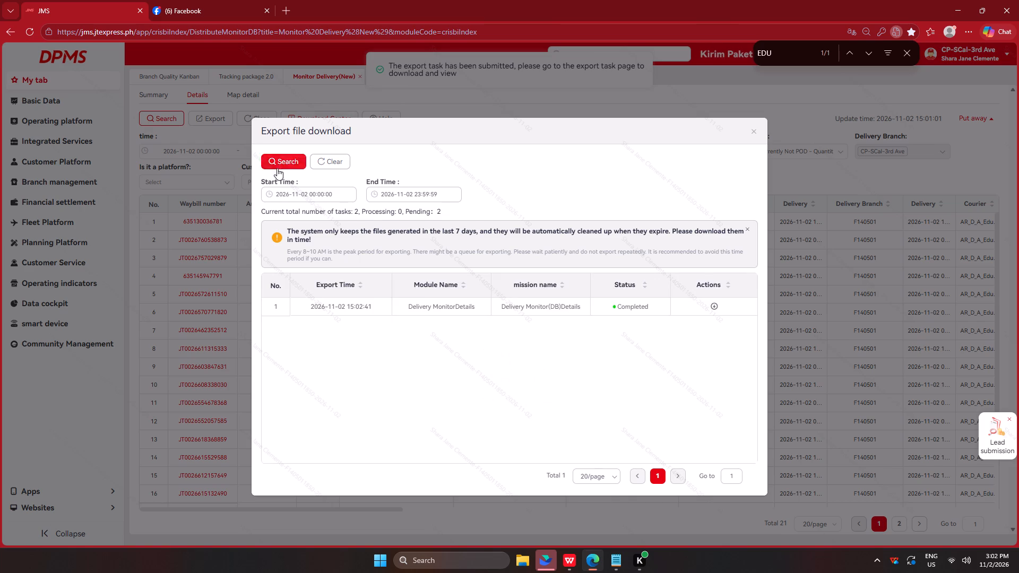
{"action": "left_click", "coordinate": [278, 167]}
{"action": "left_click", "coordinate": [715, 304]}
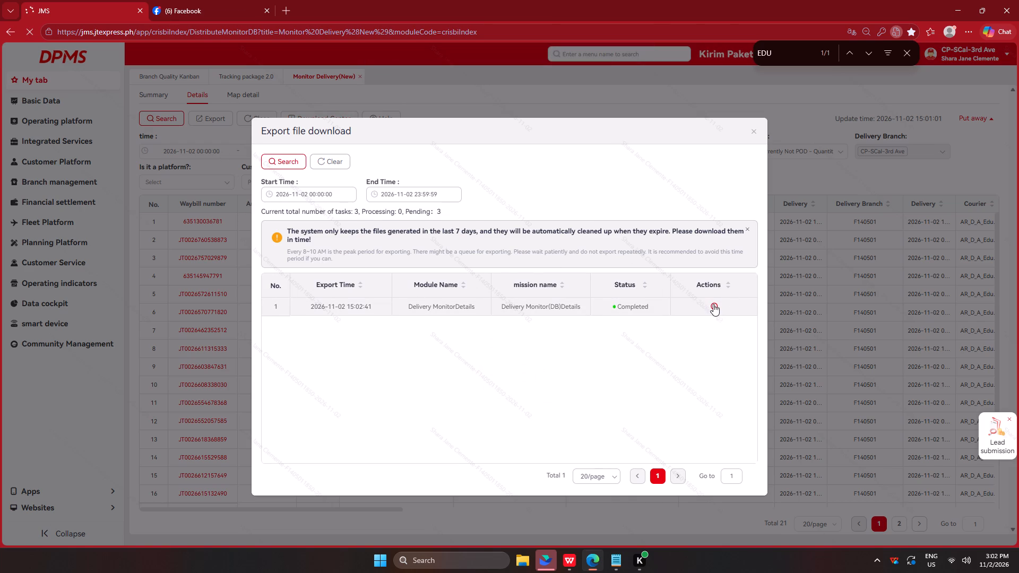
{"action": "left_click", "coordinate": [715, 303]}
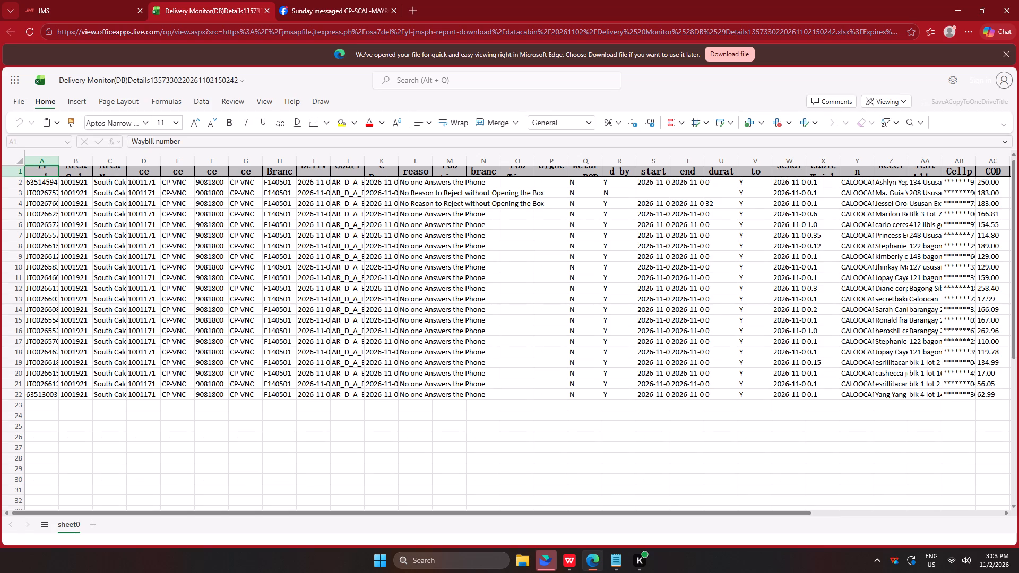
Copy all waybill numbers from the exported sheet into the manifest workbook's CHECKING sheet, starting at B36, as values only.
{"action": "left_click", "coordinate": [47, 186]}
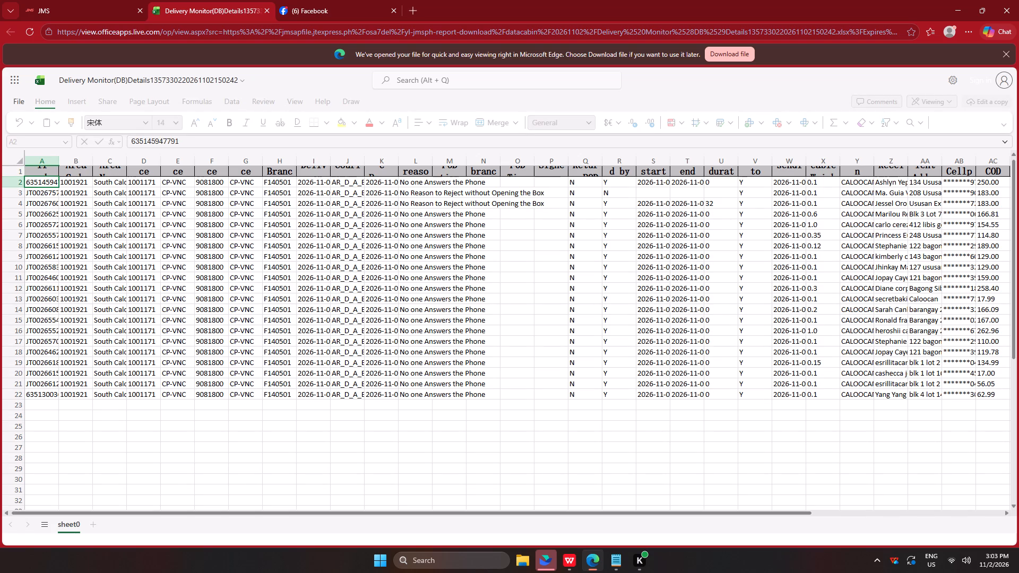
{"action": "key", "text": "ctrl+shift+Down"}
{"action": "key", "text": "ctrl+shift+Down"}
{"action": "key", "text": "ctrl+shift+Down"}
{"action": "key", "text": "ctrl+shift+Down"}
{"action": "key", "text": "ctrl+shift+Down"}
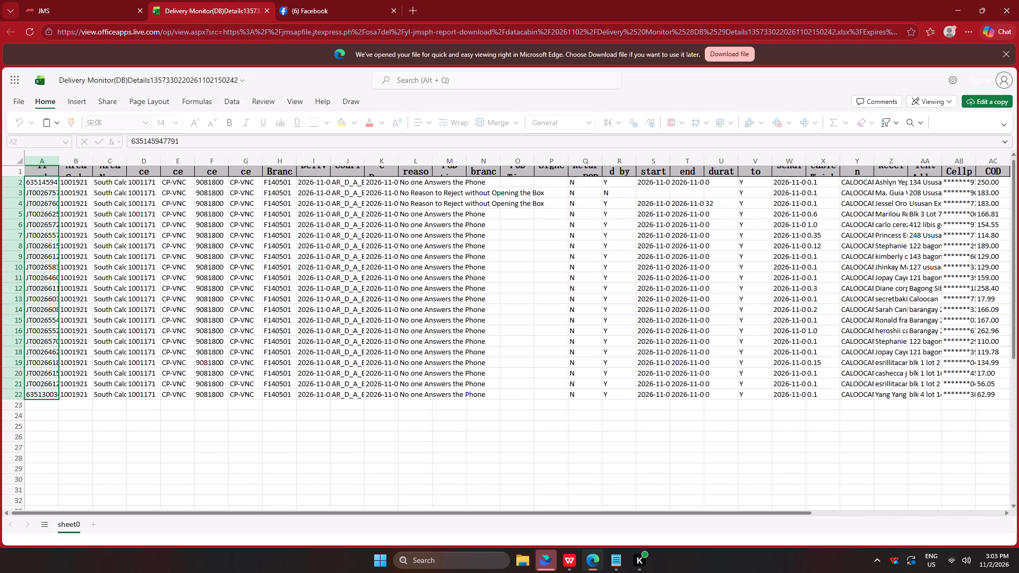
{"action": "key", "text": "ctrl+c"}
{"action": "key", "text": "ctrl+c"}
{"action": "key", "text": "ctrl+c"}
{"action": "key", "text": "ctrl+c"}
{"action": "key", "text": "ctrl+c"}
{"action": "key", "text": "ctrl+c"}
{"action": "key", "text": "ctrl+c"}
{"action": "key", "text": "ctrl+c"}
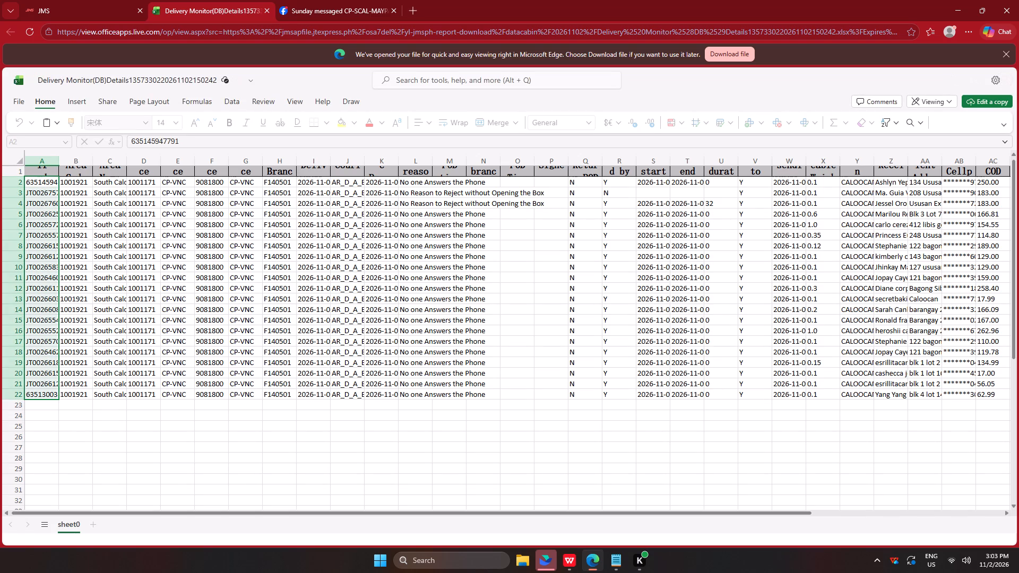
{"action": "key", "text": "ctrl+c"}
{"action": "key", "text": "ctrl+c"}
{"action": "key", "text": "ctrl+c"}
{"action": "key", "text": "ctrl+c"}
{"action": "key", "text": "ctrl+c"}
{"action": "key", "text": "ctrl+c"}
{"action": "key", "text": "ctrl+c"}
{"action": "key", "text": "ctrl+c"}
{"action": "key", "text": "ctrl+c"}
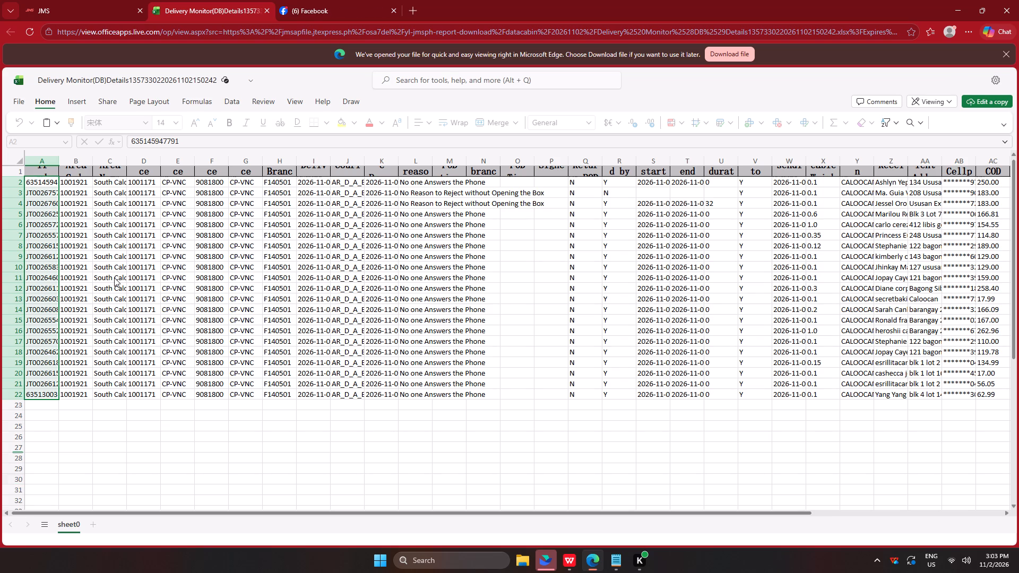
{"action": "key", "text": "ctrl+c"}
{"action": "key", "text": "ctrl+c"}
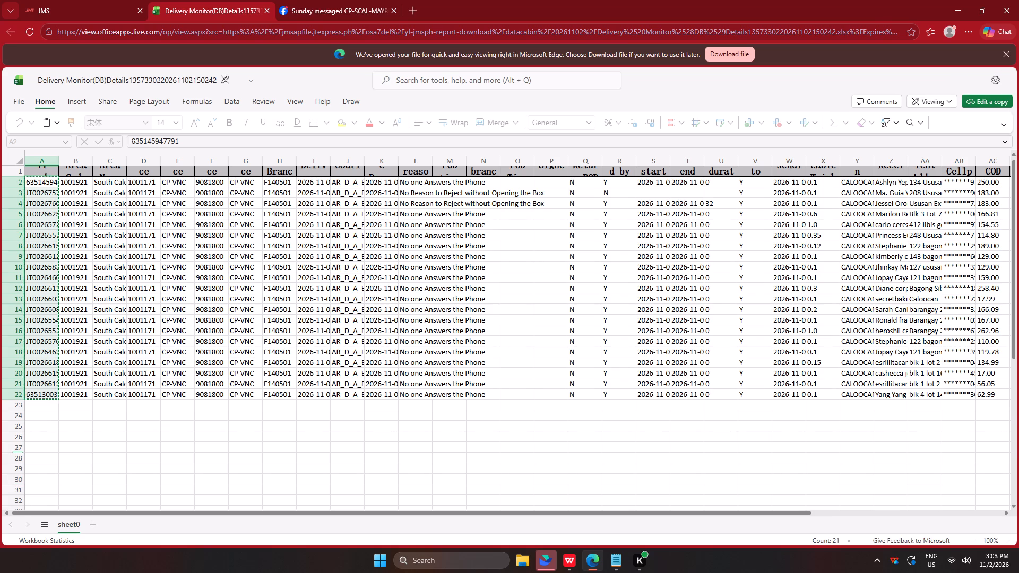
{"action": "key", "text": "alt+Tab"}
{"action": "left_click", "coordinate": [568, 568]}
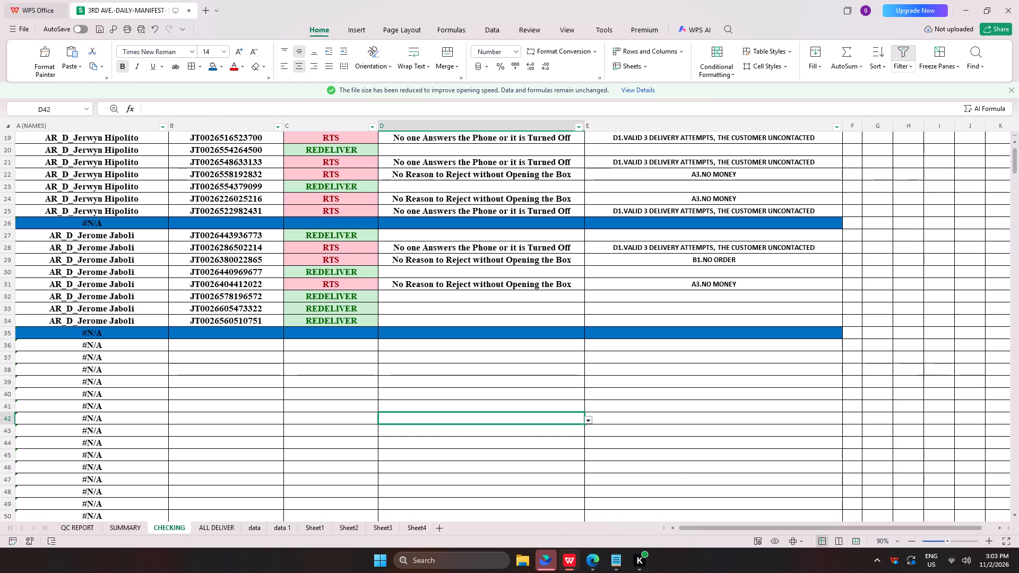
{"action": "left_click", "coordinate": [222, 345]}
{"action": "key", "text": "ctrl+v"}
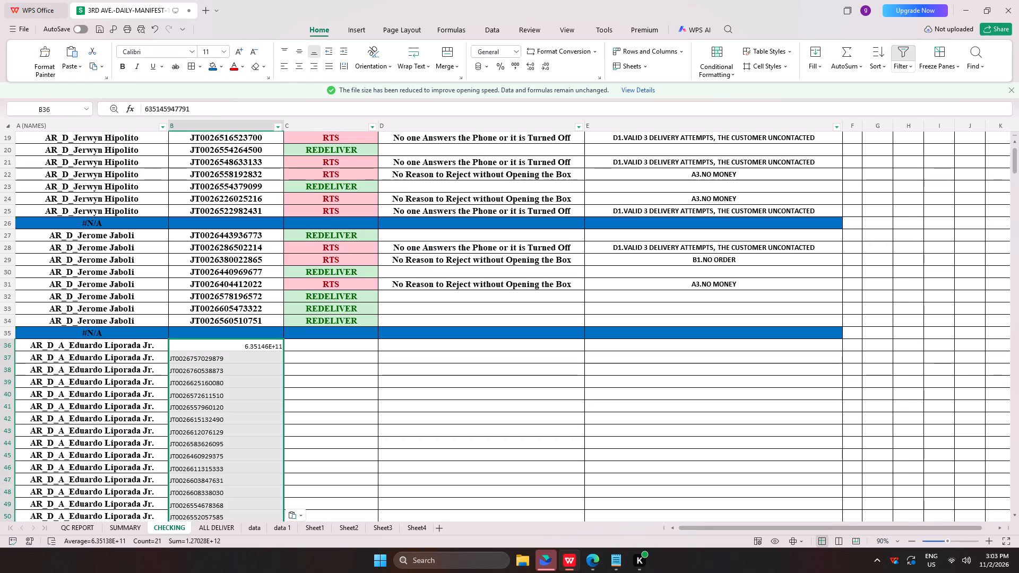
{"action": "key", "text": "ctrl+z"}
{"action": "right_click", "coordinate": [226, 349]}
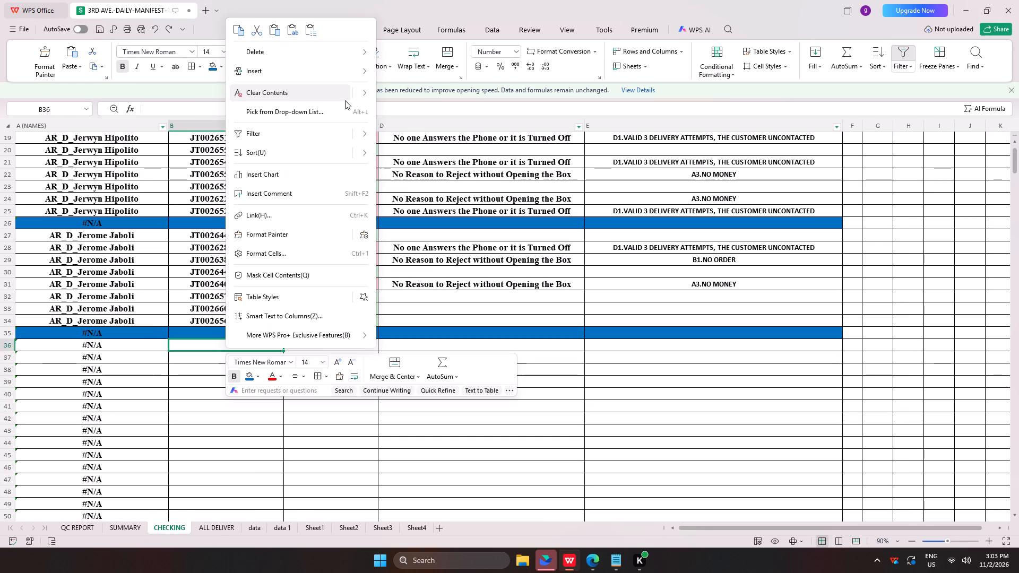
{"action": "left_click", "coordinate": [288, 31]}
{"action": "scroll", "coordinate": [300, 217], "scroll_direction": "down", "scroll_amount": 3}
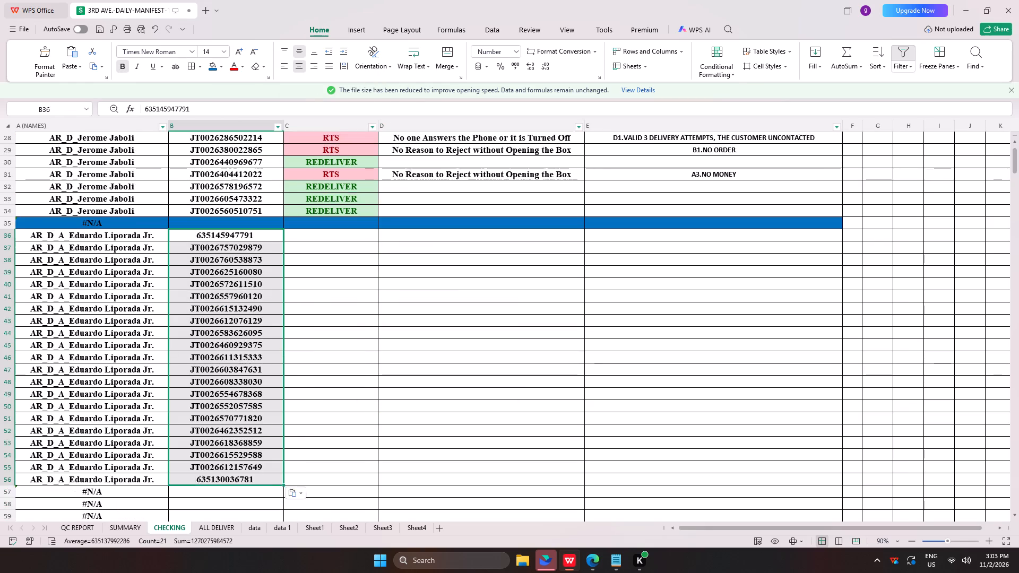
Fill row 57 across columns A to E with blue as a separator below the pasted waybills.
{"action": "scroll", "coordinate": [280, 270], "scroll_direction": "down", "scroll_amount": 6}
{"action": "left_click_drag", "start_coordinate": [34, 292], "coordinate": [290, 318]}
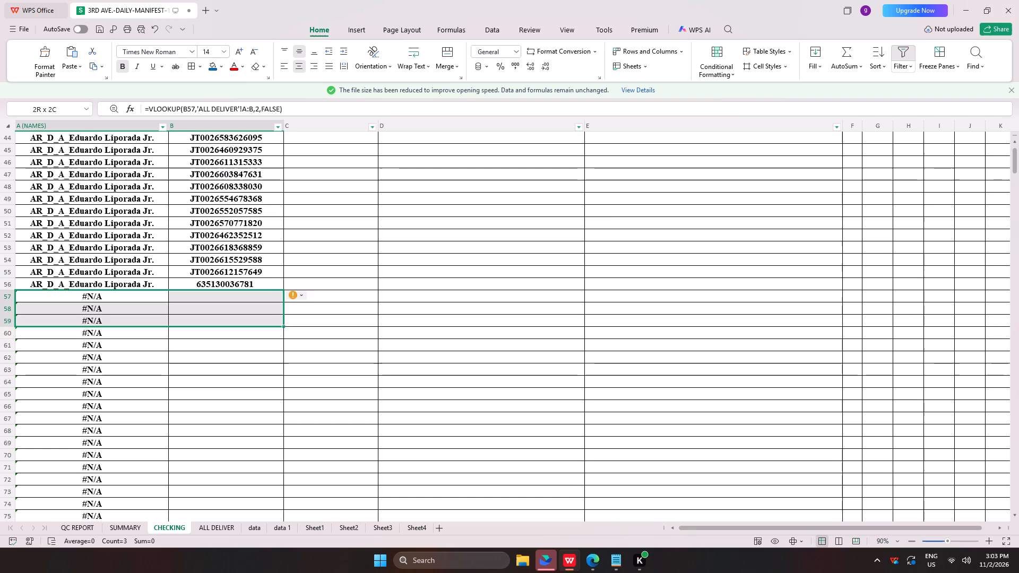
{"action": "left_click_drag", "start_coordinate": [290, 318], "coordinate": [774, 297]}
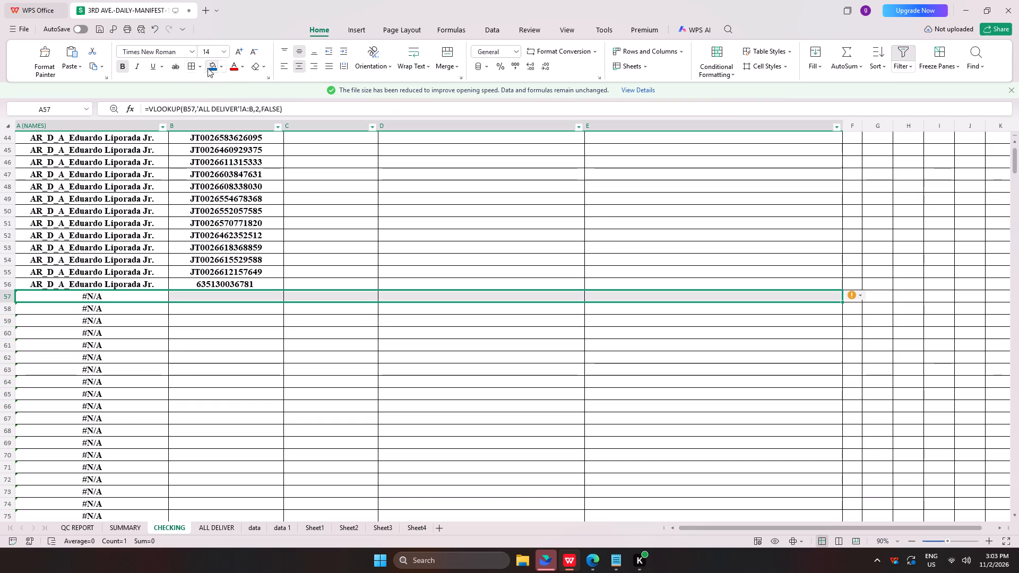
{"action": "left_click", "coordinate": [213, 67]}
{"action": "key", "text": "alt+Tab"}
{"action": "left_click", "coordinate": [396, 98]}
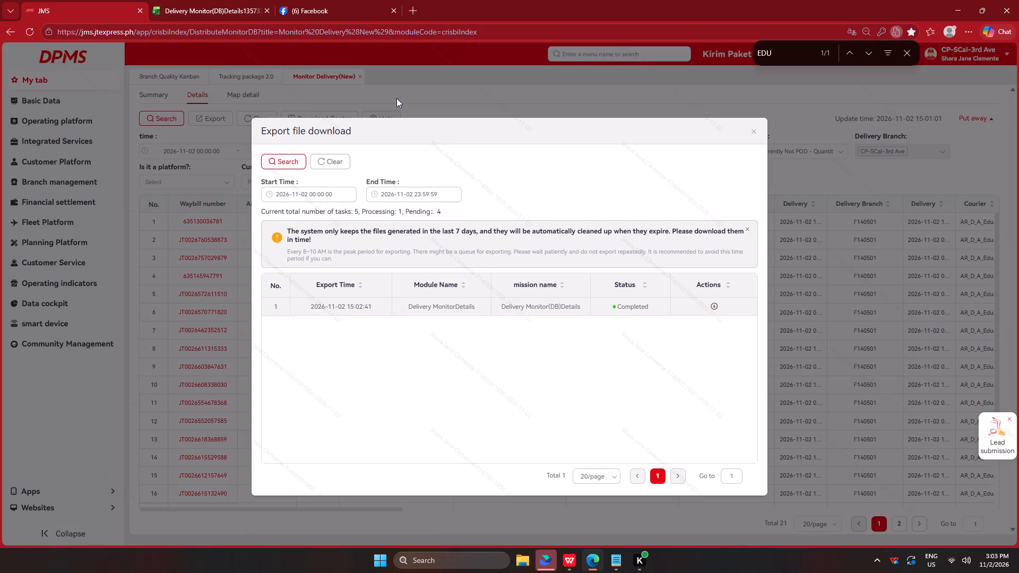
{"action": "left_click", "coordinate": [235, 77]}
{"action": "left_click", "coordinate": [166, 218]}
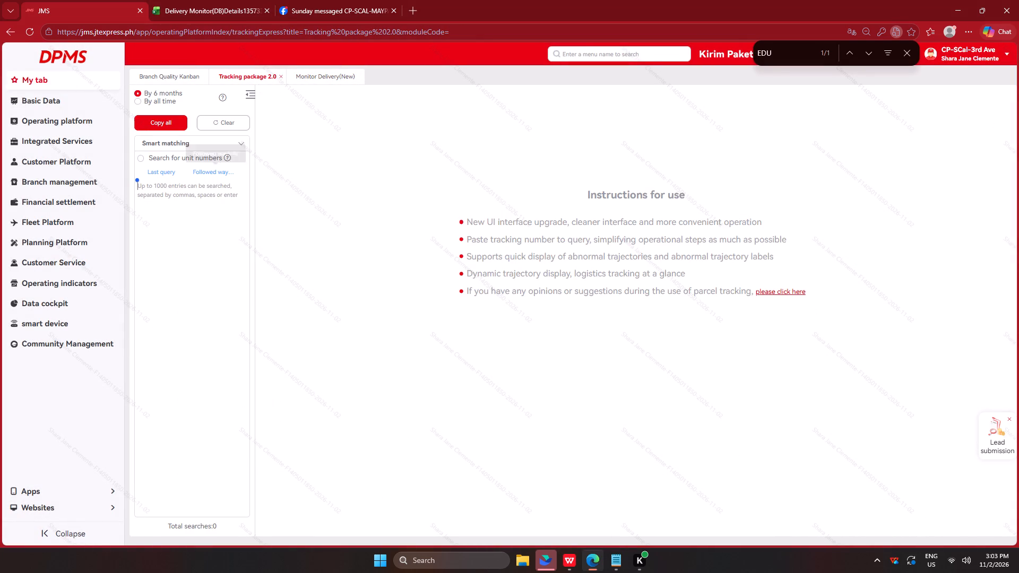
{"action": "key", "text": "ctrl+v"}
{"action": "left_click", "coordinate": [599, 116]}
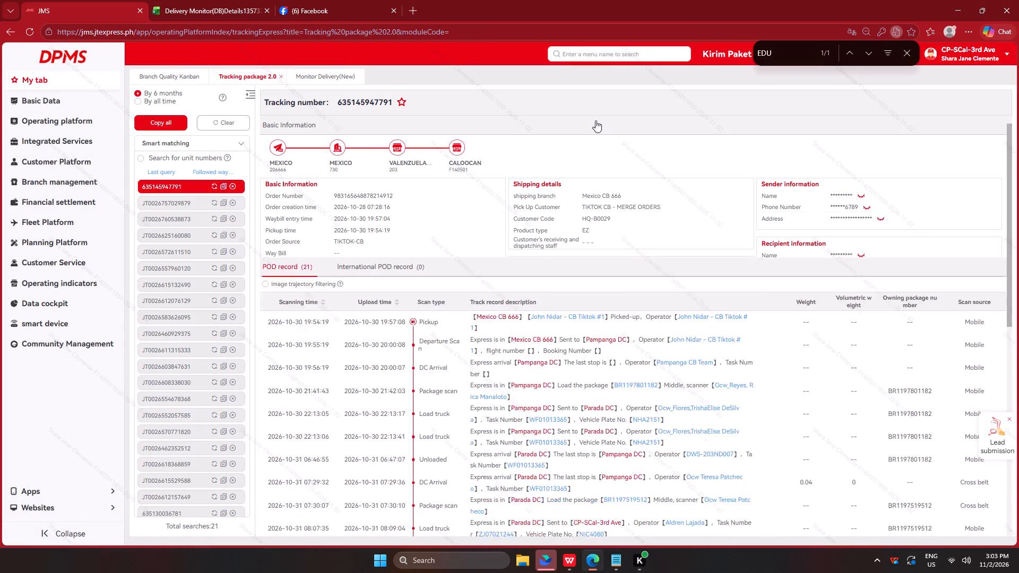
{"action": "scroll", "coordinate": [585, 140], "scroll_direction": "down", "scroll_amount": 6}
{"action": "key", "text": "alt+Tab"}
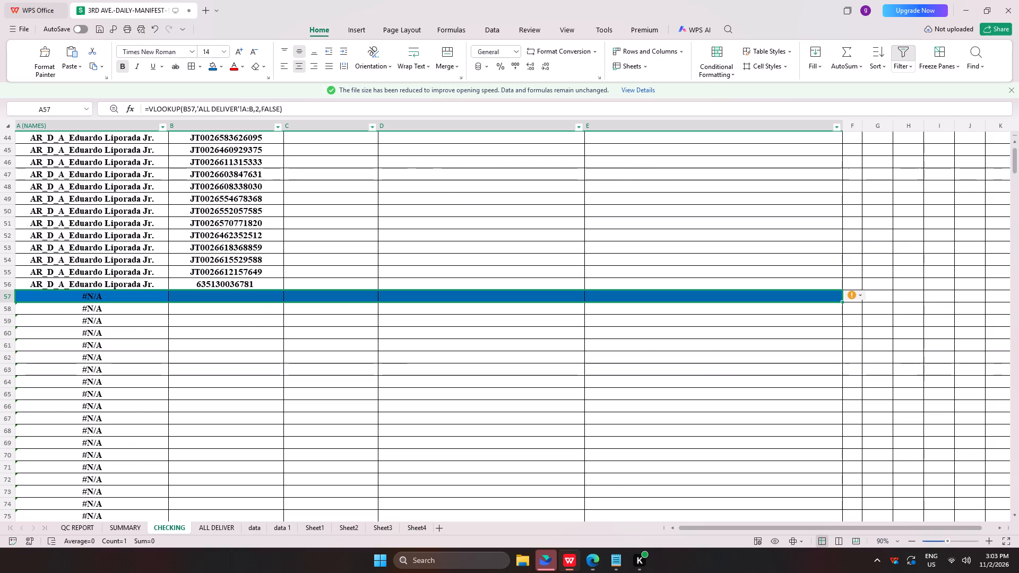
{"action": "scroll", "coordinate": [409, 282], "scroll_direction": "up", "scroll_amount": 11}
{"action": "left_click_drag", "start_coordinate": [312, 213], "coordinate": [648, 211]}
{"action": "key", "text": "ctrl+c"}
{"action": "left_click", "coordinate": [296, 308]}
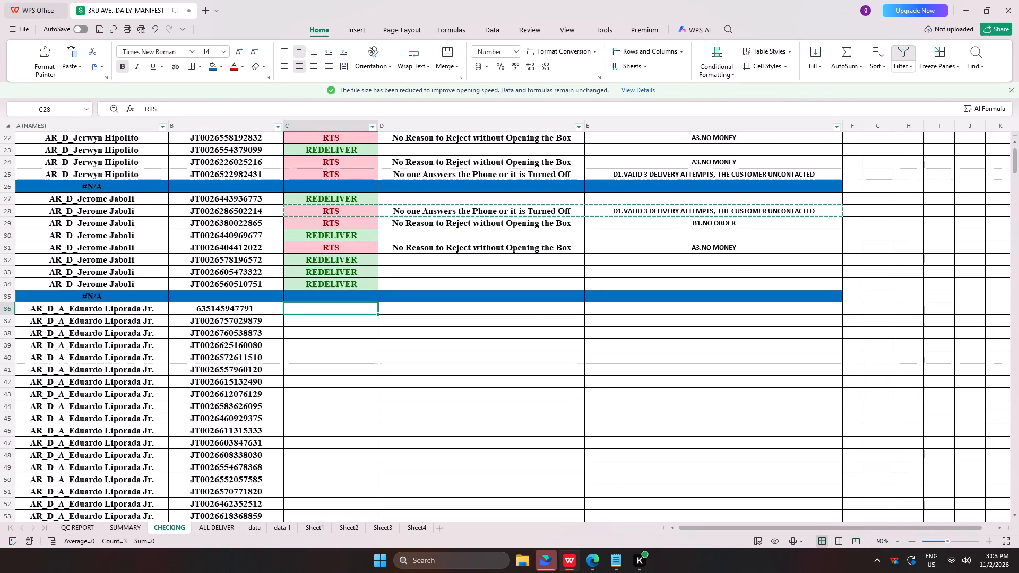
{"action": "key", "text": "ctrl+v"}
{"action": "key", "text": "alt+Tab"}
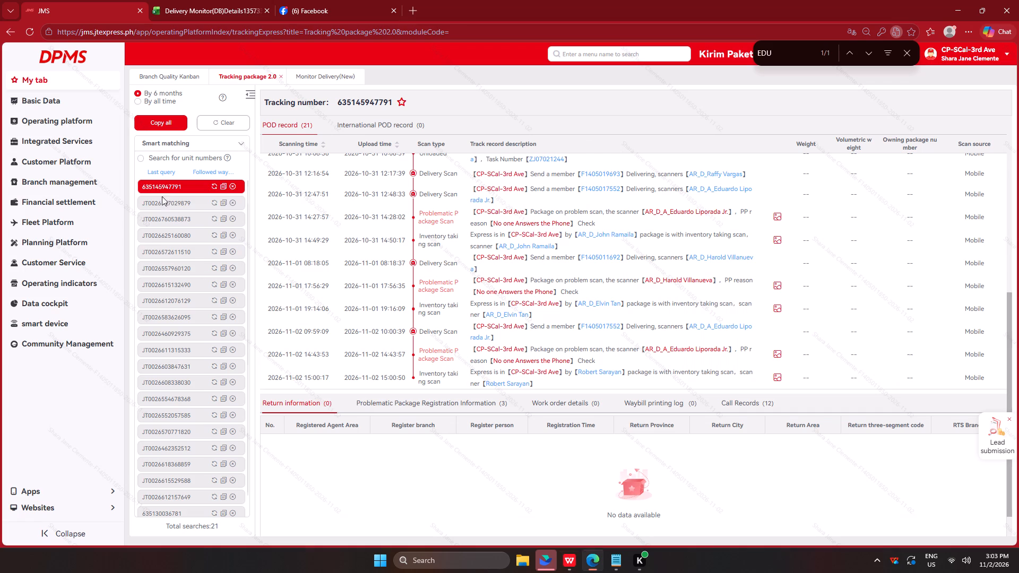
{"action": "left_click", "coordinate": [166, 204]}
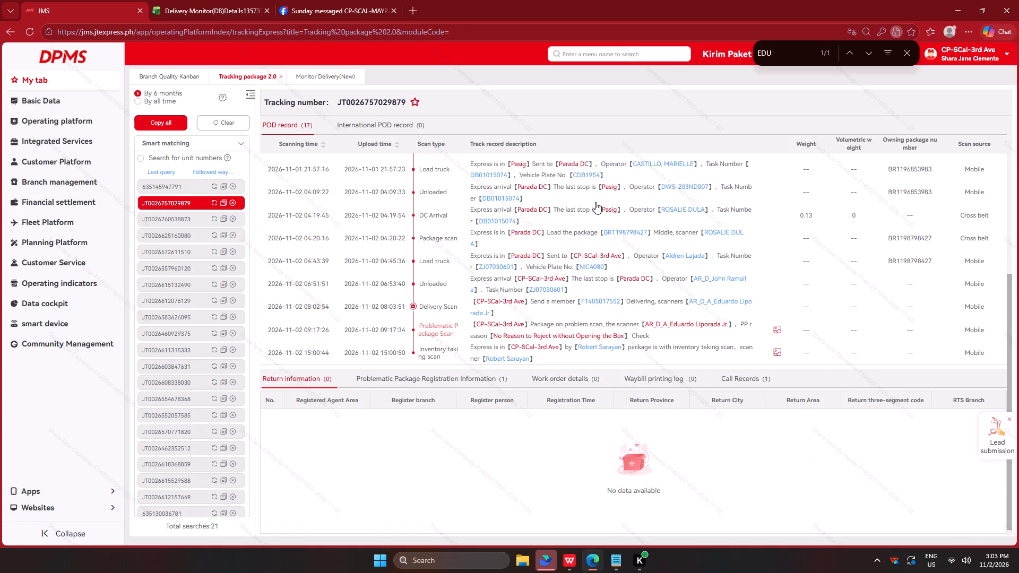
{"action": "left_click", "coordinate": [773, 327]}
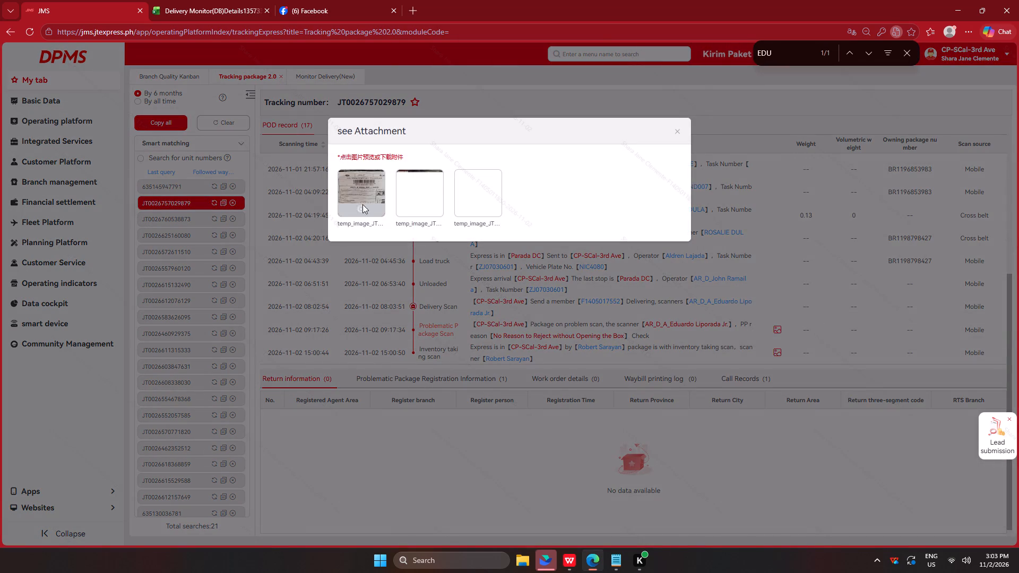
{"action": "left_click", "coordinate": [360, 210]}
{"action": "key", "text": "Right"}
{"action": "key", "text": "Right"}
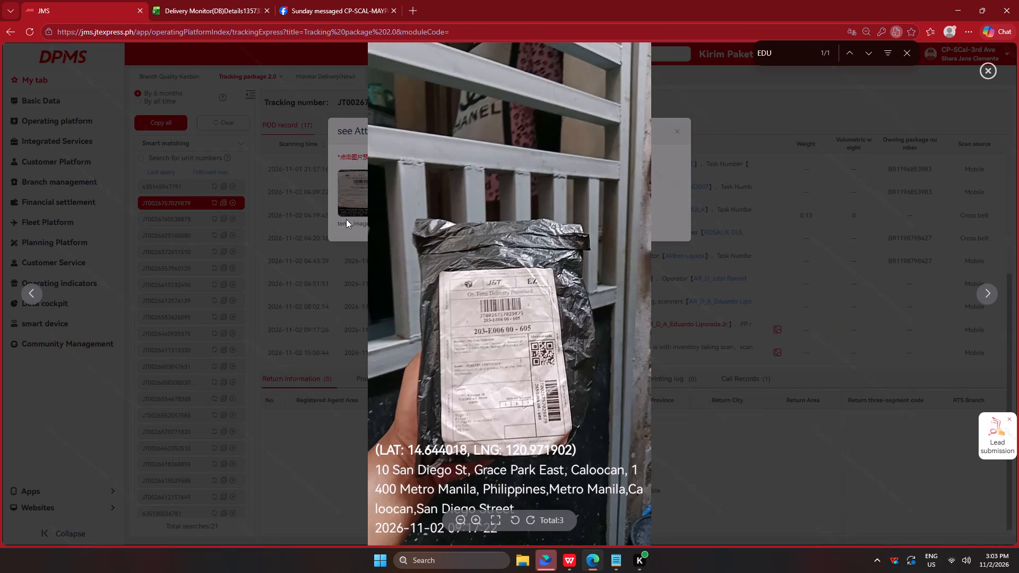
{"action": "triple_click", "coordinate": [843, 330]}
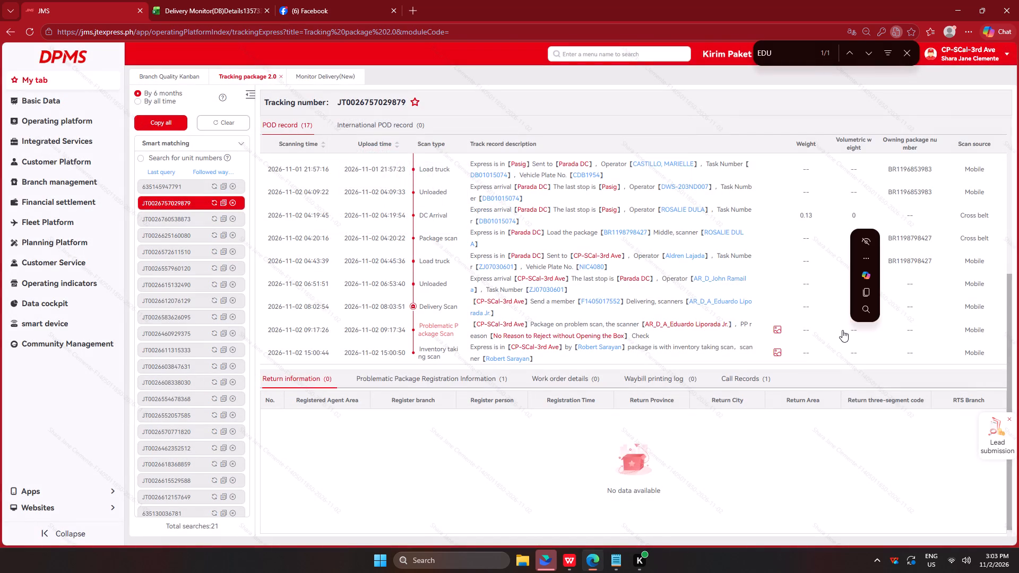
{"action": "key", "text": "alt+Tab"}
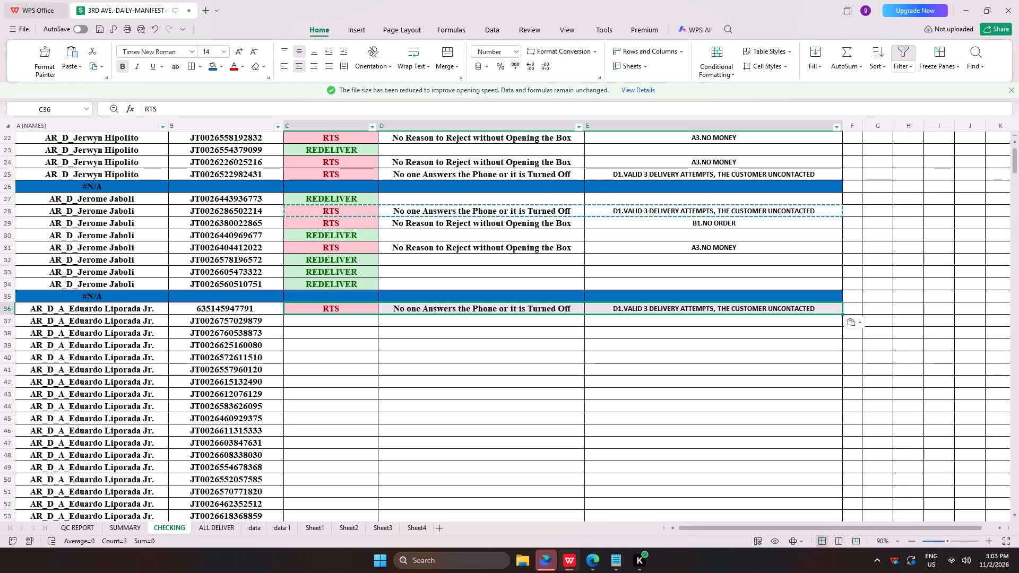
{"action": "left_click_drag", "start_coordinate": [324, 225], "coordinate": [460, 222]}
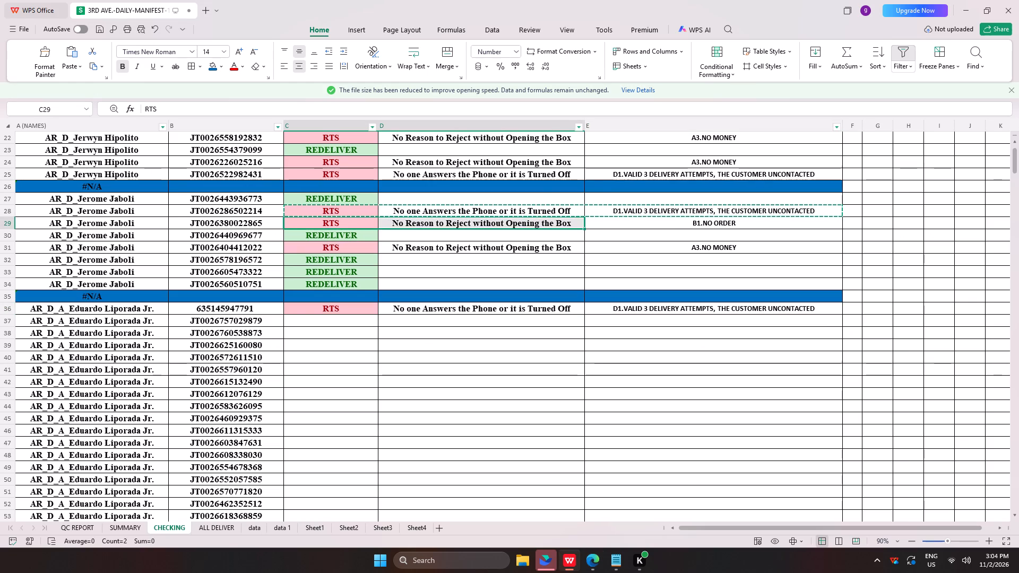
{"action": "key", "text": "ctrl+c"}
{"action": "left_click", "coordinate": [315, 317]}
{"action": "key", "text": "ctrl+v"}
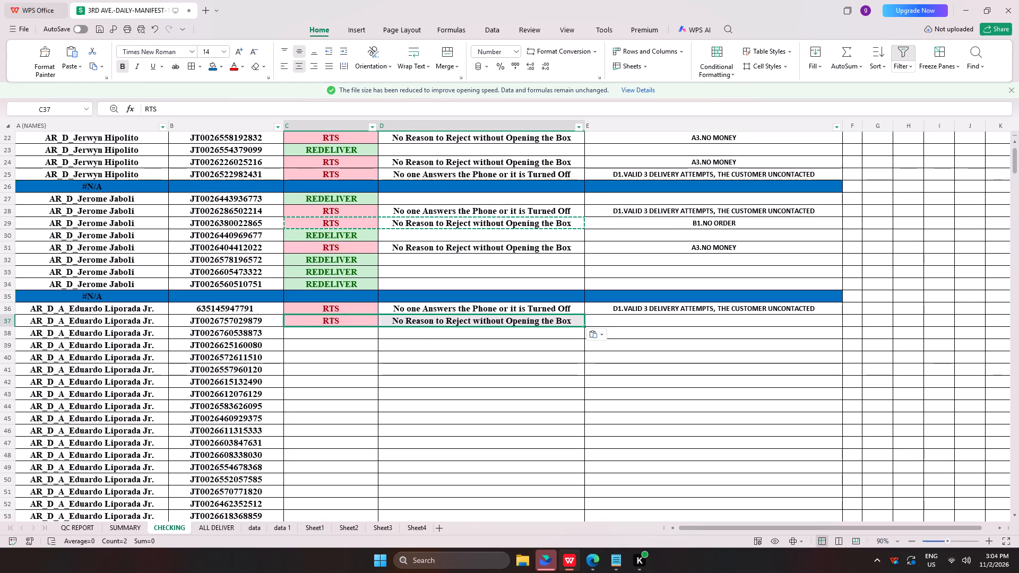
{"action": "key", "text": "alt+Tab"}
{"action": "left_click", "coordinate": [178, 227]}
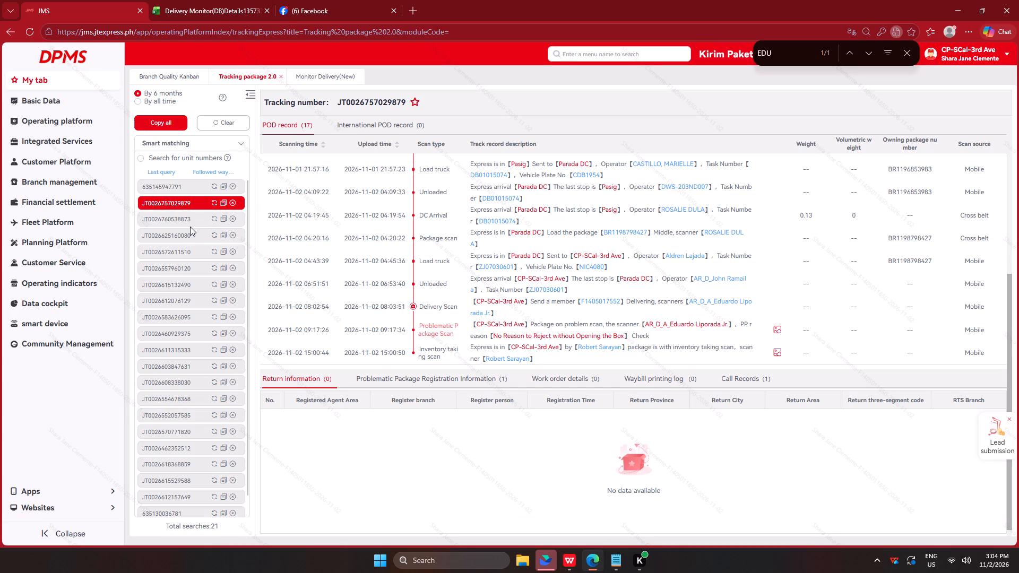
{"action": "left_click", "coordinate": [189, 225]}
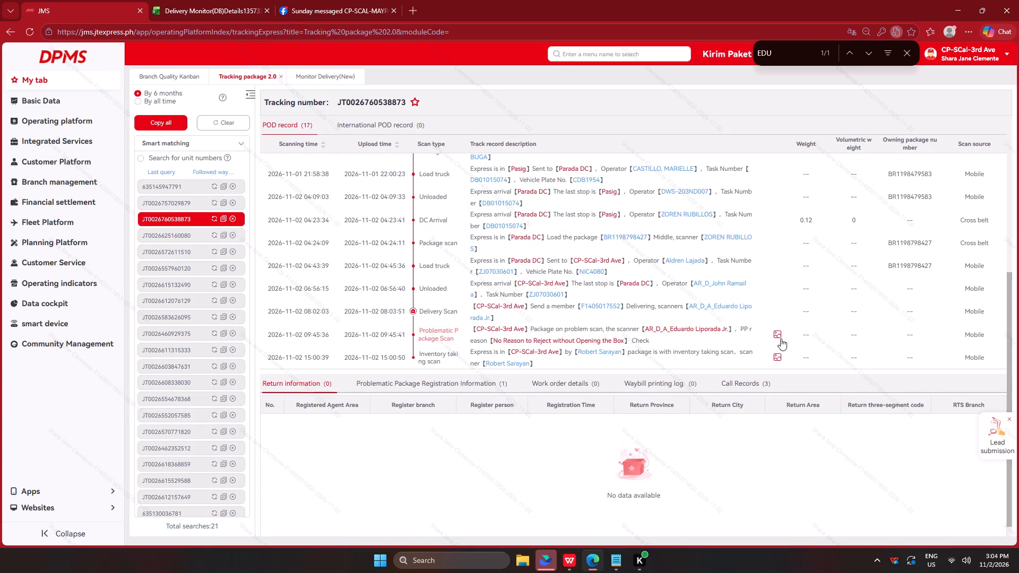
{"action": "left_click", "coordinate": [776, 336]}
{"action": "left_click", "coordinate": [361, 209]}
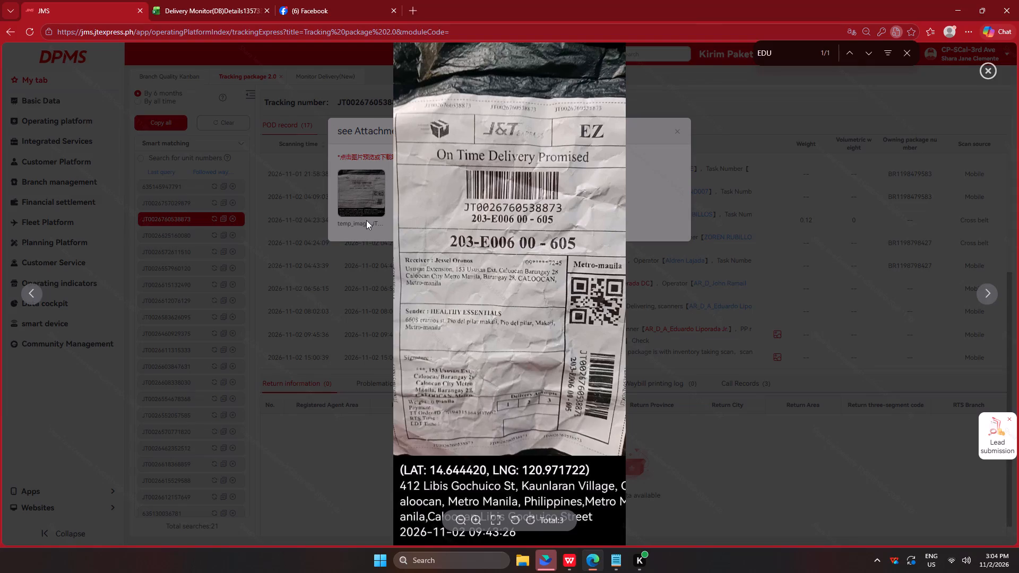
{"action": "key", "text": "Right"}
{"action": "key", "text": "Right"}
{"action": "key", "text": "Right"}
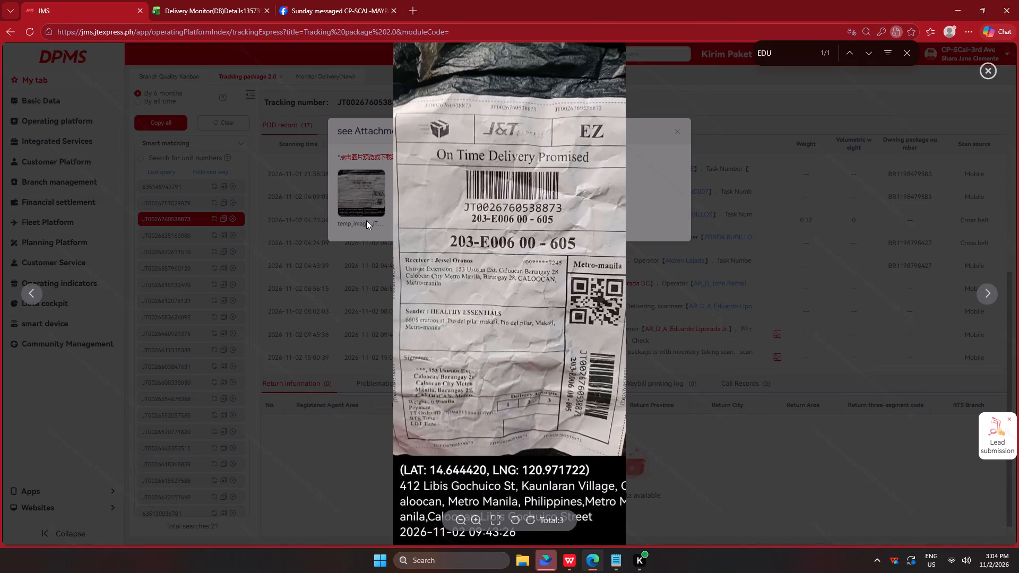
{"action": "key", "text": "Right"}
{"action": "key", "text": "Right"}
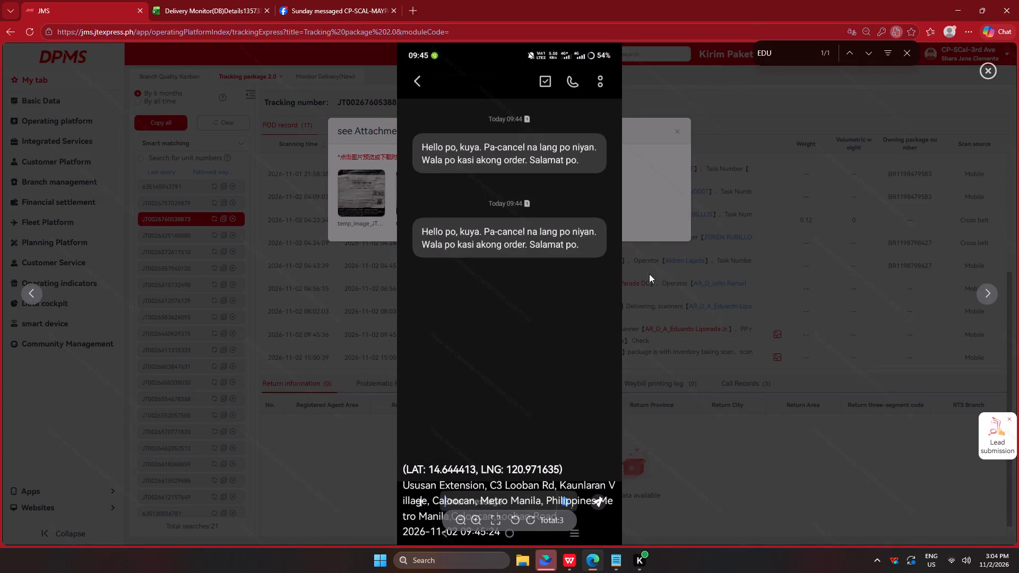
{"action": "left_click", "coordinate": [664, 308]}
{"action": "left_click", "coordinate": [667, 303]}
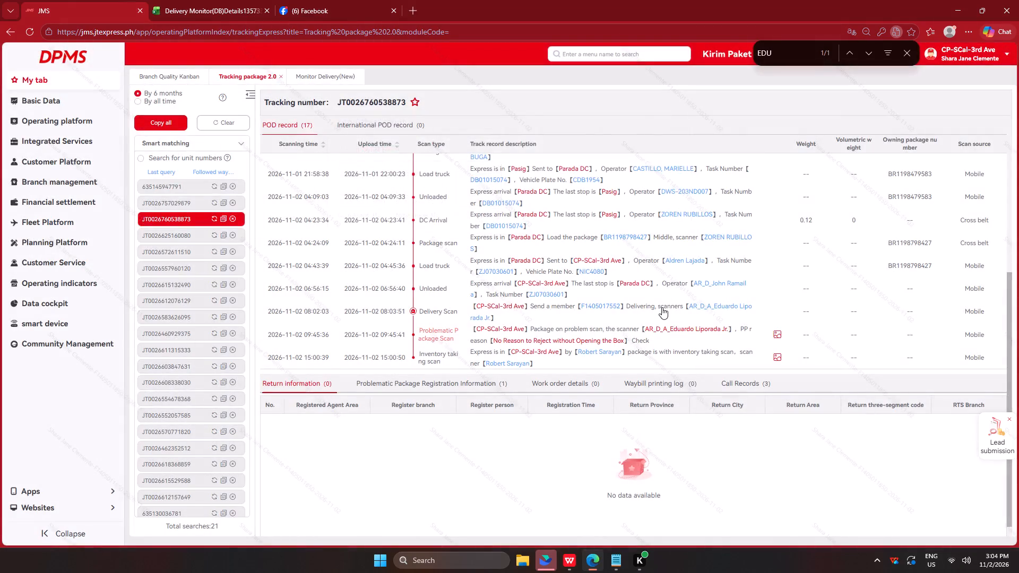
{"action": "key", "text": "alt+Tab"}
{"action": "left_click", "coordinate": [337, 342]}
{"action": "left_click", "coordinate": [339, 335]}
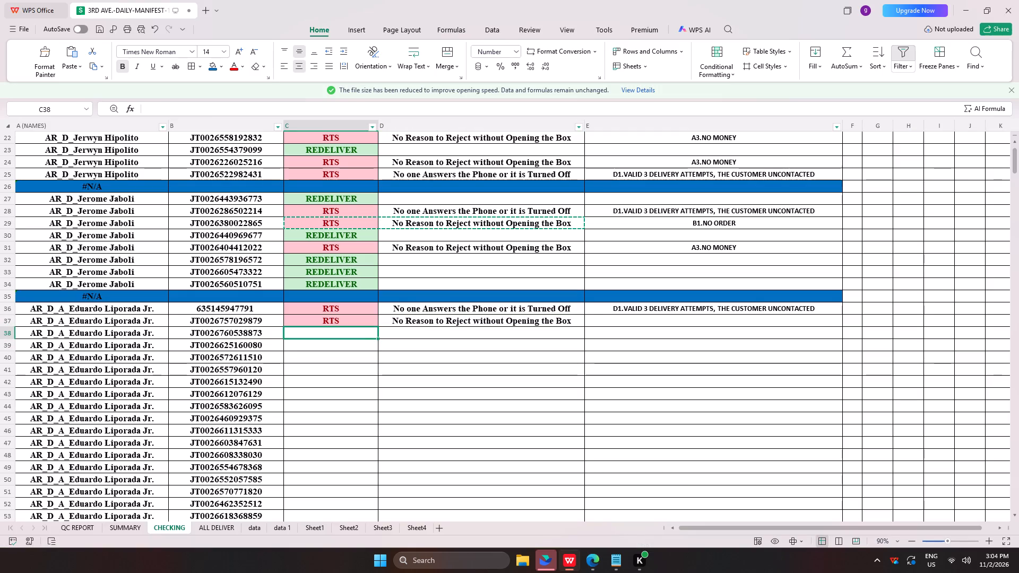
{"action": "key", "text": "ctrl+v"}
{"action": "key", "text": "alt+Tab"}
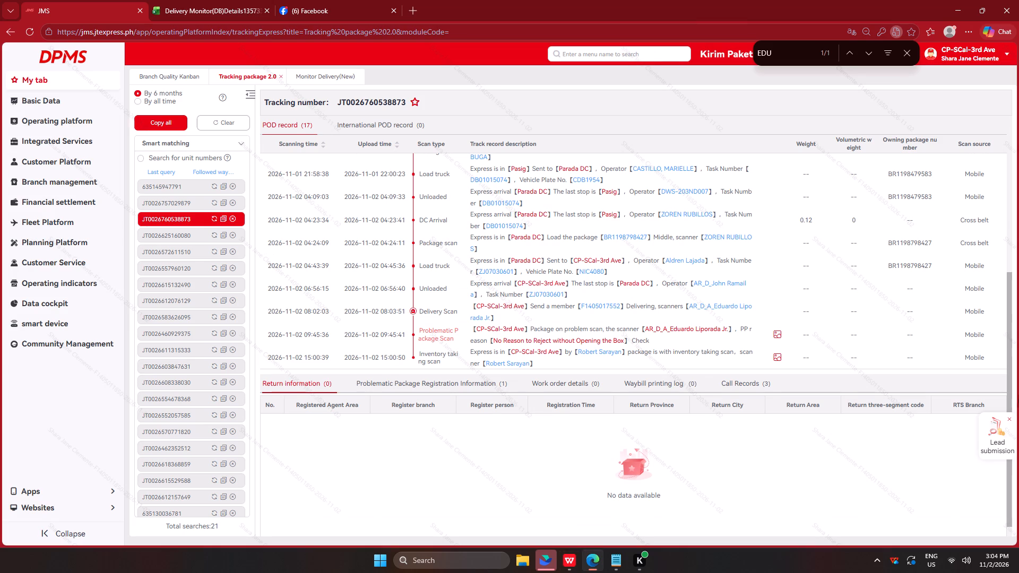
{"action": "left_click", "coordinate": [154, 230]}
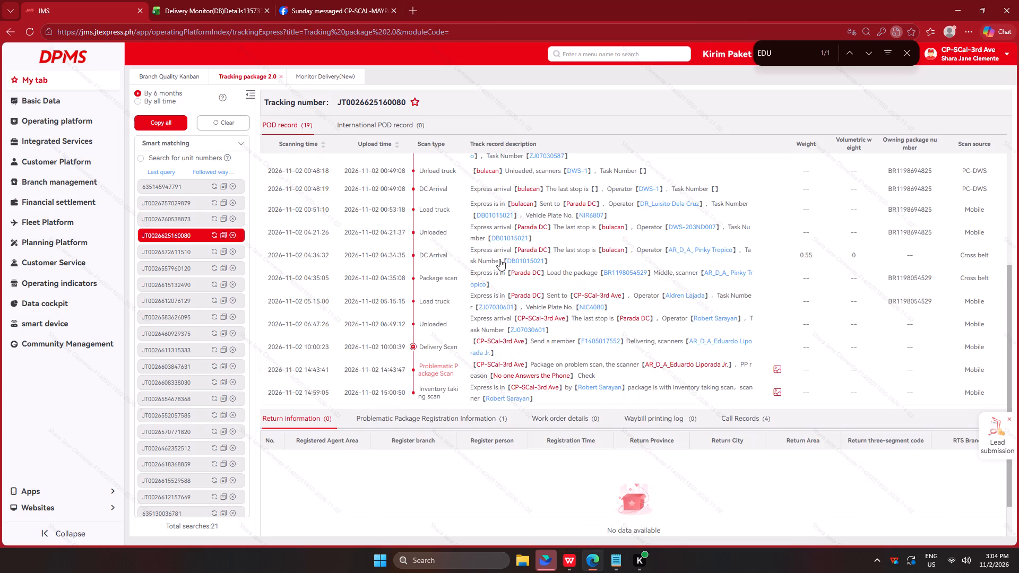
{"action": "left_click", "coordinate": [160, 246]}
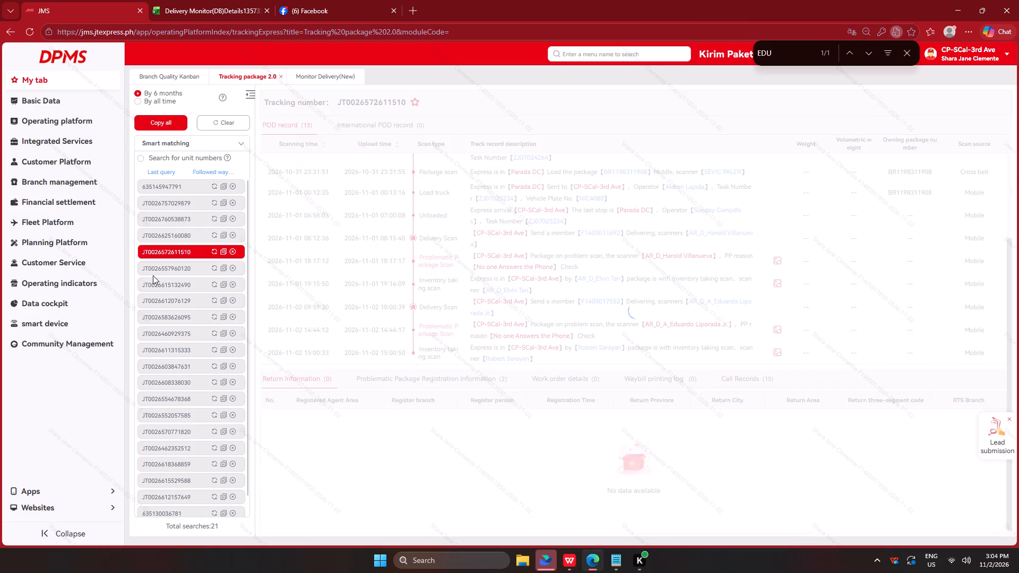
{"action": "left_click", "coordinate": [162, 264]}
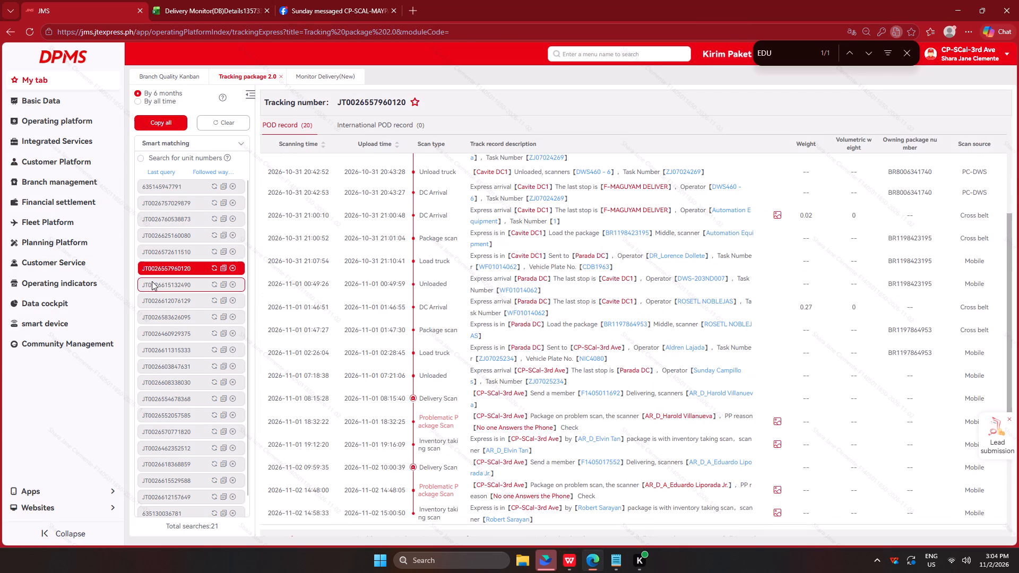
{"action": "scroll", "coordinate": [594, 326], "scroll_direction": "down", "scroll_amount": 3}
{"action": "left_click", "coordinate": [158, 285]}
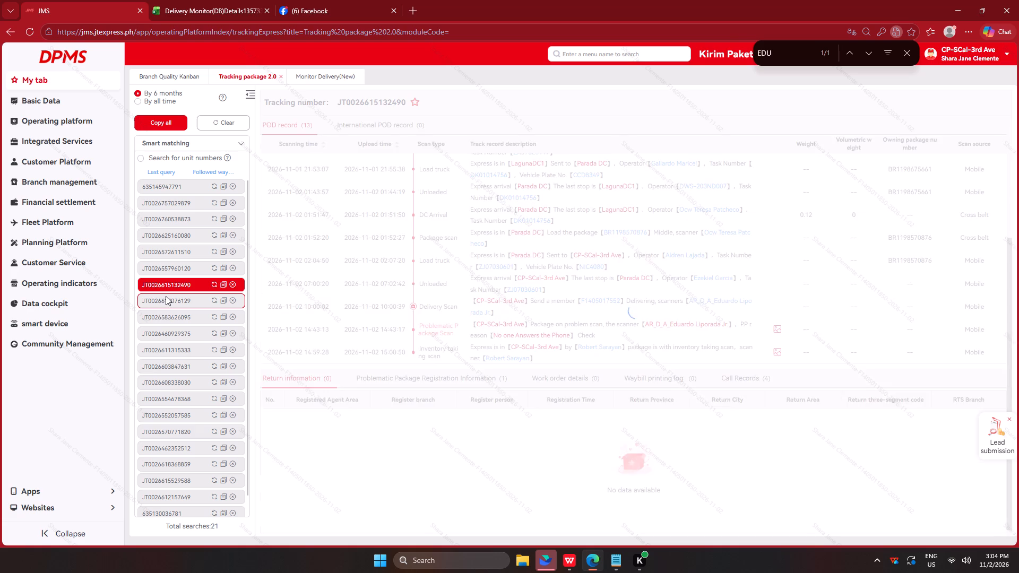
{"action": "left_click", "coordinate": [166, 296]}
{"action": "left_click", "coordinate": [169, 316]}
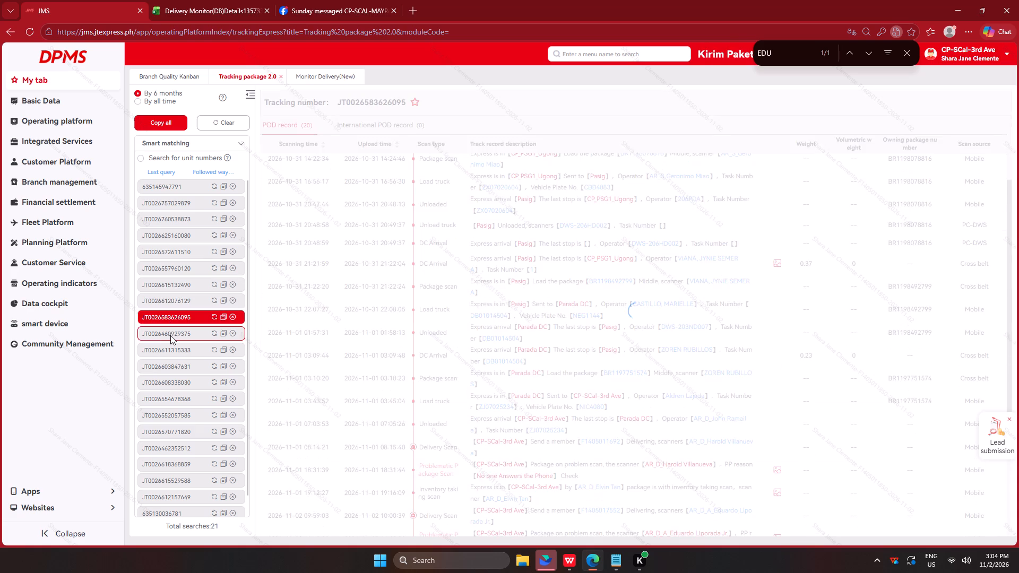
{"action": "scroll", "coordinate": [455, 293], "scroll_direction": "down", "scroll_amount": 5}
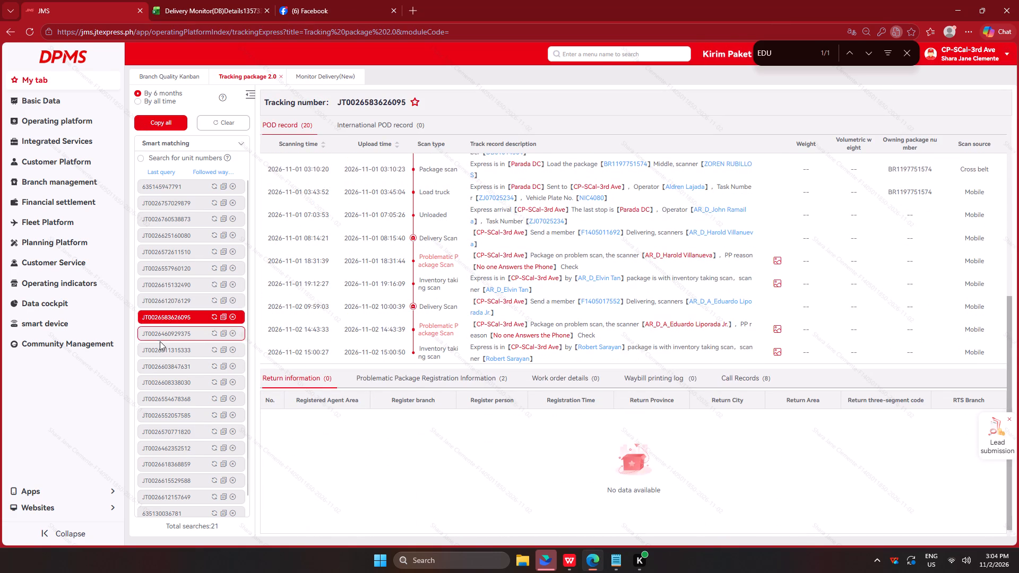
{"action": "left_click", "coordinate": [160, 341]}
{"action": "left_click", "coordinate": [161, 340]}
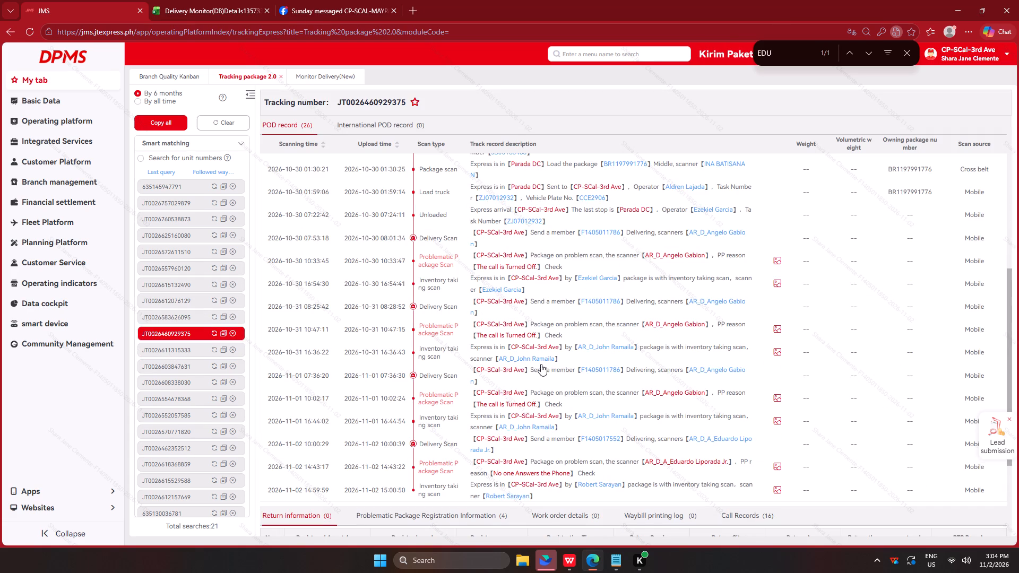
{"action": "scroll", "coordinate": [540, 364], "scroll_direction": "down", "scroll_amount": 1}
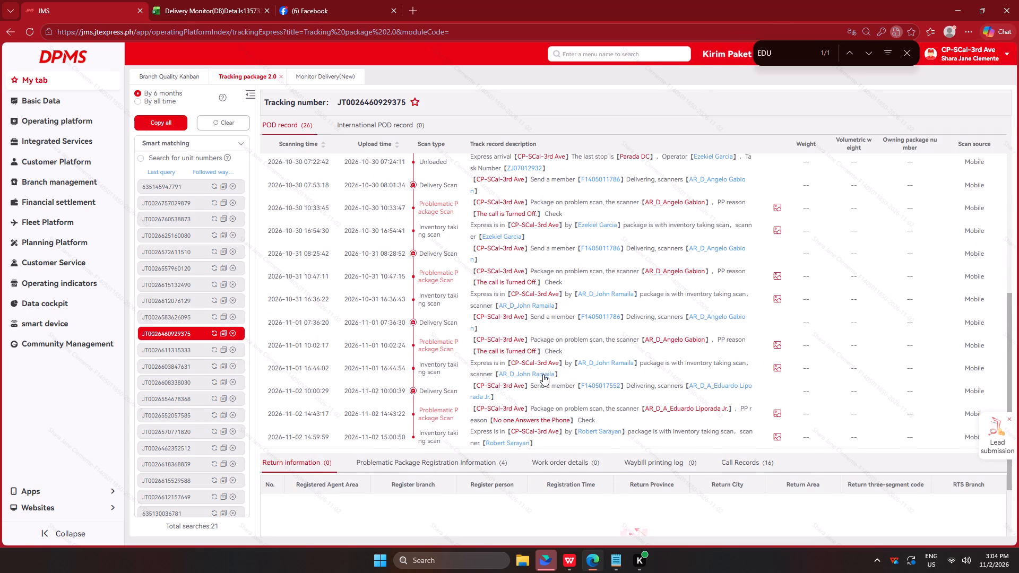
{"action": "key", "text": "alt+Tab"}
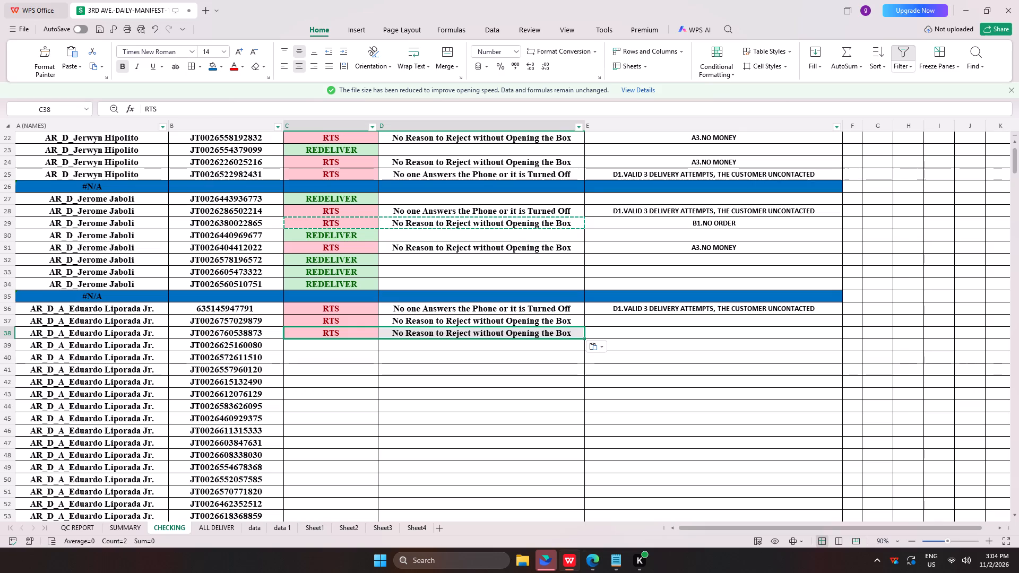
{"action": "left_click_drag", "start_coordinate": [343, 307], "coordinate": [621, 314]}
{"action": "key", "text": "ctrl+c"}
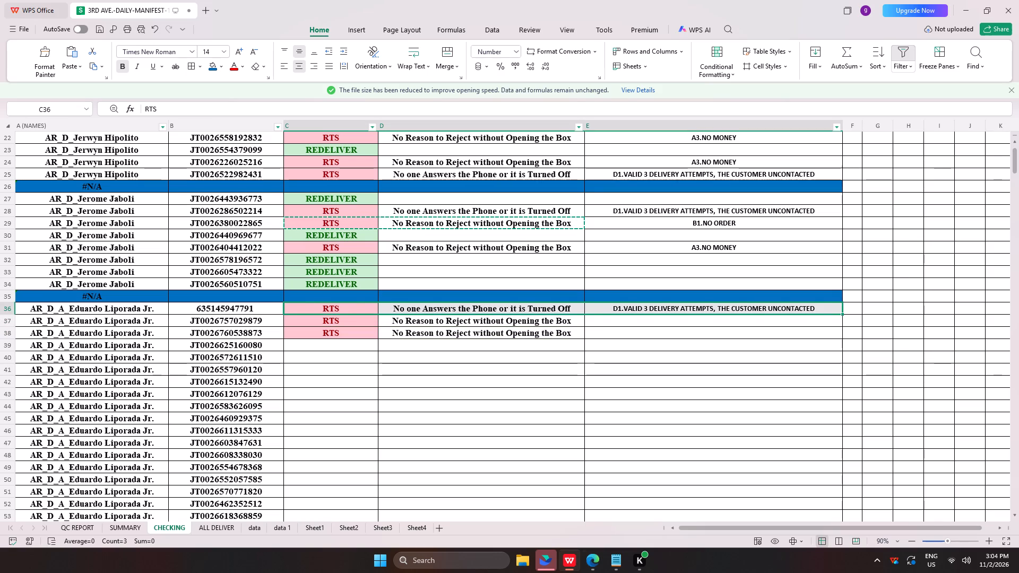
{"action": "left_click", "coordinate": [293, 418]}
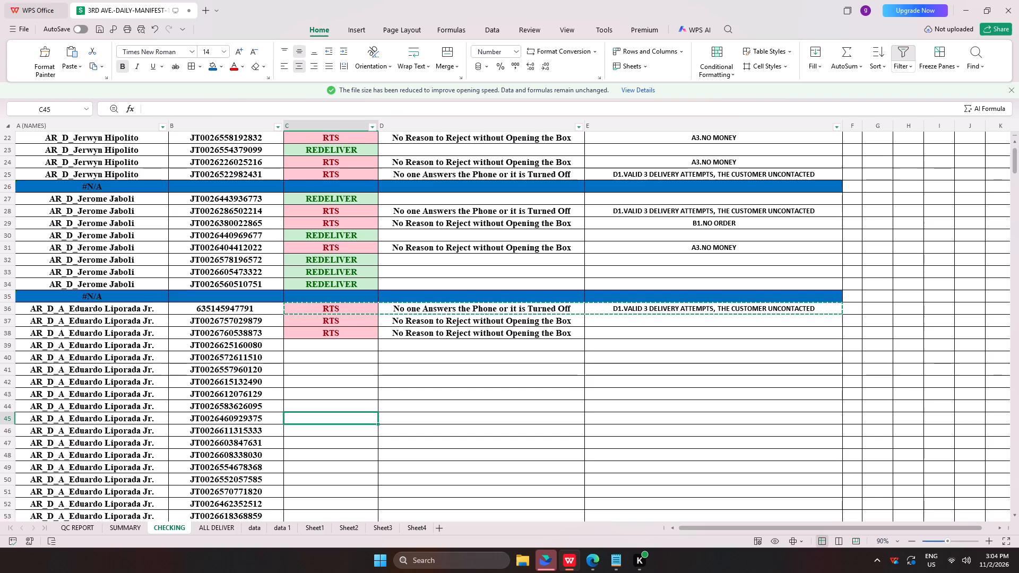
{"action": "key", "text": "ctrl+v"}
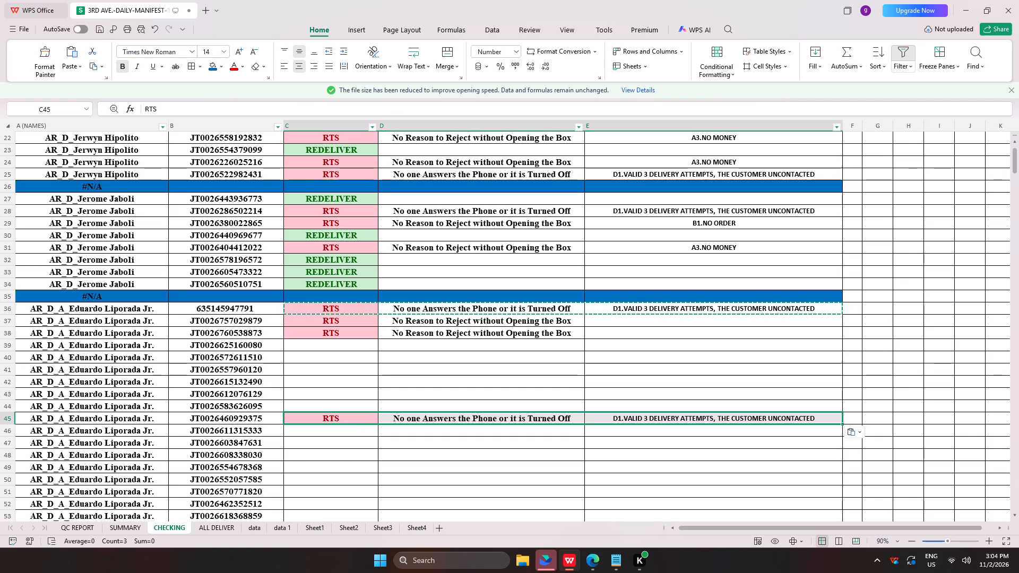
{"action": "key", "text": "alt+Tab"}
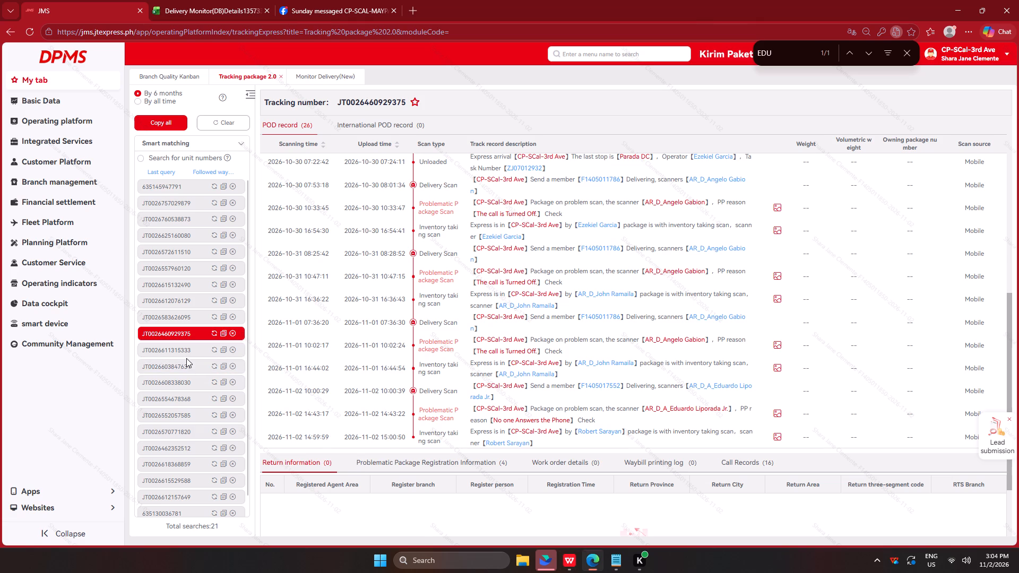
{"action": "left_click", "coordinate": [186, 358]}
{"action": "left_click", "coordinate": [188, 353]}
{"action": "left_click", "coordinate": [157, 364]}
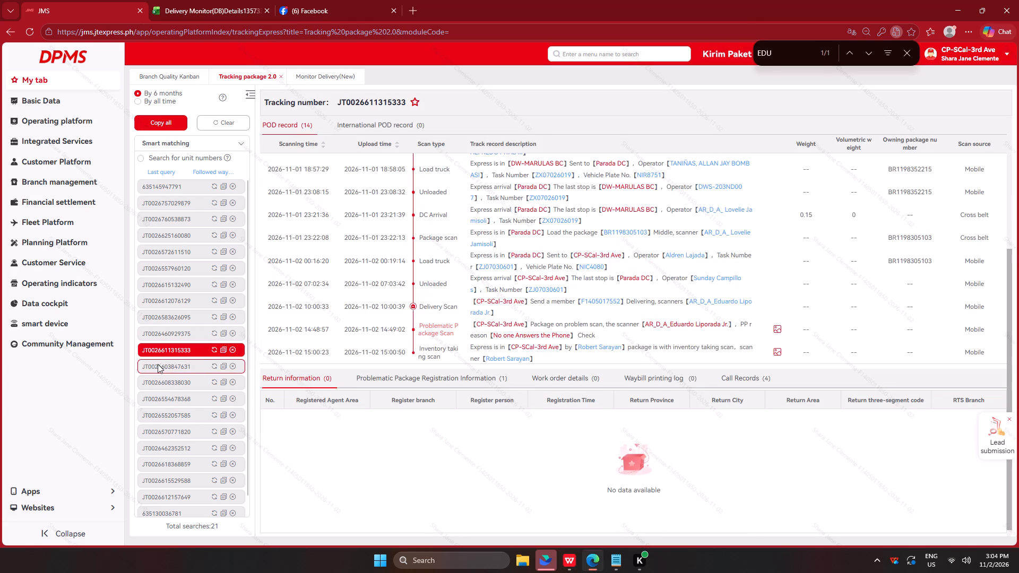
{"action": "left_click", "coordinate": [157, 384]}
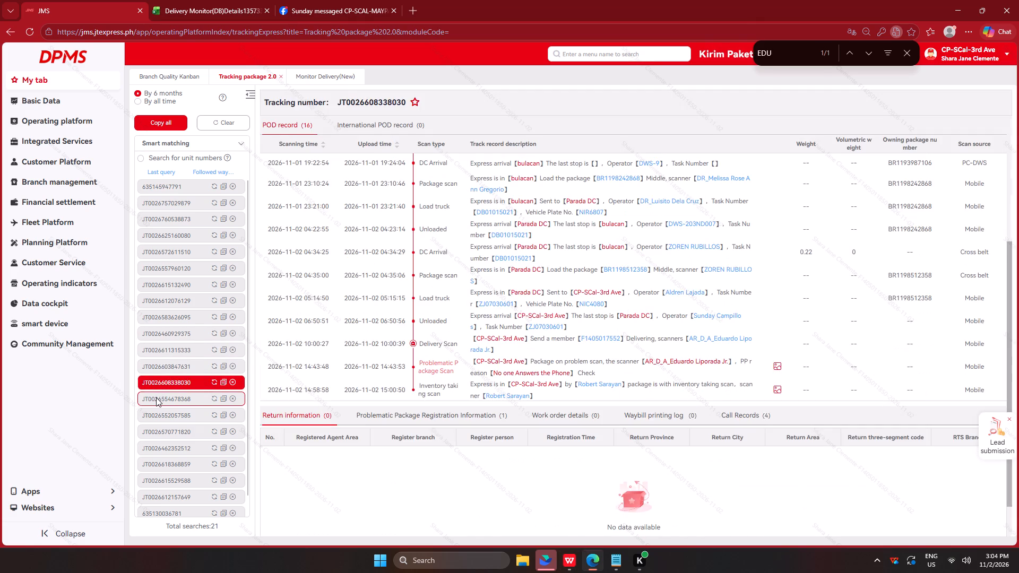
{"action": "left_click", "coordinate": [156, 397]}
{"action": "scroll", "coordinate": [611, 399], "scroll_direction": "down", "scroll_amount": 4}
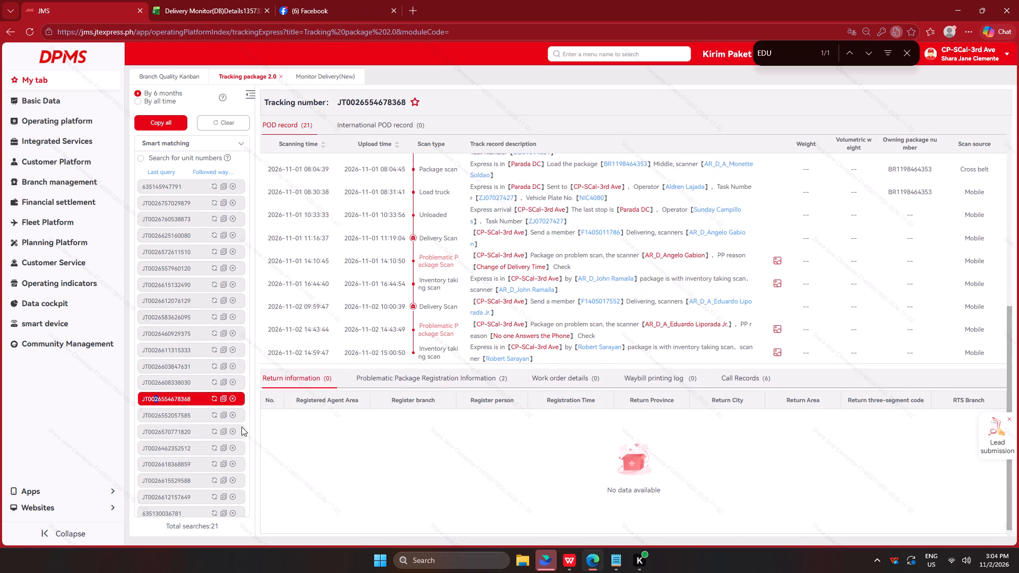
{"action": "left_click", "coordinate": [187, 414]}
{"action": "scroll", "coordinate": [647, 274], "scroll_direction": "down", "scroll_amount": 1}
{"action": "scroll", "coordinate": [646, 274], "scroll_direction": "up", "scroll_amount": 2}
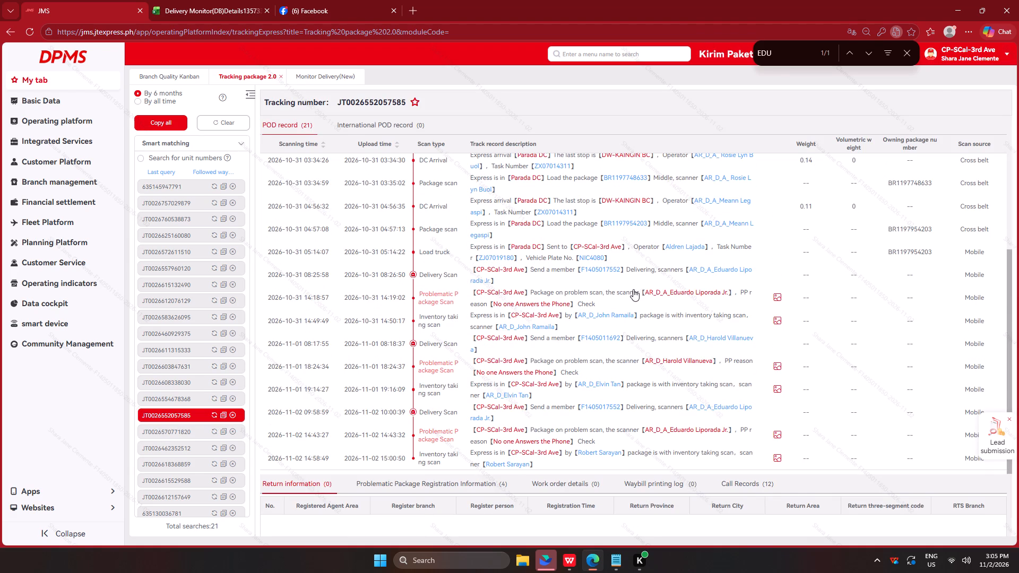
{"action": "key", "text": "alt+Tab"}
{"action": "scroll", "coordinate": [354, 462], "scroll_direction": "down", "scroll_amount": 3}
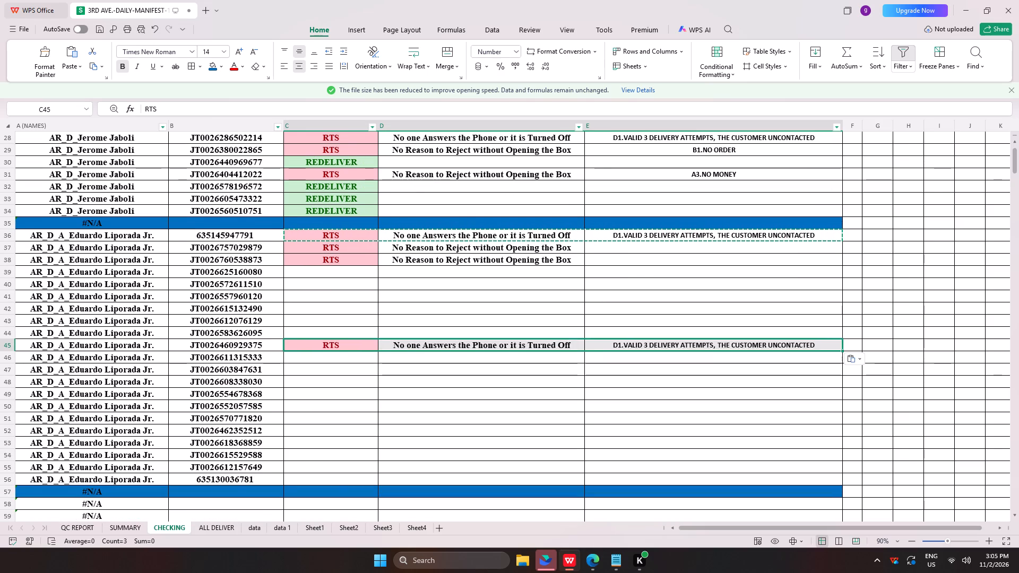
{"action": "left_click", "coordinate": [288, 409]}
{"action": "key", "text": "ctrl+v"}
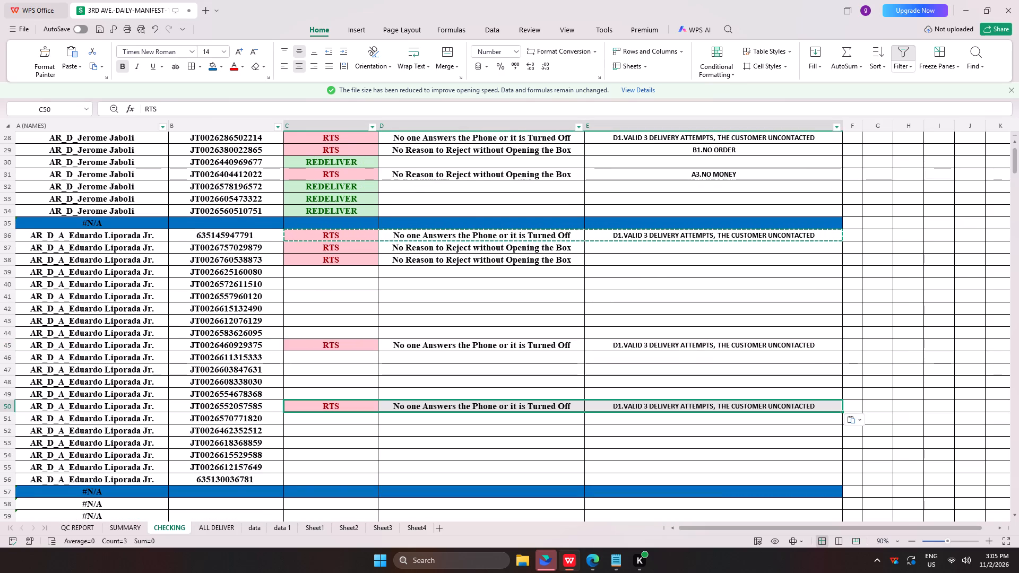
{"action": "key", "text": "alt+Tab"}
{"action": "left_click", "coordinate": [169, 426]}
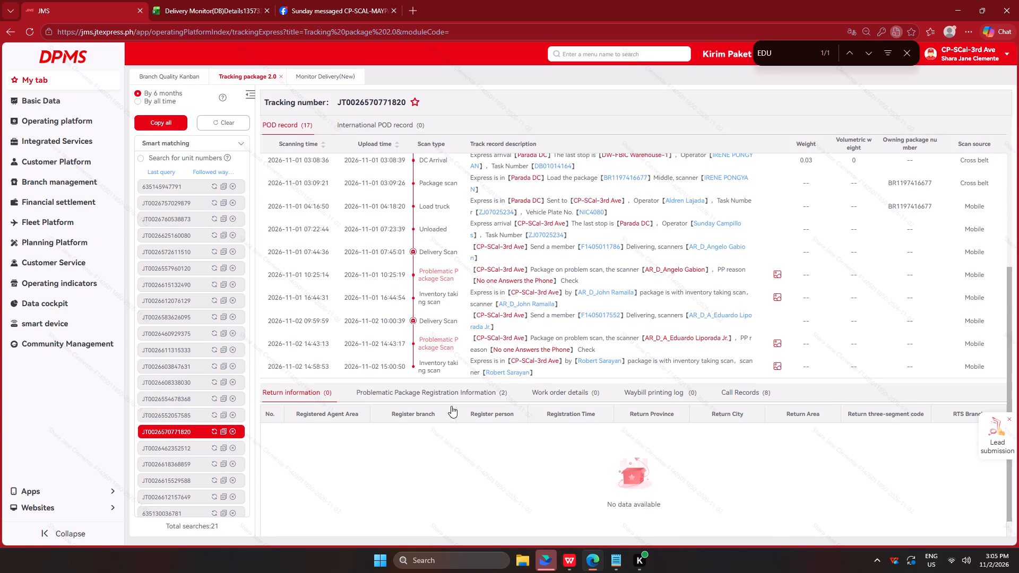
{"action": "left_click", "coordinate": [142, 446]}
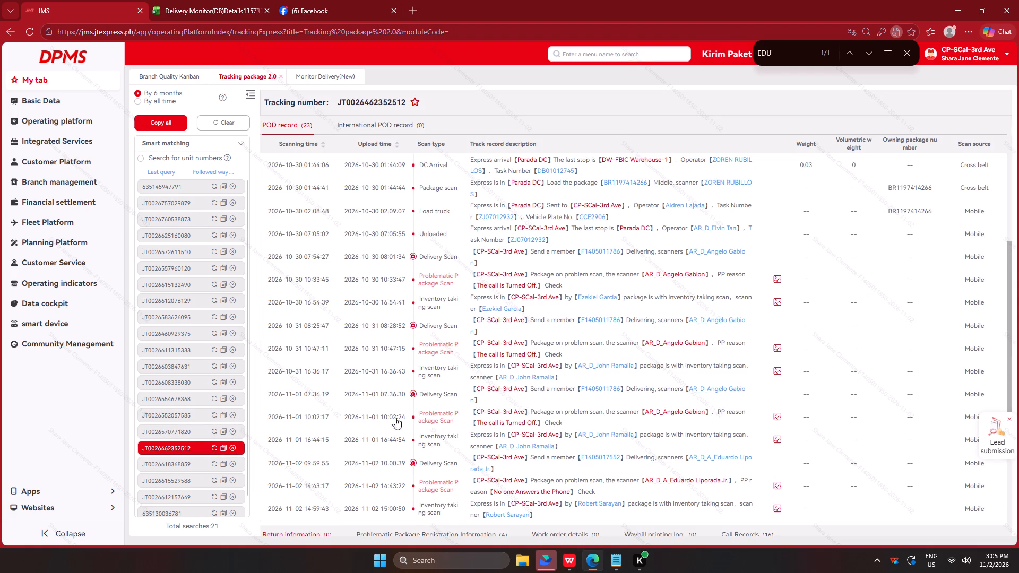
{"action": "scroll", "coordinate": [530, 368], "scroll_direction": "down", "scroll_amount": 2}
{"action": "scroll", "coordinate": [520, 378], "scroll_direction": "up", "scroll_amount": 1}
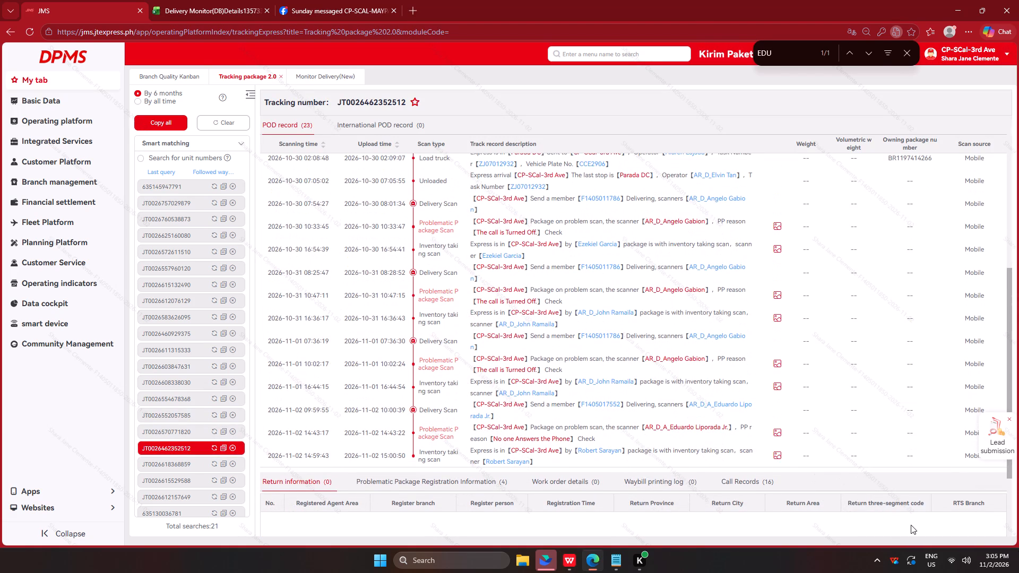
{"action": "key", "text": "alt+Tab"}
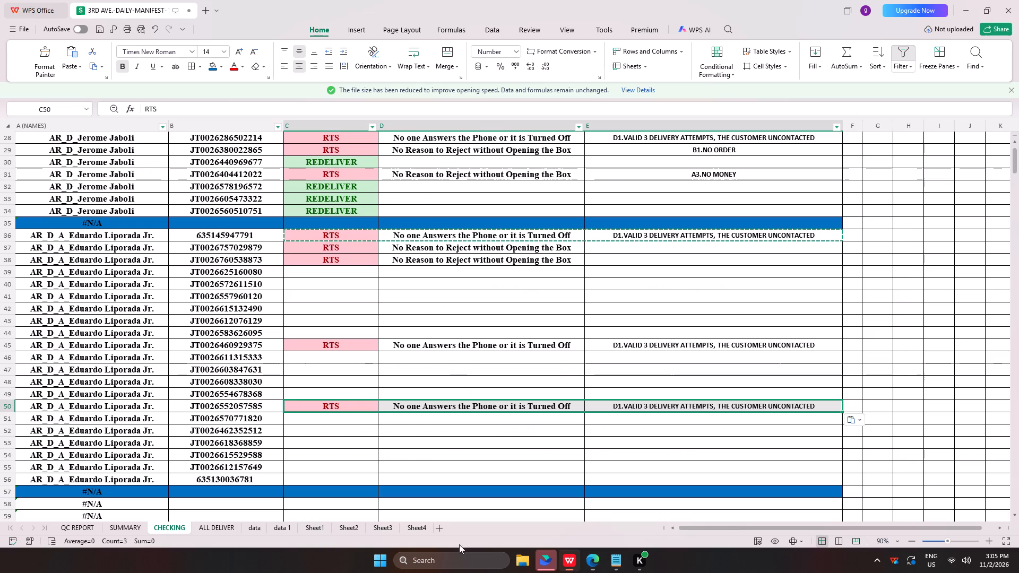
{"action": "left_click", "coordinate": [319, 428]}
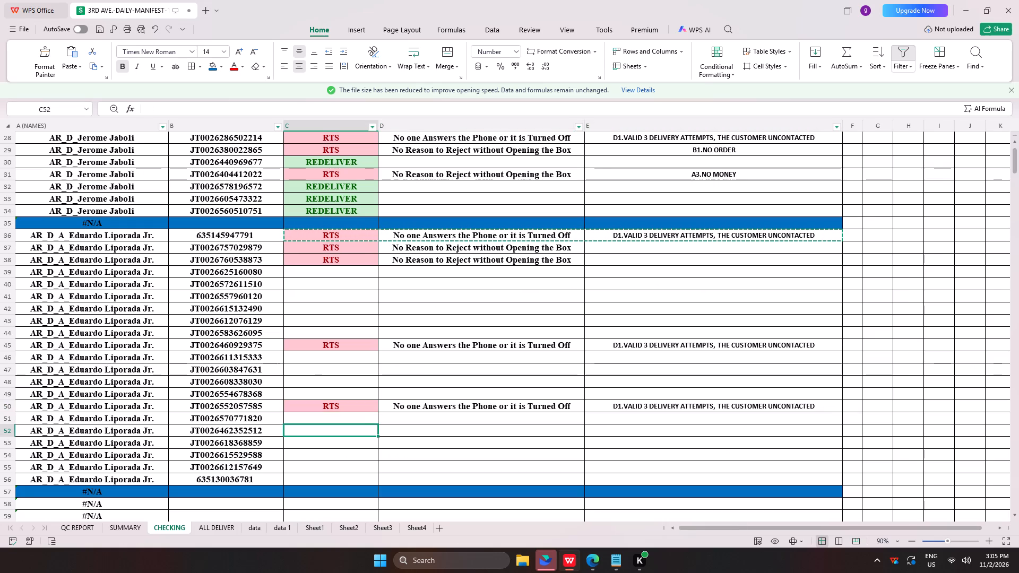
{"action": "key", "text": "ctrl+v"}
{"action": "key", "text": "alt+Tab"}
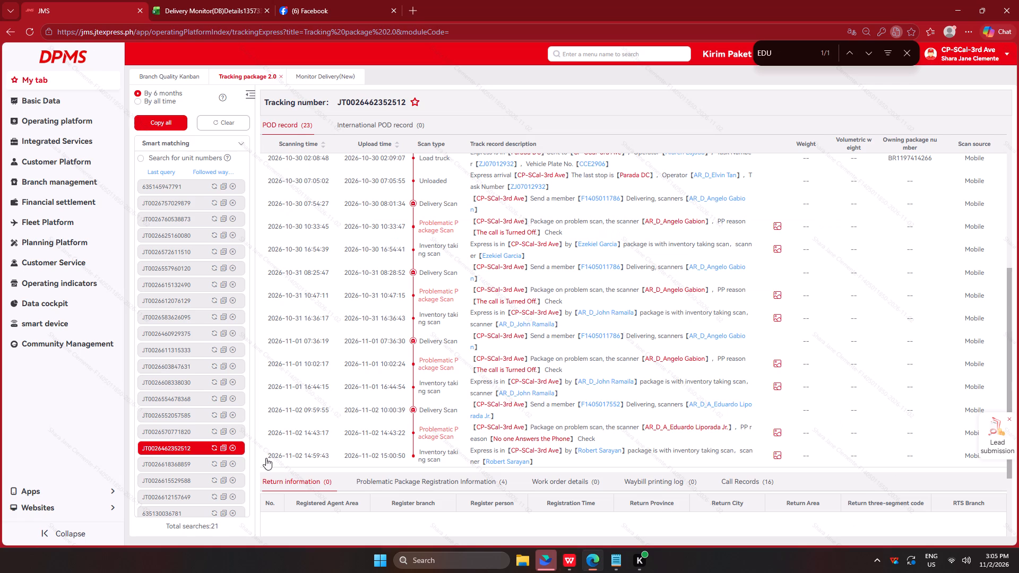
{"action": "left_click", "coordinate": [187, 464]}
{"action": "scroll", "coordinate": [182, 372], "scroll_direction": "down", "scroll_amount": 2}
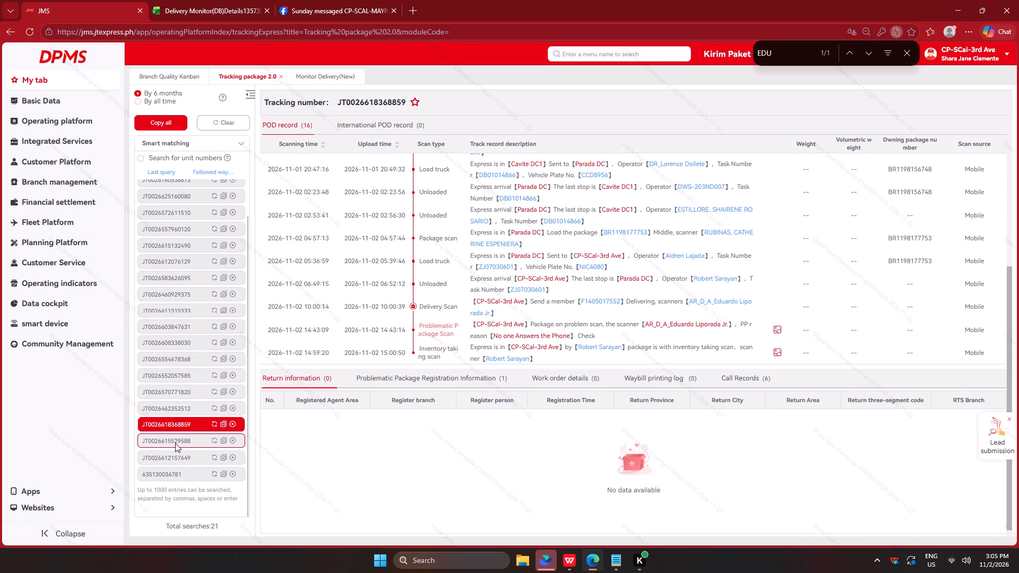
{"action": "left_click", "coordinate": [175, 443]}
{"action": "left_click", "coordinate": [177, 455]}
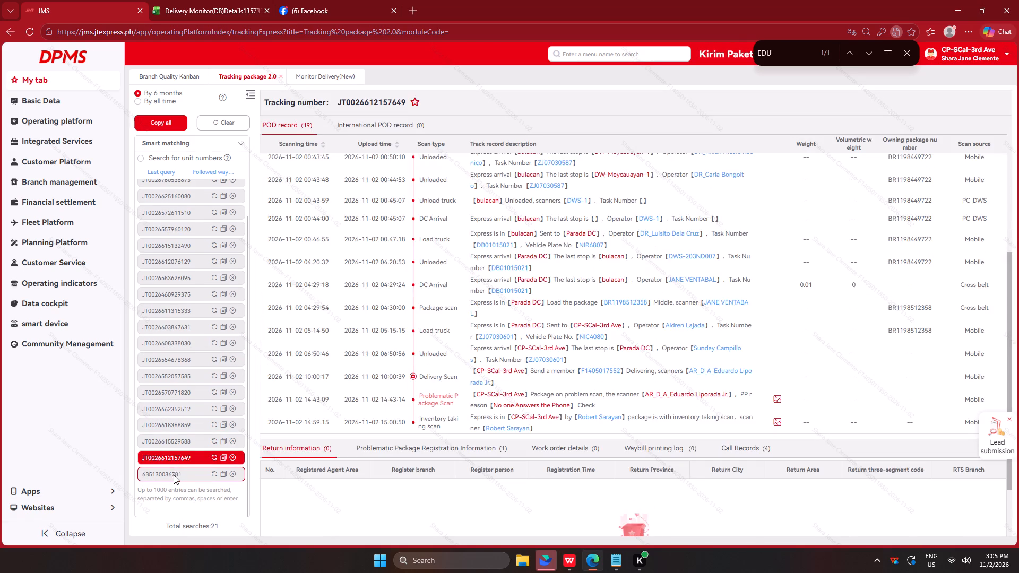
{"action": "left_click", "coordinate": [174, 475]}
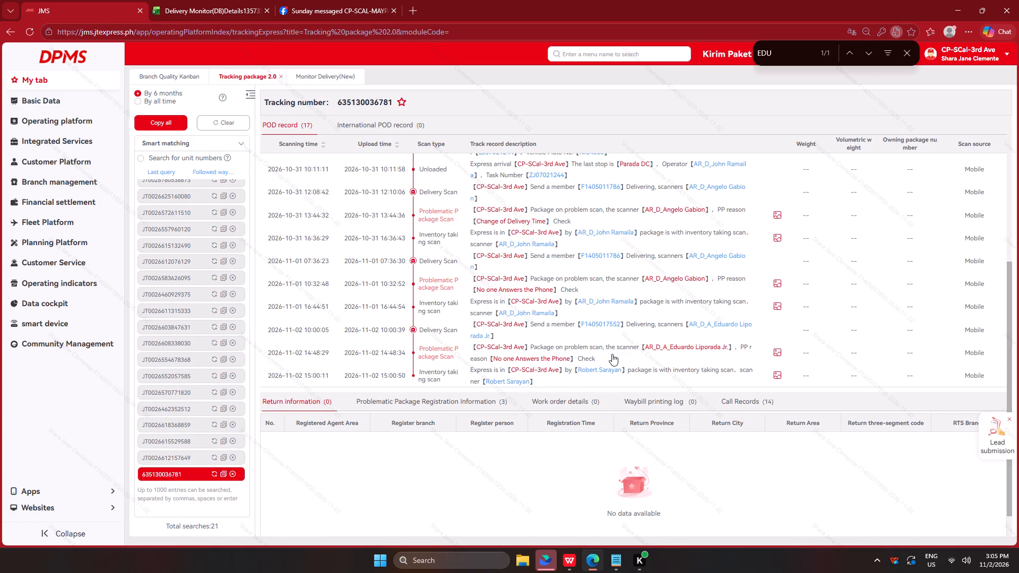
{"action": "key", "text": "alt+Tab"}
{"action": "left_click", "coordinate": [334, 479]}
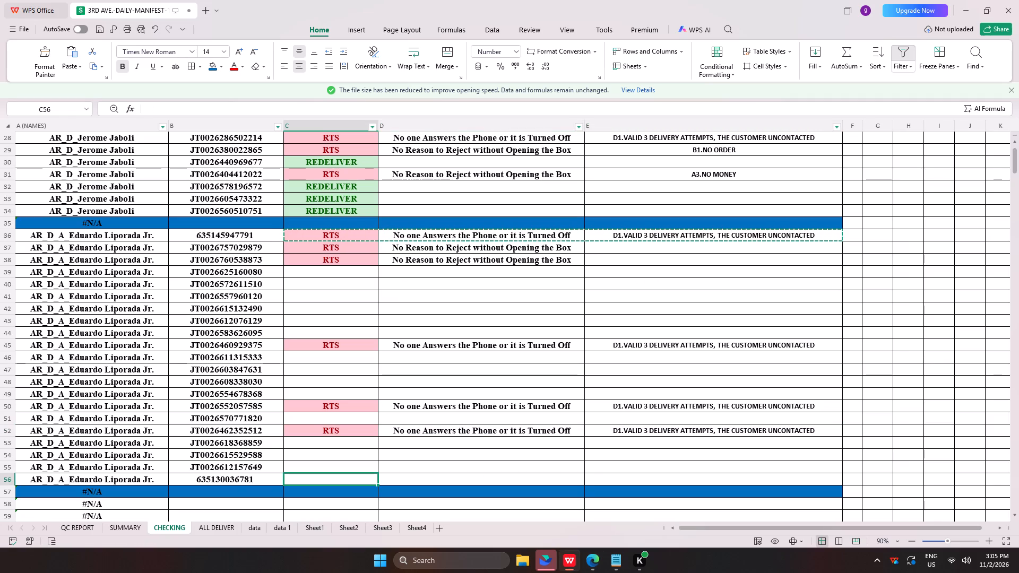
{"action": "key", "text": "ctrl+v"}
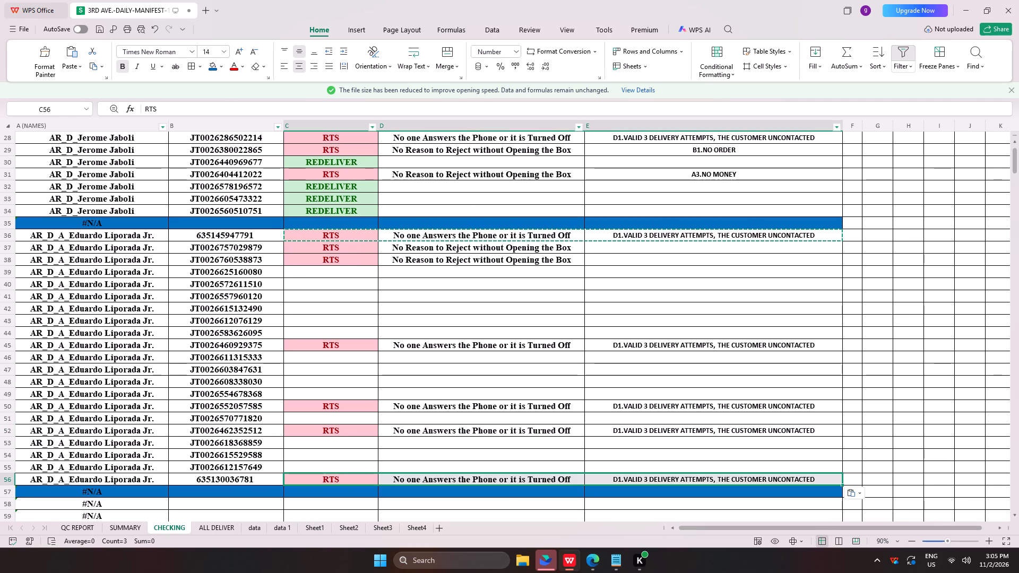
Go through the current courier's RTS waybill numbers in CHECKING, from row 56 up to row 36.
{"action": "left_click", "coordinate": [232, 470]}
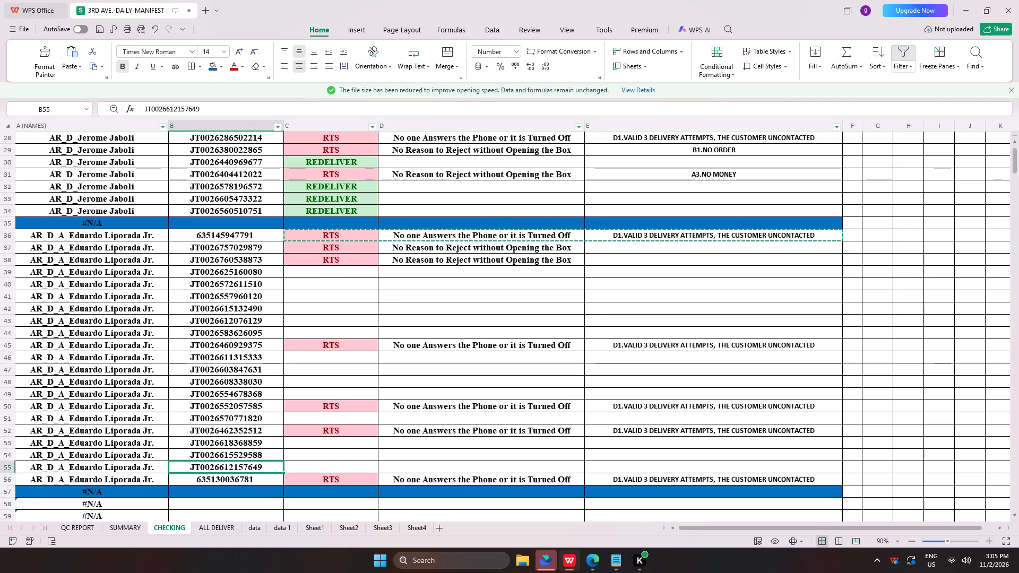
{"action": "left_click", "coordinate": [236, 482]}
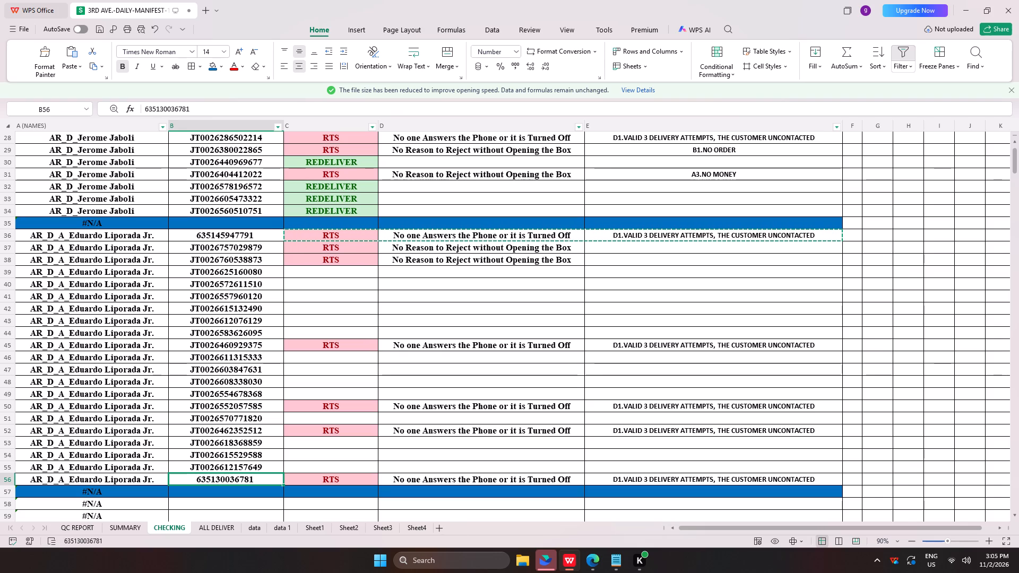
{"action": "left_click", "coordinate": [235, 436]}
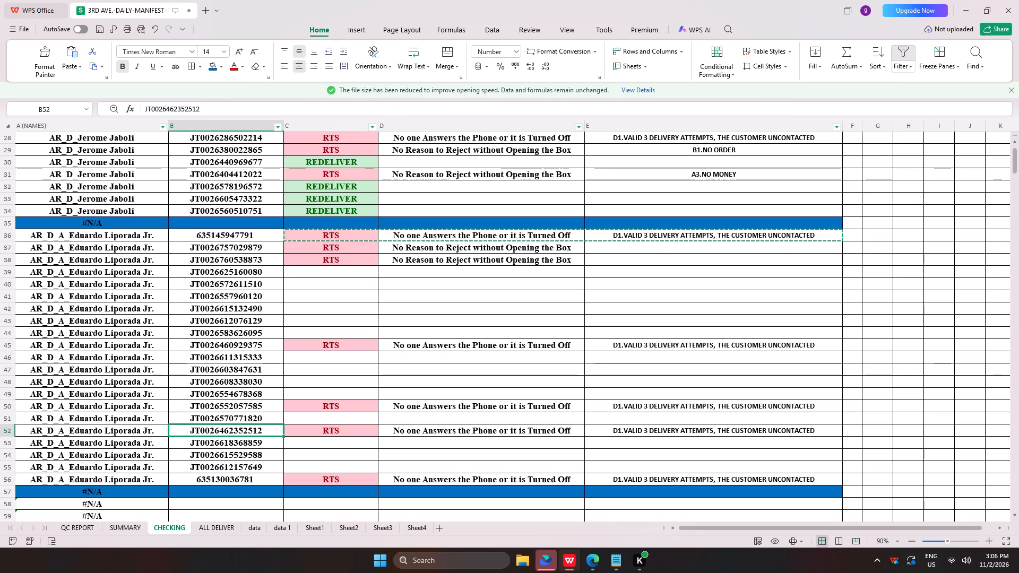
{"action": "left_click", "coordinate": [246, 485]}
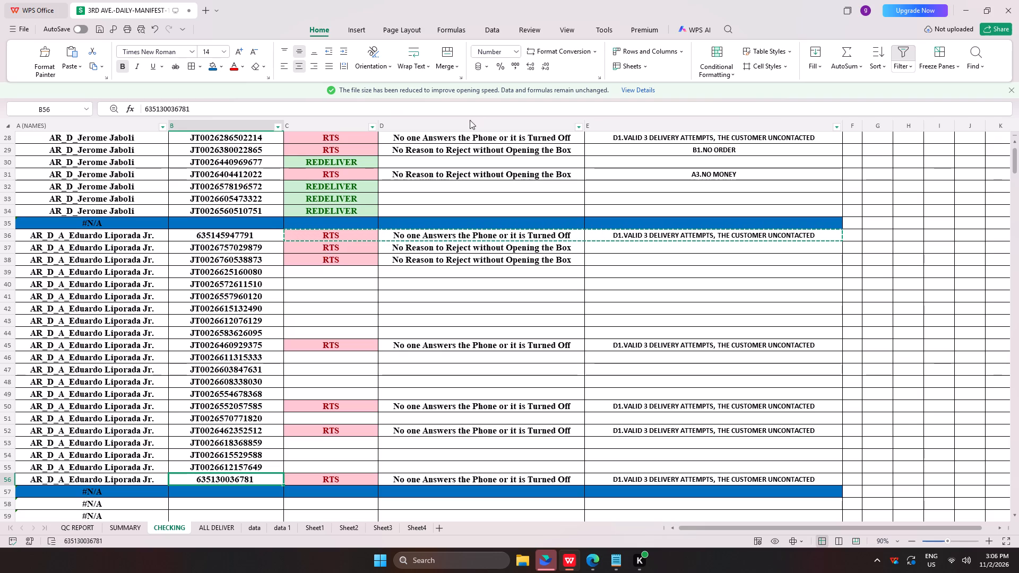
{"action": "left_click", "coordinate": [239, 423]}
{"action": "left_click", "coordinate": [238, 429]}
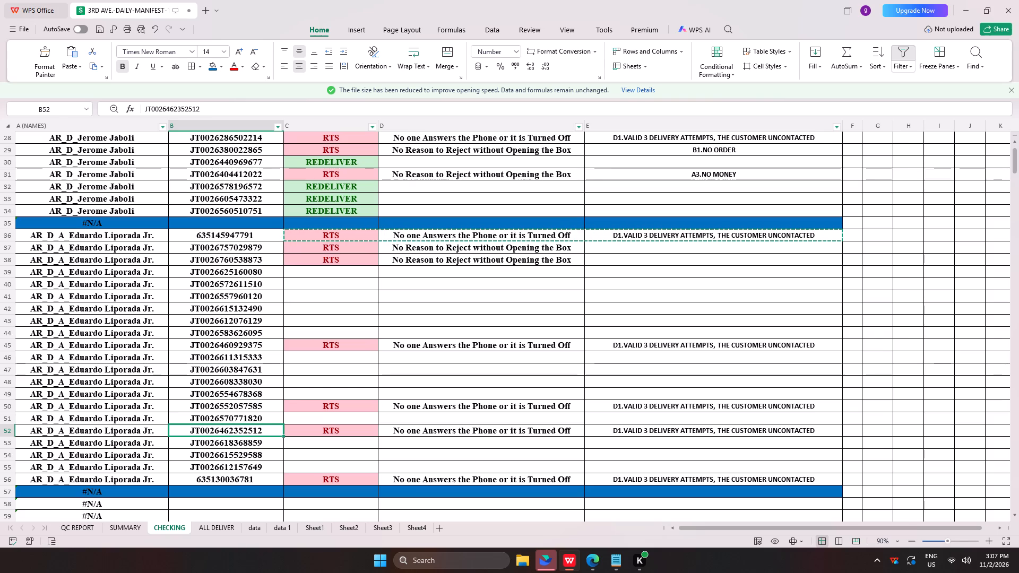
{"action": "left_click", "coordinate": [267, 406]}
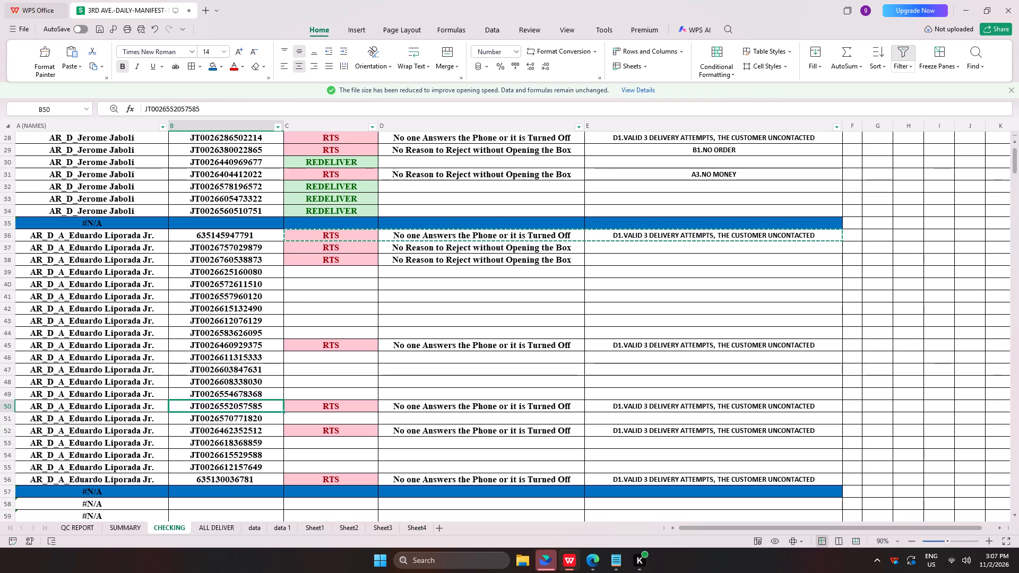
{"action": "left_click", "coordinate": [259, 350]}
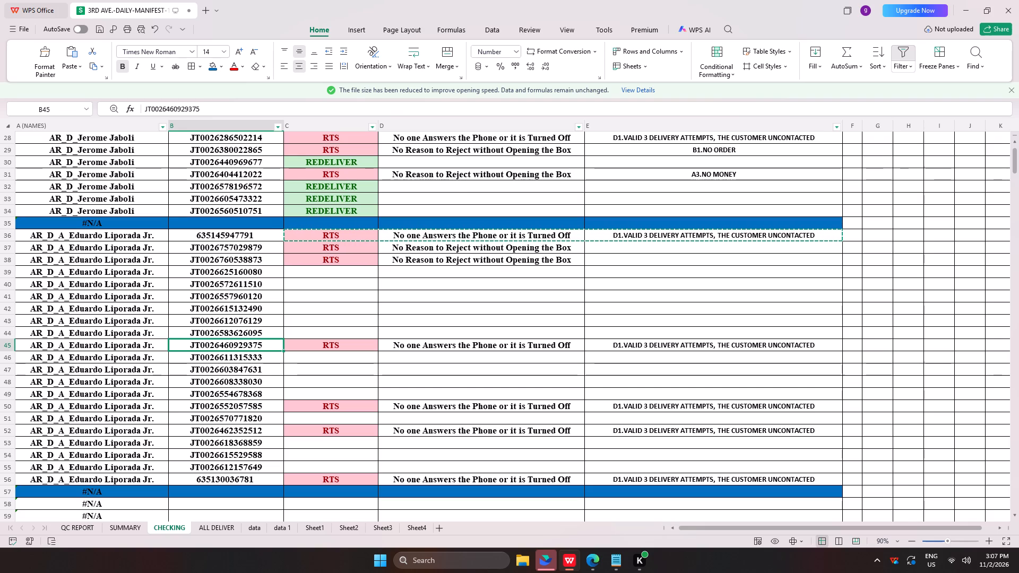
{"action": "left_click", "coordinate": [249, 229]}
{"action": "left_click", "coordinate": [257, 236]}
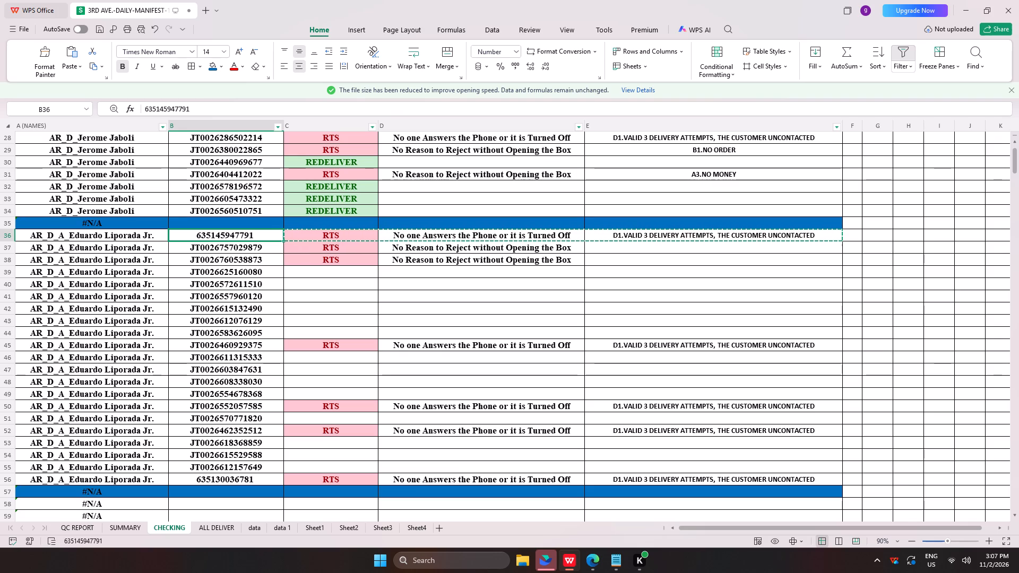
{"action": "left_click", "coordinate": [260, 264]}
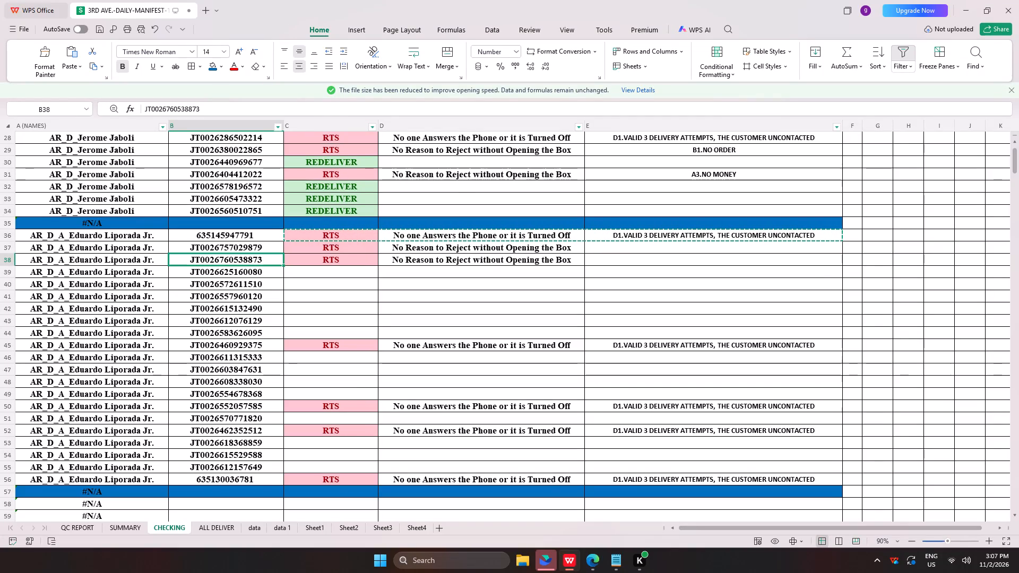
{"action": "left_click", "coordinate": [637, 253]}
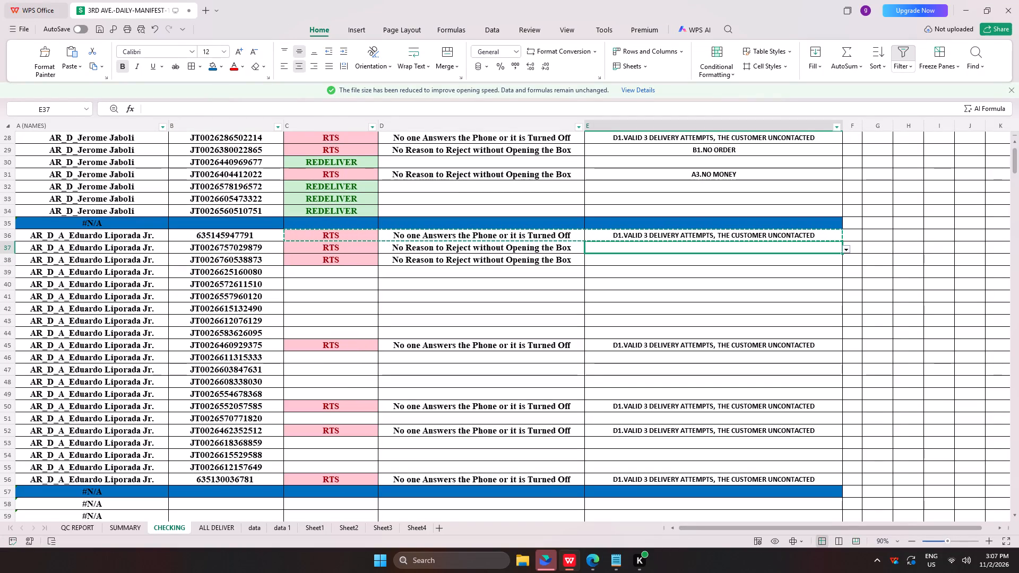
{"action": "type", "text": "NO"}
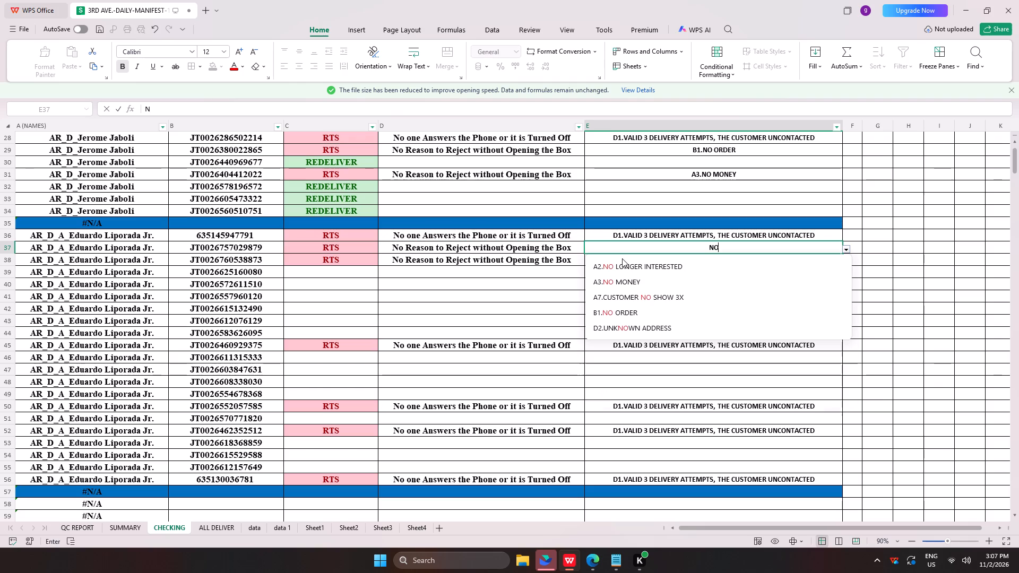
{"action": "left_click", "coordinate": [655, 309]}
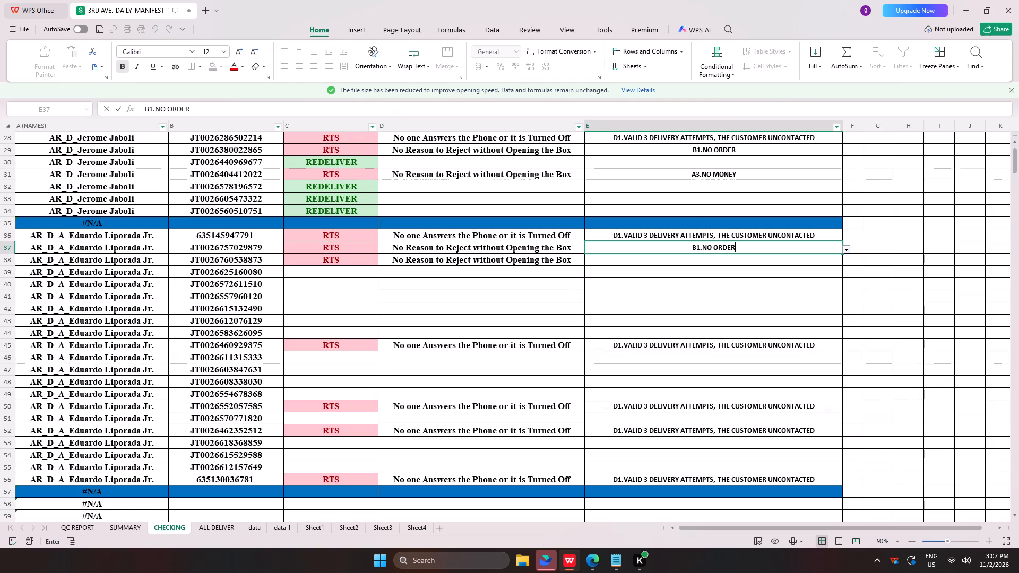
{"action": "left_click", "coordinate": [702, 259]}
{"action": "type", "text": "NO"}
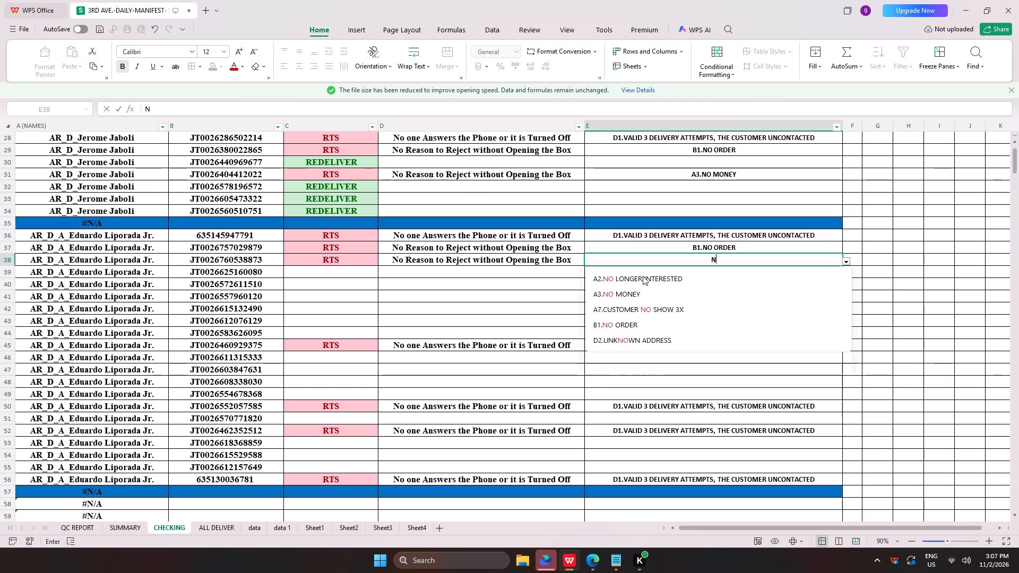
{"action": "left_click", "coordinate": [626, 327]}
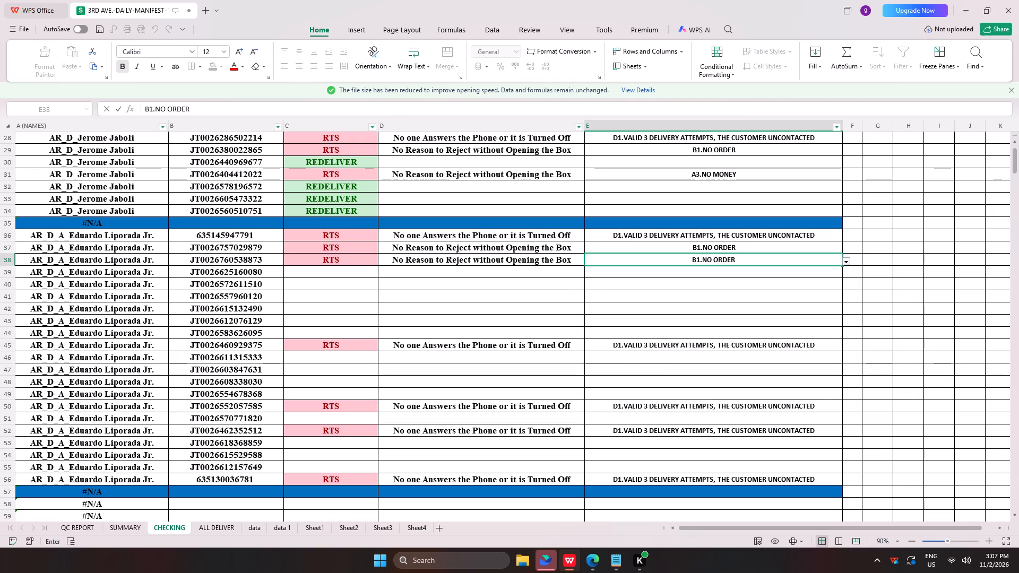
Copy the REDELIVER status from row 34 into the courier's blank status cells in rows 39–44, 46–49, 51 and 53–55.
{"action": "left_click", "coordinate": [349, 210]}
{"action": "key", "text": "ctrl+c"}
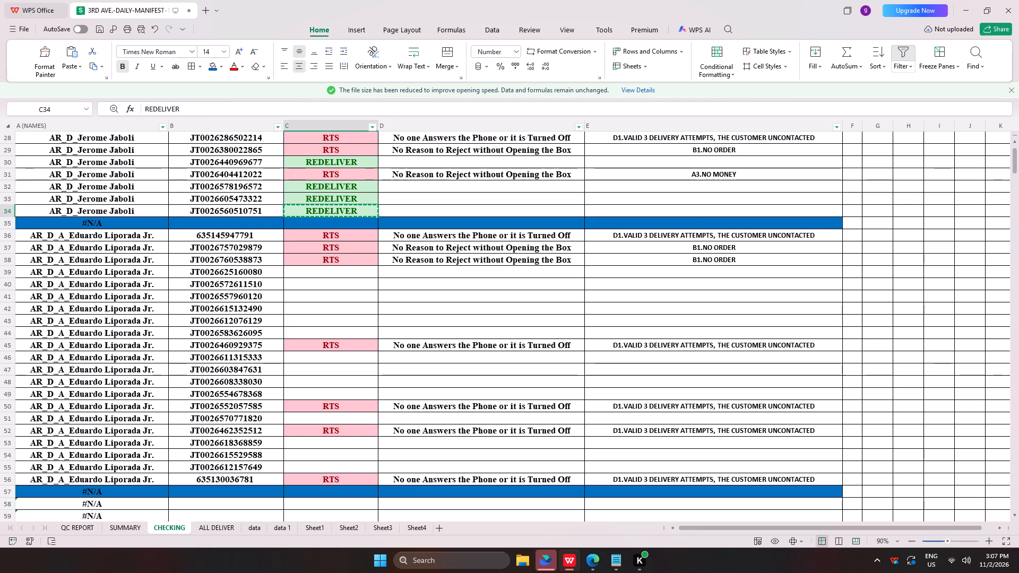
{"action": "left_click_drag", "start_coordinate": [330, 272], "coordinate": [331, 329], "text": "ctrl"}
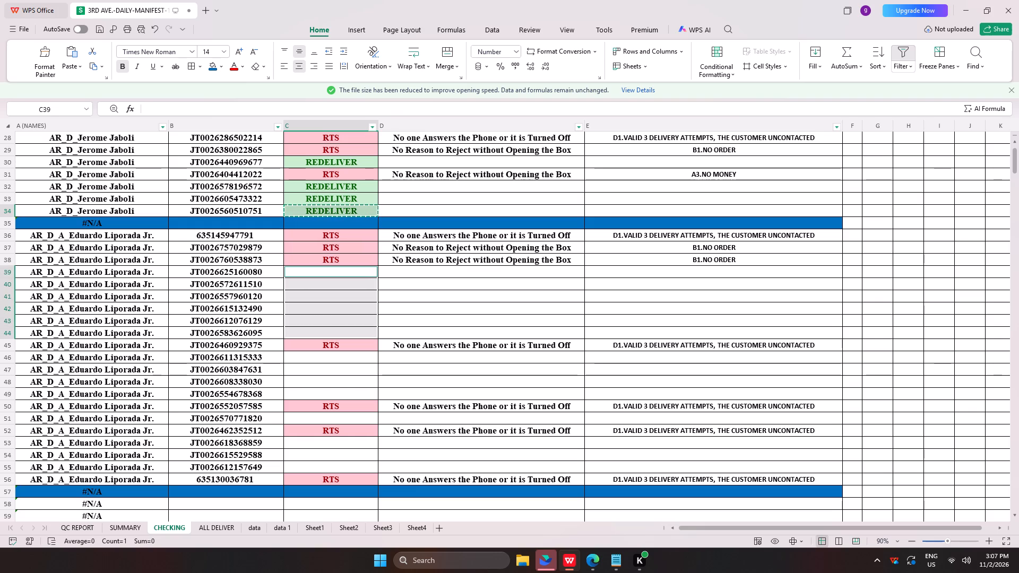
{"action": "left_click_drag", "start_coordinate": [340, 357], "coordinate": [341, 398], "text": "ctrl"}
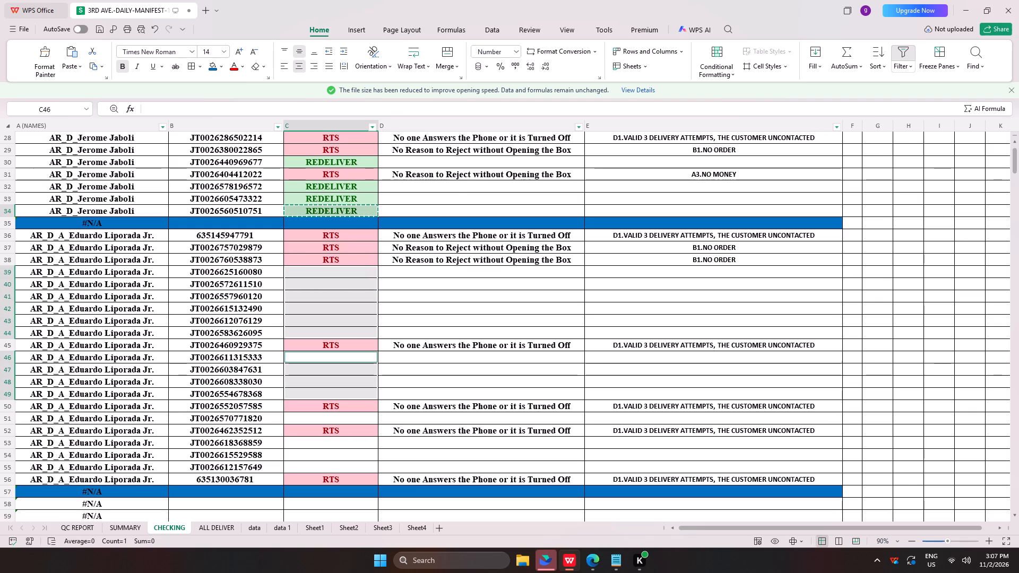
{"action": "left_click", "coordinate": [354, 419], "text": "ctrl"}
{"action": "left_click_drag", "start_coordinate": [351, 441], "coordinate": [350, 467], "text": "ctrl"}
{"action": "key", "text": "ctrl+v"}
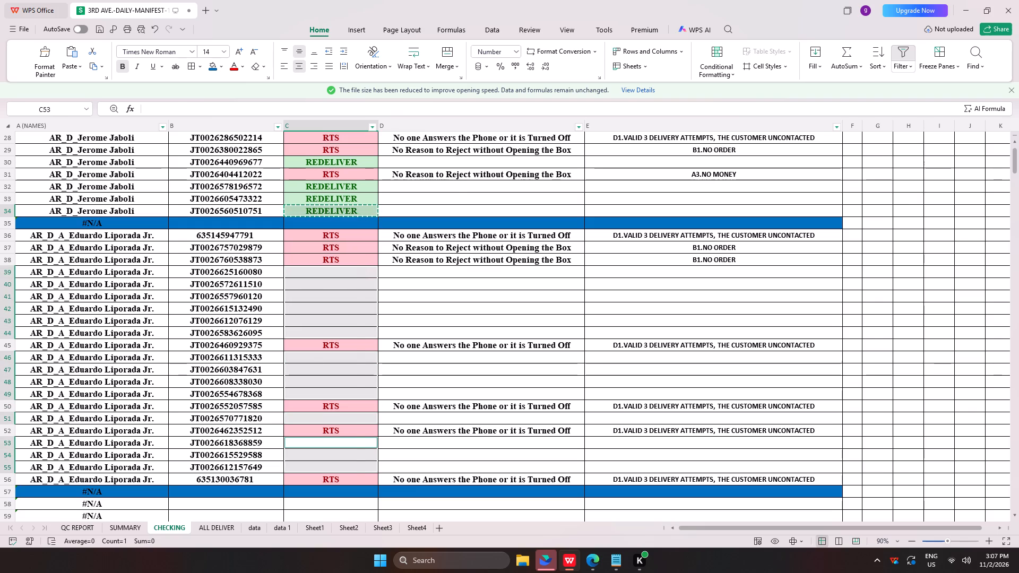
In JMS, open COD collection and search the November 02, 2026 records for the courier of CHECKING rows 36–56.
{"action": "key", "text": "alt+Tab"}
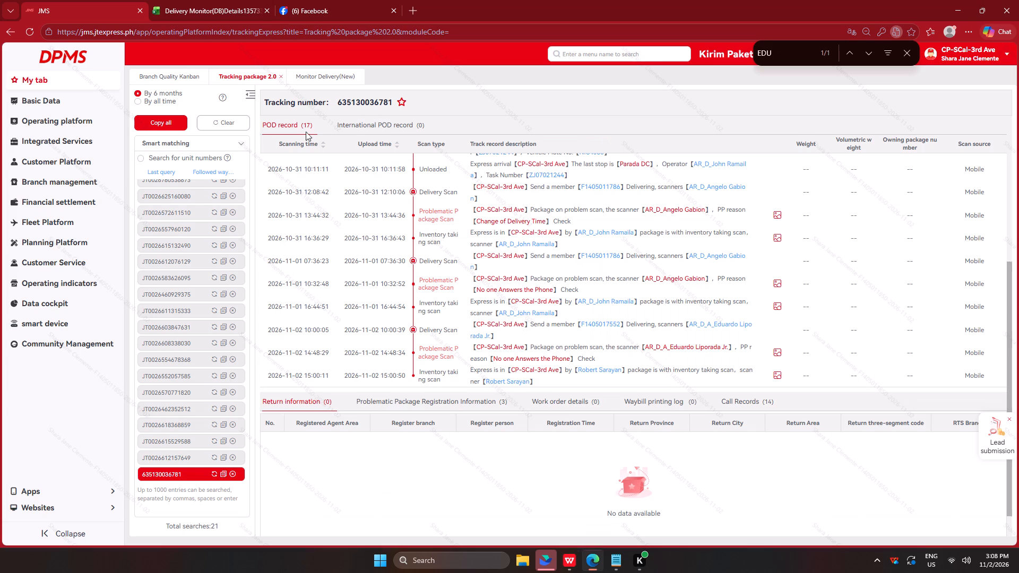
{"action": "left_click", "coordinate": [605, 51]}
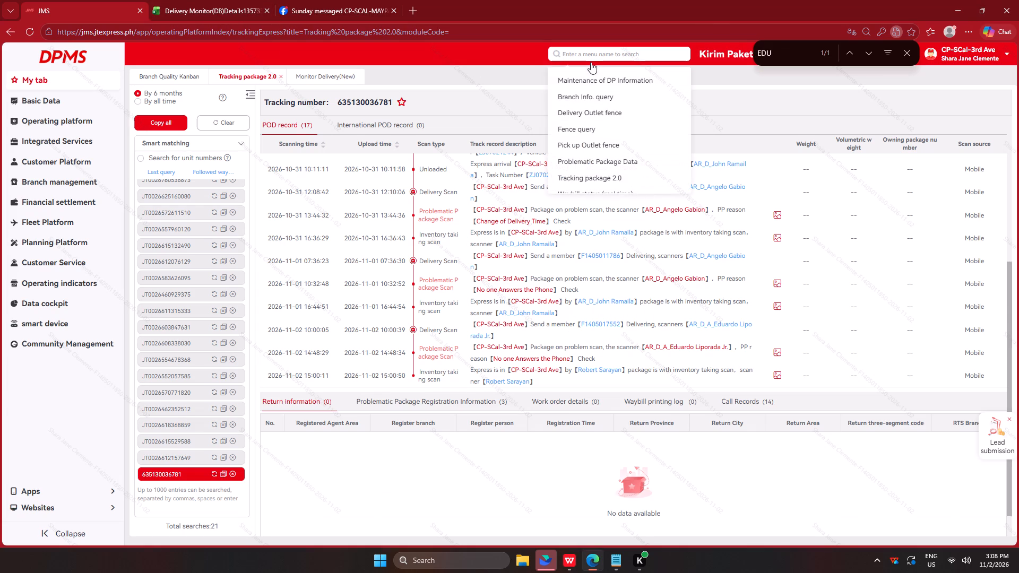
{"action": "key", "text": "c"}
{"action": "key", "text": "o"}
{"action": "key", "text": "d"}
{"action": "left_click", "coordinate": [595, 74]}
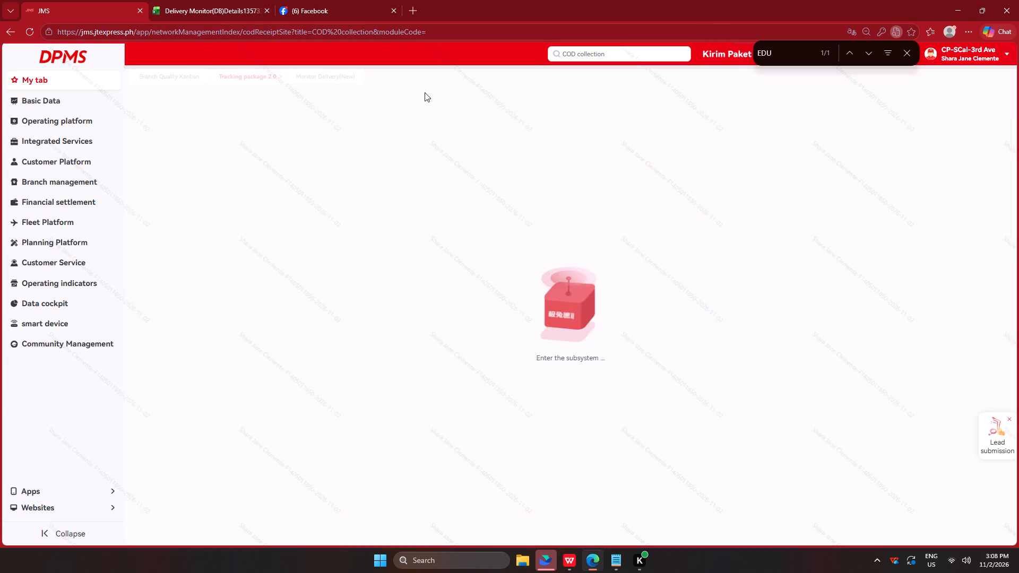
{"action": "left_click", "coordinate": [718, 168]}
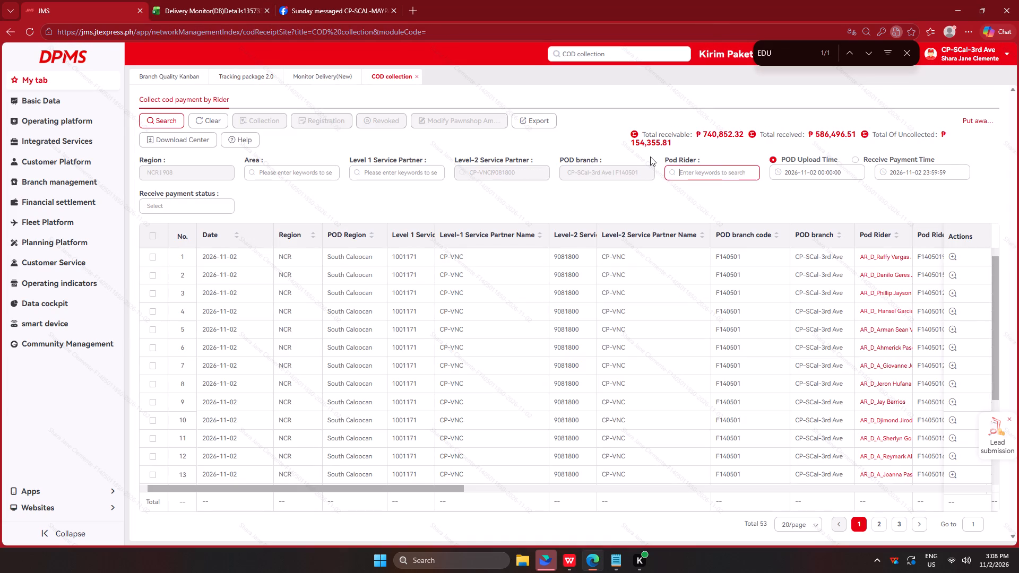
{"action": "type", "text": "ED"}
{"action": "type", "text": "UA"}
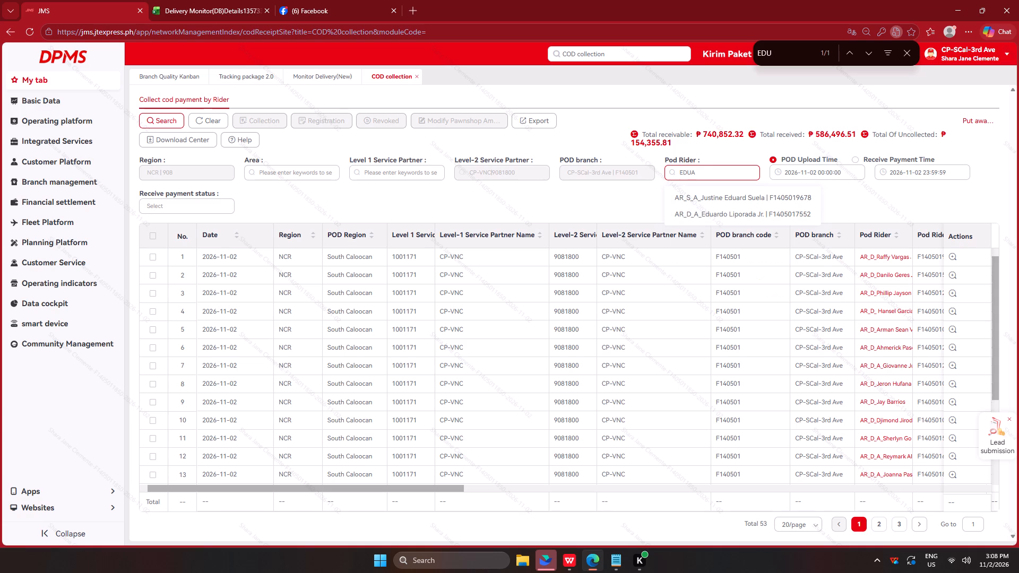
{"action": "left_click", "coordinate": [696, 216]}
{"action": "left_click", "coordinate": [165, 125]}
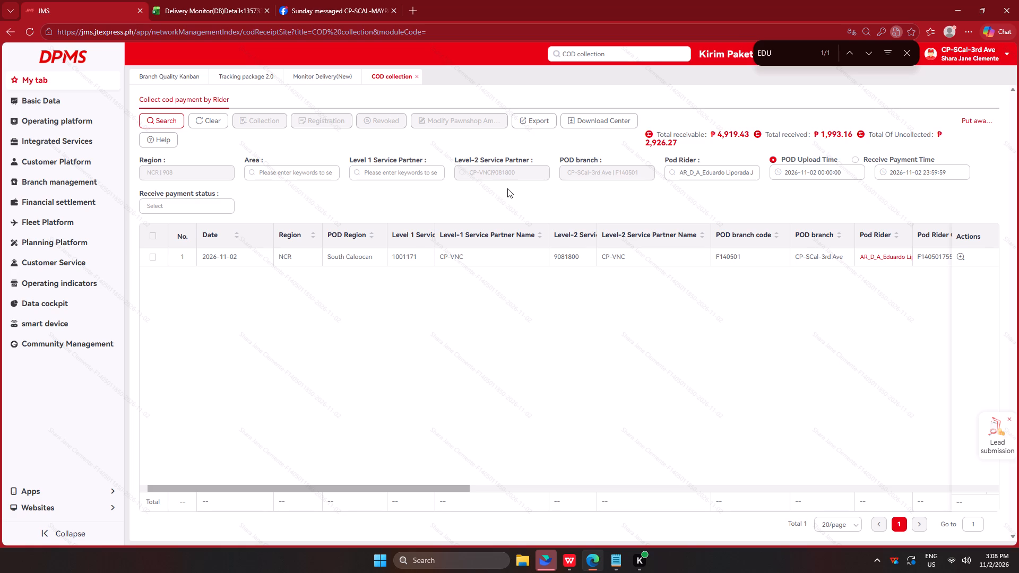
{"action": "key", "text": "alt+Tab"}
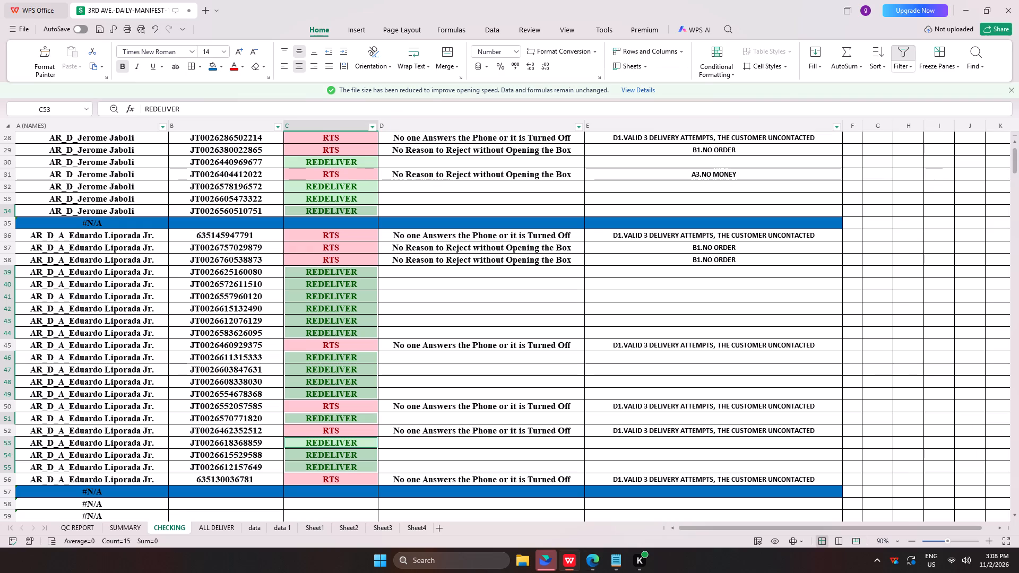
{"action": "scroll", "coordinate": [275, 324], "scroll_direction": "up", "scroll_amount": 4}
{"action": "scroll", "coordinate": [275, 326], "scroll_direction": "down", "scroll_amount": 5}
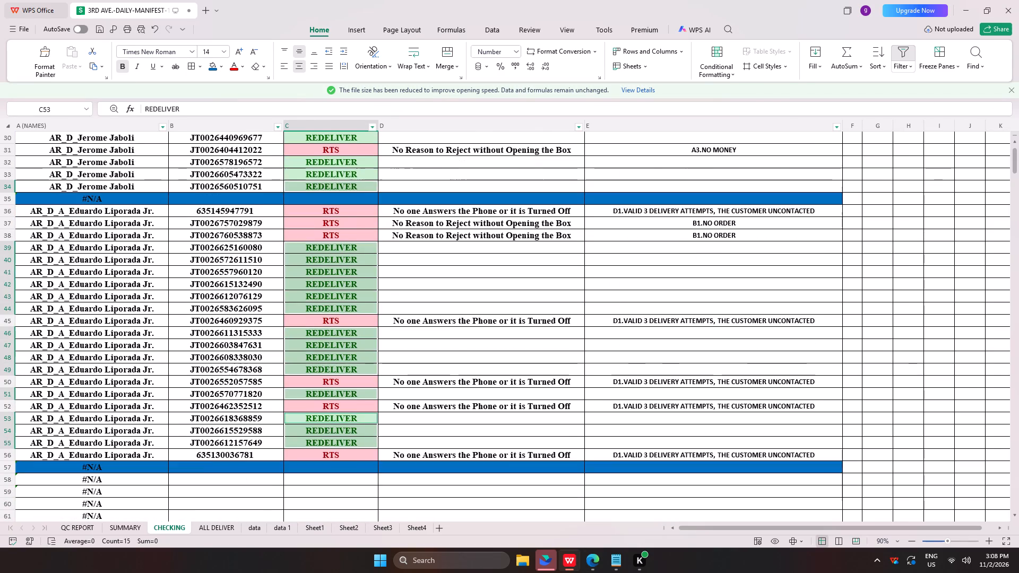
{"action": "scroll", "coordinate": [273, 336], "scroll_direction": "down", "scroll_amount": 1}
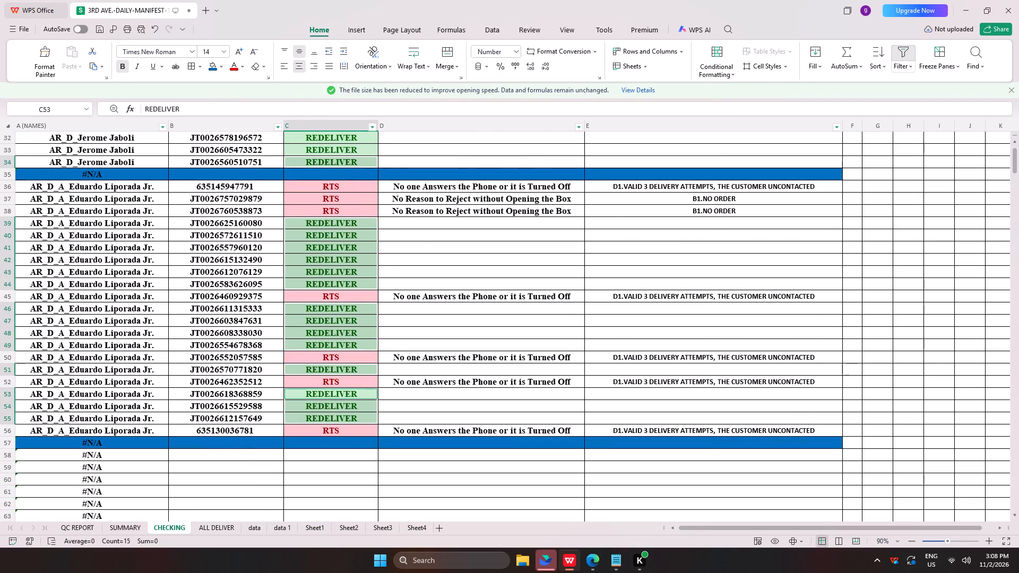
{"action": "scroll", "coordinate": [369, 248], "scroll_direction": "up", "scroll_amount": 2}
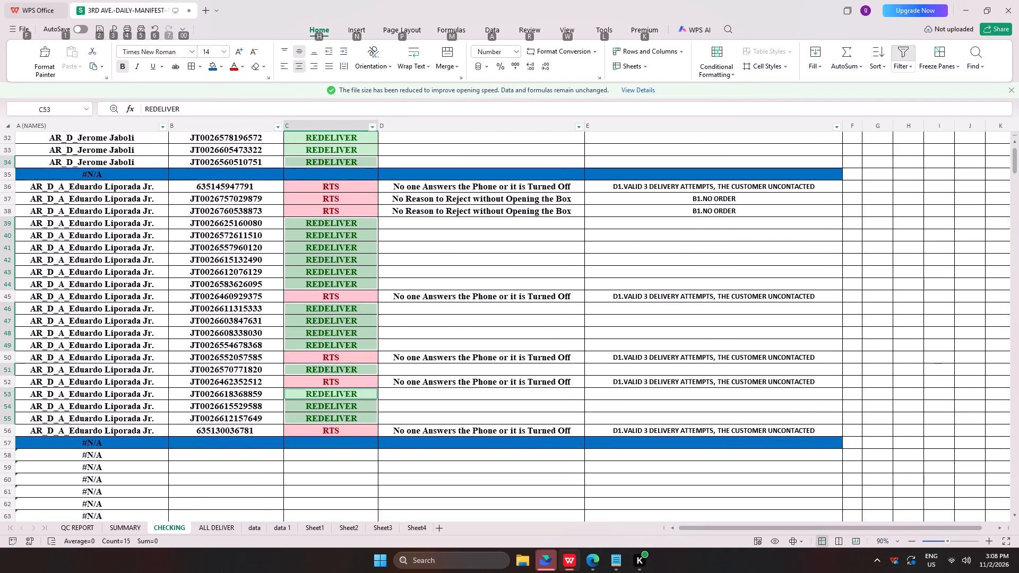
In JMS Monitor Delivery, find the courier matching SITO and open the details of their current Not POD quantity.
{"action": "key", "text": "alt+Tab"}
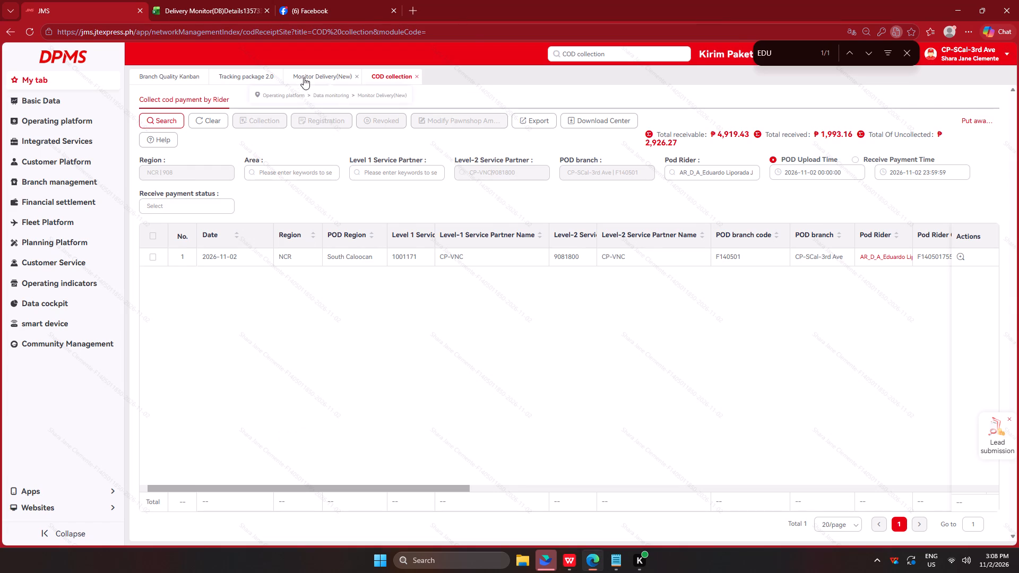
{"action": "left_click", "coordinate": [304, 77]}
{"action": "left_click", "coordinate": [128, 91]}
{"action": "left_click", "coordinate": [154, 94]}
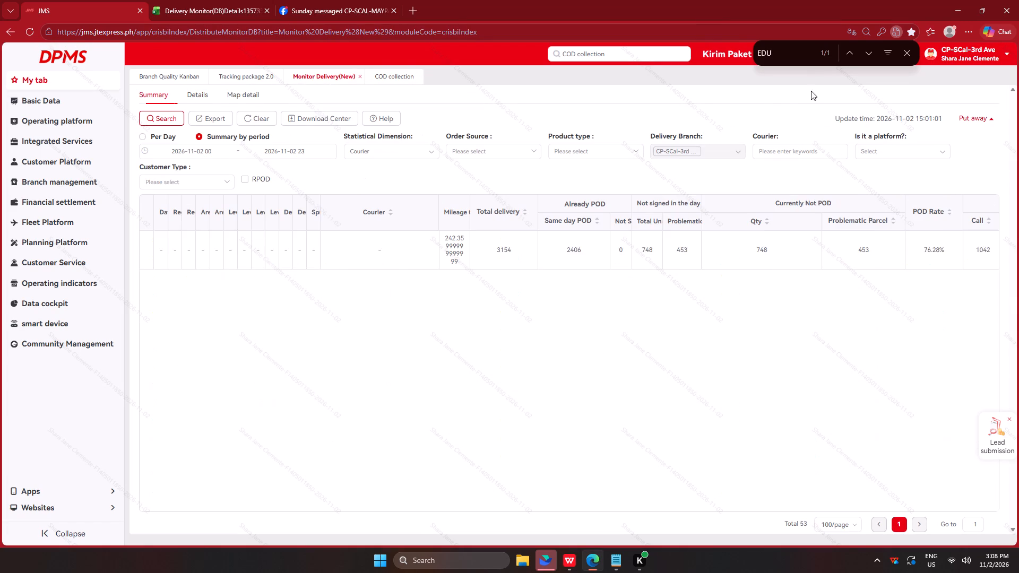
{"action": "left_click_drag", "start_coordinate": [785, 52], "coordinate": [701, 47]}
{"action": "type", "text": "SITO"}
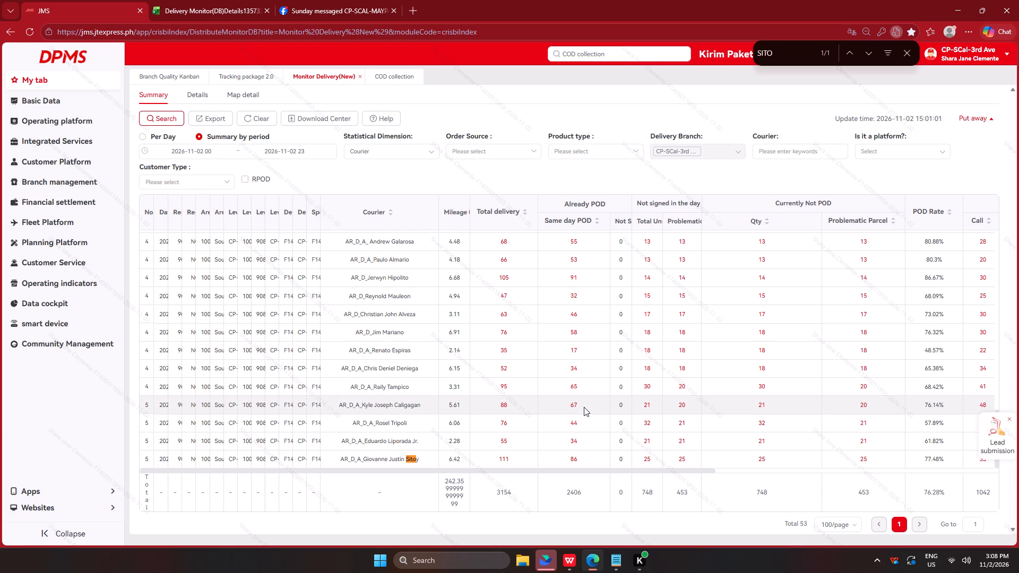
{"action": "left_click", "coordinate": [761, 458]}
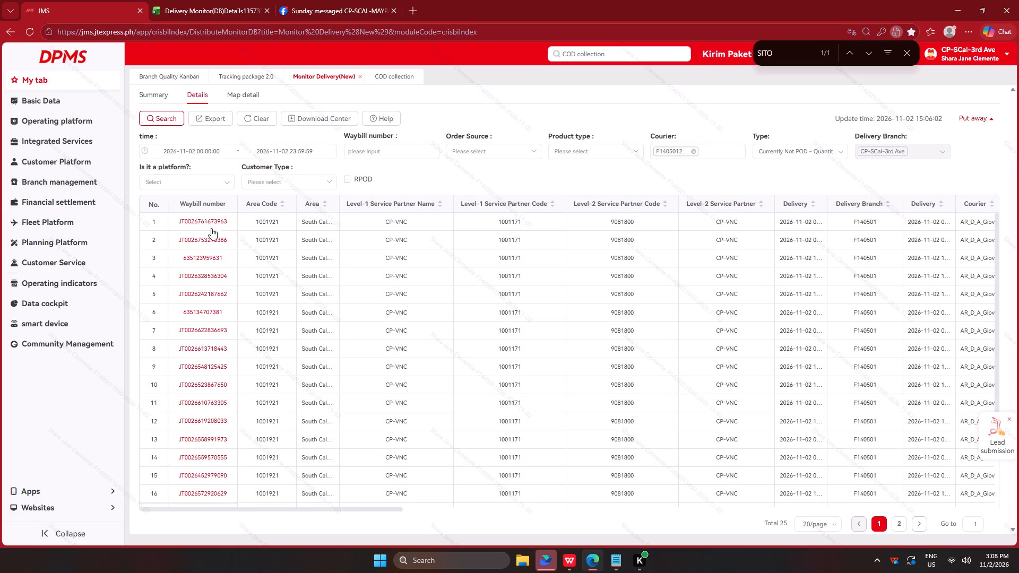
Export the courier's Not POD details and open the newly exported file, closing the previous courier's file.
{"action": "left_click", "coordinate": [210, 112]}
{"action": "left_click", "coordinate": [593, 325]}
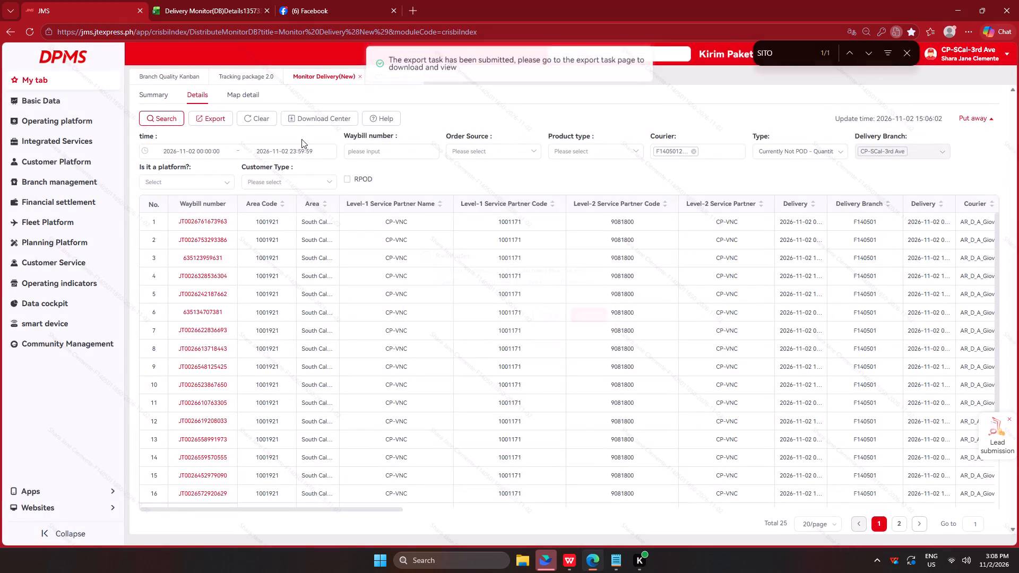
{"action": "left_click", "coordinate": [304, 119]}
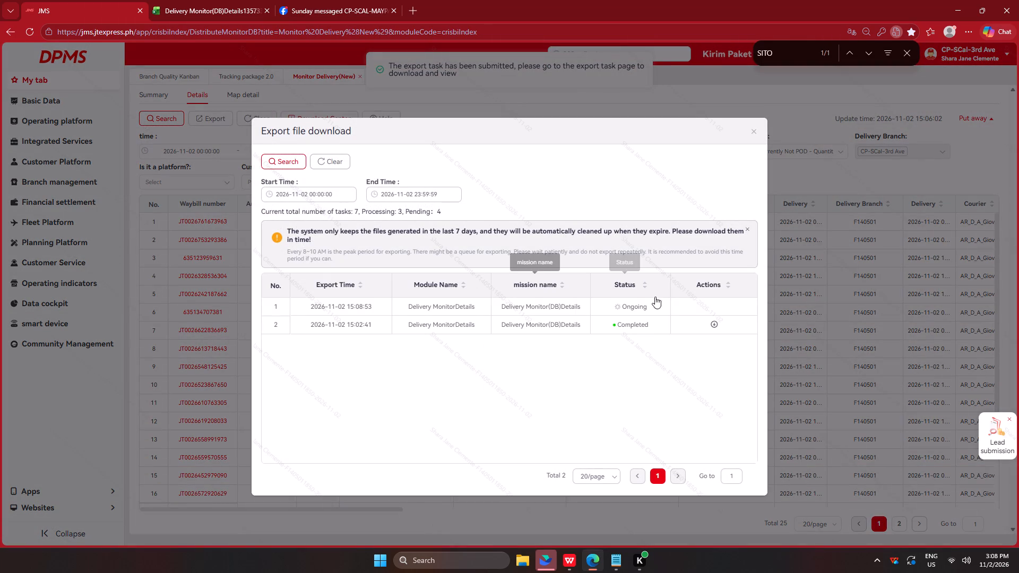
{"action": "double_click", "coordinate": [272, 162]}
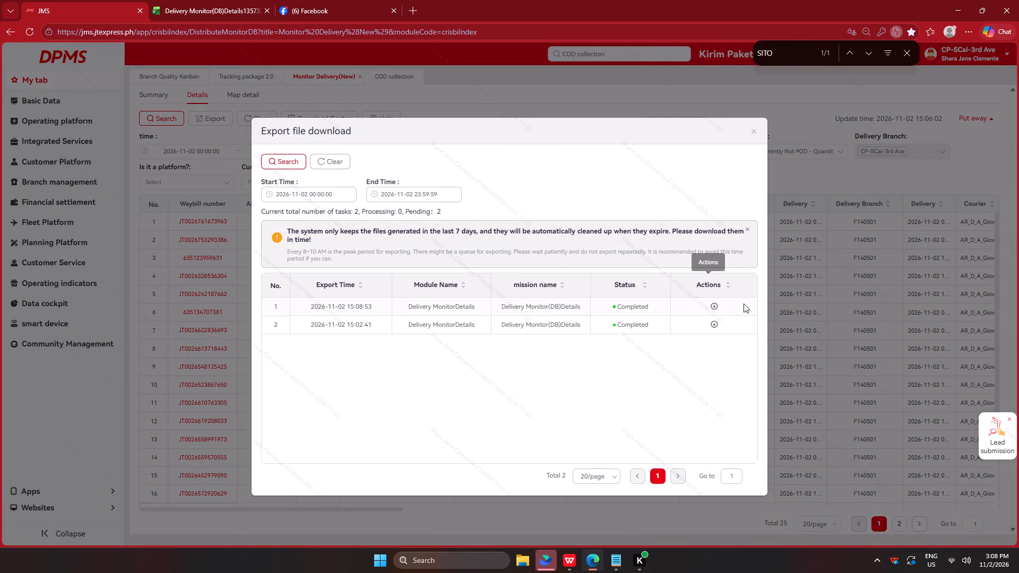
{"action": "left_click", "coordinate": [714, 303]}
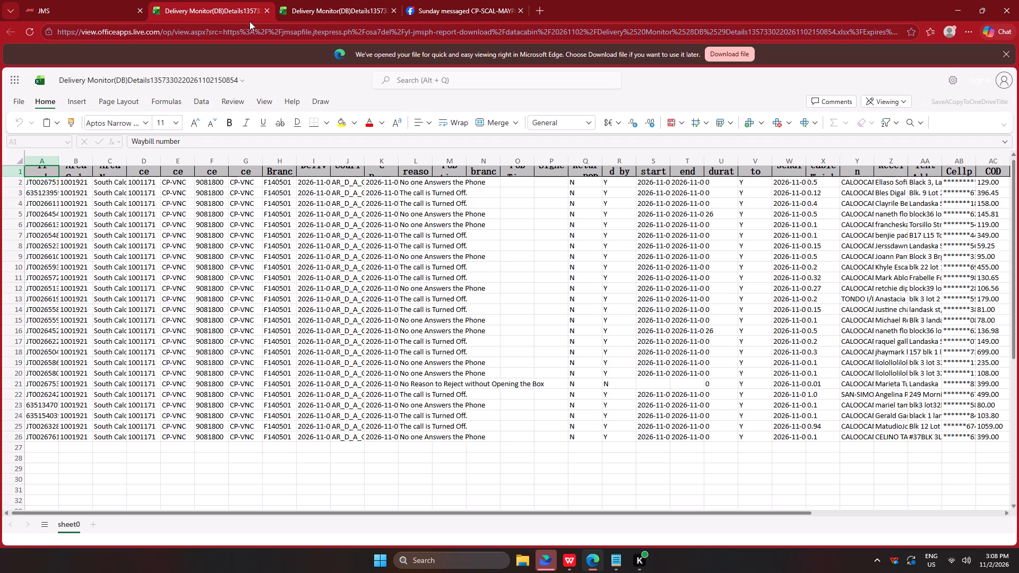
{"action": "left_click", "coordinate": [263, 12]}
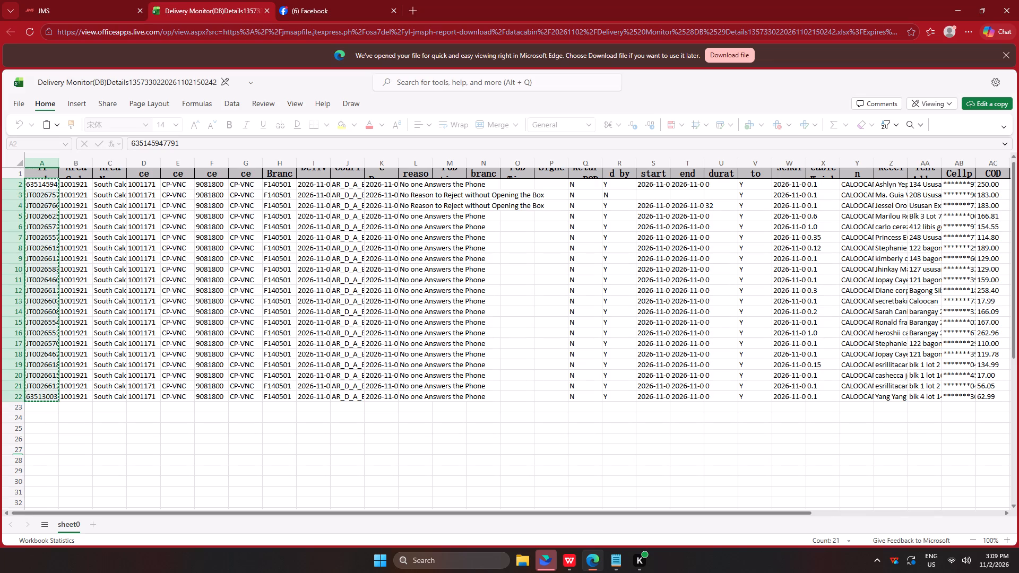
{"action": "left_click", "coordinate": [263, 11]}
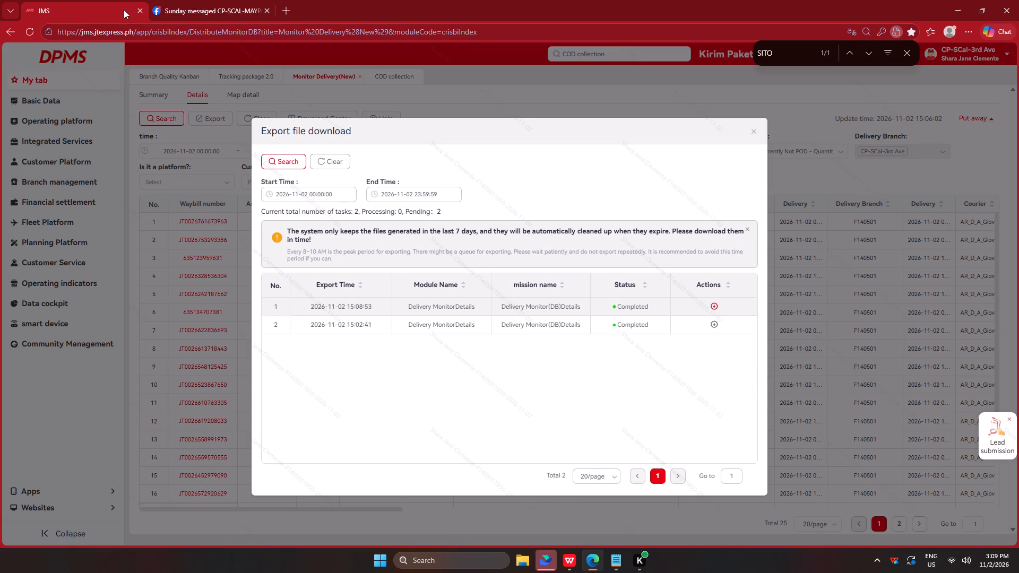
{"action": "left_click", "coordinate": [716, 306]}
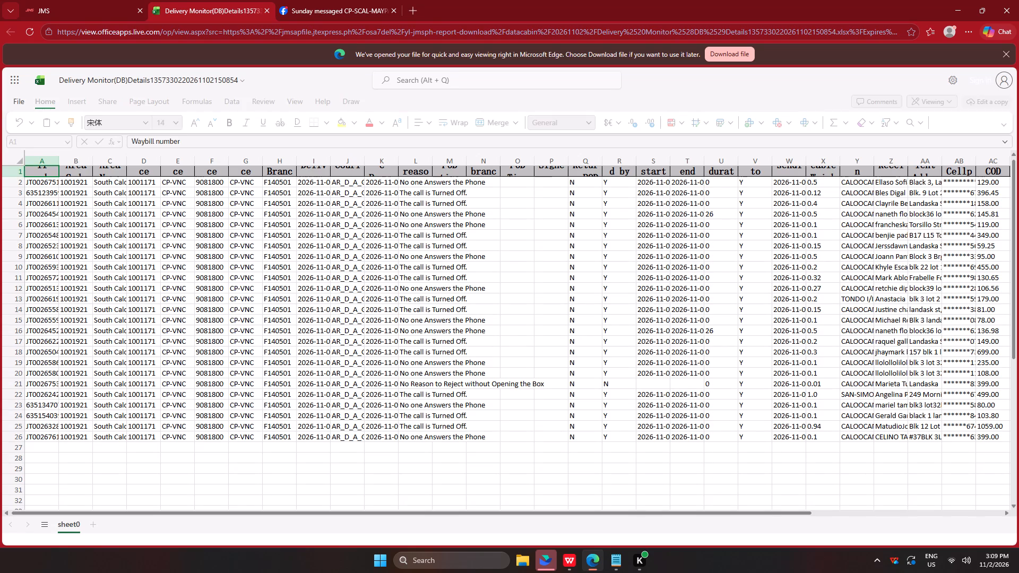
Copy all waybill numbers from the exported sheet and paste them into column B of CHECKING, starting at row 58.
{"action": "left_click", "coordinate": [40, 186]}
{"action": "key", "text": "ctrl+shift+Down"}
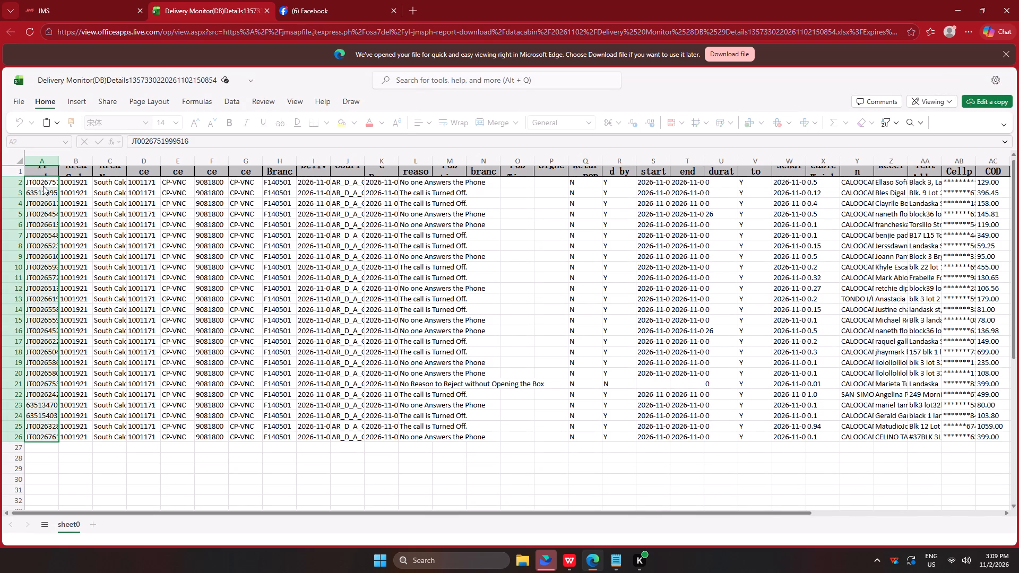
{"action": "key", "text": "ctrl+c"}
{"action": "key", "text": "ctrl+c"}
{"action": "key", "text": "ctrl+c"}
{"action": "key", "text": "ctrl+c"}
{"action": "key", "text": "ctrl+c"}
{"action": "key", "text": "ctrl+c"}
{"action": "key", "text": "ctrl+c"}
{"action": "key", "text": "ctrl+c"}
{"action": "key", "text": "ctrl+c"}
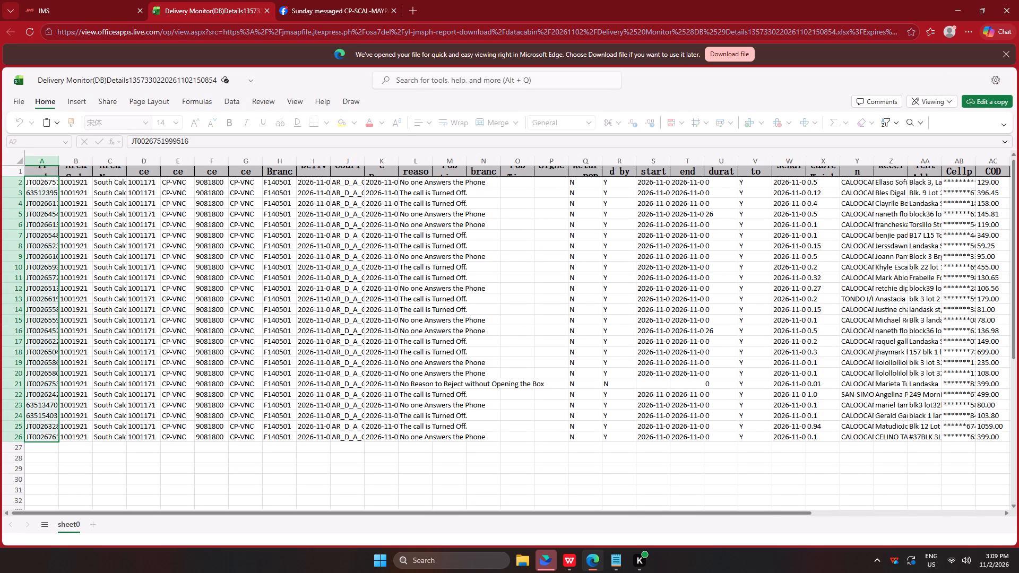
{"action": "key", "text": "ctrl+c"}
{"action": "key", "text": "ctrl+c"}
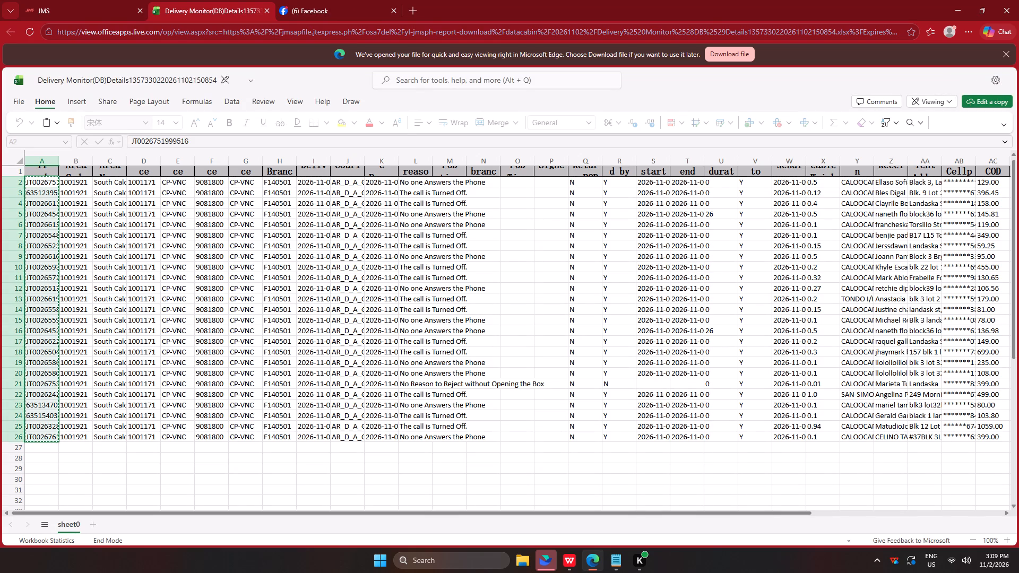
{"action": "left_click", "coordinate": [576, 571]}
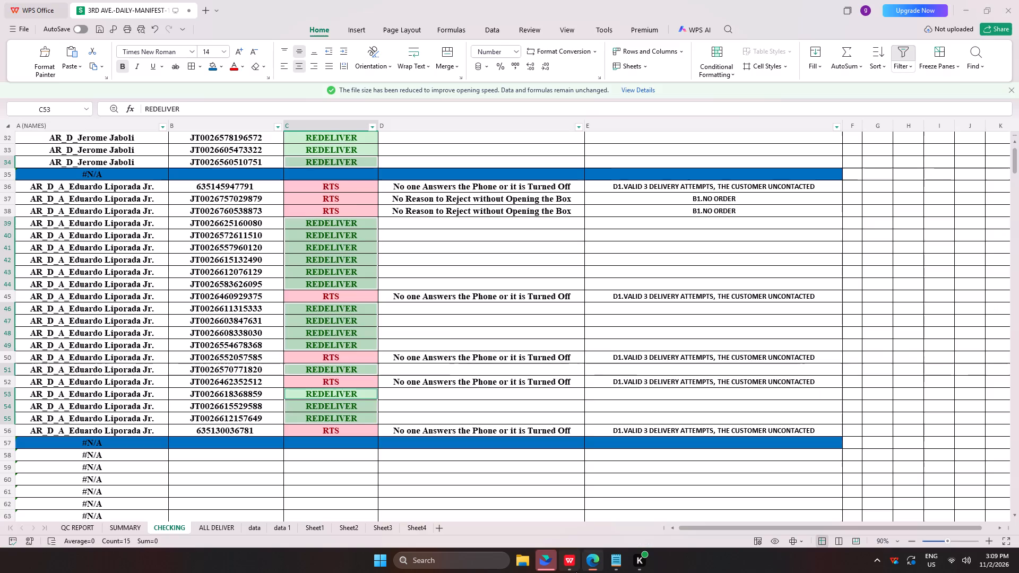
{"action": "scroll", "coordinate": [127, 350], "scroll_direction": "down", "scroll_amount": 5}
{"action": "left_click", "coordinate": [226, 335]}
{"action": "right_click", "coordinate": [223, 334]}
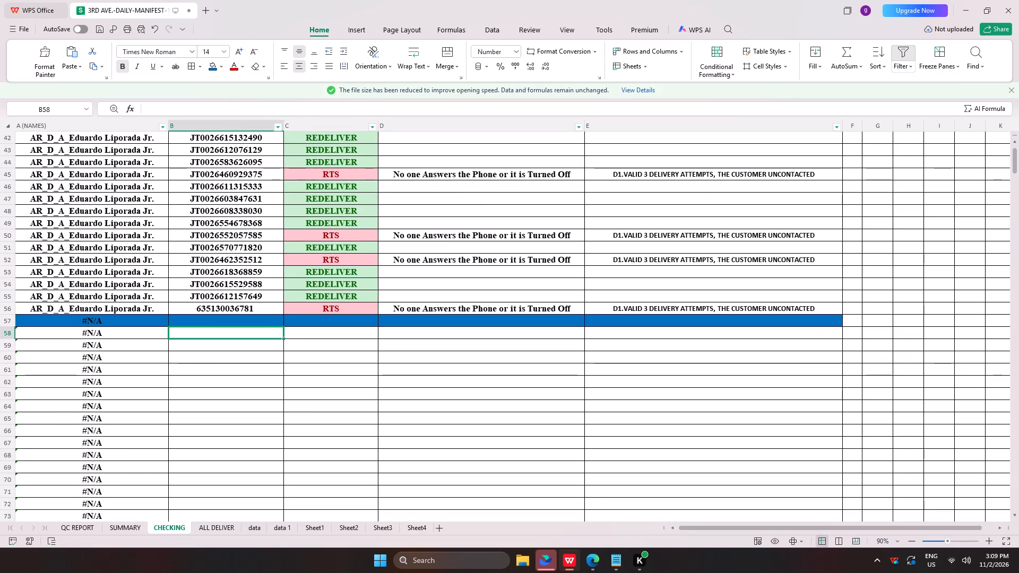
{"action": "left_click", "coordinate": [288, 18]}
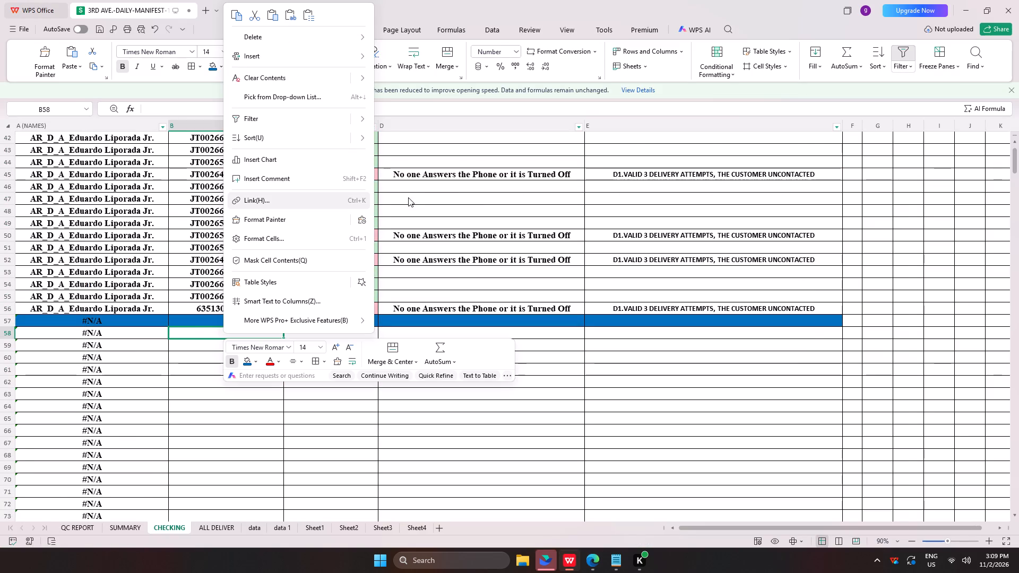
{"action": "scroll", "coordinate": [437, 234], "scroll_direction": "down", "scroll_amount": 7}
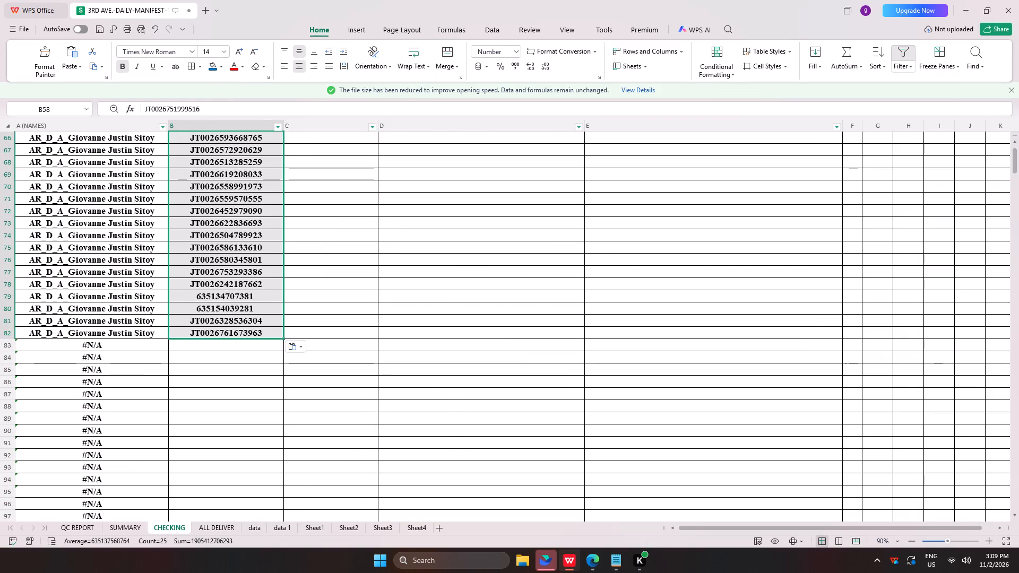
Fill cells A83 to E83 with blue as the separator below the courier's waybills.
{"action": "left_click_drag", "start_coordinate": [46, 345], "coordinate": [559, 334]}
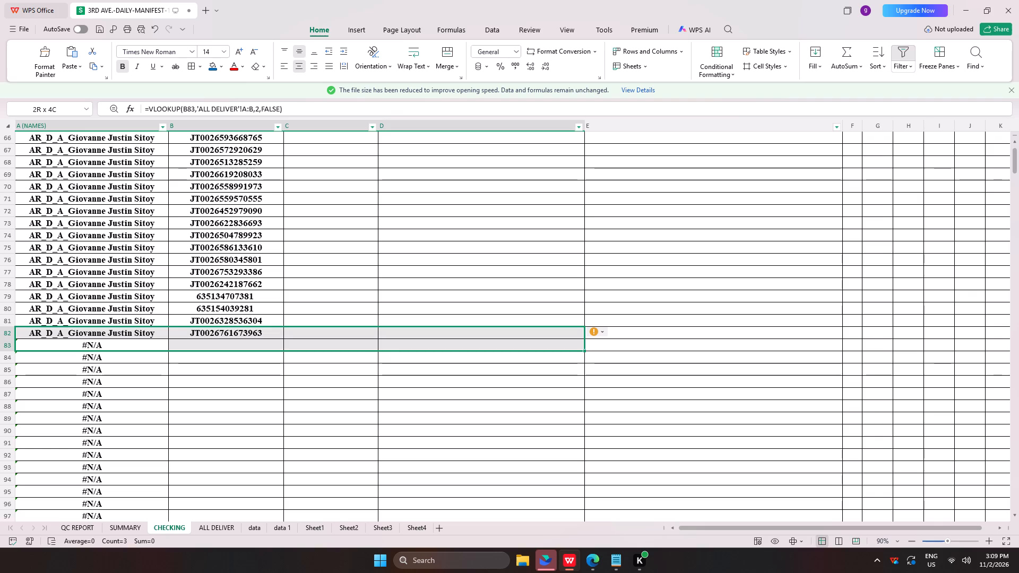
{"action": "left_click_drag", "start_coordinate": [559, 334], "coordinate": [590, 349]}
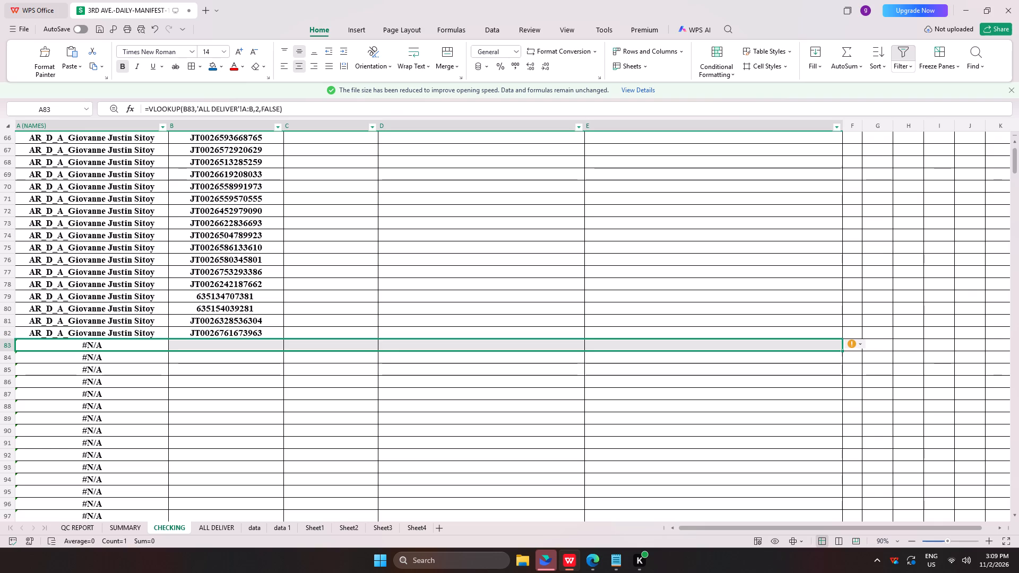
{"action": "left_click", "coordinate": [207, 72]}
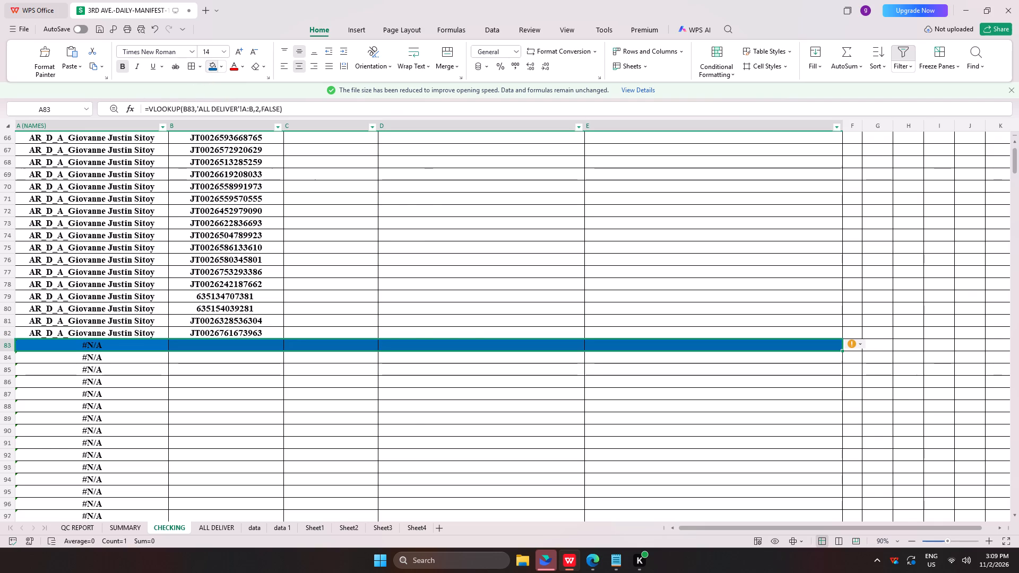
In JMS, query the copied waybill numbers in Tracking package 2.0.
{"action": "key", "text": "alt+Tab"}
{"action": "left_click", "coordinate": [49, 0]}
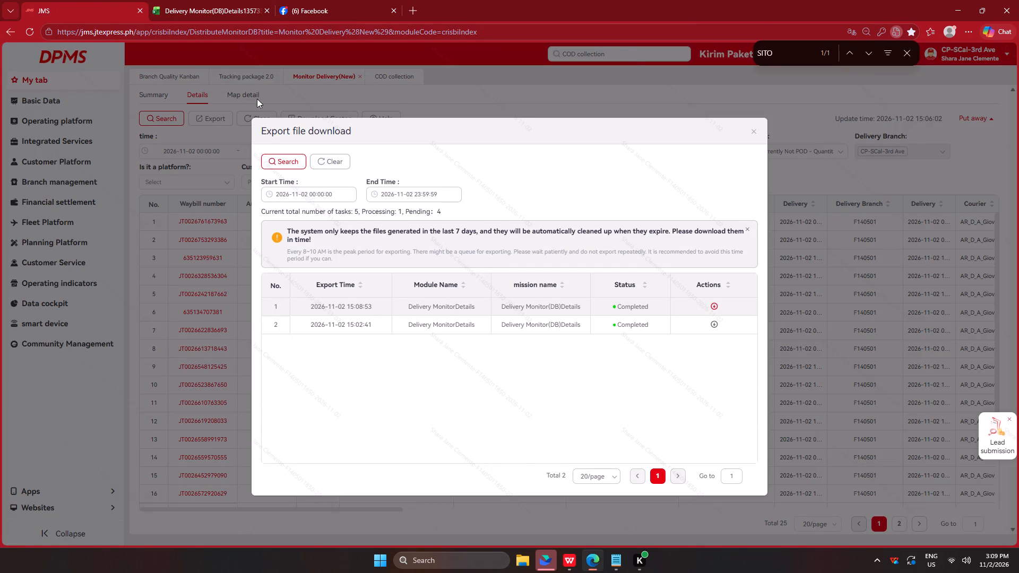
{"action": "left_click", "coordinate": [757, 132]}
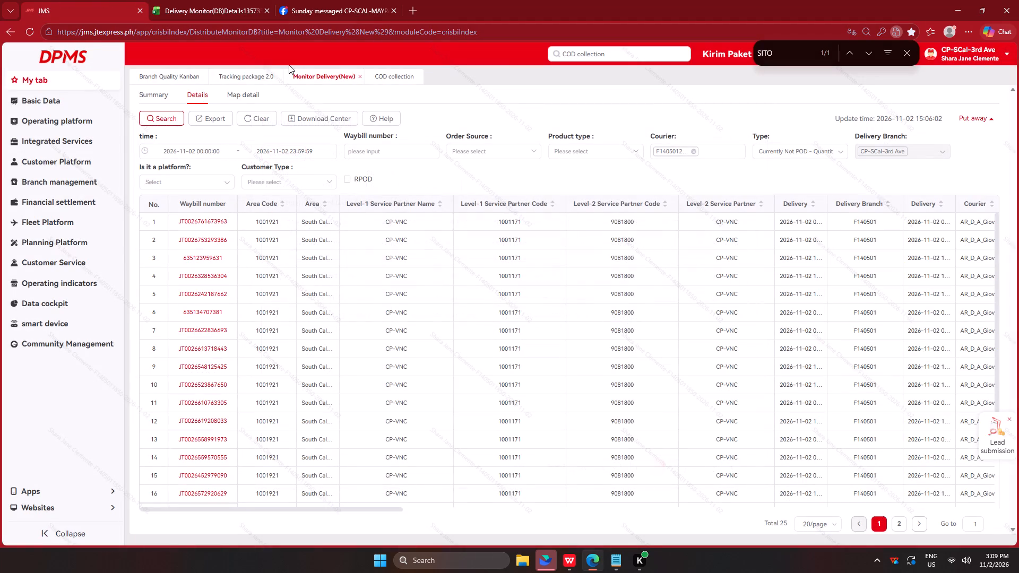
{"action": "left_click", "coordinate": [247, 77]}
{"action": "left_click", "coordinate": [216, 126]}
{"action": "left_click_drag", "start_coordinate": [214, 294], "coordinate": [211, 325]}
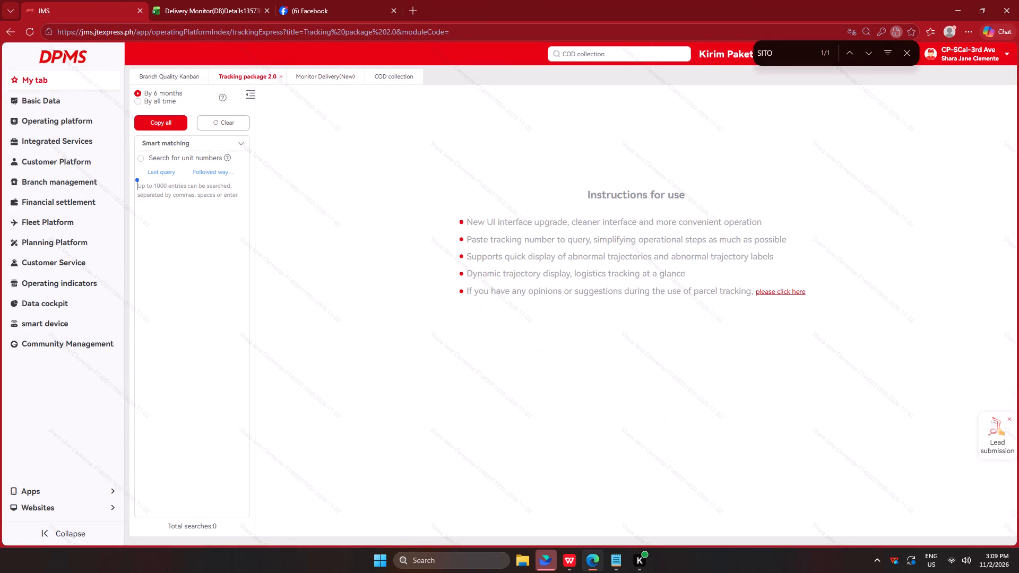
{"action": "key", "text": "ctrl+v"}
{"action": "scroll", "coordinate": [533, 274], "scroll_direction": "down", "scroll_amount": 7}
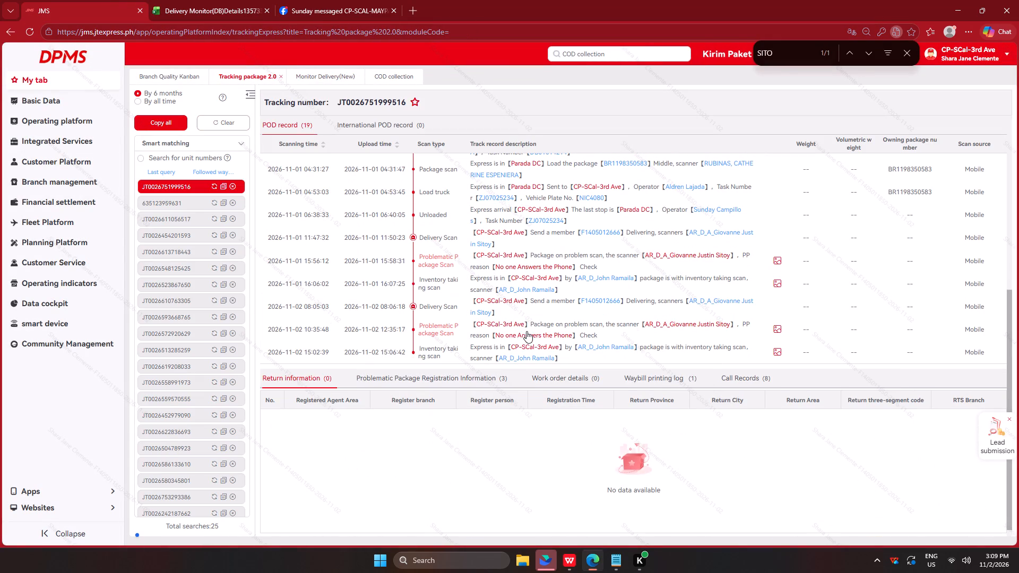
{"action": "left_click", "coordinate": [162, 209]}
{"action": "left_click", "coordinate": [172, 221]}
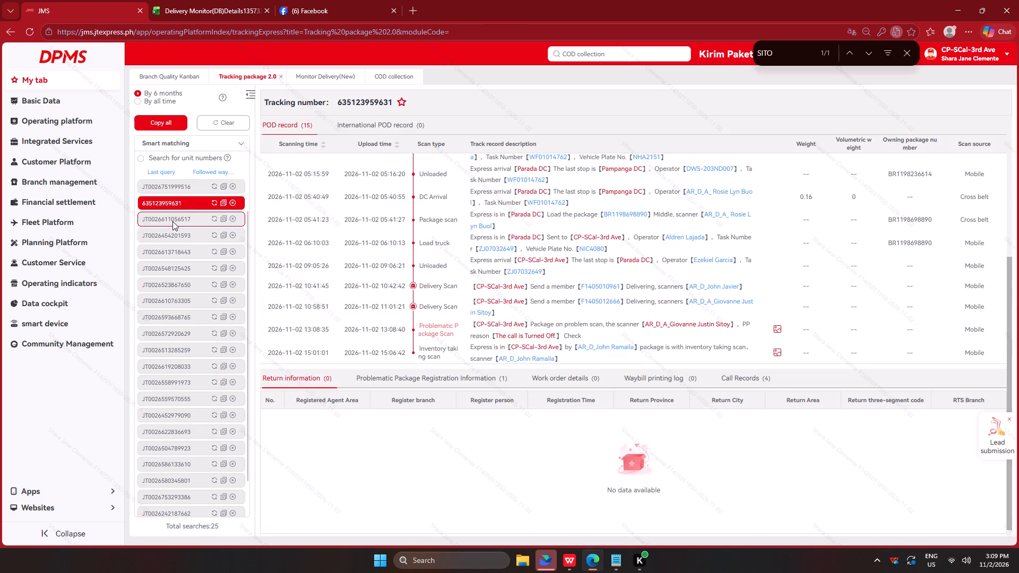
{"action": "left_click", "coordinate": [171, 238]}
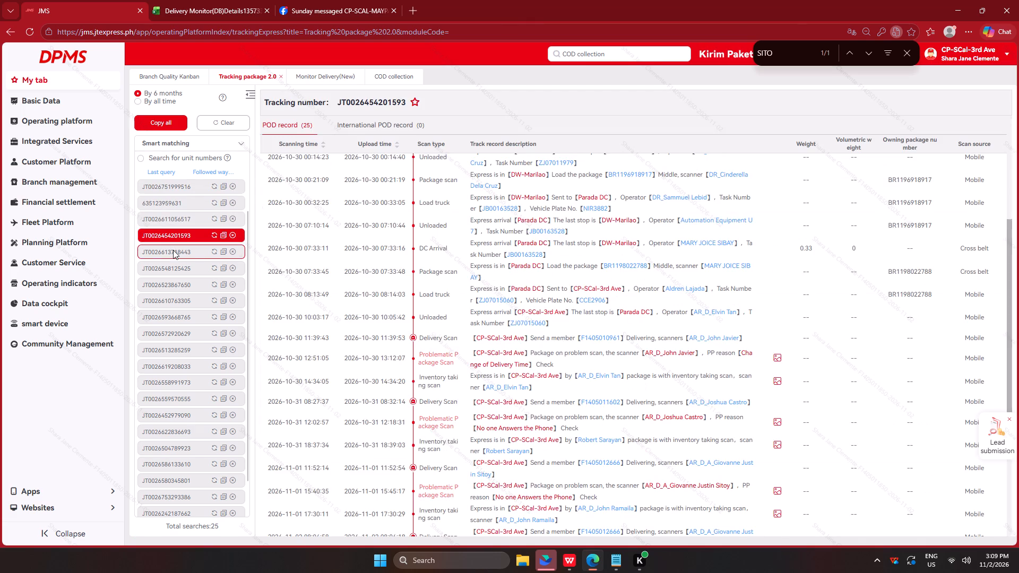
{"action": "scroll", "coordinate": [549, 257], "scroll_direction": "down", "scroll_amount": 4}
{"action": "scroll", "coordinate": [505, 271], "scroll_direction": "up", "scroll_amount": 1}
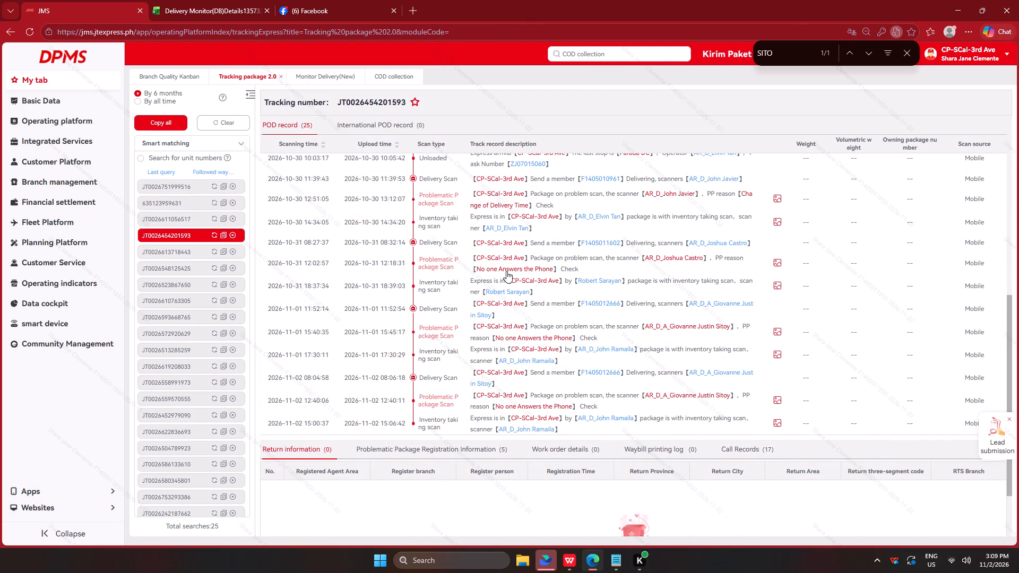
{"action": "key", "text": "alt+Tab"}
{"action": "scroll", "coordinate": [155, 0], "scroll_direction": "up", "scroll_amount": 1}
{"action": "left_click", "coordinate": [80, 0]}
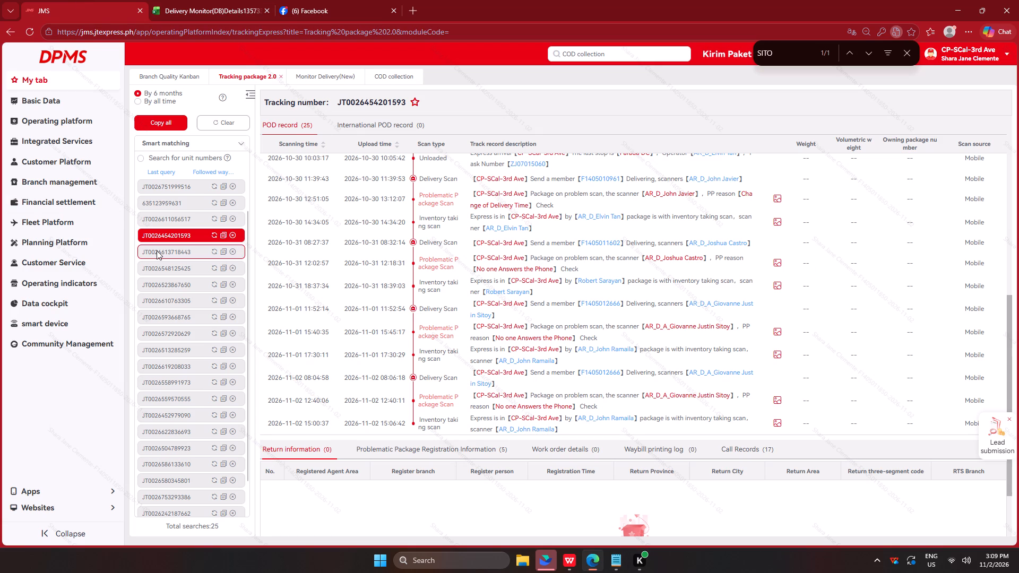
{"action": "left_click", "coordinate": [574, 559]}
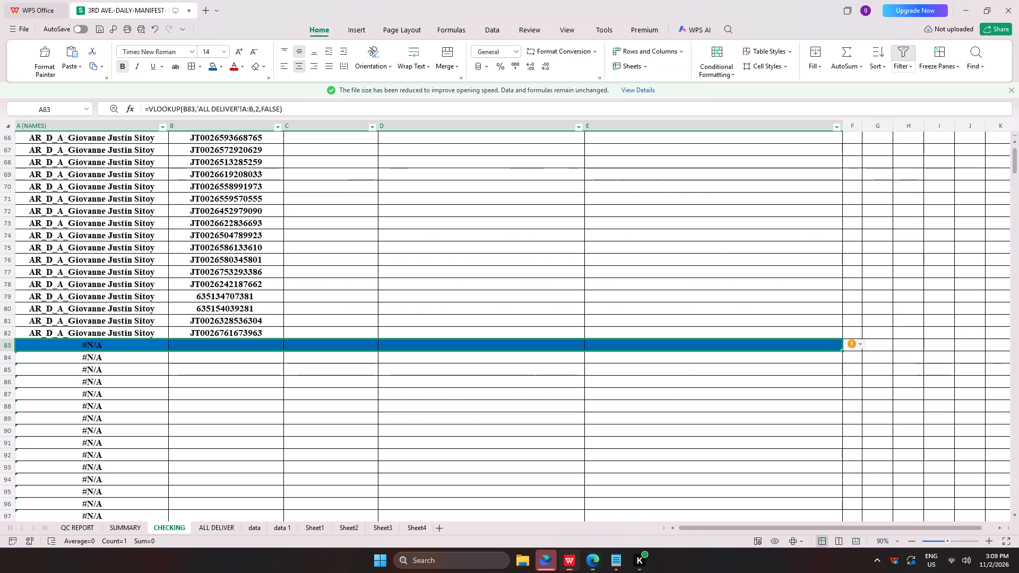
{"action": "scroll", "coordinate": [312, 151], "scroll_direction": "up", "scroll_amount": 9}
{"action": "left_click_drag", "start_coordinate": [305, 233], "coordinate": [577, 238]}
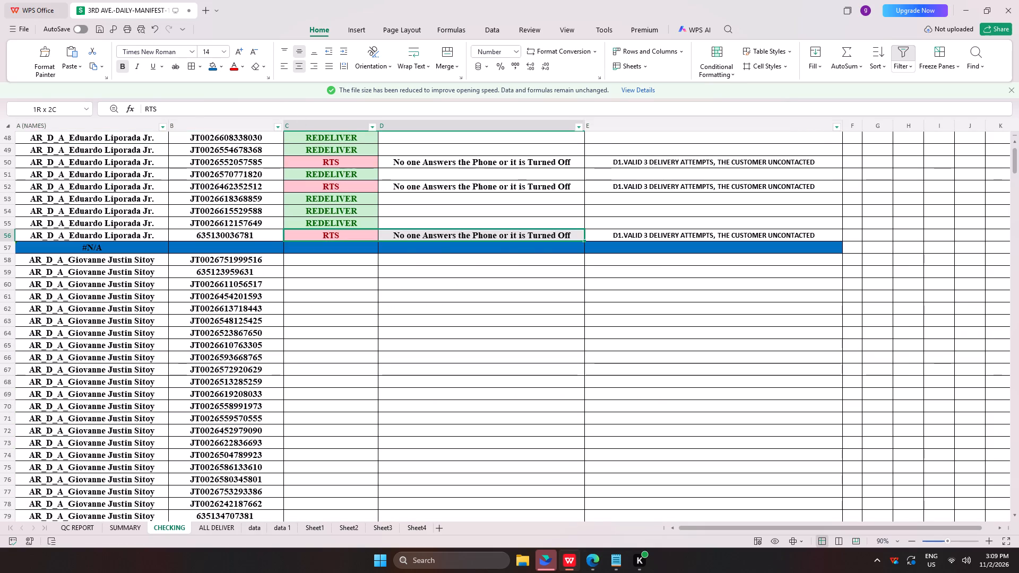
{"action": "left_click_drag", "start_coordinate": [577, 238], "coordinate": [591, 239]}
{"action": "key", "text": "ctrl+c"}
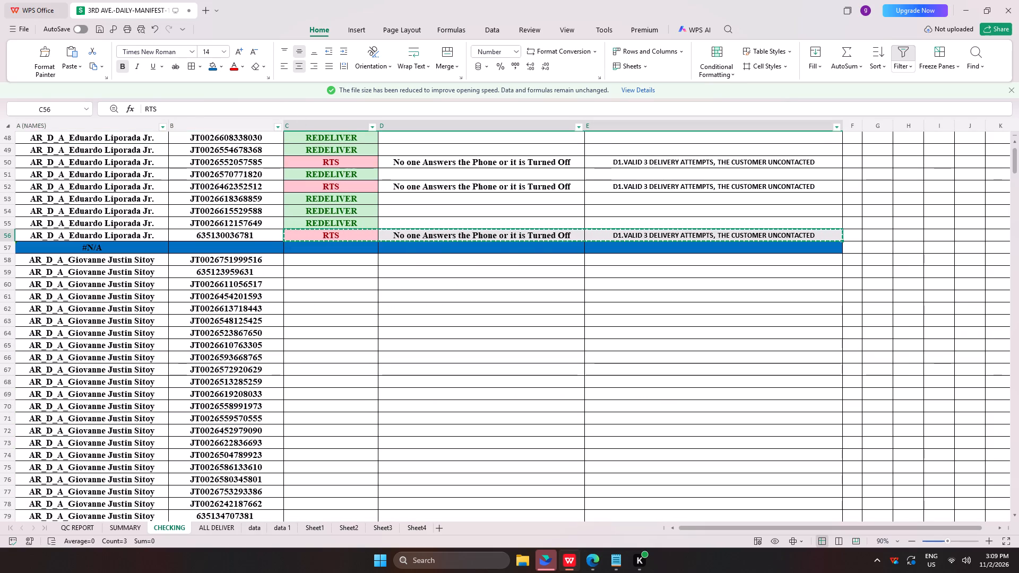
{"action": "left_click", "coordinate": [314, 298]}
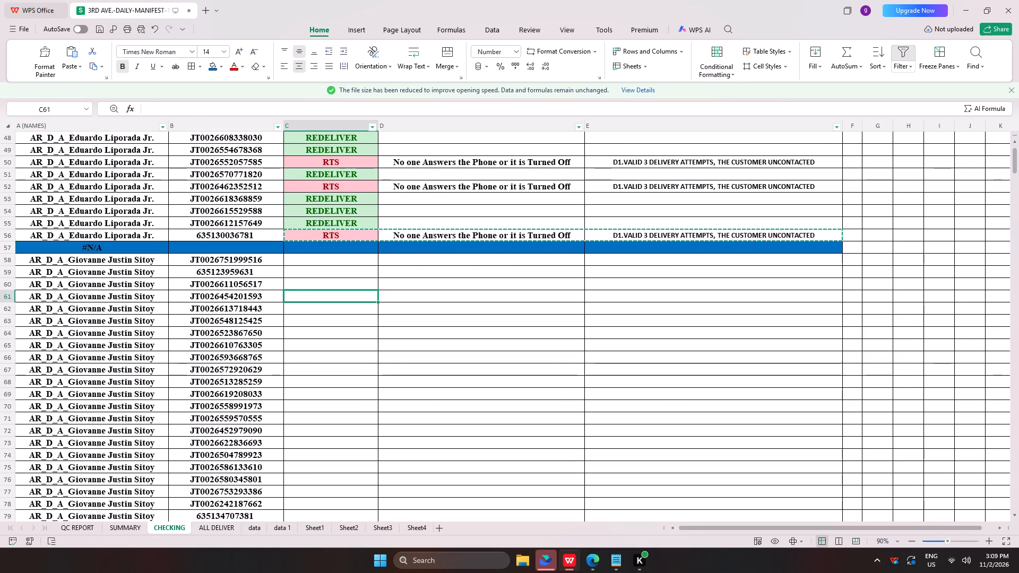
{"action": "key", "text": "ctrl+v"}
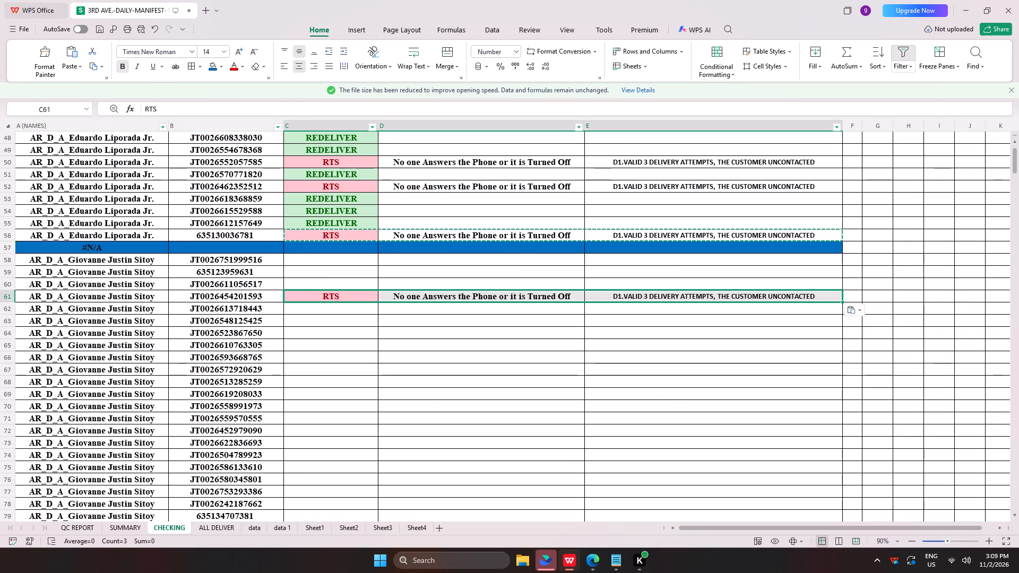
{"action": "key", "text": "alt+Tab"}
{"action": "left_click", "coordinate": [182, 253]}
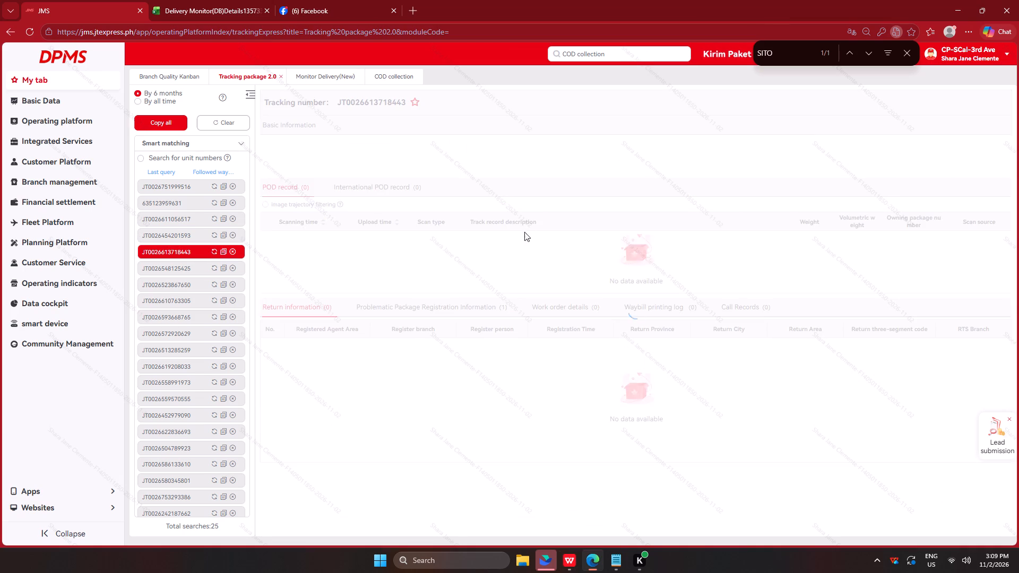
{"action": "scroll", "coordinate": [519, 257], "scroll_direction": "down", "scroll_amount": 1}
{"action": "left_click", "coordinate": [187, 267]}
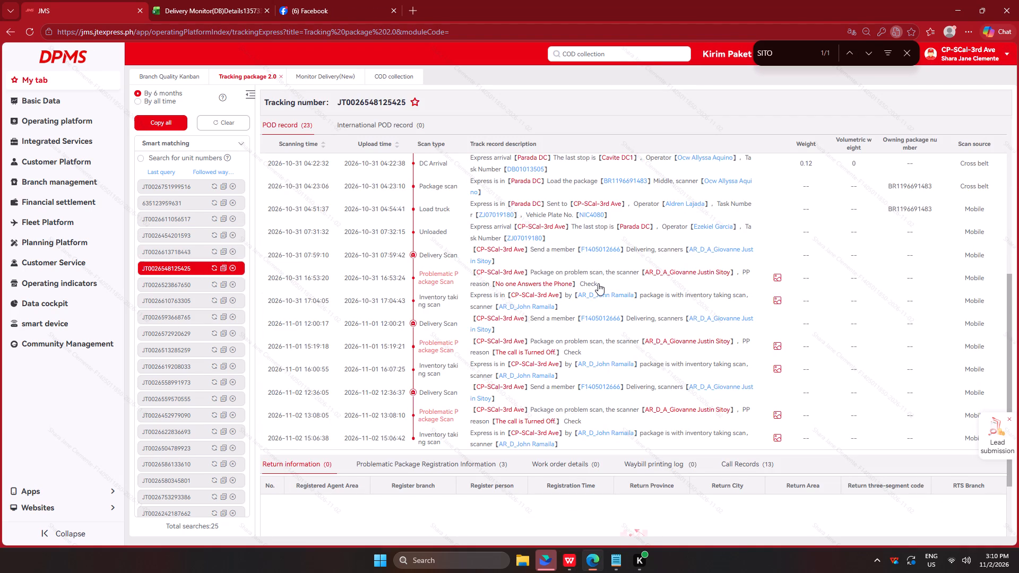
{"action": "key", "text": "alt+Tab"}
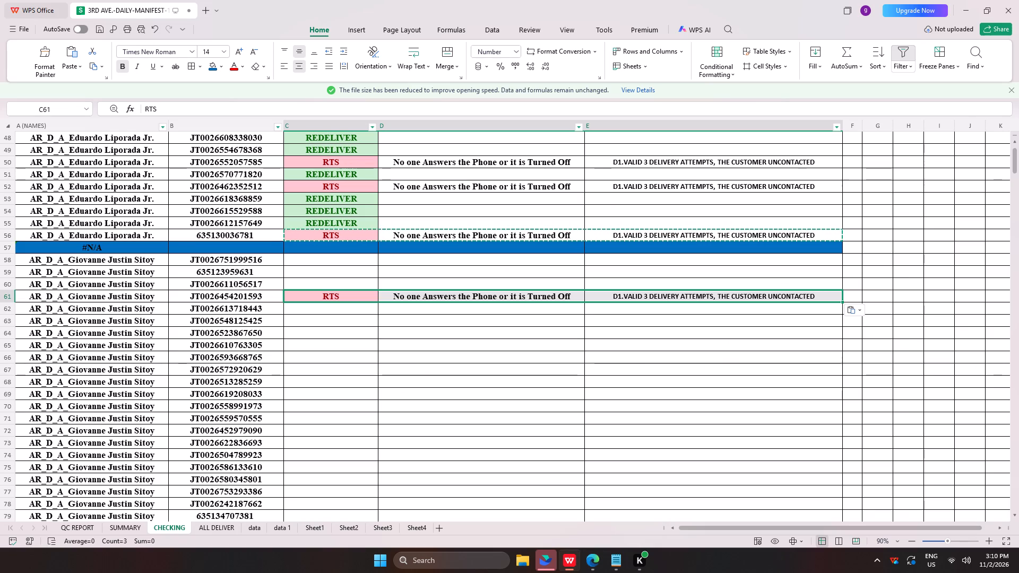
{"action": "left_click", "coordinate": [300, 320]}
{"action": "key", "text": "ctrl+v"}
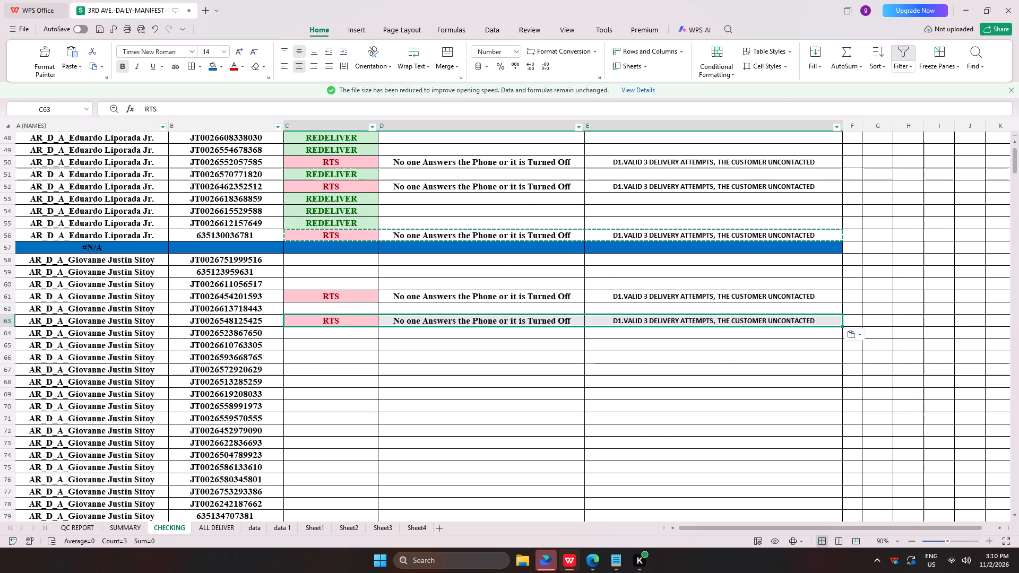
{"action": "key", "text": "alt+Tab"}
{"action": "left_click", "coordinate": [179, 280]}
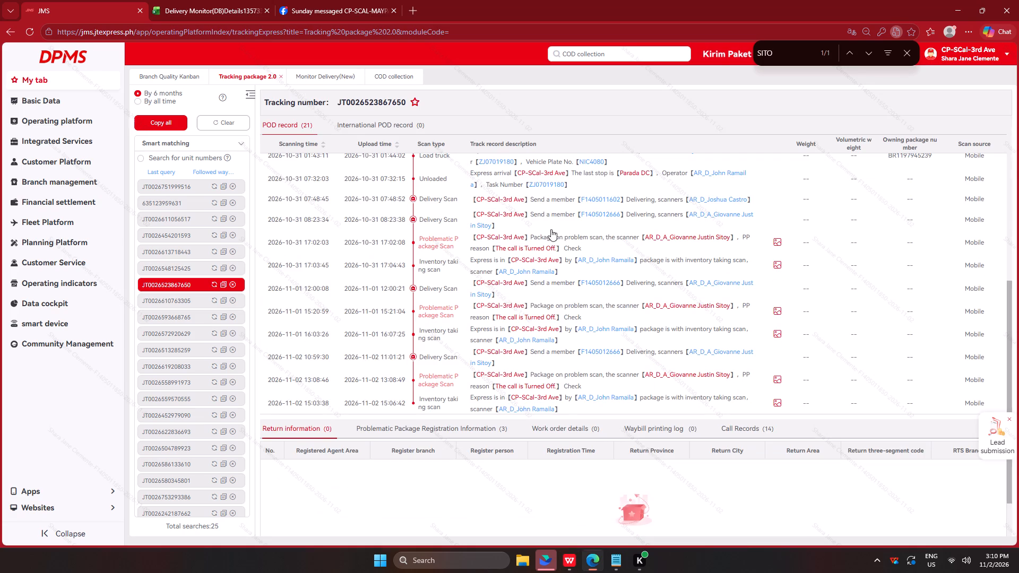
{"action": "key", "text": "alt+Tab"}
{"action": "left_click", "coordinate": [313, 335]}
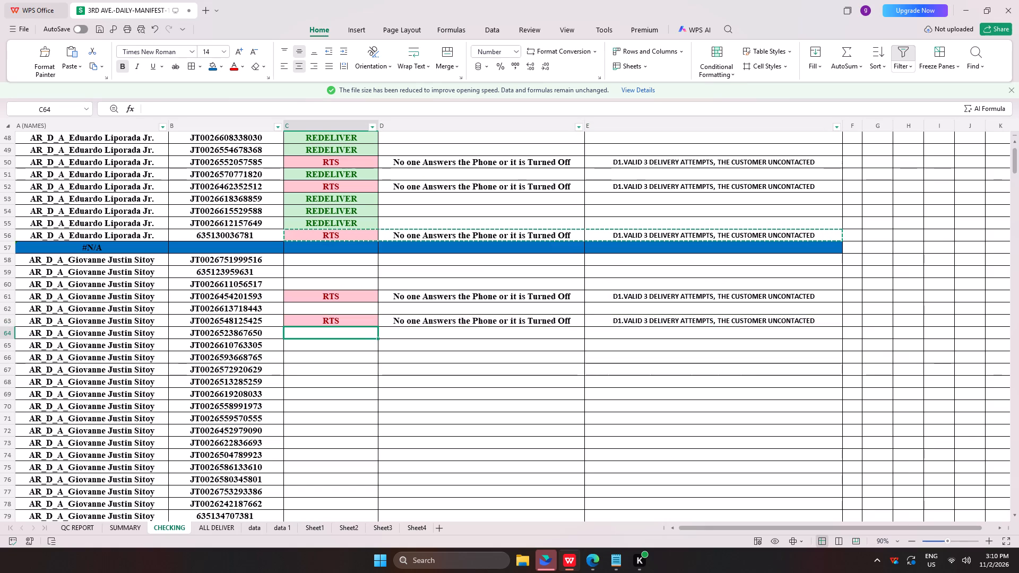
{"action": "key", "text": "ctrl+v"}
{"action": "key", "text": "alt+Tab"}
{"action": "left_click", "coordinate": [184, 308]}
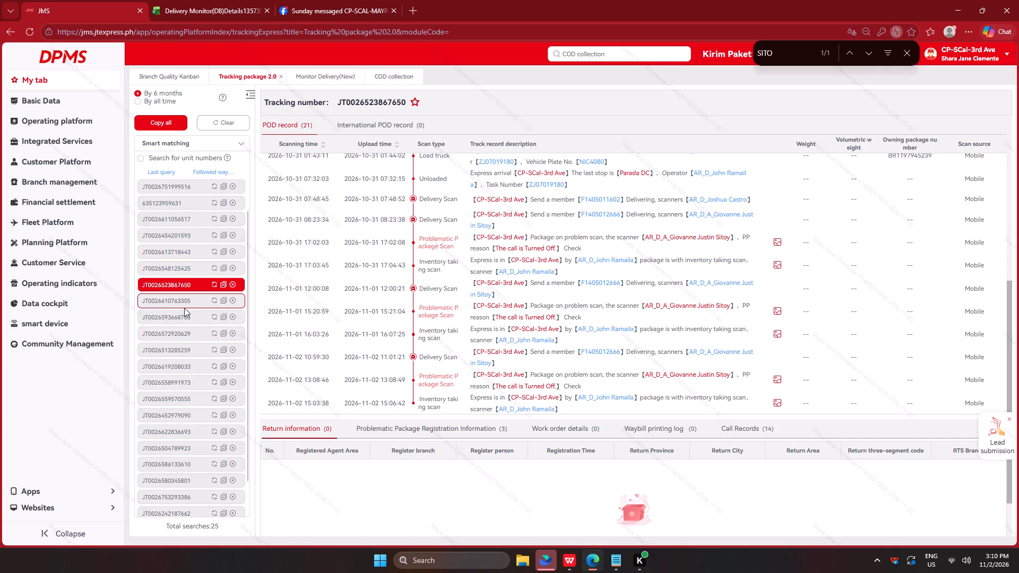
{"action": "left_click", "coordinate": [176, 318]}
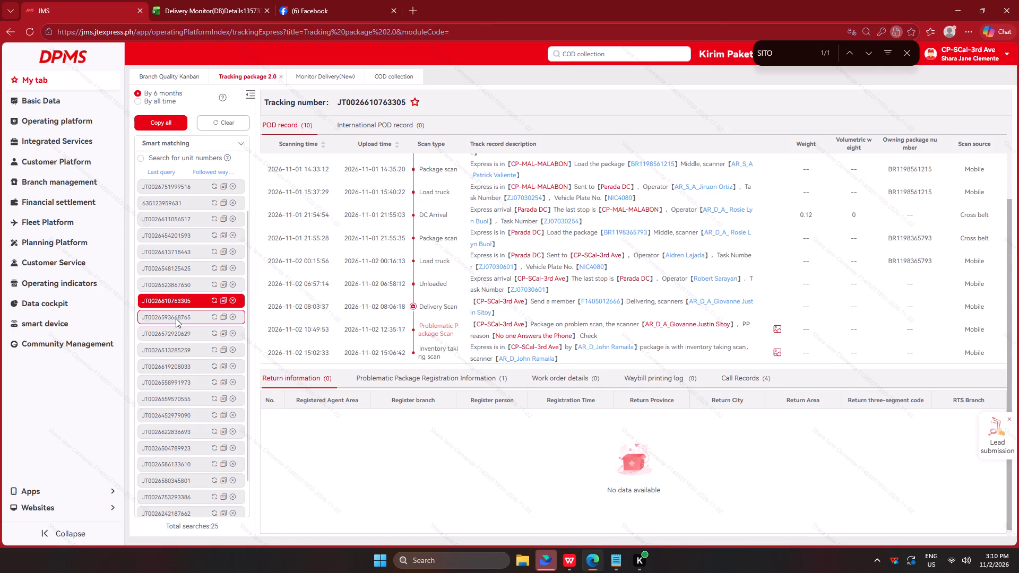
{"action": "scroll", "coordinate": [559, 304], "scroll_direction": "down", "scroll_amount": 4}
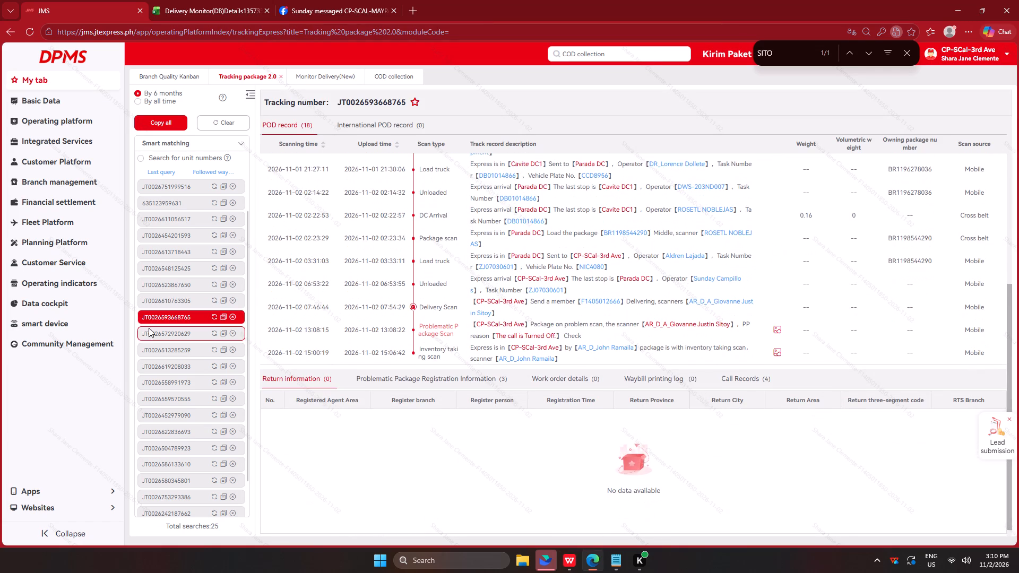
{"action": "left_click", "coordinate": [151, 332]}
{"action": "left_click", "coordinate": [152, 343]}
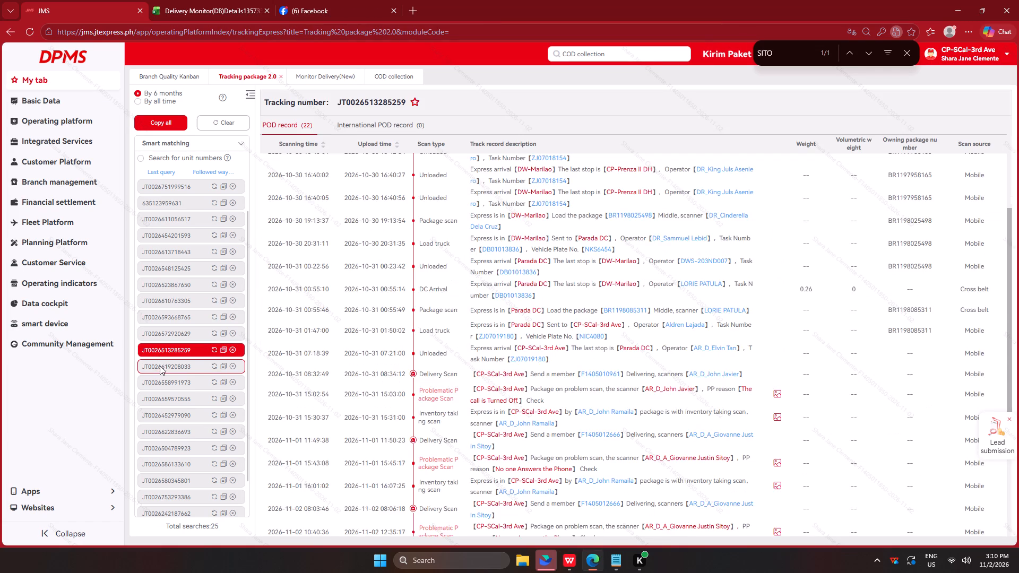
{"action": "scroll", "coordinate": [612, 275], "scroll_direction": "down", "scroll_amount": 3}
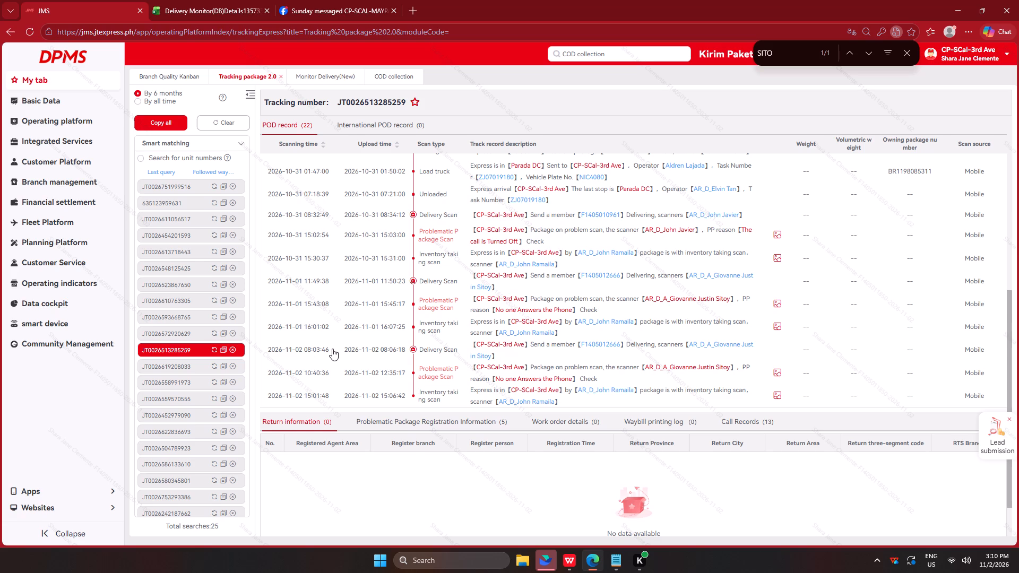
{"action": "key", "text": "alt+Tab"}
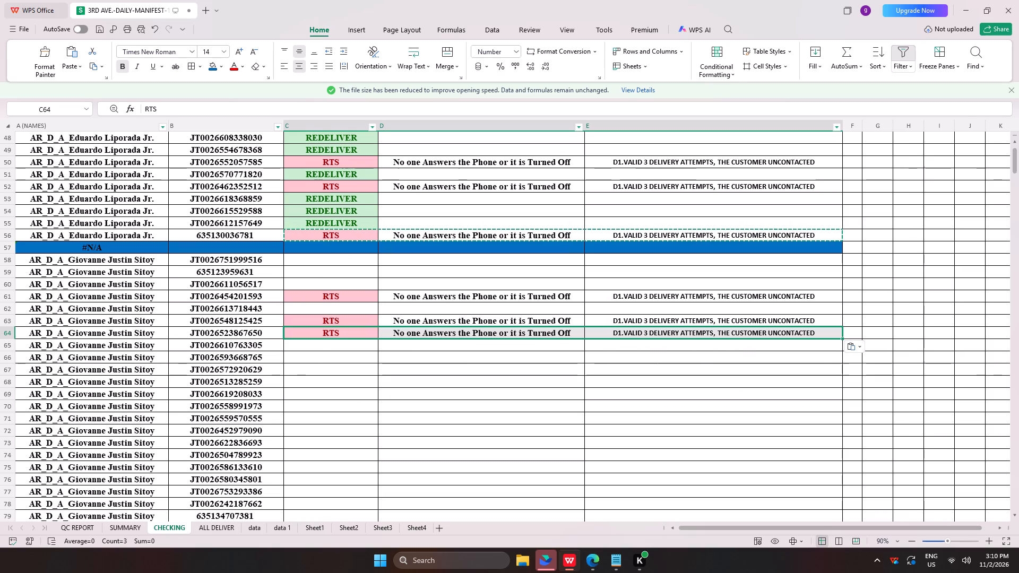
{"action": "left_click", "coordinate": [312, 383]}
{"action": "key", "text": "ctrl+v"}
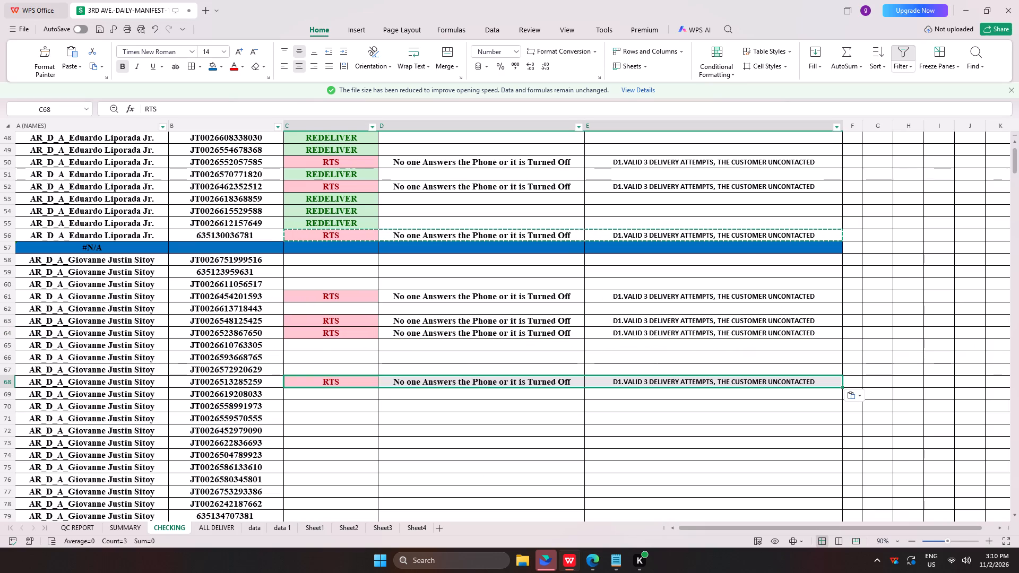
{"action": "key", "text": "alt+Tab"}
{"action": "left_click", "coordinate": [171, 364]}
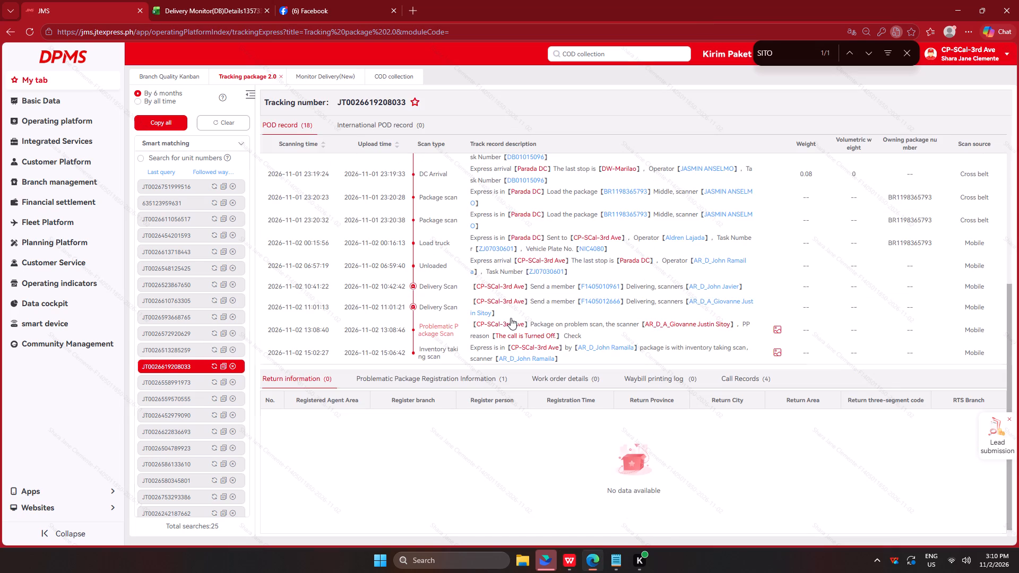
{"action": "left_click", "coordinate": [192, 380]}
{"action": "scroll", "coordinate": [194, 287], "scroll_direction": "down", "scroll_amount": 1}
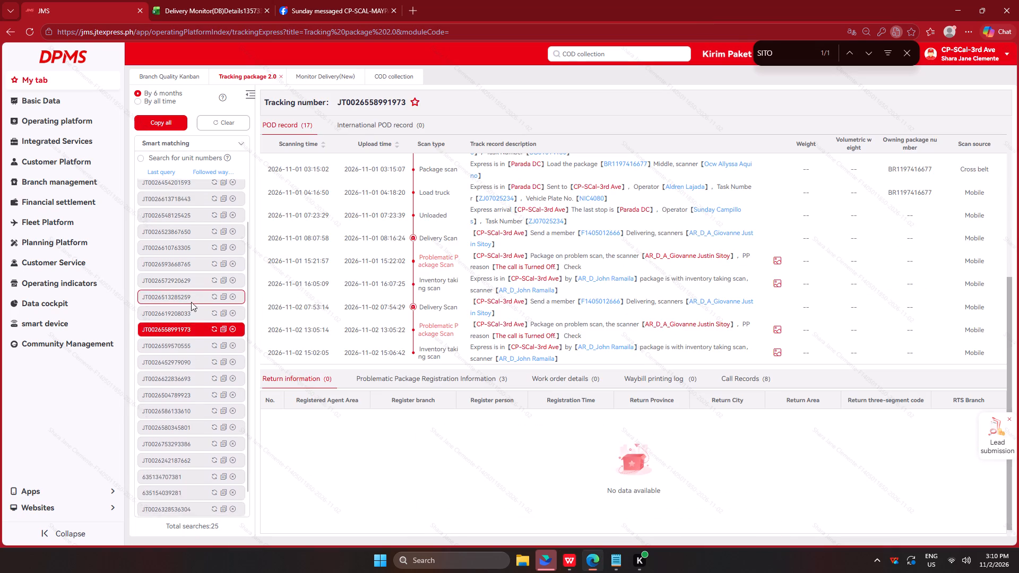
{"action": "scroll", "coordinate": [191, 305], "scroll_direction": "down", "scroll_amount": 2}
{"action": "left_click", "coordinate": [178, 295]}
{"action": "left_click", "coordinate": [174, 309]}
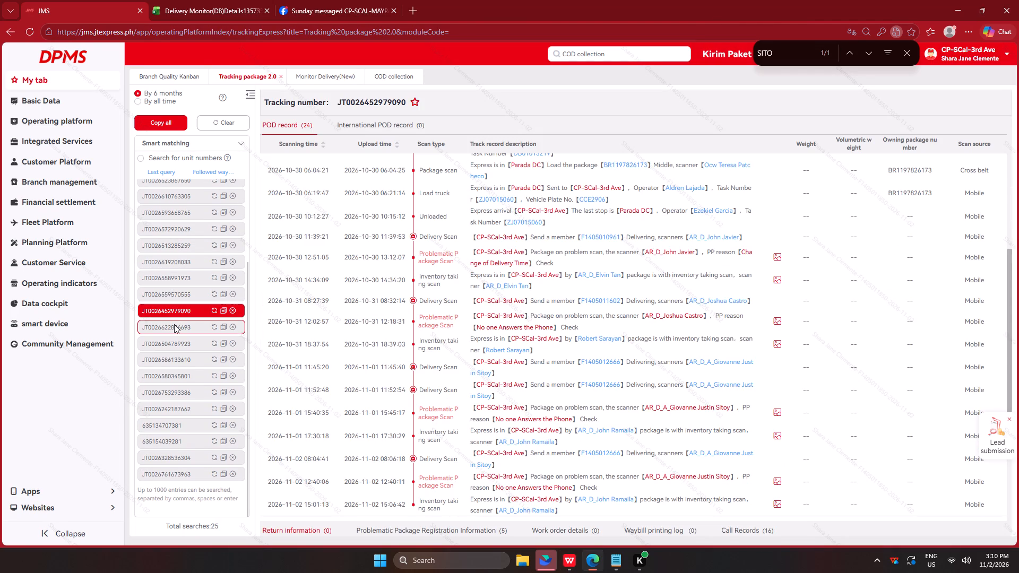
{"action": "key", "text": "alt+Tab"}
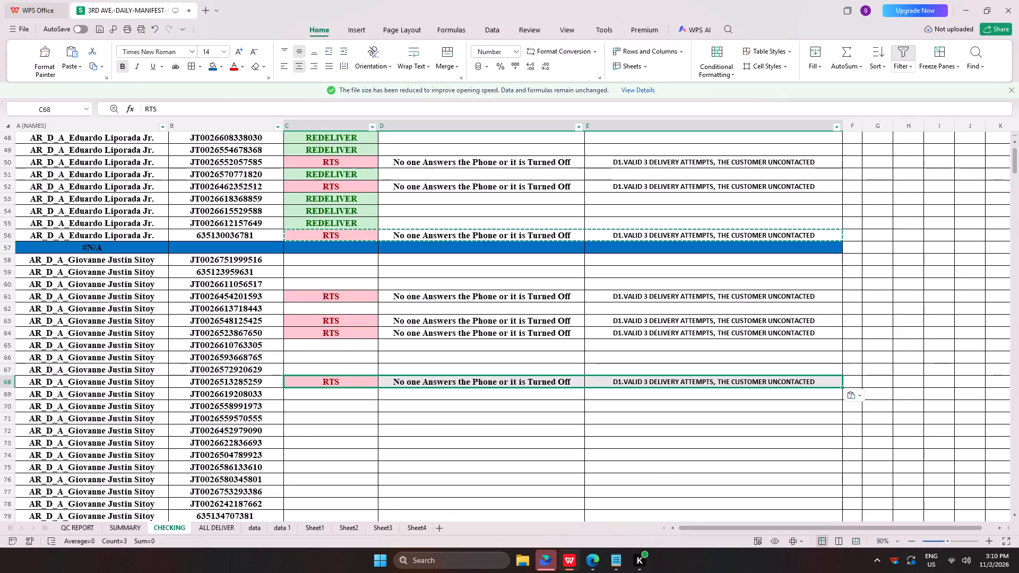
{"action": "left_click", "coordinate": [295, 428]}
{"action": "key", "text": "ctrl+v"}
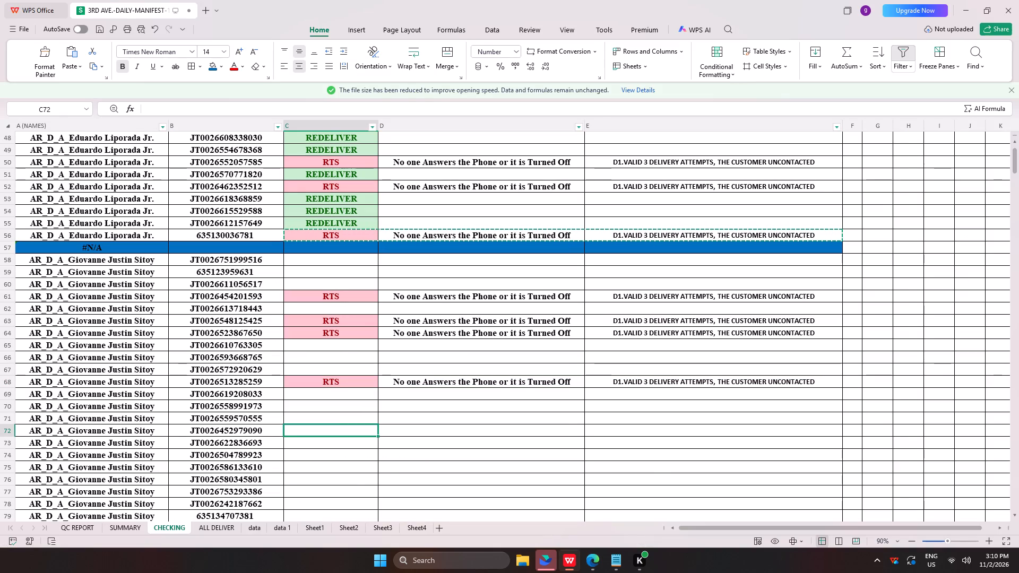
{"action": "key", "text": "alt+Tab"}
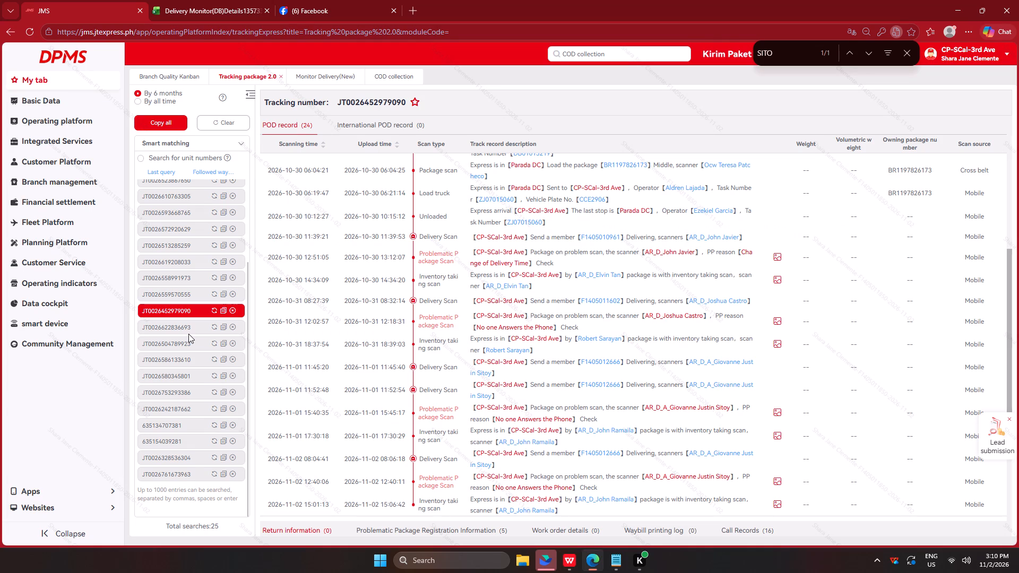
{"action": "left_click", "coordinate": [188, 333]}
{"action": "left_click", "coordinate": [182, 350]}
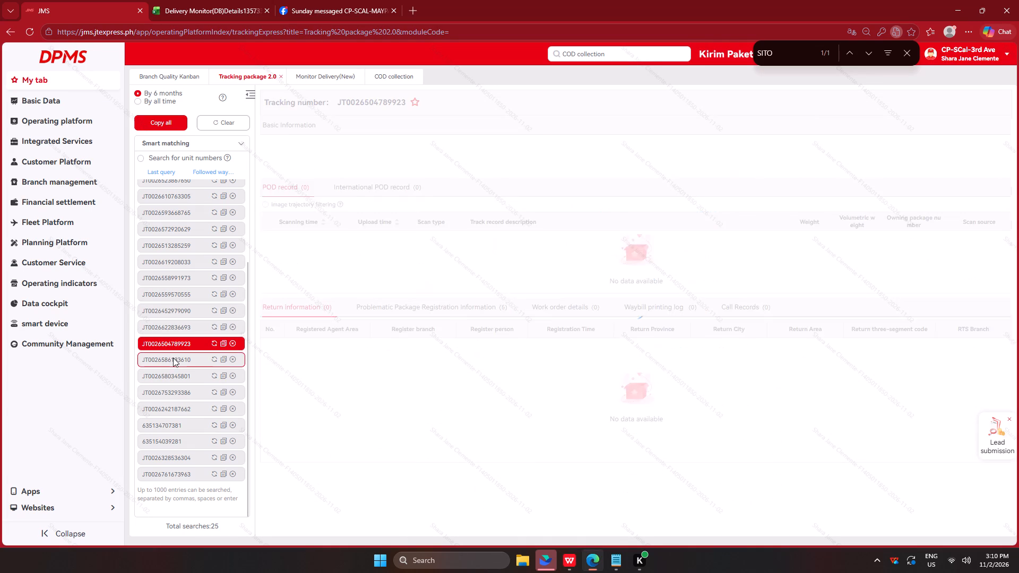
{"action": "scroll", "coordinate": [507, 369], "scroll_direction": "down", "scroll_amount": 4}
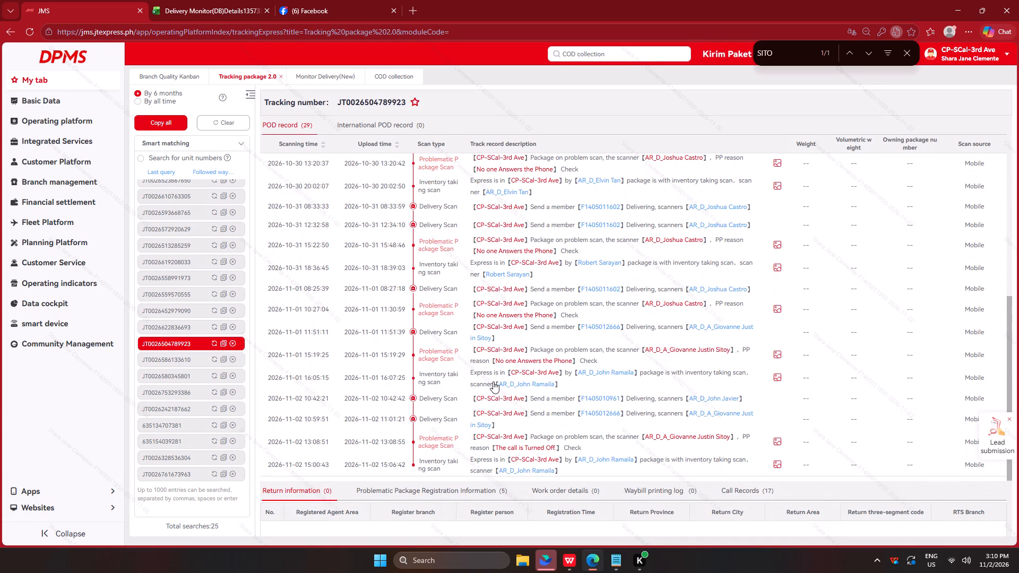
{"action": "key", "text": "alt+Tab"}
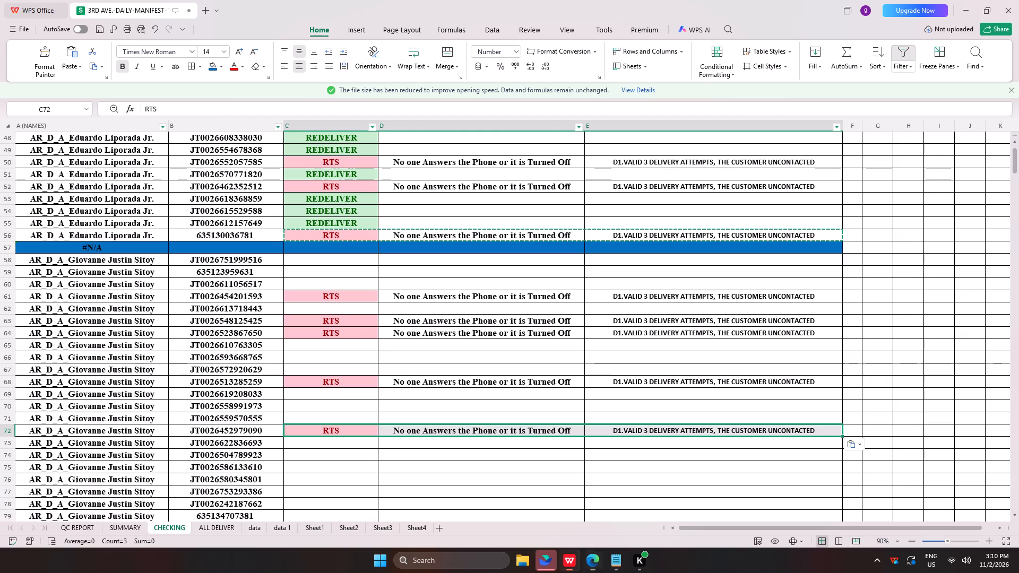
{"action": "scroll", "coordinate": [332, 423], "scroll_direction": "down", "scroll_amount": 3}
{"action": "left_click", "coordinate": [317, 384]}
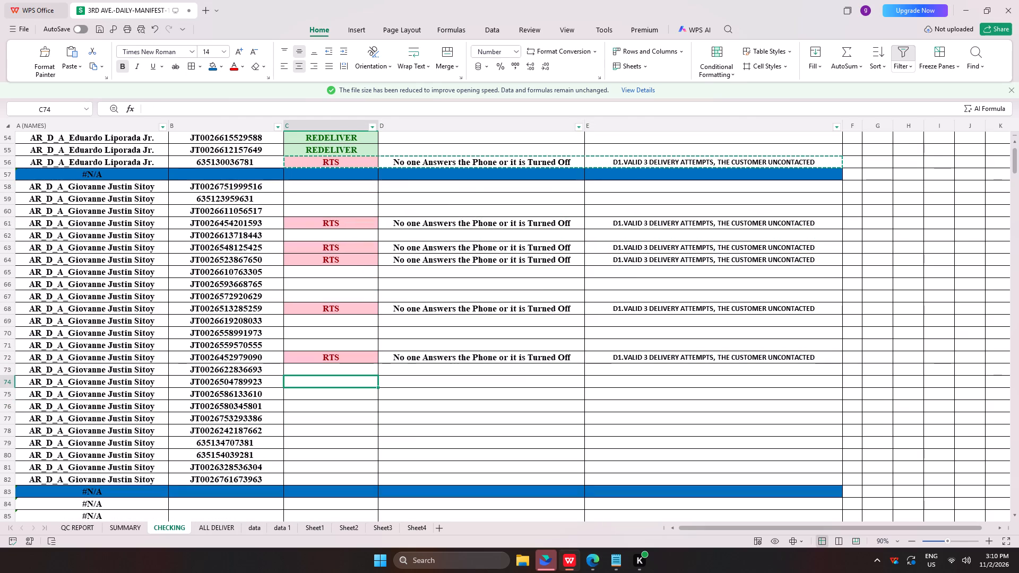
{"action": "key", "text": "ctrl+v"}
{"action": "key", "text": "alt+Tab"}
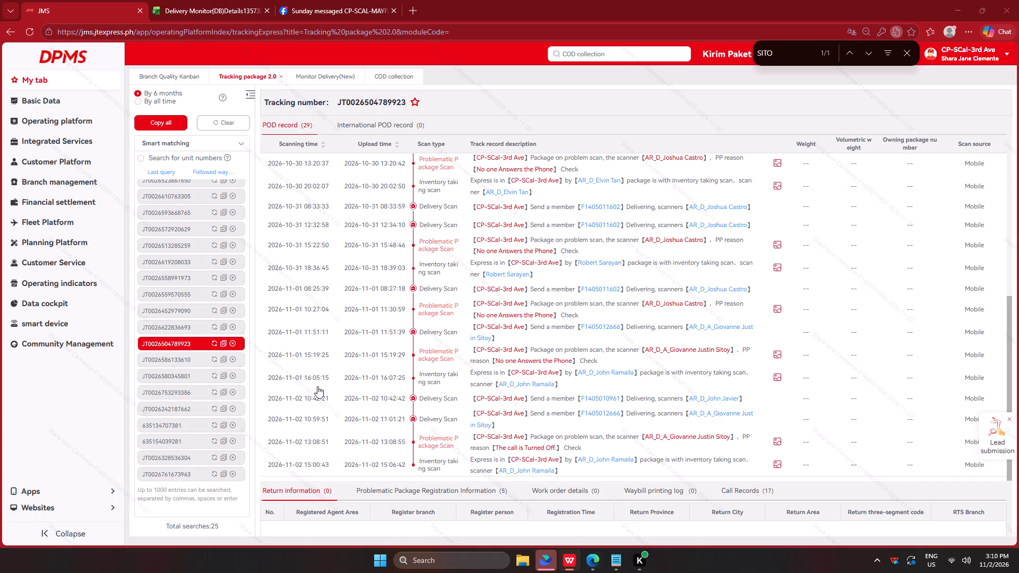
{"action": "left_click", "coordinate": [189, 362]}
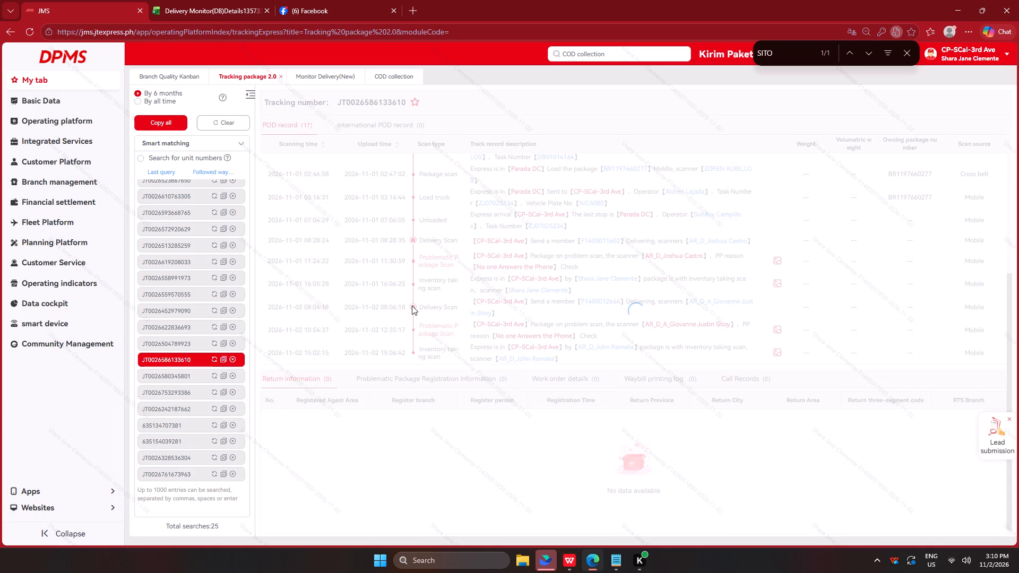
{"action": "left_click", "coordinate": [174, 378]}
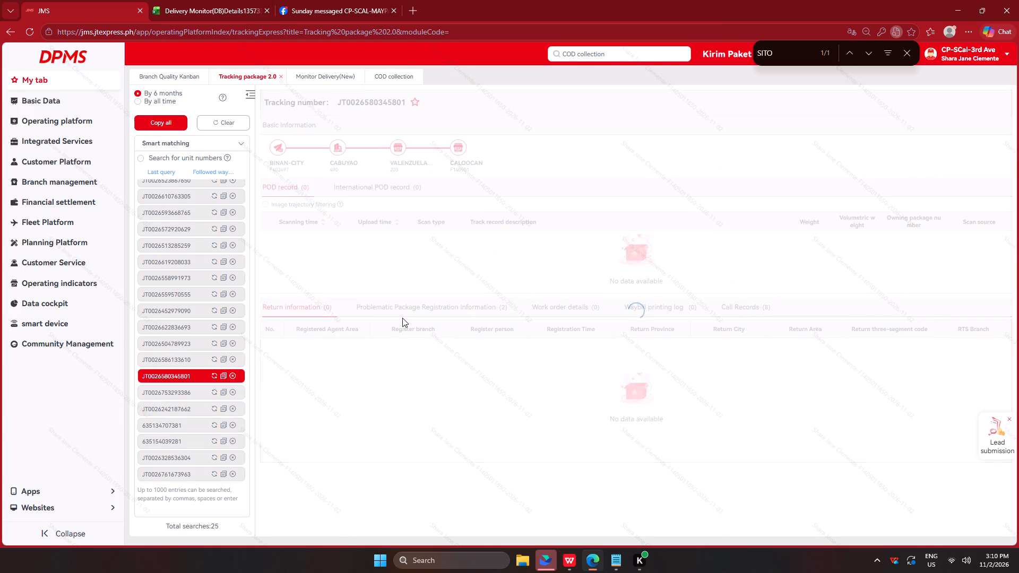
{"action": "left_click", "coordinate": [213, 373]}
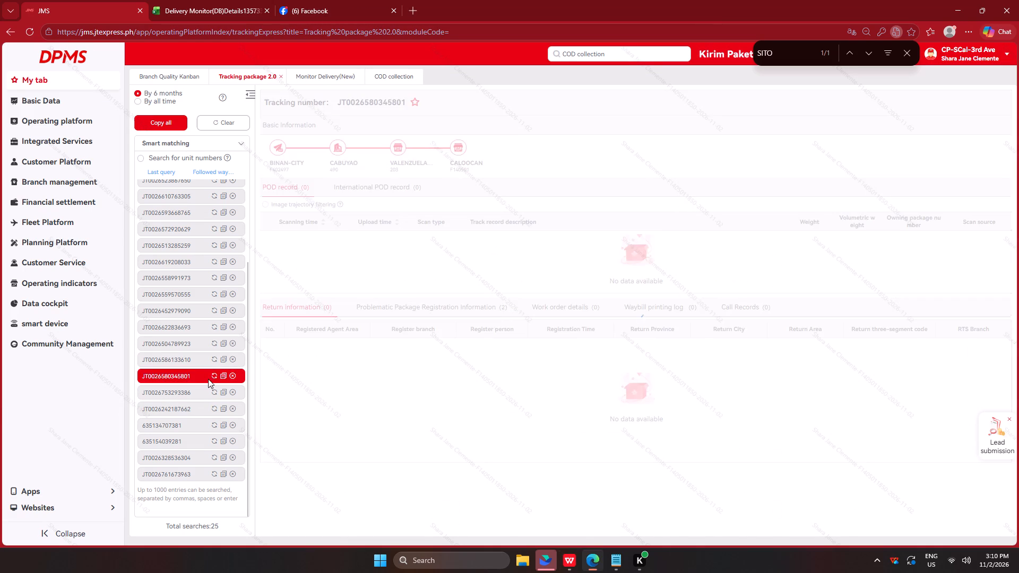
{"action": "scroll", "coordinate": [437, 362], "scroll_direction": "down", "scroll_amount": 5}
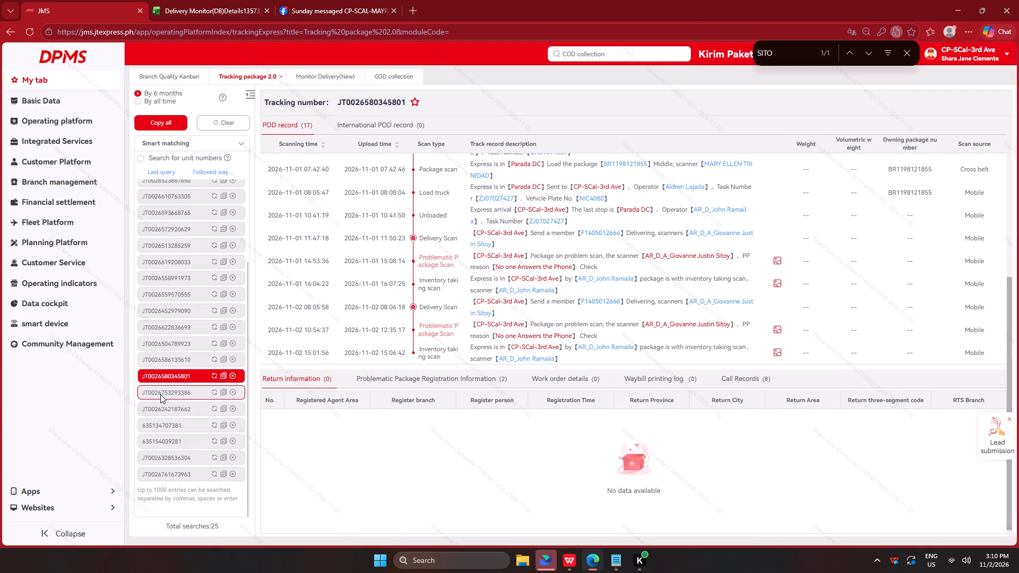
{"action": "left_click", "coordinate": [161, 393]}
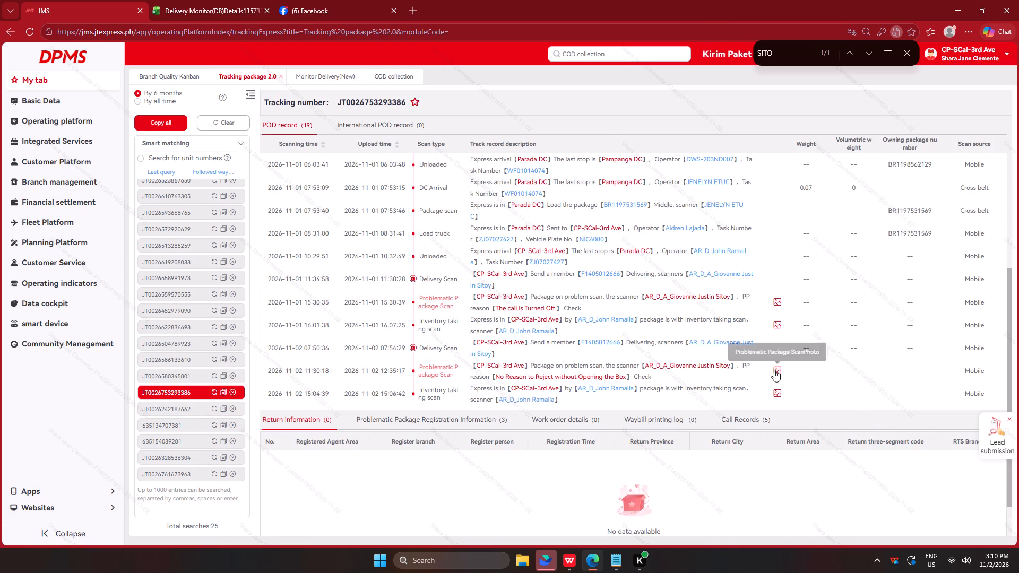
{"action": "left_click", "coordinate": [775, 370]}
{"action": "left_click", "coordinate": [779, 329]}
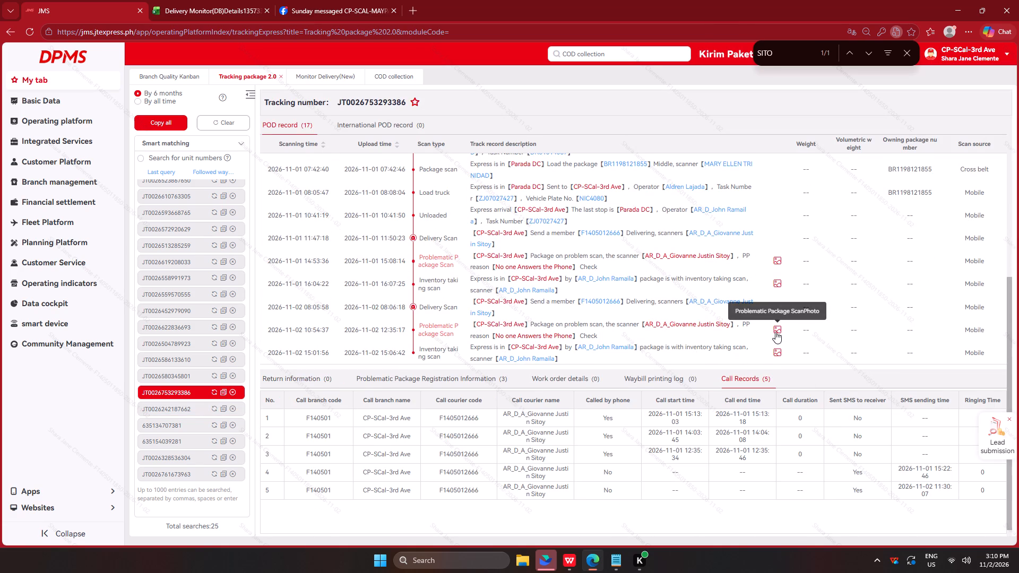
{"action": "left_click", "coordinate": [690, 335]}
{"action": "scroll", "coordinate": [464, 292], "scroll_direction": "up", "scroll_amount": 2}
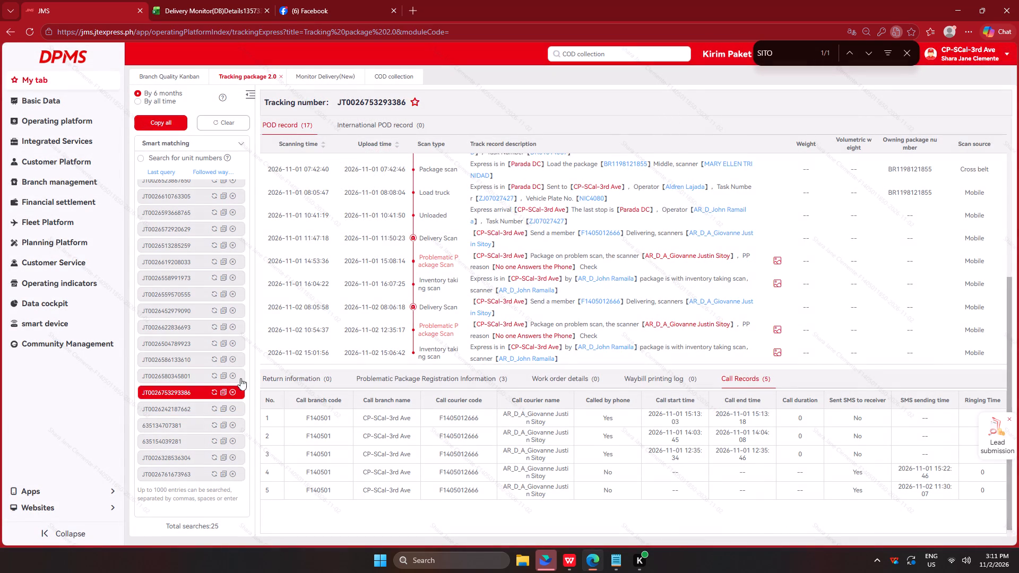
{"action": "left_click", "coordinate": [162, 381]}
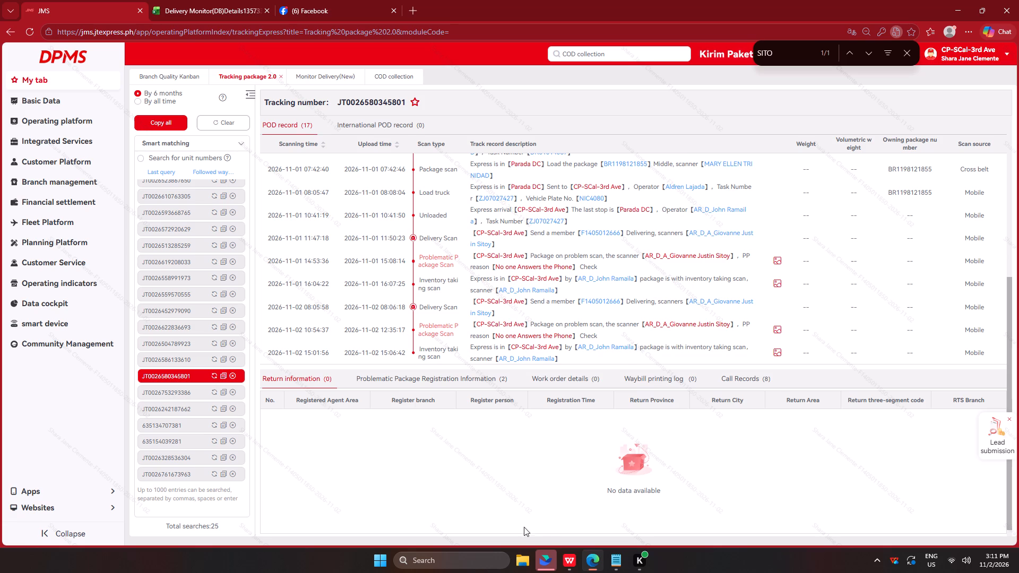
{"action": "left_click", "coordinate": [577, 561]}
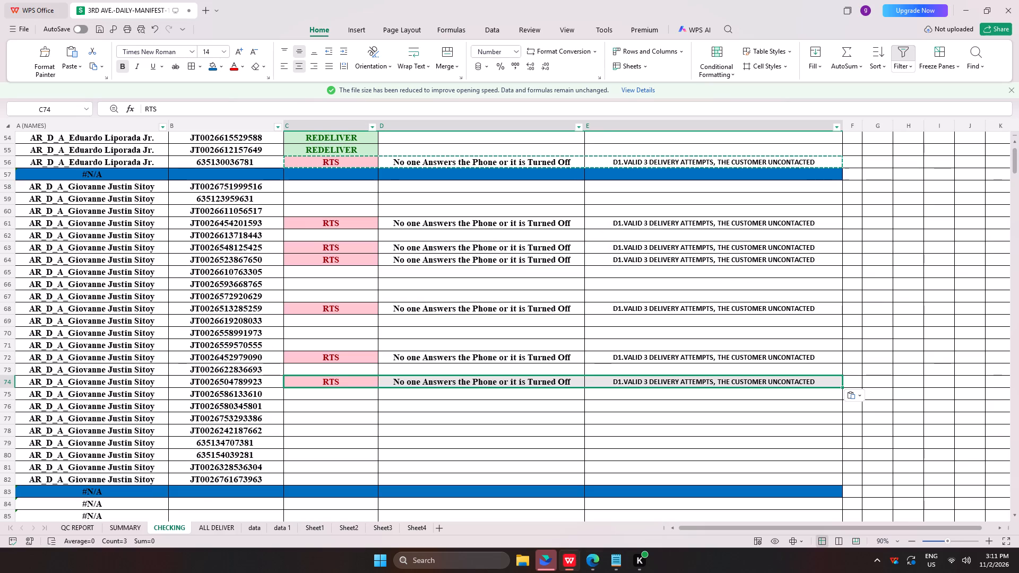
{"action": "key", "text": "alt+Tab"}
{"action": "left_click", "coordinate": [181, 397]}
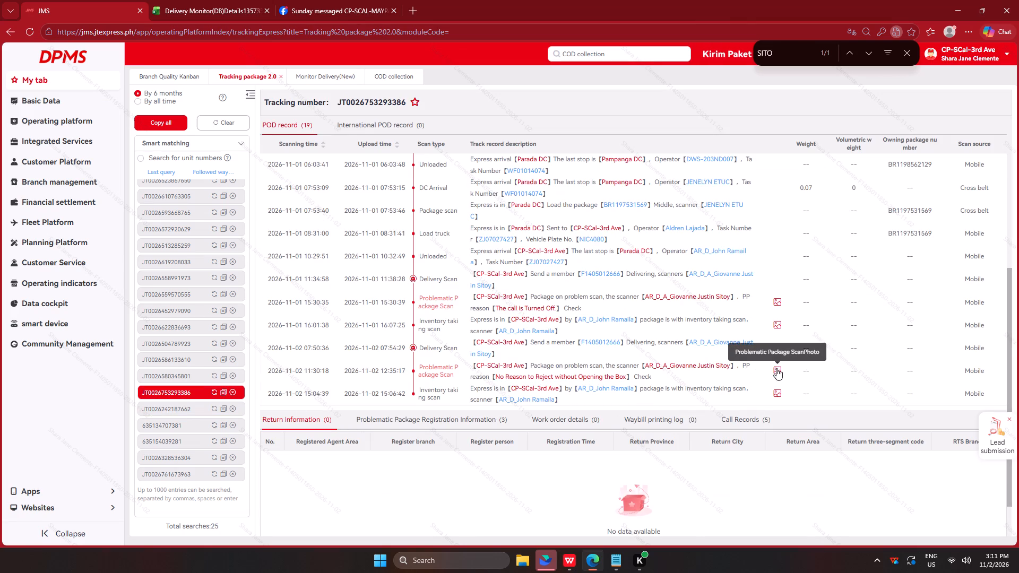
{"action": "left_click", "coordinate": [776, 369]}
{"action": "left_click", "coordinate": [362, 212]}
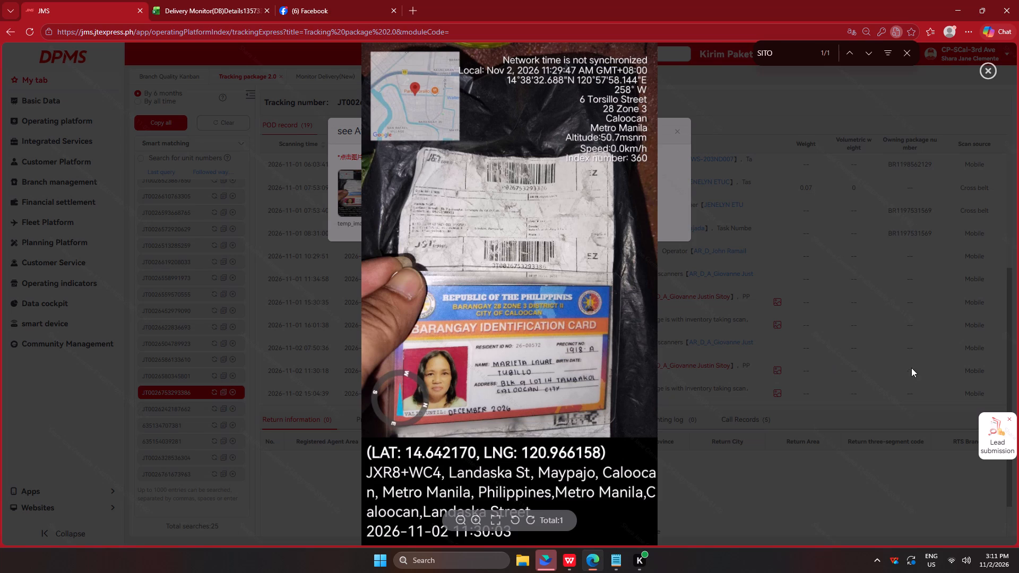
{"action": "left_click", "coordinate": [829, 317]}
{"action": "left_click", "coordinate": [827, 318]}
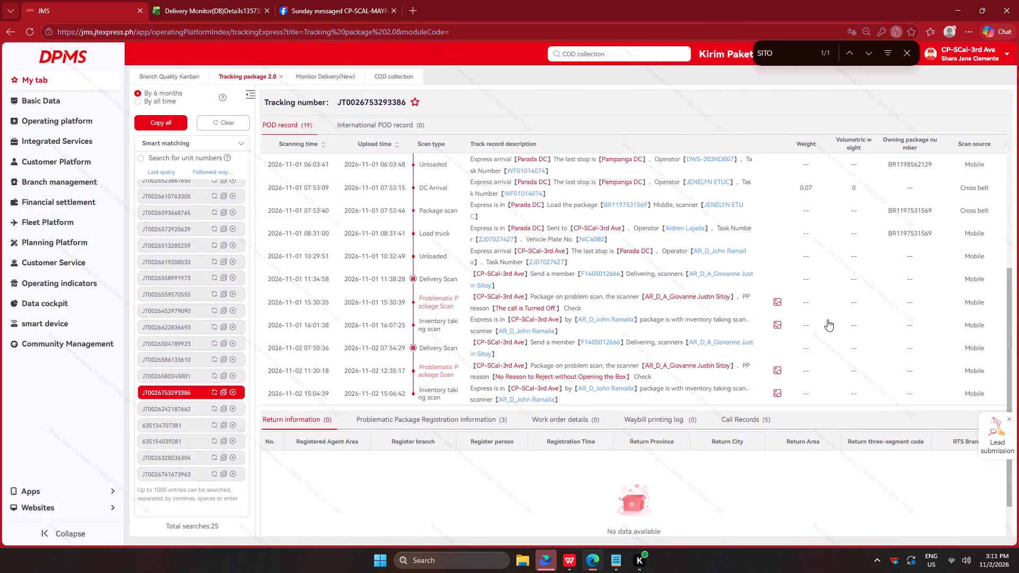
{"action": "key", "text": "alt+Tab"}
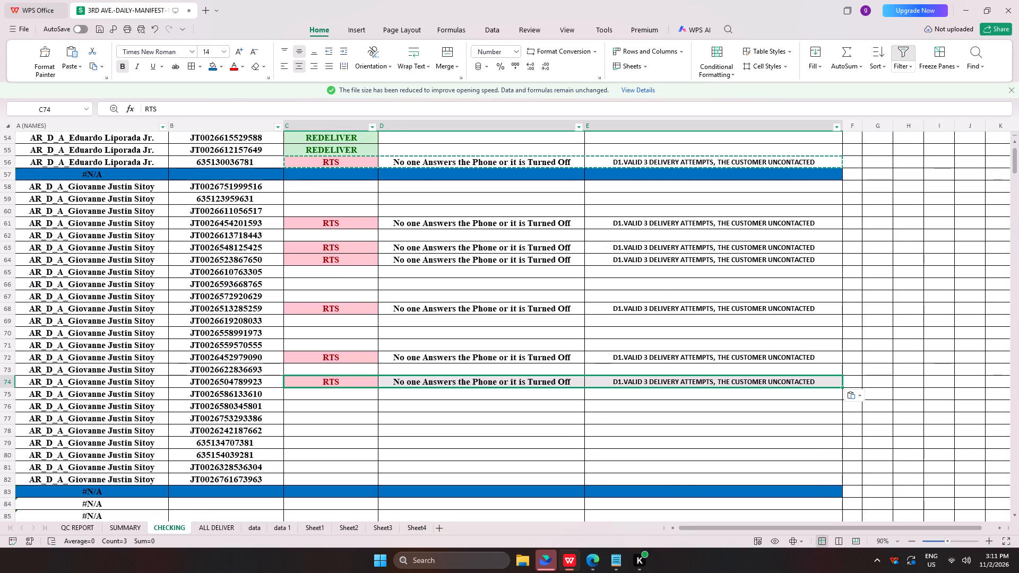
{"action": "scroll", "coordinate": [420, 280], "scroll_direction": "up", "scroll_amount": 3}
{"action": "scroll", "coordinate": [424, 181], "scroll_direction": "up", "scroll_amount": 4}
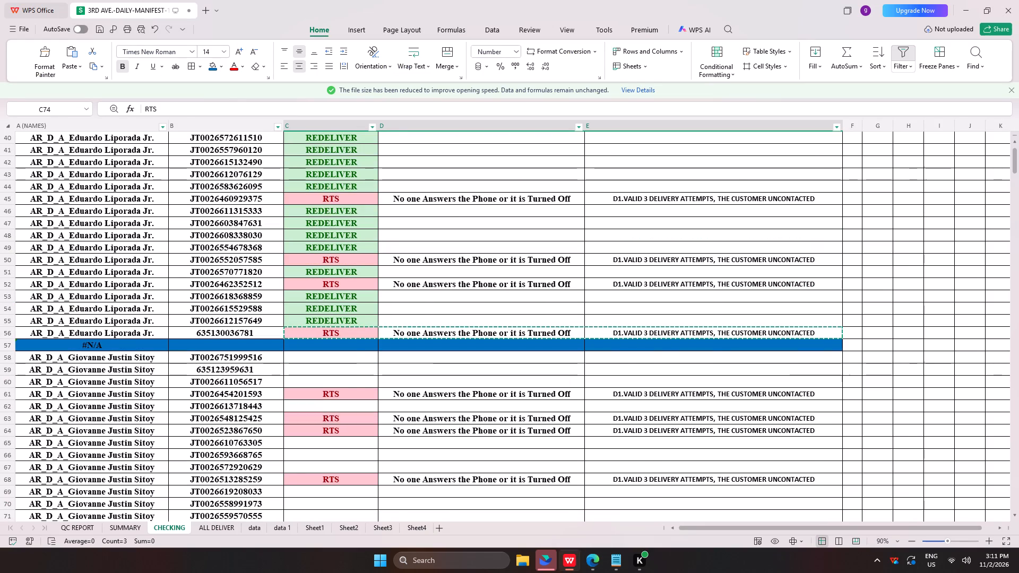
{"action": "scroll", "coordinate": [425, 201], "scroll_direction": "up", "scroll_amount": 4}
{"action": "left_click_drag", "start_coordinate": [340, 211], "coordinate": [468, 210]}
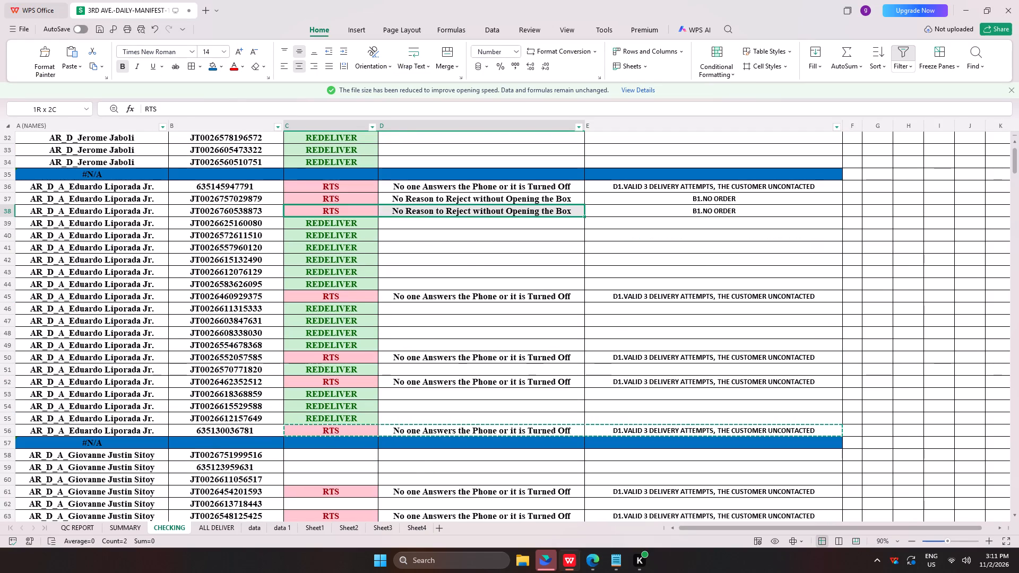
{"action": "left_click_drag", "start_coordinate": [468, 210], "coordinate": [472, 211]}
{"action": "key", "text": "ctrl+c"}
{"action": "scroll", "coordinate": [483, 216], "scroll_direction": "down", "scroll_amount": 14}
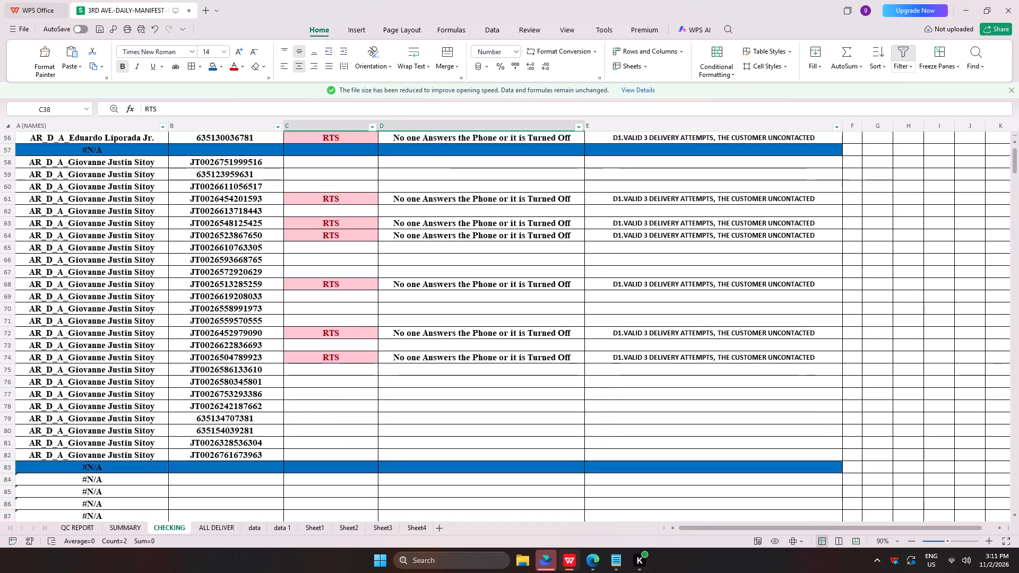
{"action": "scroll", "coordinate": [471, 265], "scroll_direction": "down", "scroll_amount": 3}
{"action": "left_click", "coordinate": [315, 268]}
{"action": "key", "text": "ctrl+v"}
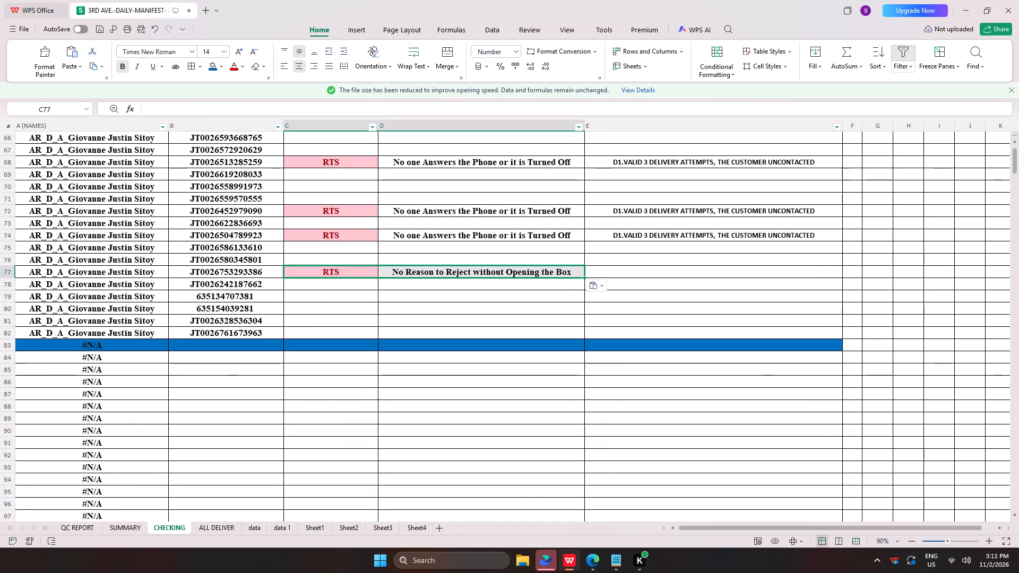
{"action": "key", "text": "alt+Tab"}
{"action": "left_click", "coordinate": [184, 415]}
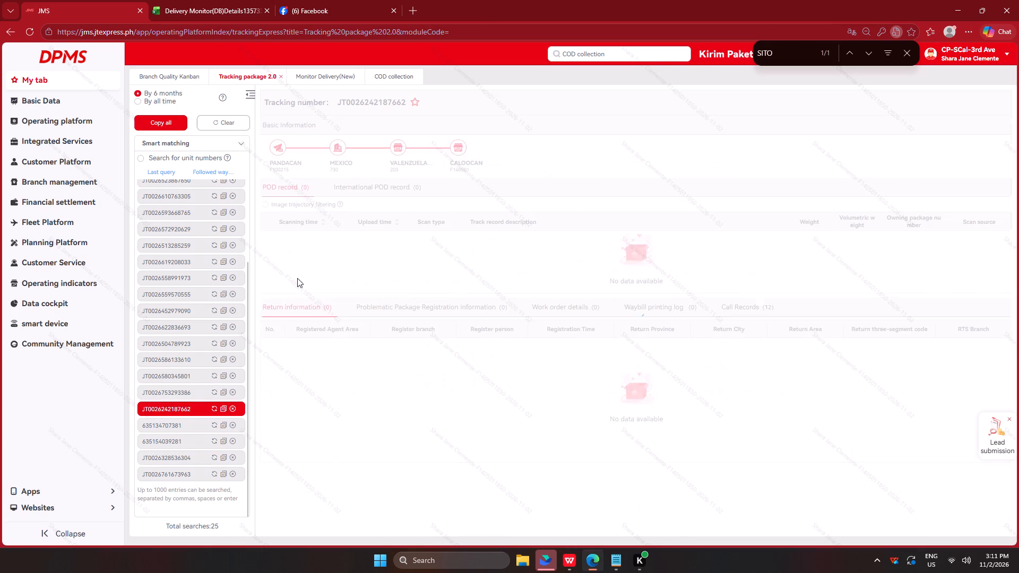
{"action": "scroll", "coordinate": [369, 248], "scroll_direction": "down", "scroll_amount": 4}
{"action": "scroll", "coordinate": [438, 301], "scroll_direction": "down", "scroll_amount": 15}
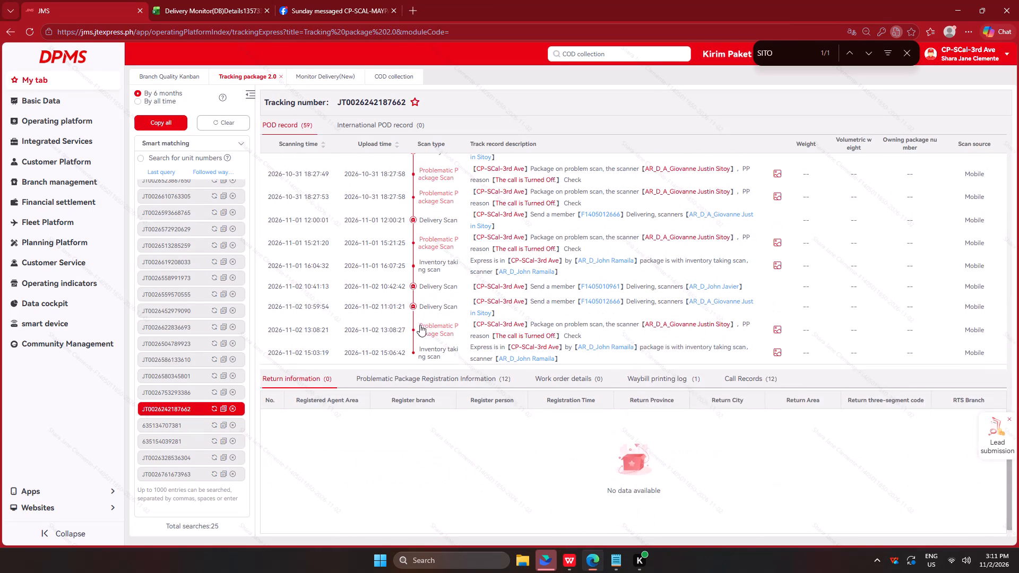
{"action": "scroll", "coordinate": [419, 330], "scroll_direction": "up", "scroll_amount": 1}
{"action": "key", "text": "alt+Tab"}
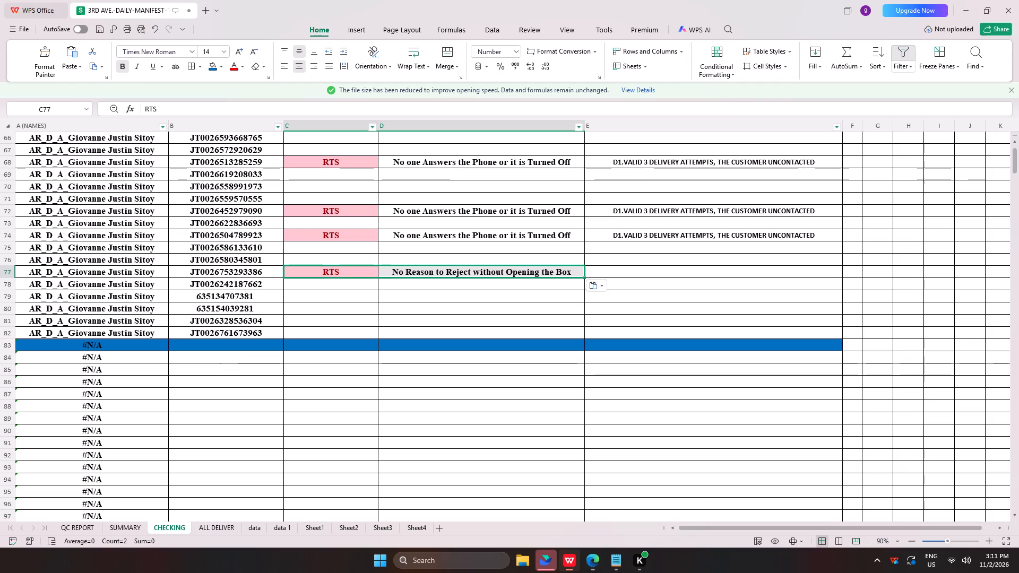
{"action": "left_click_drag", "start_coordinate": [307, 237], "coordinate": [633, 234]}
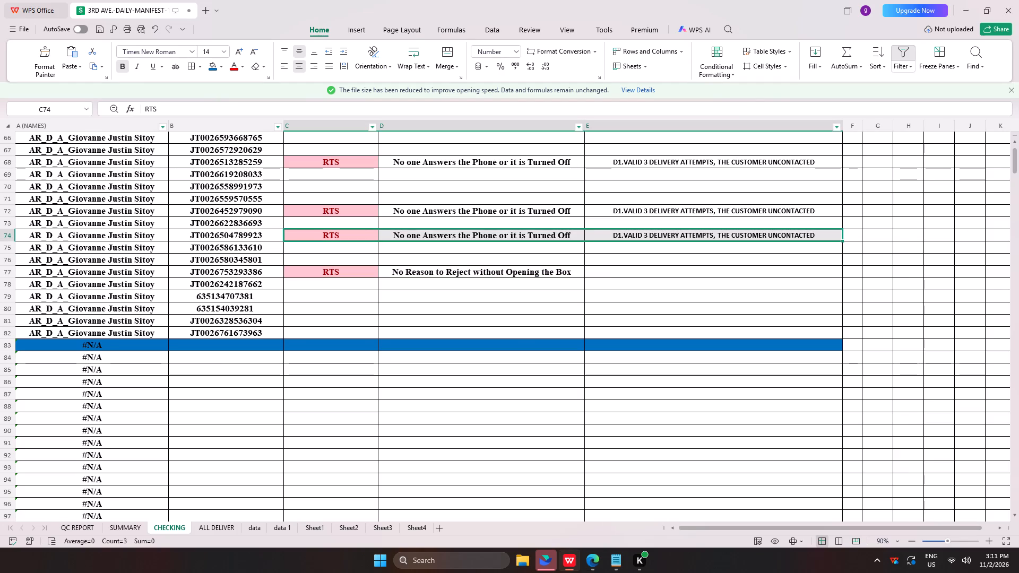
{"action": "key", "text": "ctrl+c"}
{"action": "left_click", "coordinate": [291, 279]}
{"action": "key", "text": "ctrl+v"}
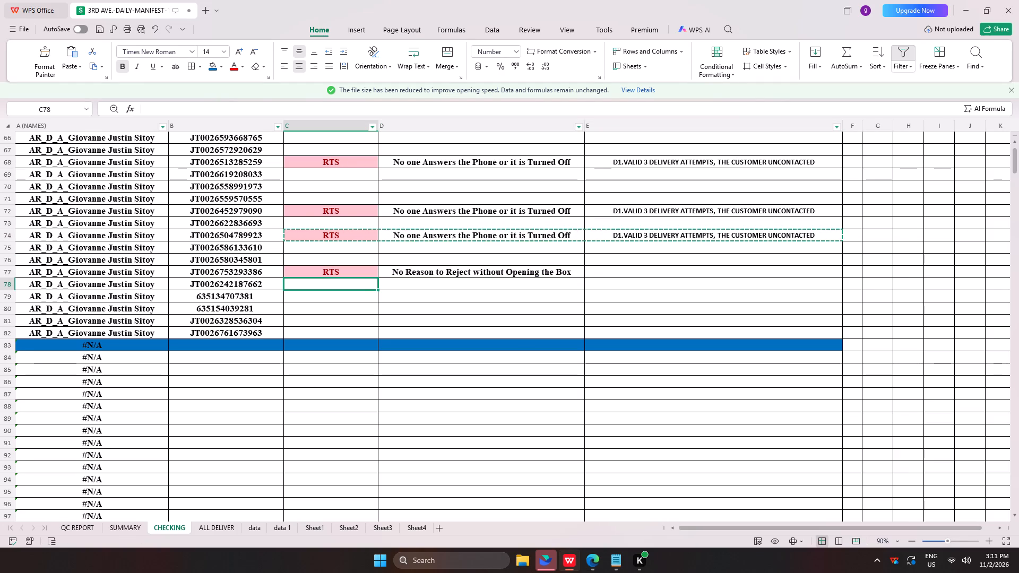
{"action": "key", "text": "alt+Tab"}
{"action": "left_click", "coordinate": [150, 422]}
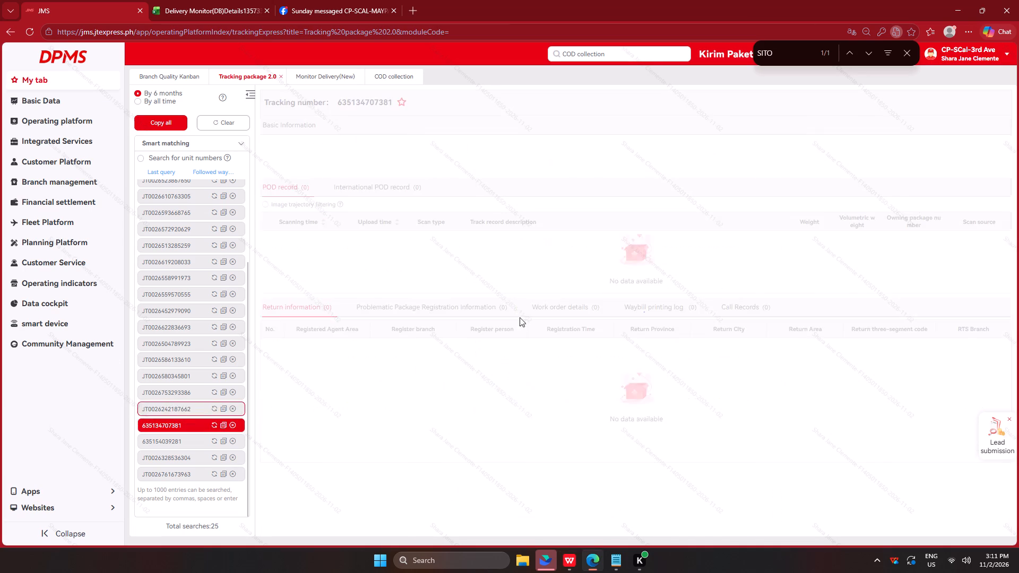
{"action": "scroll", "coordinate": [615, 277], "scroll_direction": "down", "scroll_amount": 1}
{"action": "left_click", "coordinate": [153, 441]}
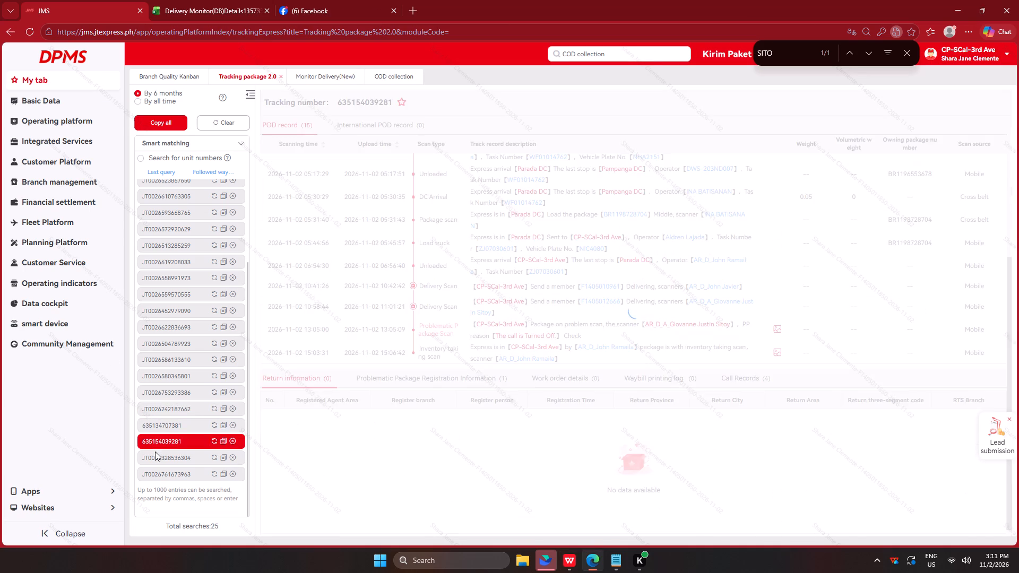
{"action": "left_click", "coordinate": [144, 462]}
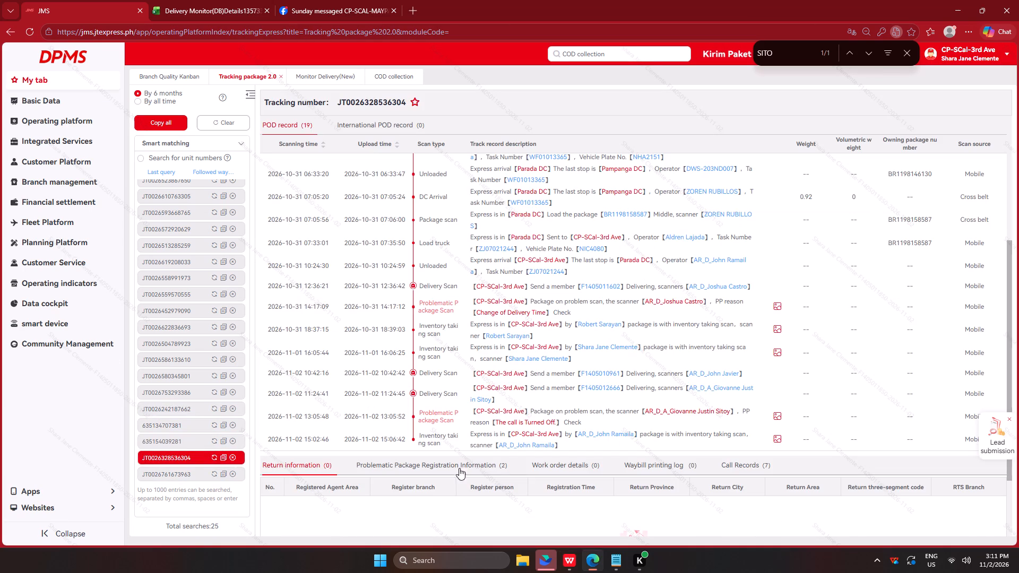
{"action": "left_click", "coordinate": [195, 481]}
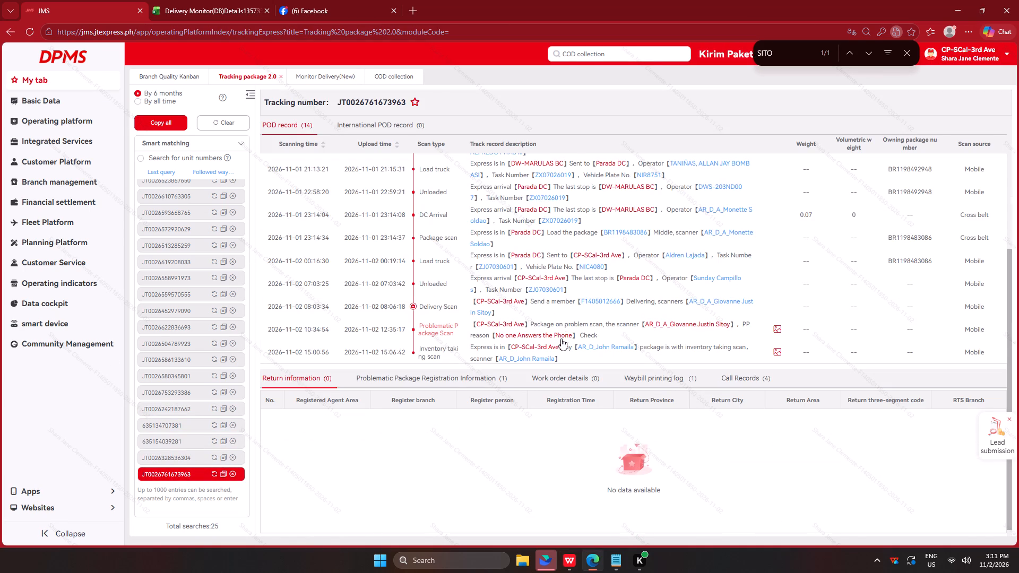
Review the courier's rows 58 to 82 in the CHECKING sheet, examining the RTS waybills in rows 61, 78, 77 and 72.
{"action": "key", "text": "alt+Tab"}
{"action": "scroll", "coordinate": [433, 325], "scroll_direction": "up", "scroll_amount": 6}
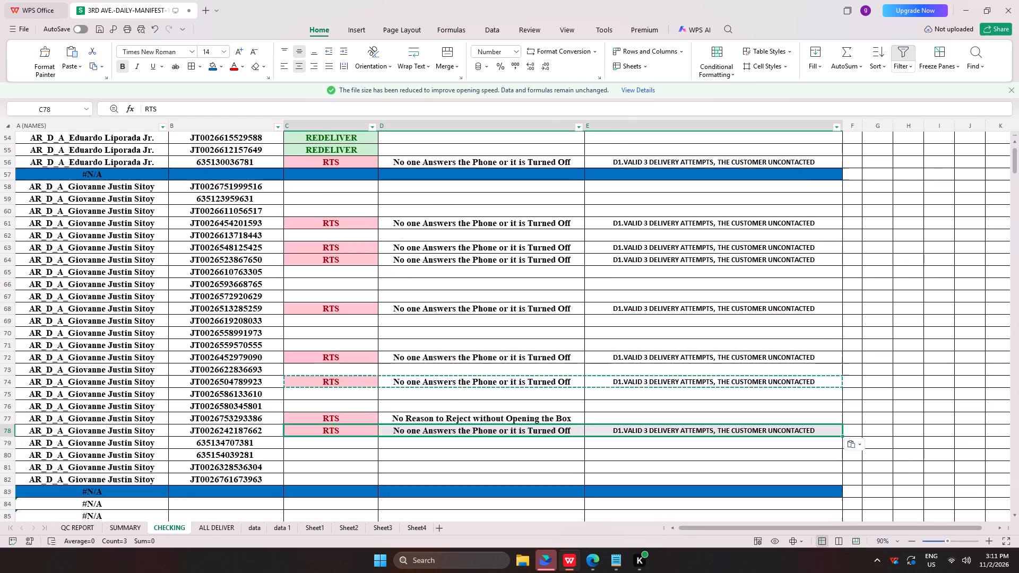
{"action": "scroll", "coordinate": [435, 324], "scroll_direction": "up", "scroll_amount": 2}
{"action": "scroll", "coordinate": [646, 395], "scroll_direction": "down", "scroll_amount": 3}
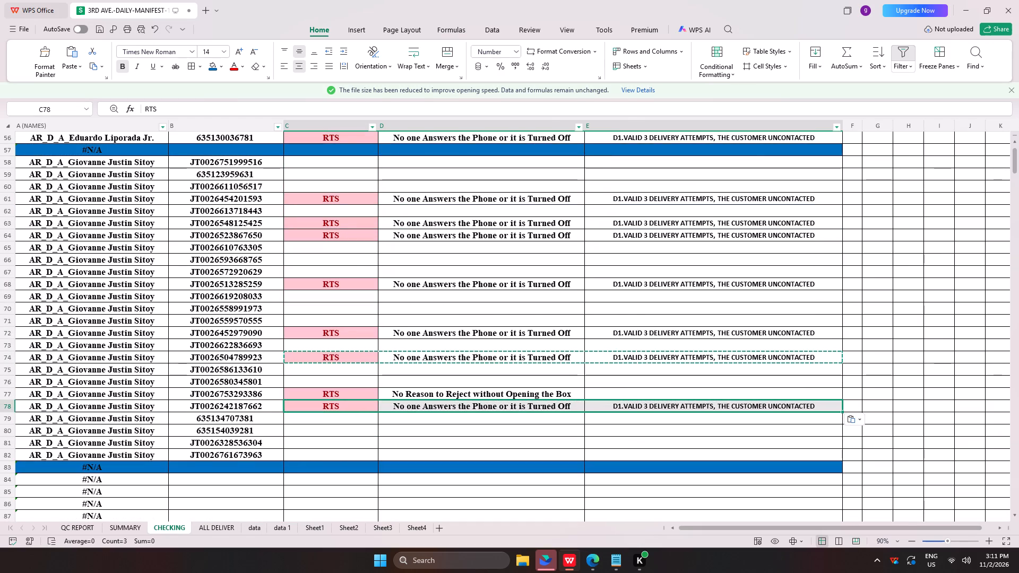
{"action": "scroll", "coordinate": [595, 369], "scroll_direction": "up", "scroll_amount": 2}
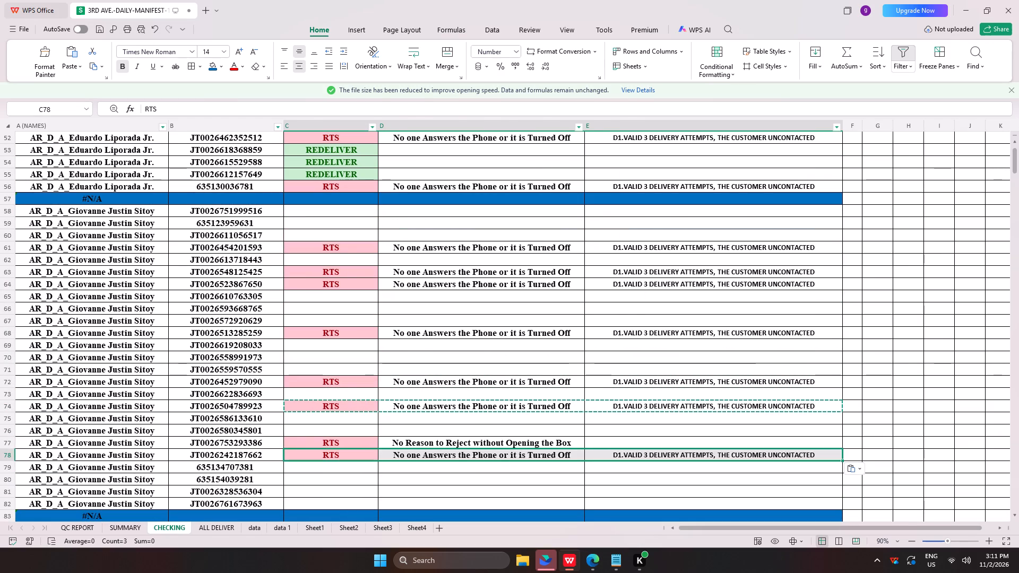
{"action": "left_click", "coordinate": [688, 415]}
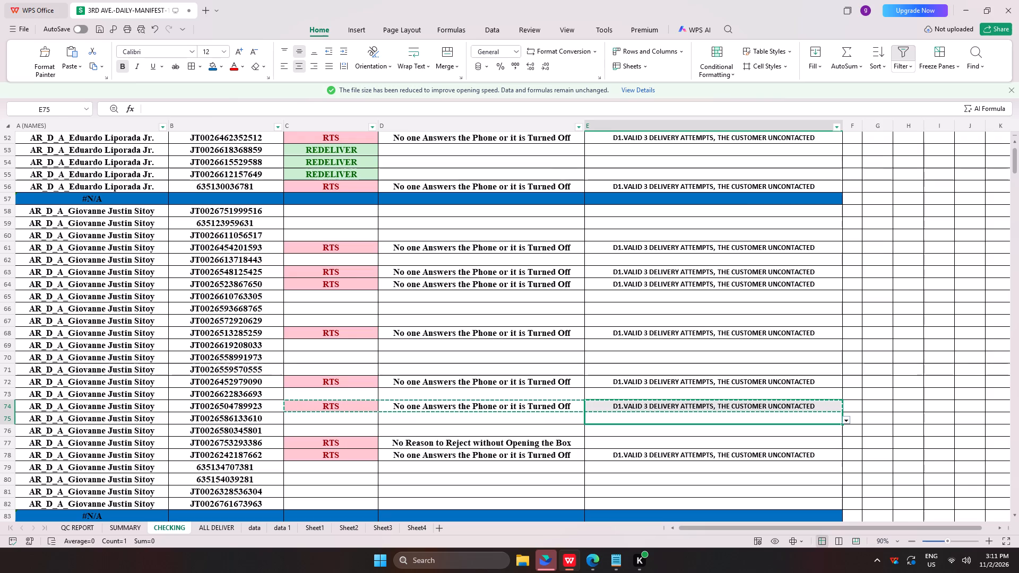
{"action": "left_click", "coordinate": [256, 252]}
{"action": "scroll", "coordinate": [290, 404], "scroll_direction": "down", "scroll_amount": 2}
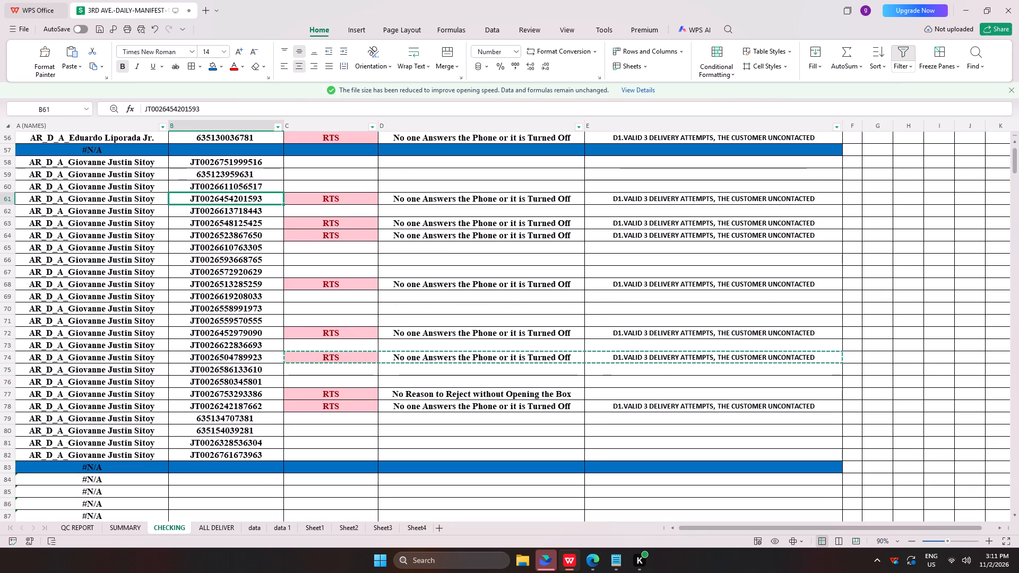
{"action": "left_click", "coordinate": [237, 412]}
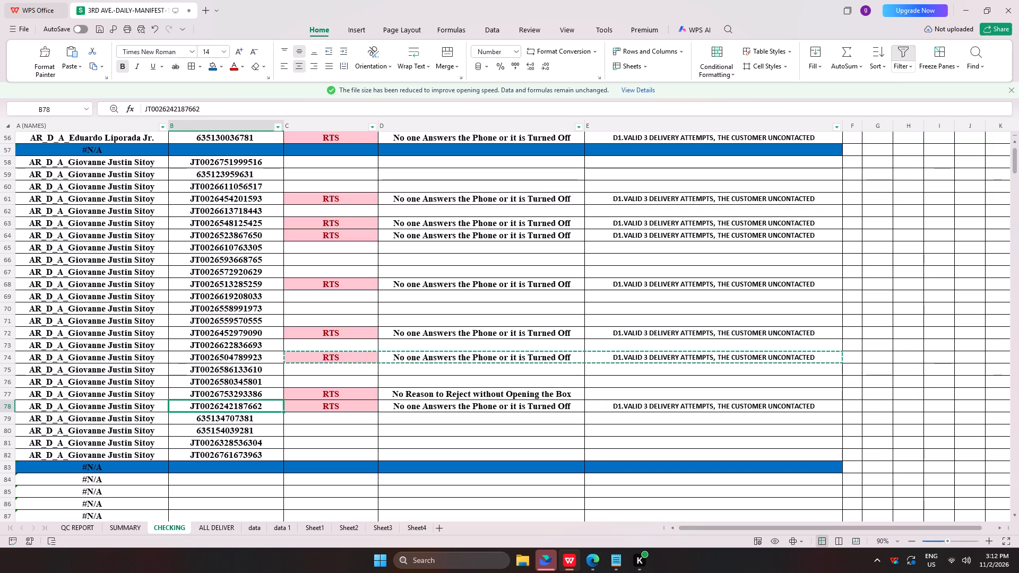
{"action": "left_click", "coordinate": [253, 392]}
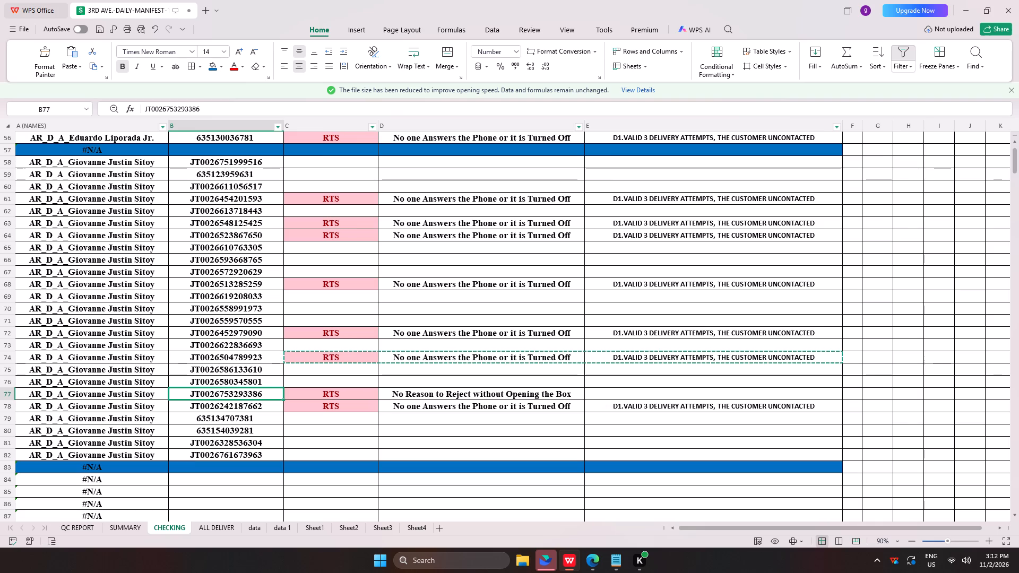
{"action": "left_click", "coordinate": [261, 334]}
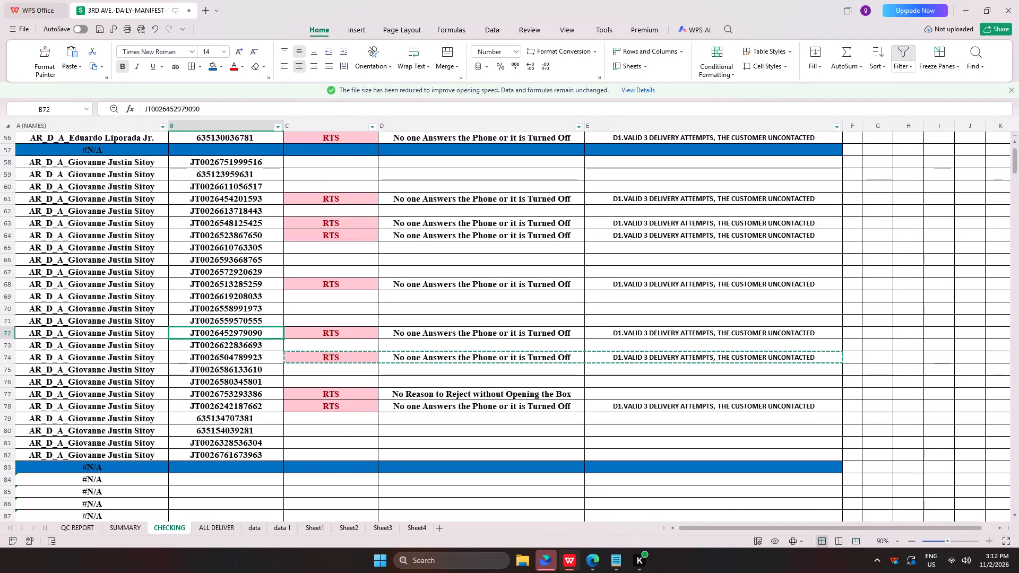
{"action": "left_click", "coordinate": [710, 397]}
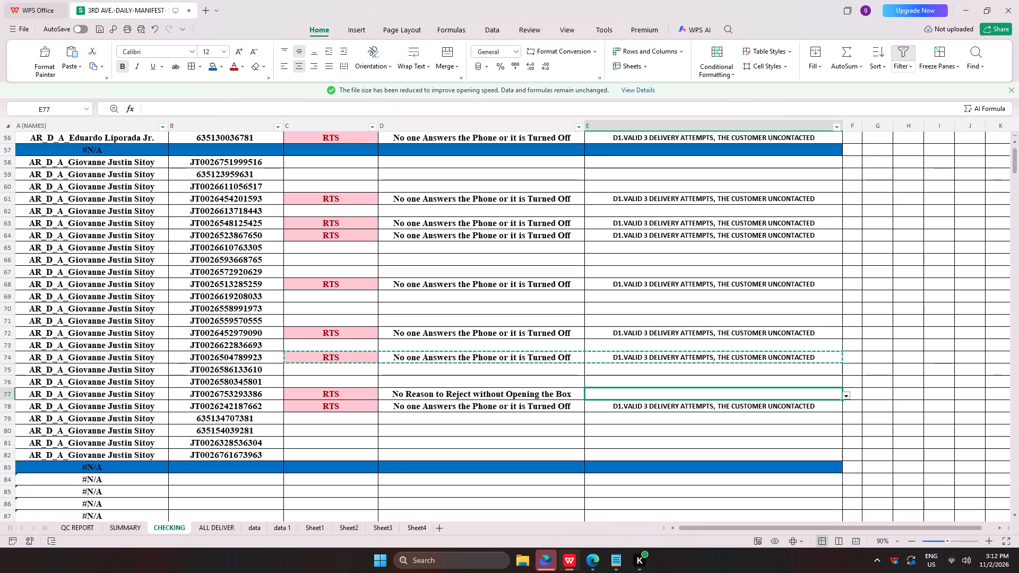
{"action": "type", "text": "NO"}
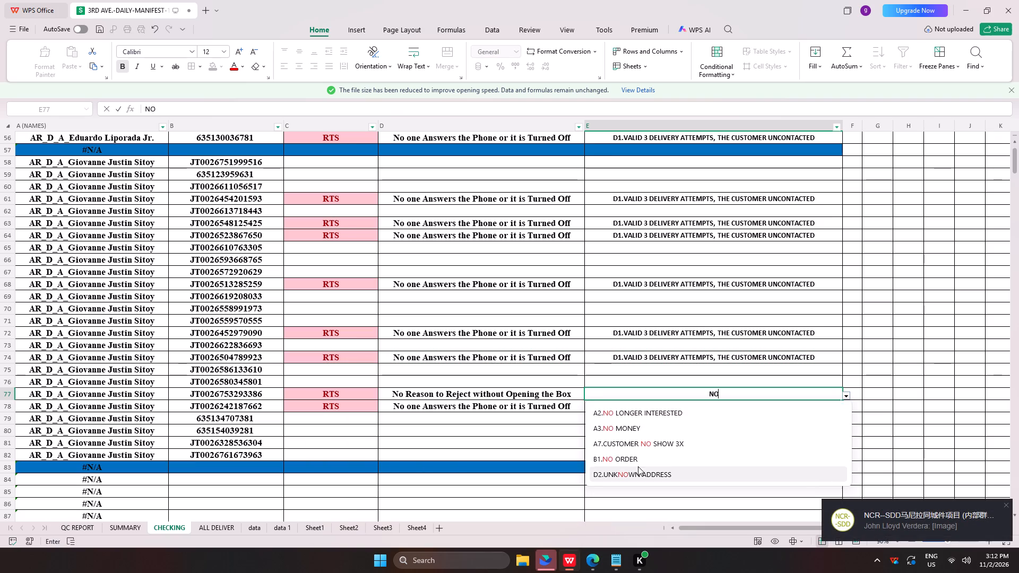
{"action": "left_click", "coordinate": [640, 462]}
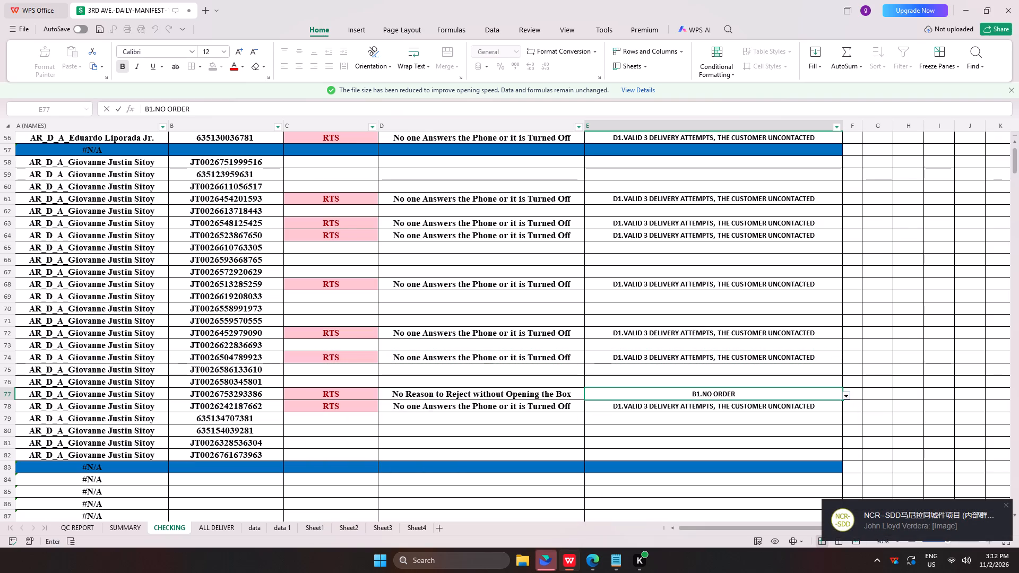
Go through the courier's remaining RTS waybills in the CHECKING sheet, examining rows 74, 68, 64 and 63.
{"action": "left_click", "coordinate": [261, 359]}
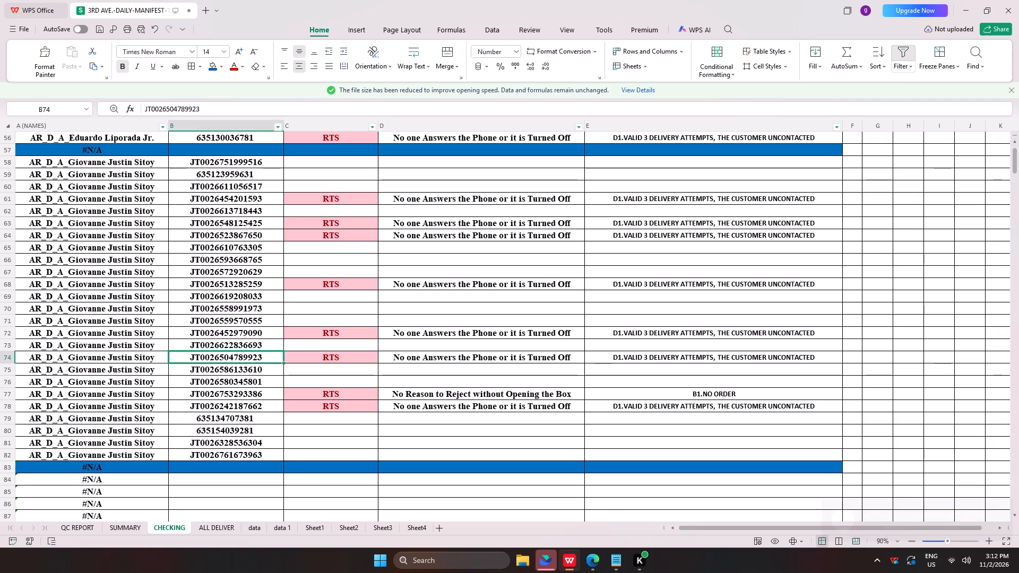
{"action": "left_click", "coordinate": [237, 284]}
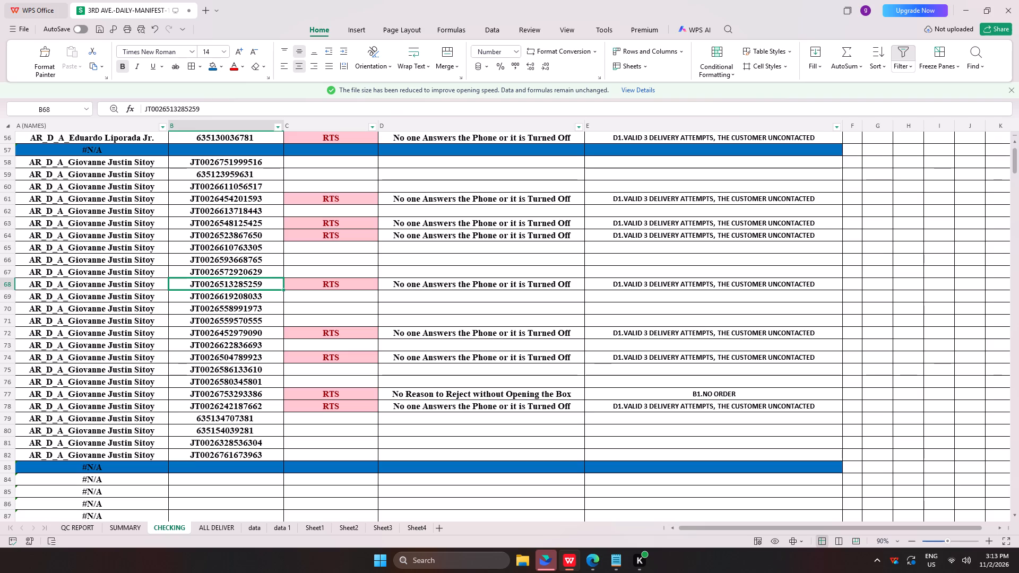
{"action": "left_click", "coordinate": [246, 235]}
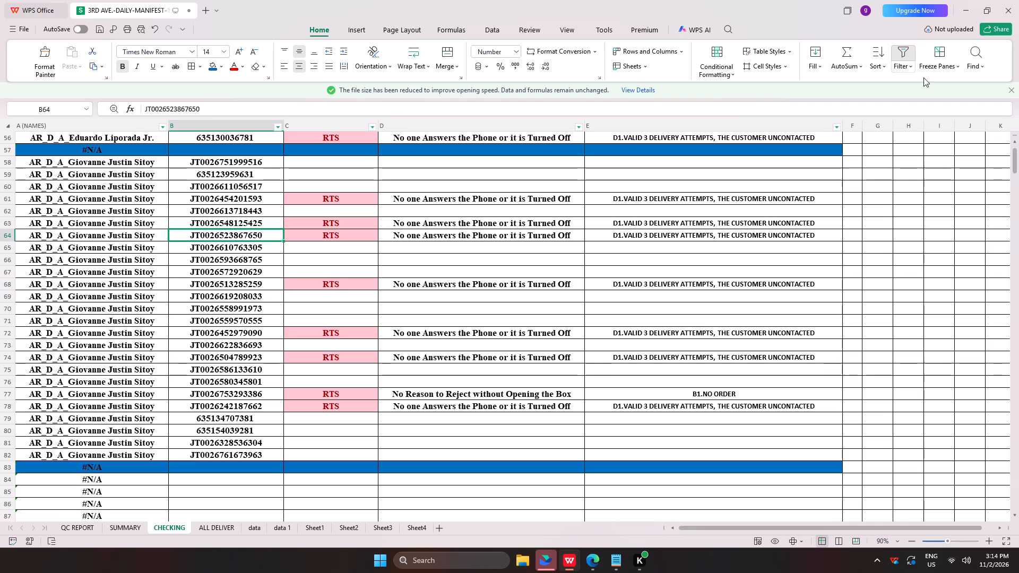
{"action": "left_click", "coordinate": [253, 221]}
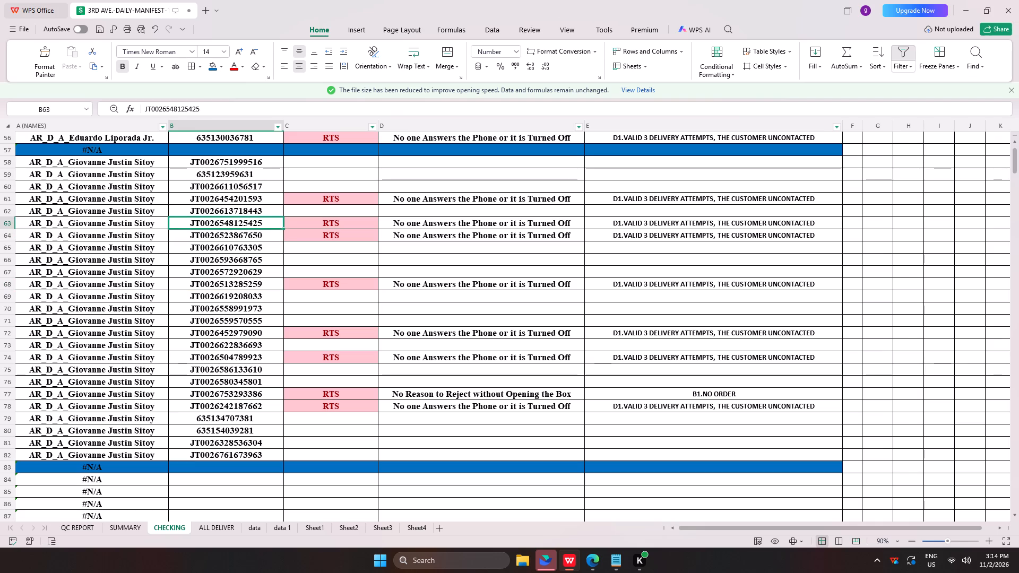
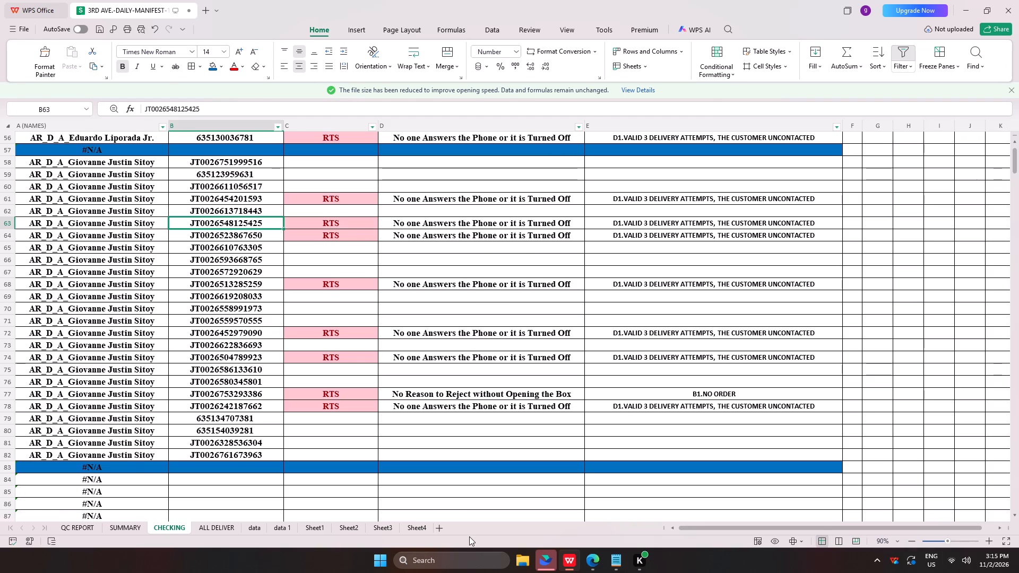
Find courier "JIM" in the Monitor Delivery(New) summary of JMS and open the details of his Currently Not POD parcels.
{"action": "key", "text": "alt+Tab"}
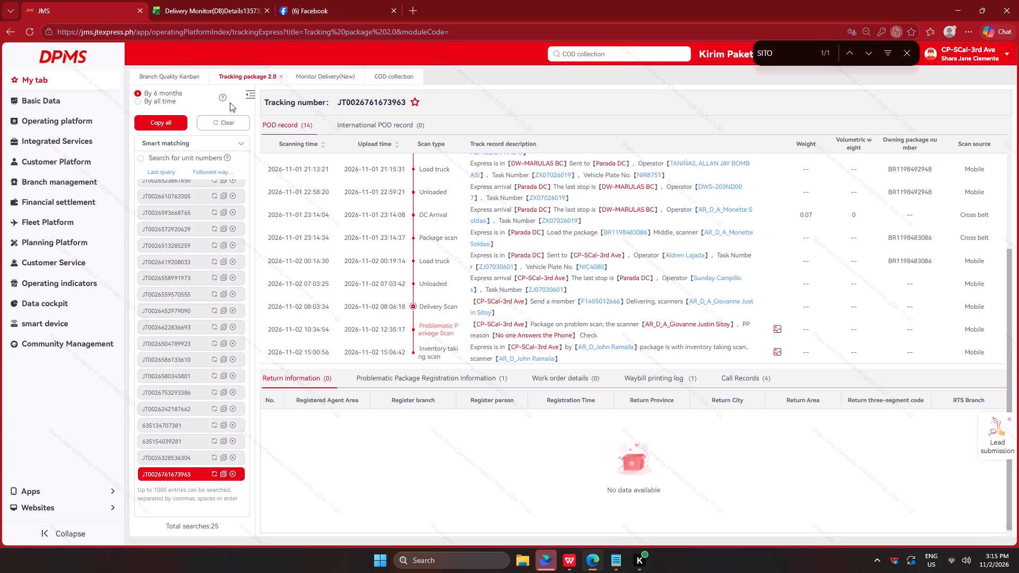
{"action": "left_click", "coordinate": [297, 74]}
{"action": "left_click", "coordinate": [141, 98]}
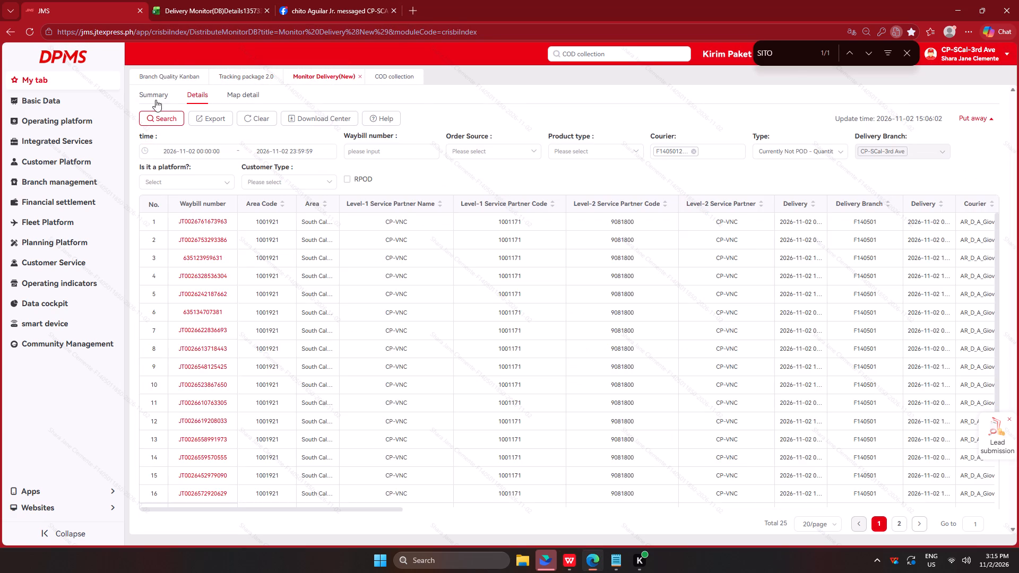
{"action": "left_click_drag", "start_coordinate": [791, 59], "coordinate": [724, 52]}
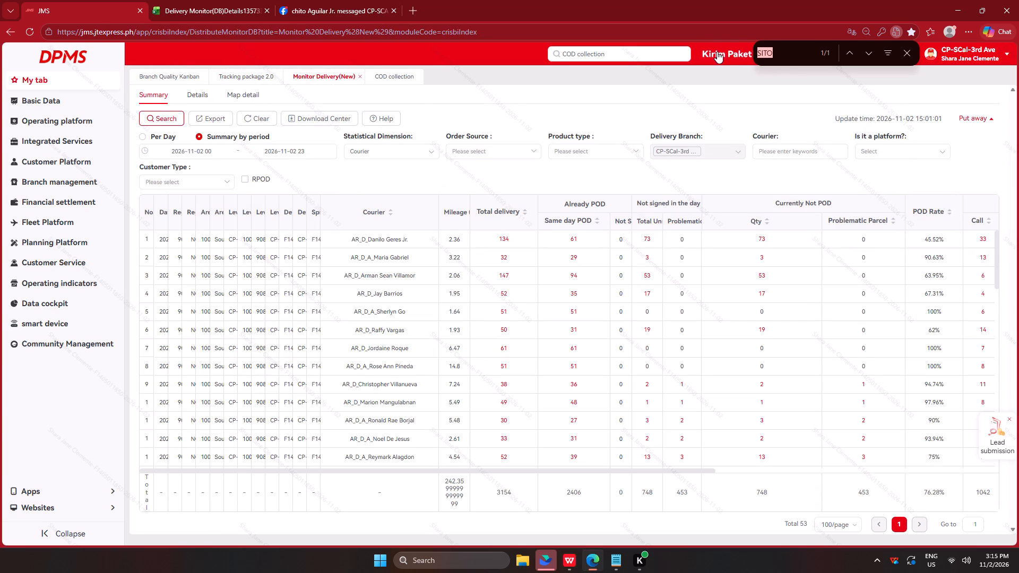
{"action": "type", "text": "JIM"}
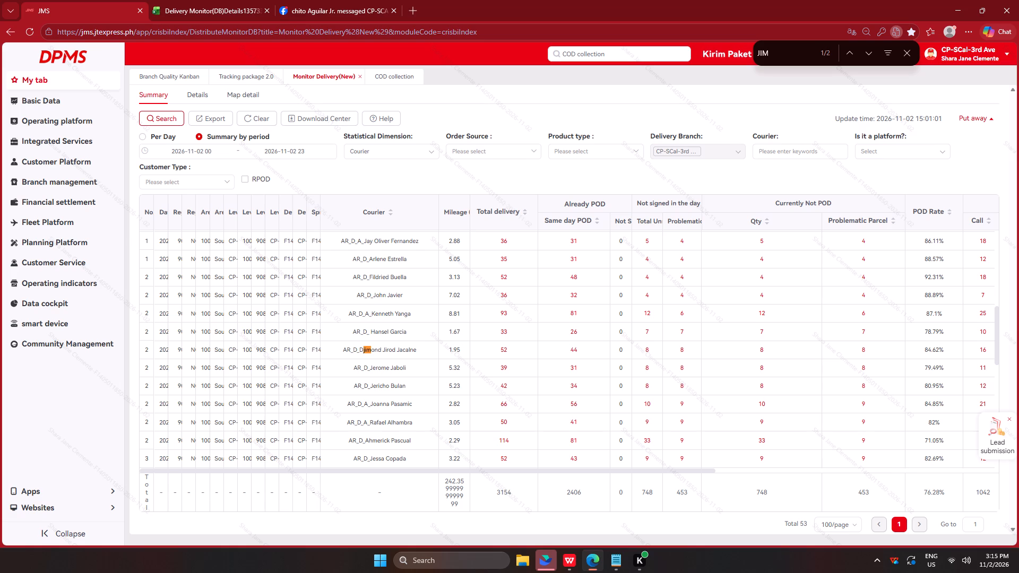
{"action": "key", "text": "space"}
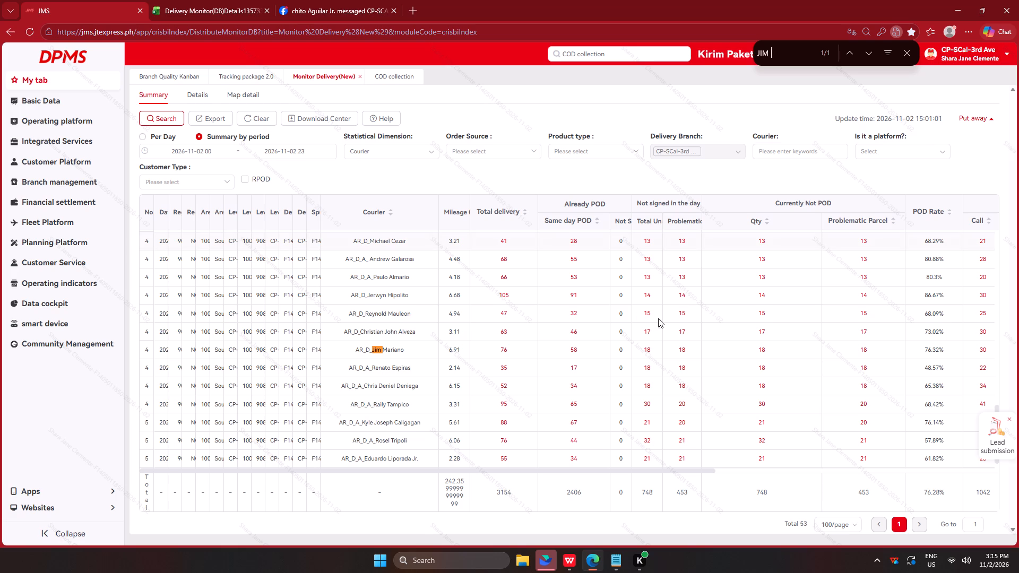
{"action": "left_click", "coordinate": [763, 347]}
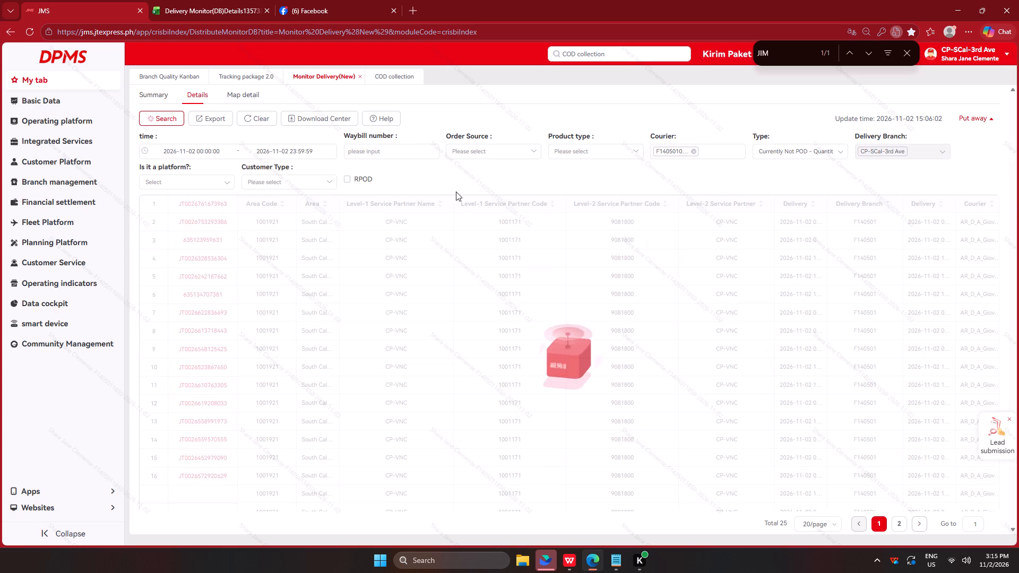
Export the courier's Currently Not POD details and open the newest Delivery Monitor(DB)Details file.
{"action": "left_click", "coordinate": [217, 113]}
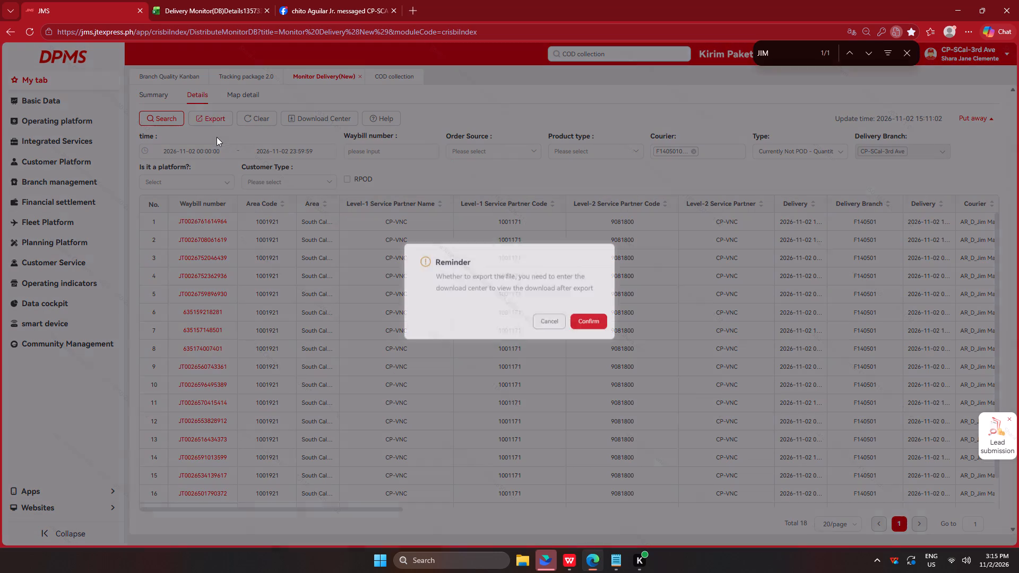
{"action": "left_click", "coordinate": [598, 320]}
{"action": "left_click", "coordinate": [313, 113]}
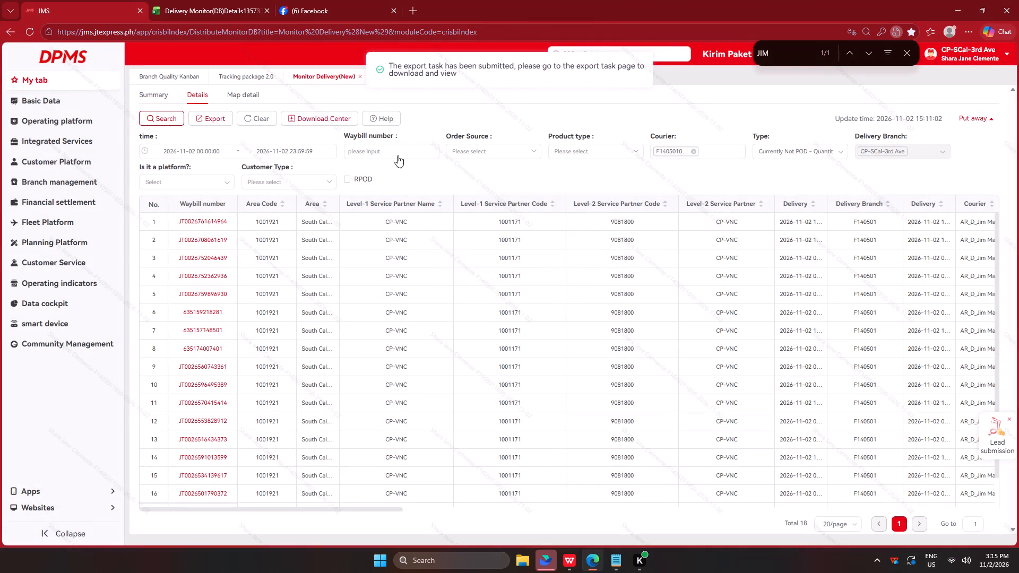
{"action": "left_click", "coordinate": [714, 303]}
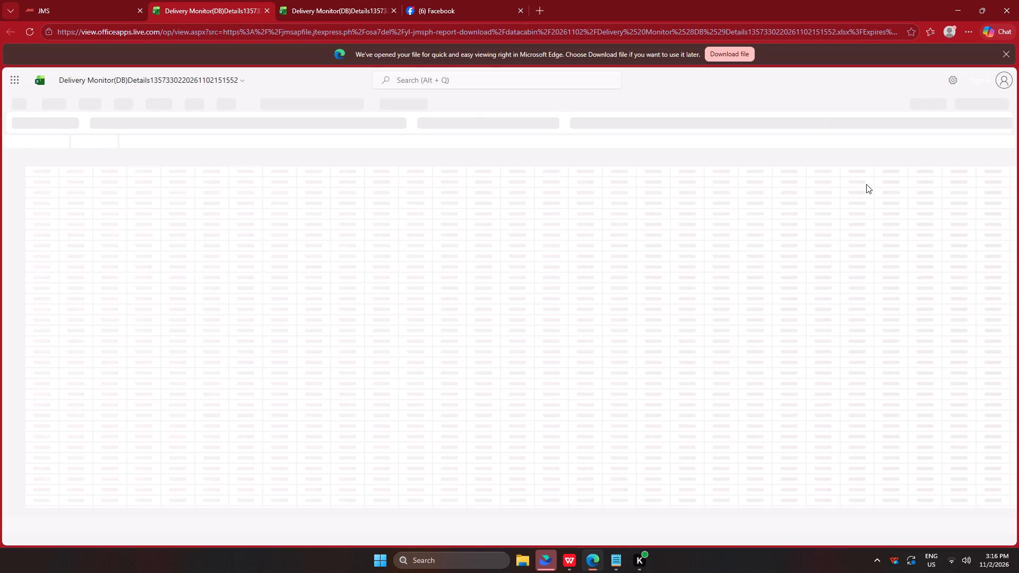
Copy all waybill numbers from the exported file and paste them without source formatting into the CHECKING sheet from B84.
{"action": "left_click", "coordinate": [37, 184]}
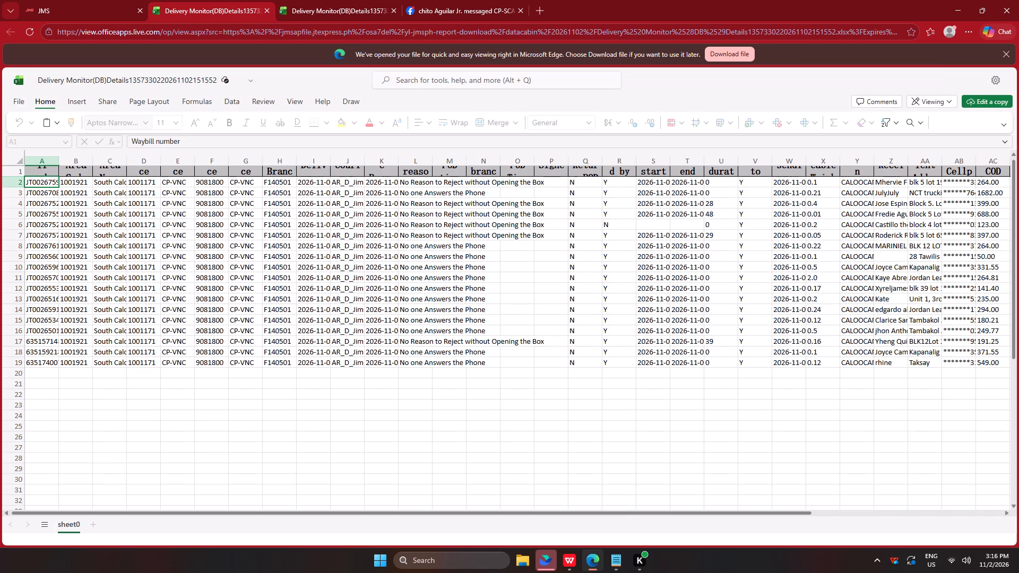
{"action": "key", "text": "ctrl+shift+Down"}
{"action": "key", "text": "ctrl+c"}
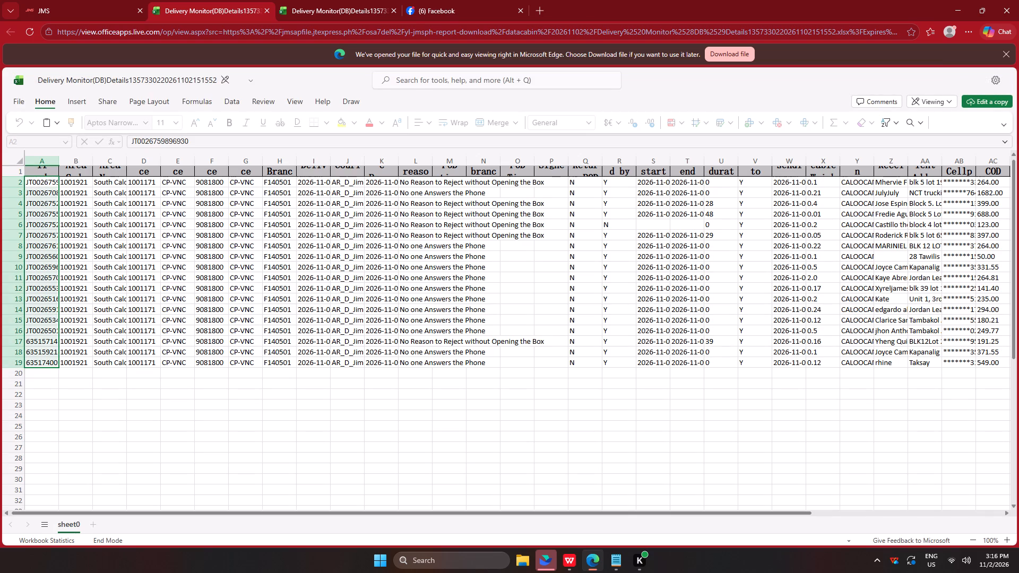
{"action": "key", "text": "ctrl+c"}
{"action": "key", "text": "ctrl+c"}
{"action": "key", "text": "ctrl+c"}
{"action": "key", "text": "alt+Tab"}
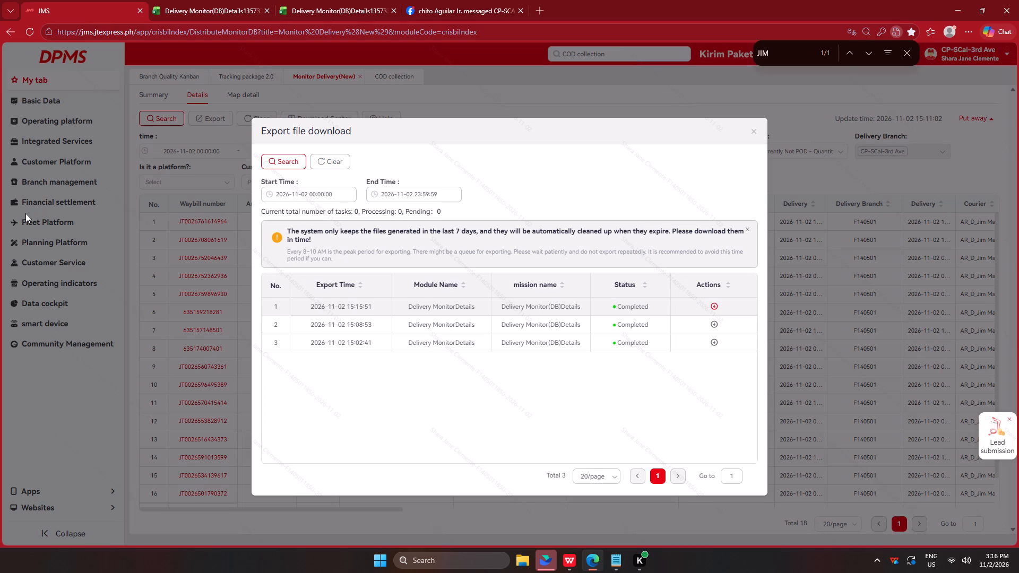
{"action": "left_click", "coordinate": [572, 557]}
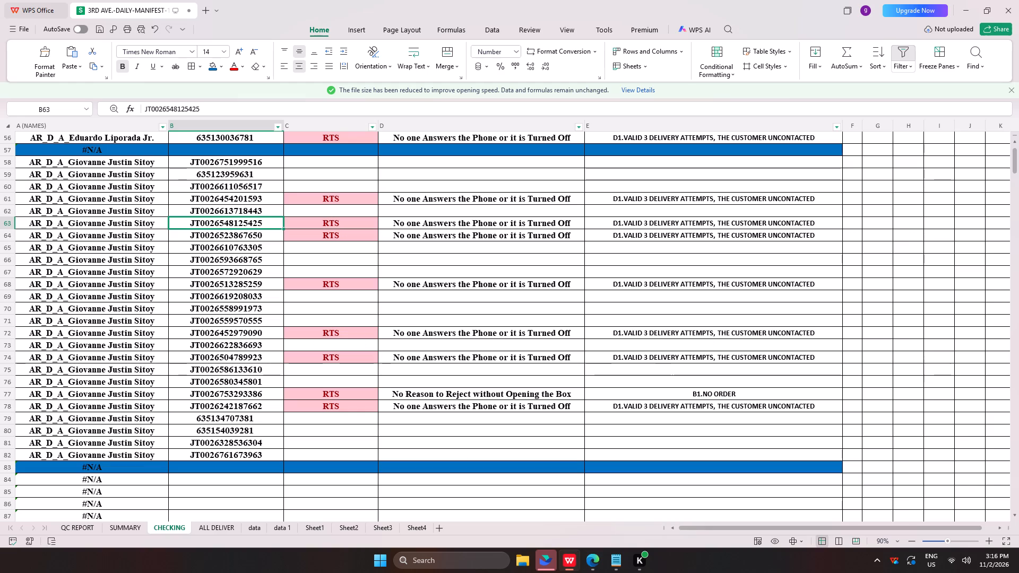
{"action": "scroll", "coordinate": [207, 387], "scroll_direction": "down", "scroll_amount": 9}
{"action": "left_click", "coordinate": [224, 260]}
{"action": "right_click", "coordinate": [224, 259]}
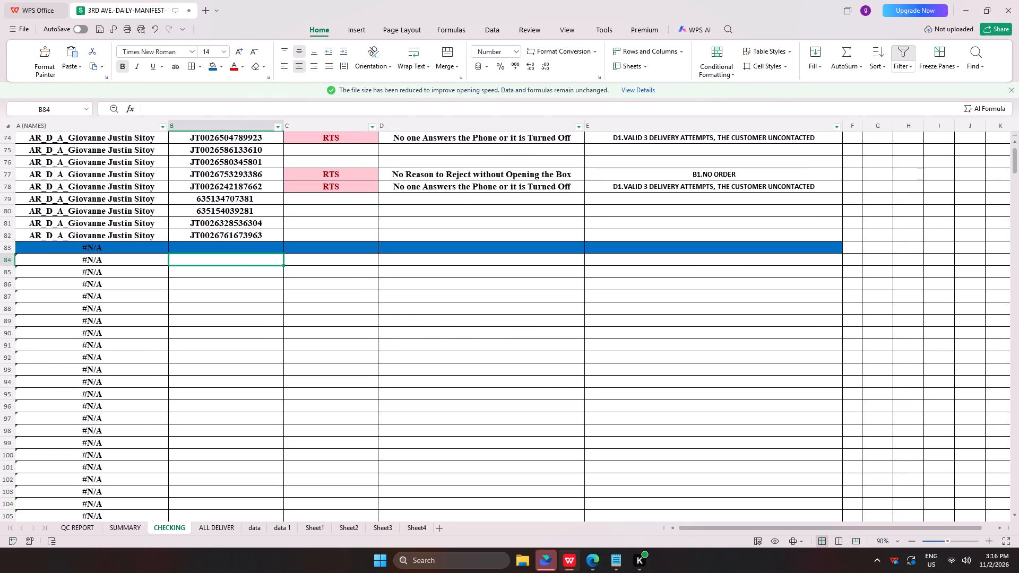
{"action": "left_click", "coordinate": [296, 12]}
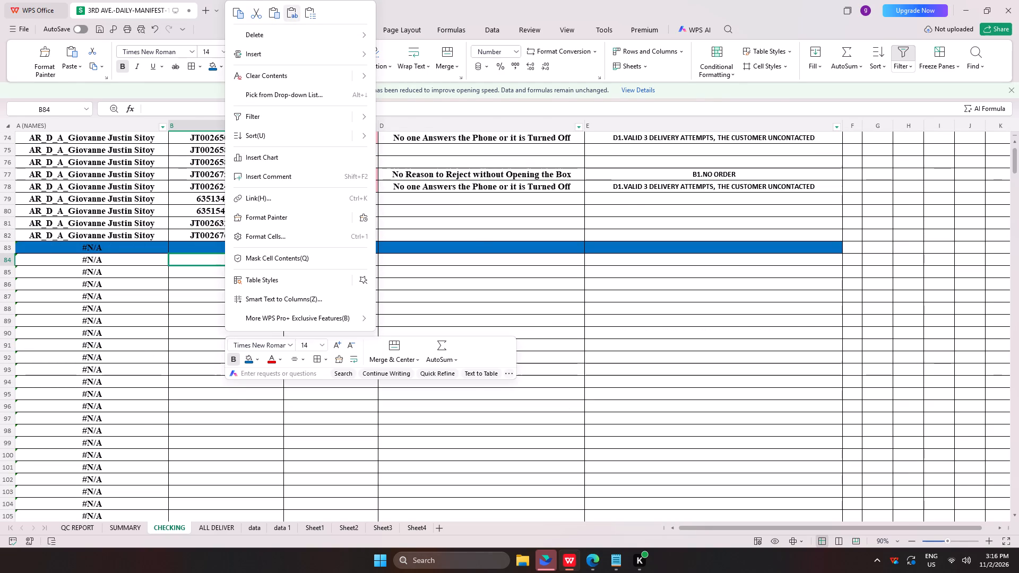
Fill row 102, columns A to E, with blue as the separator below the pasted waybills.
{"action": "scroll", "coordinate": [149, 334], "scroll_direction": "down", "scroll_amount": 3}
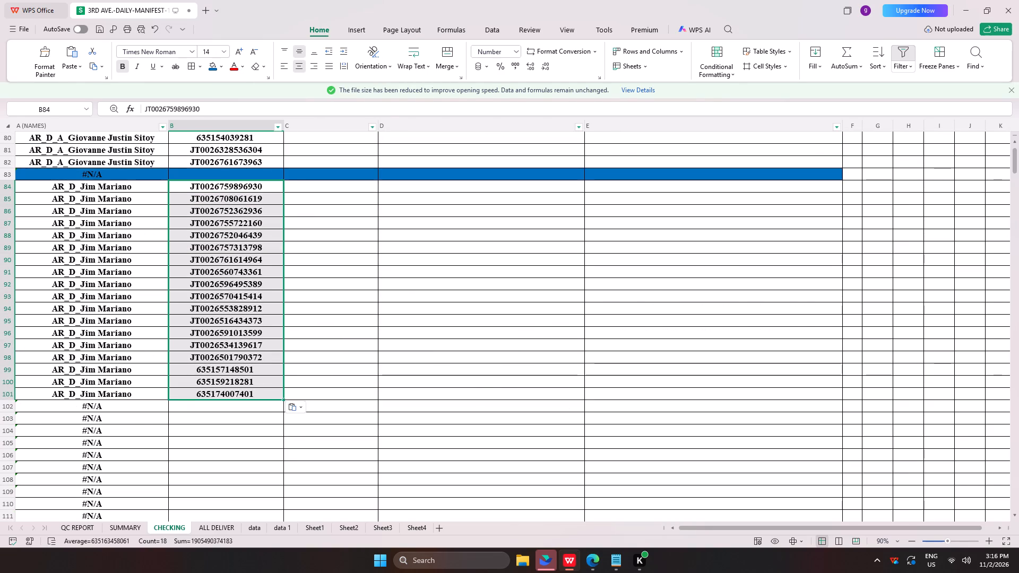
{"action": "left_click_drag", "start_coordinate": [33, 405], "coordinate": [632, 407]}
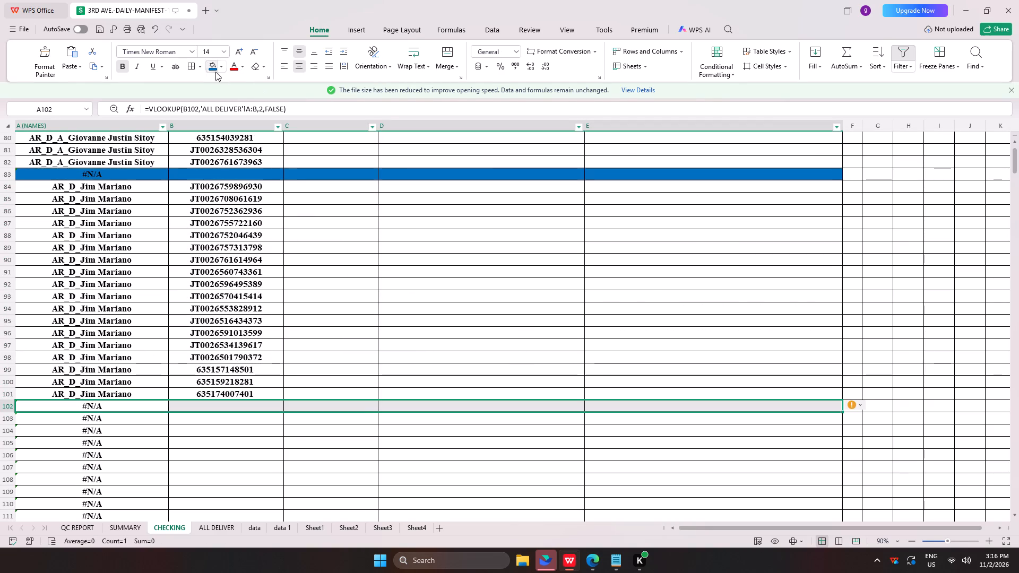
{"action": "left_click", "coordinate": [206, 67]}
Replace the waybill list in JMS Tracking package 2.0 with the copied waybill numbers and search for them.
{"action": "key", "text": "alt+Tab"}
{"action": "left_click", "coordinate": [347, 83]}
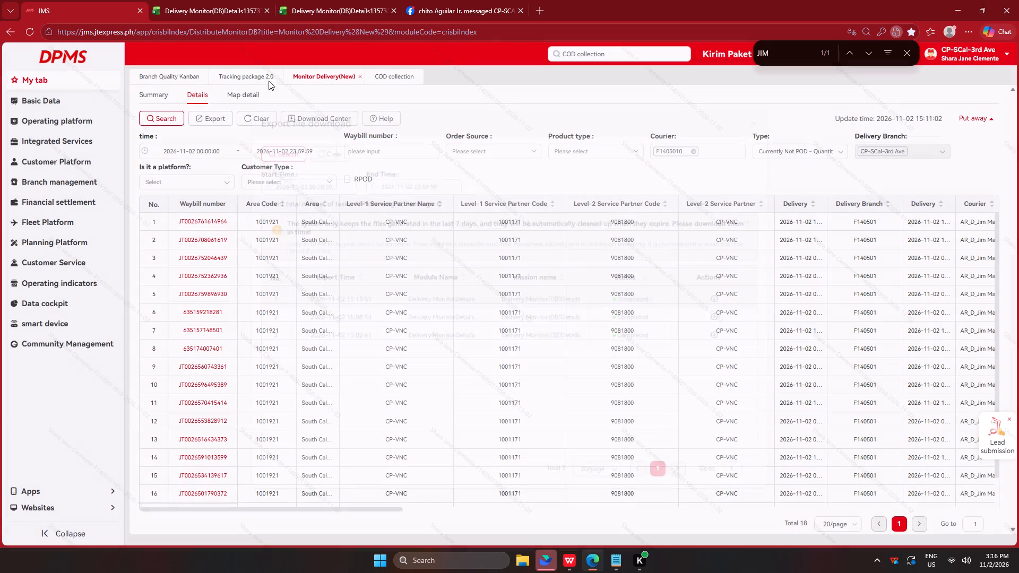
{"action": "left_click", "coordinate": [264, 81]}
{"action": "left_click", "coordinate": [223, 73]}
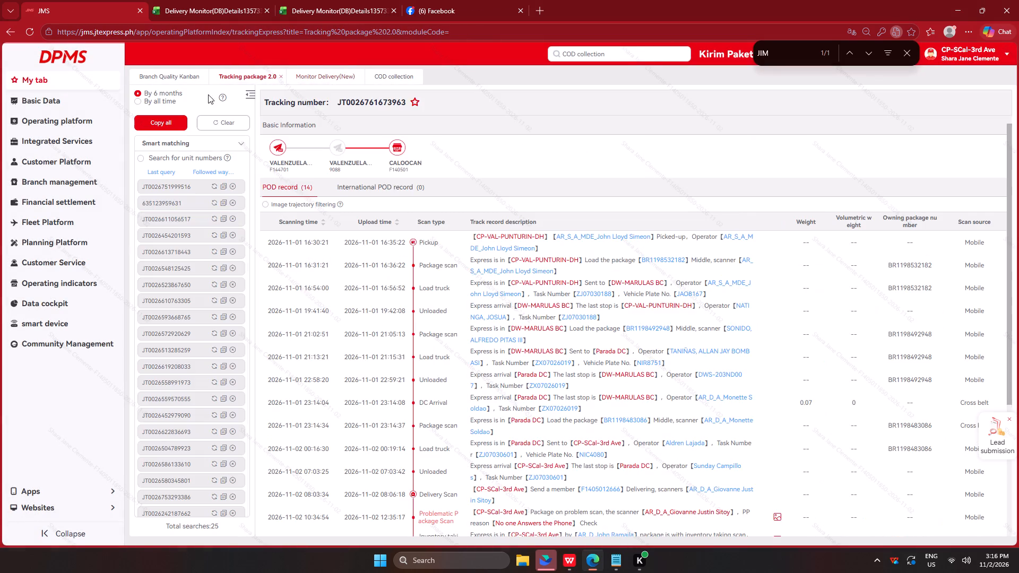
{"action": "left_click", "coordinate": [217, 118]}
{"action": "left_click_drag", "start_coordinate": [210, 318], "coordinate": [209, 331]}
{"action": "key", "text": "ctrl+v"}
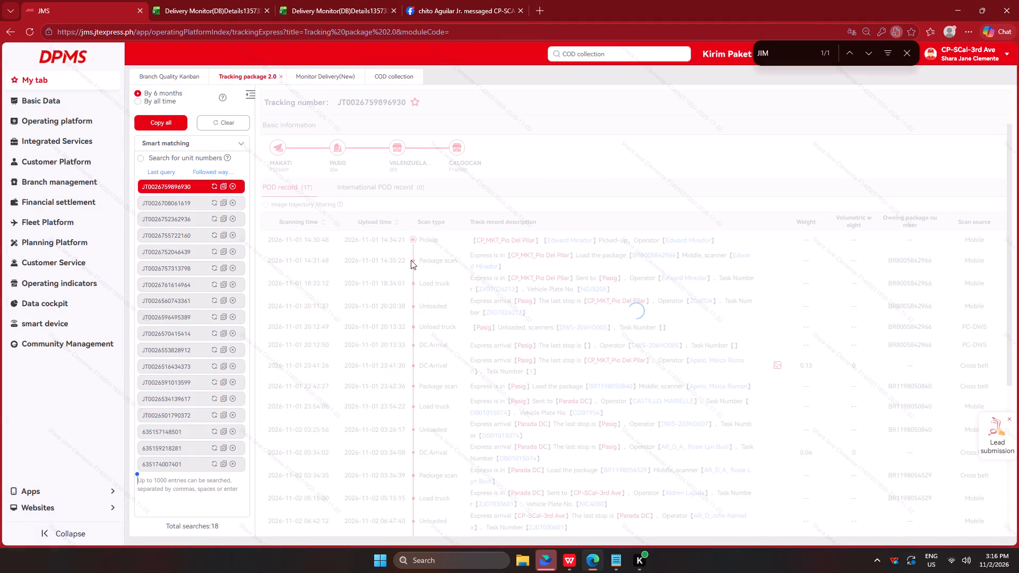
{"action": "scroll", "coordinate": [434, 238], "scroll_direction": "down", "scroll_amount": 6}
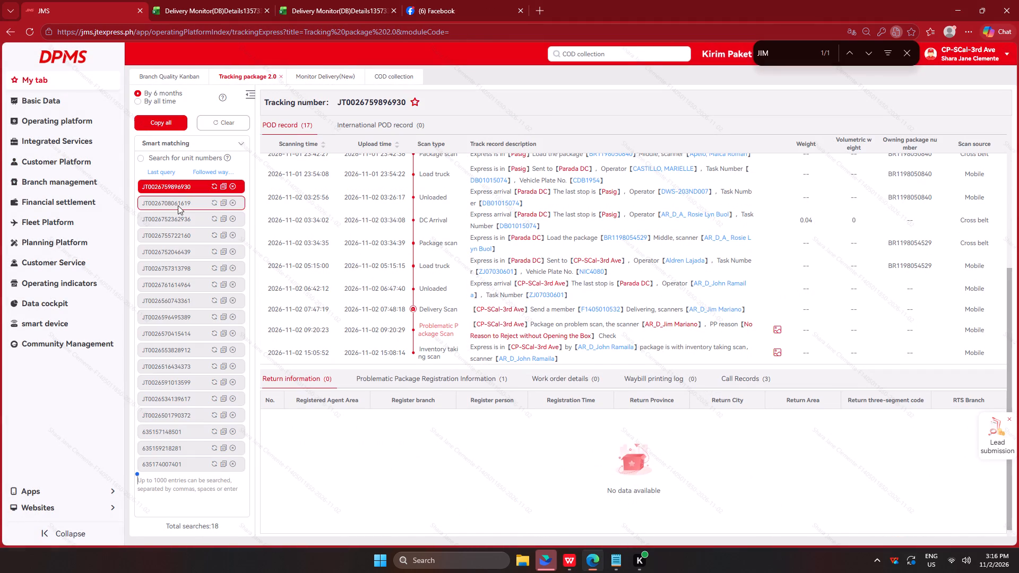
{"action": "left_click", "coordinate": [778, 328]}
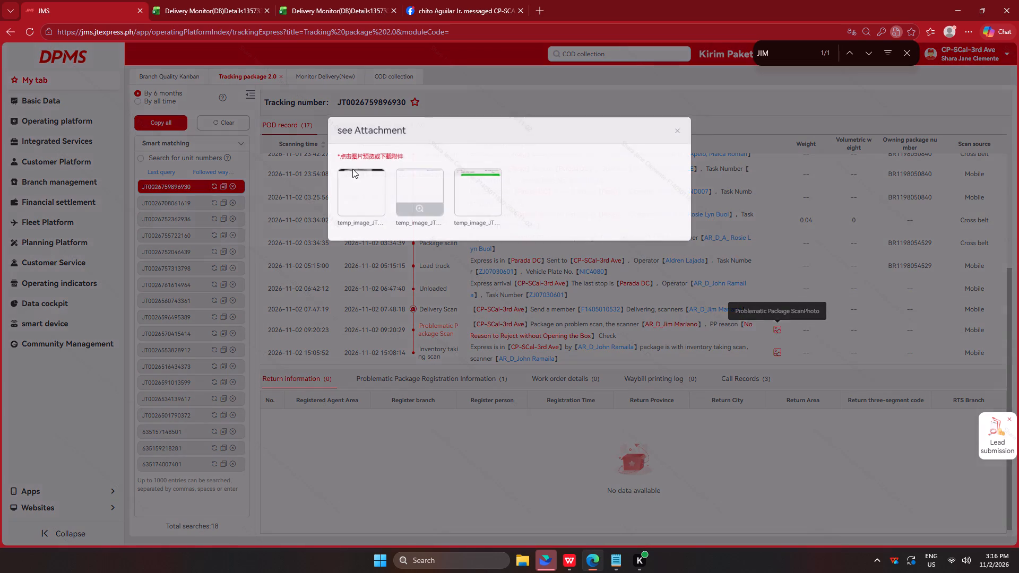
{"action": "left_click", "coordinate": [364, 210]}
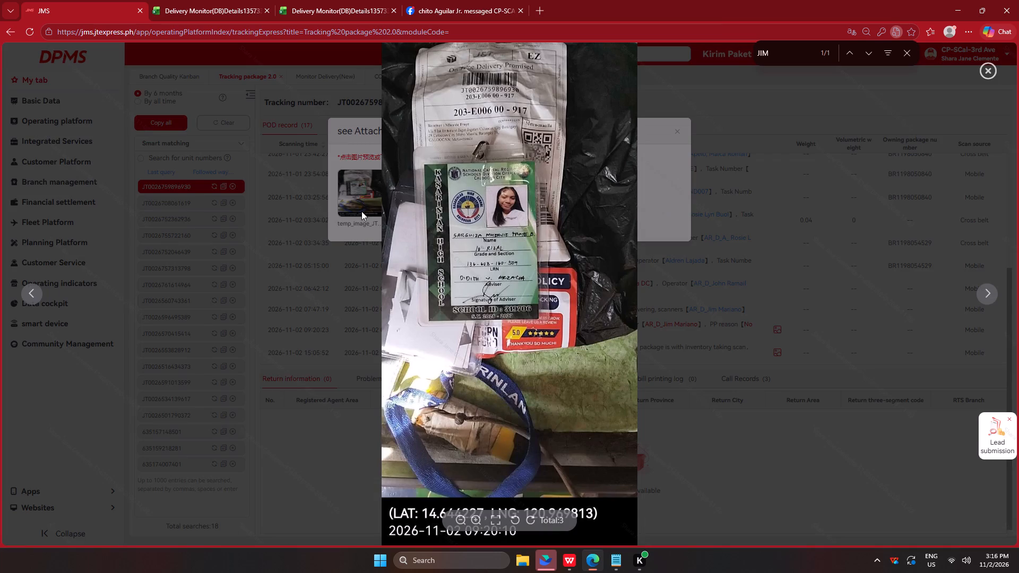
{"action": "left_click", "coordinate": [765, 237]}
{"action": "left_click", "coordinate": [753, 241]}
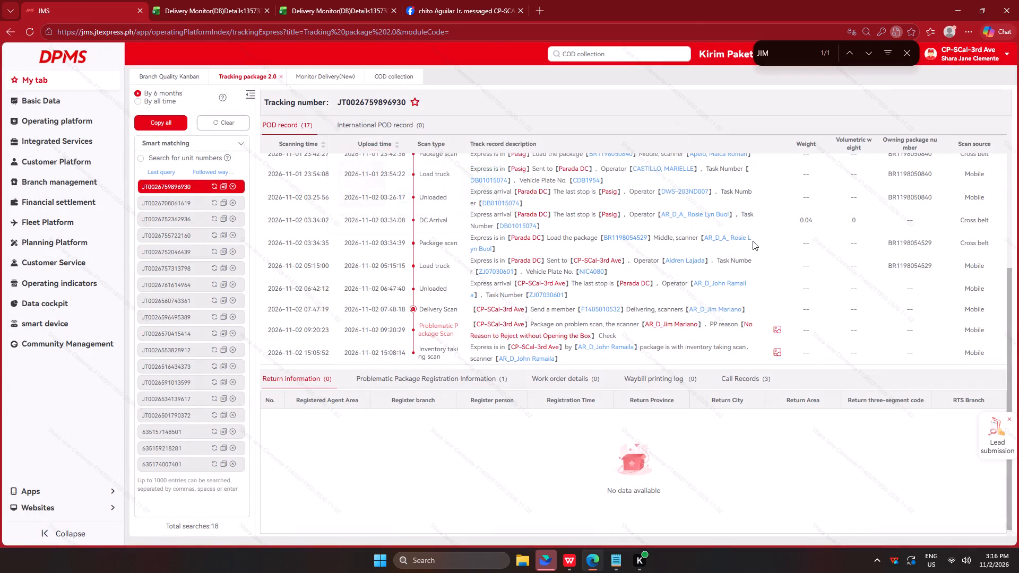
{"action": "key", "text": "alt+Tab"}
{"action": "scroll", "coordinate": [383, 267], "scroll_direction": "up", "scroll_amount": 5}
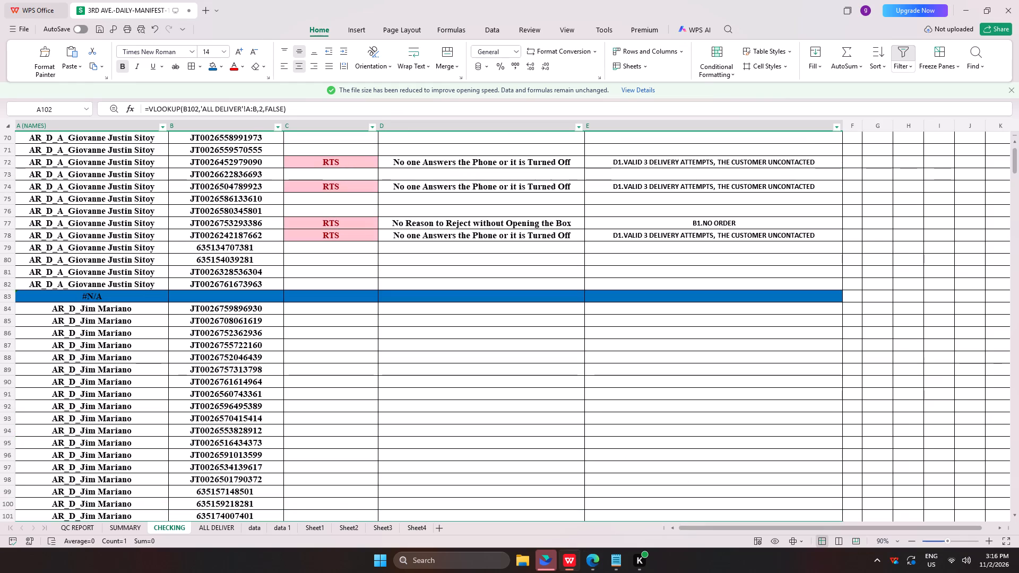
{"action": "left_click_drag", "start_coordinate": [338, 224], "coordinate": [482, 229]}
{"action": "key", "text": "ctrl+c"}
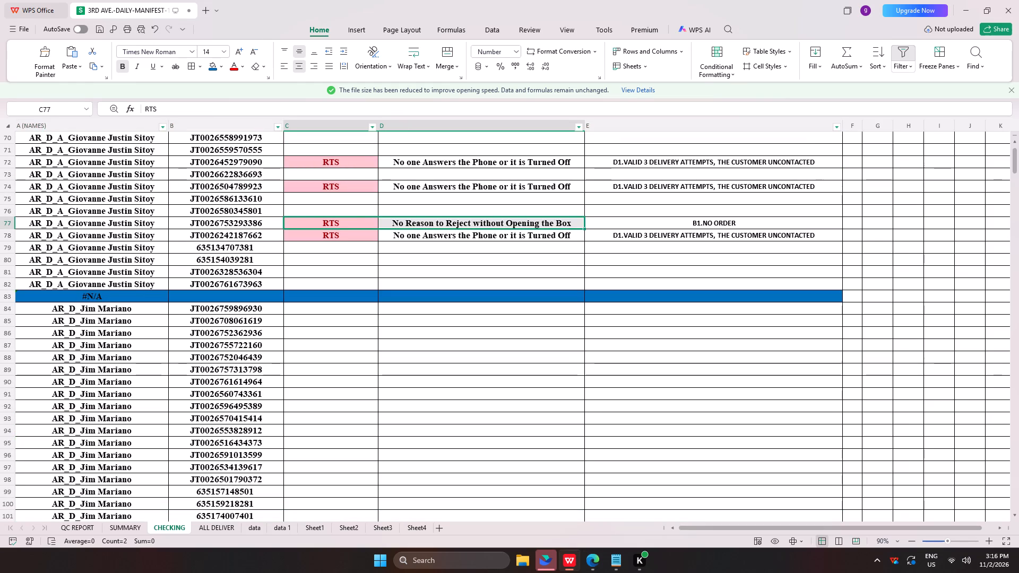
{"action": "left_click", "coordinate": [301, 313]}
{"action": "key", "text": "ctrl+v"}
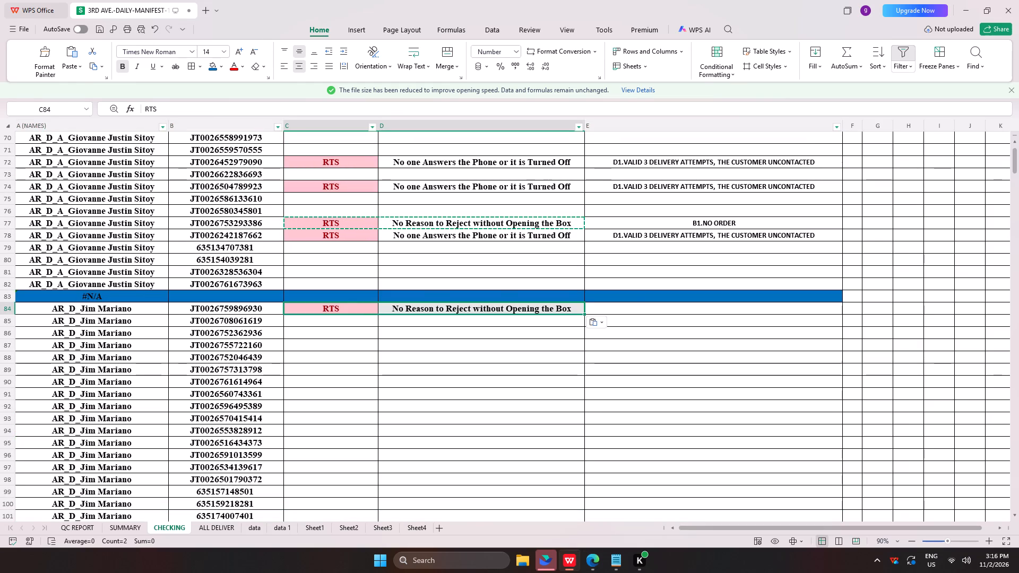
{"action": "key", "text": "alt+Tab"}
{"action": "left_click", "coordinate": [188, 200]}
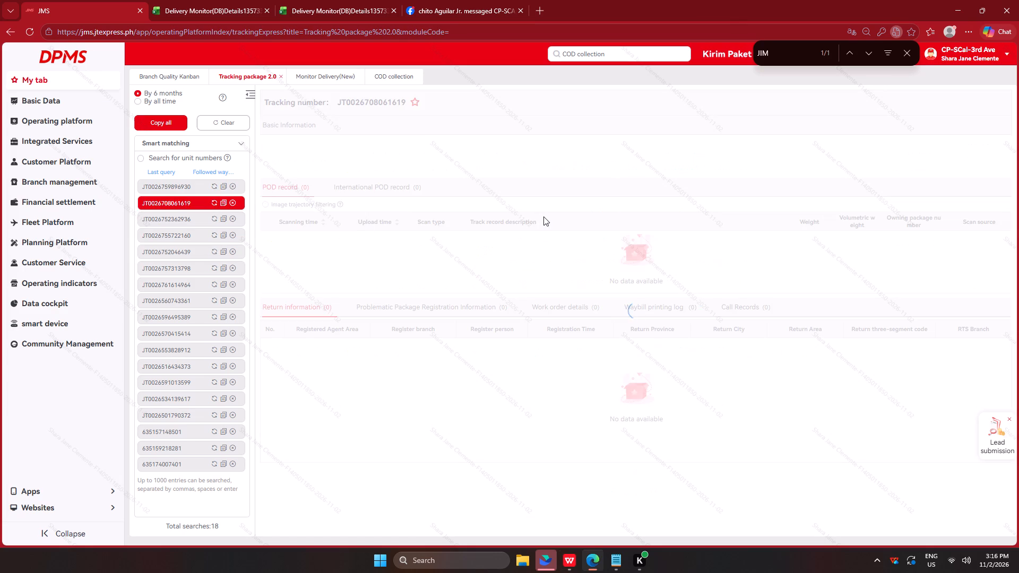
{"action": "left_click", "coordinate": [173, 220]}
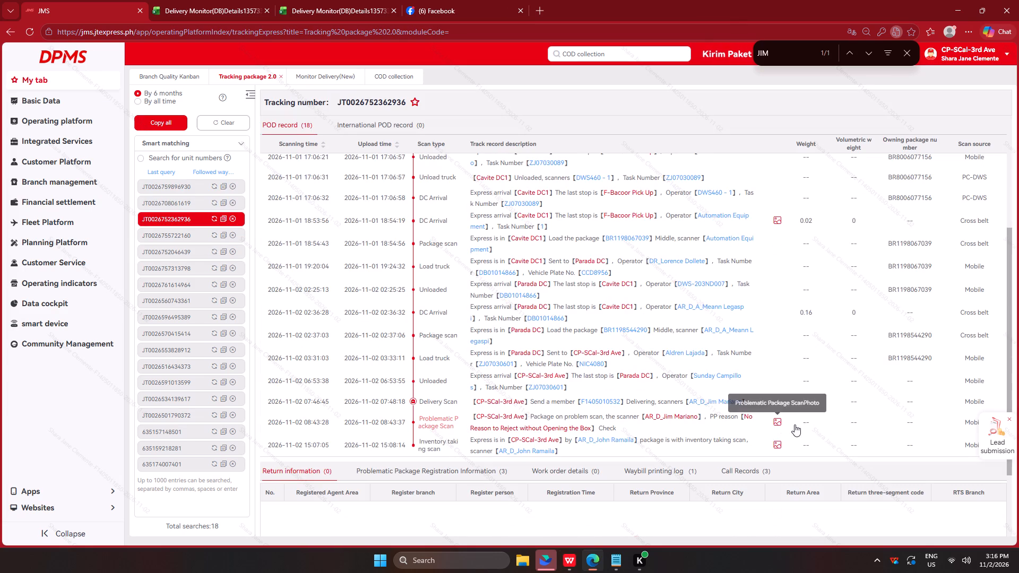
{"action": "left_click", "coordinate": [774, 422]}
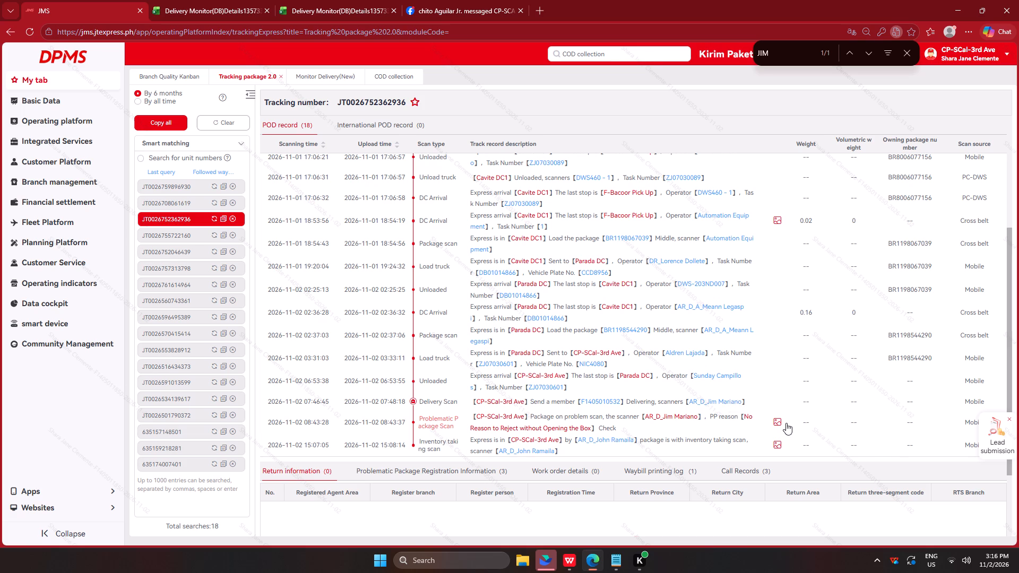
{"action": "left_click", "coordinate": [774, 421]}
{"action": "left_click", "coordinate": [778, 421]}
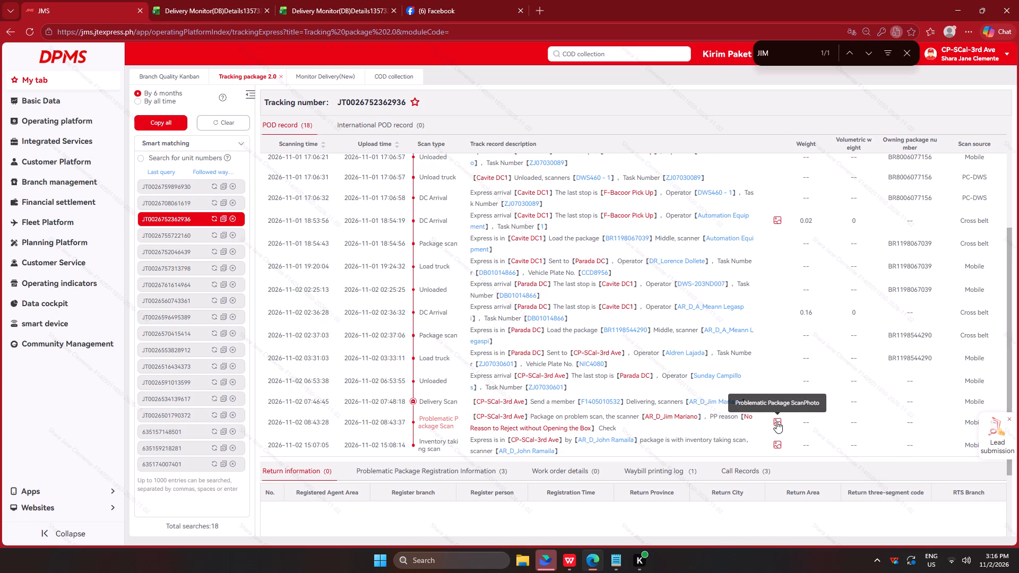
{"action": "left_click", "coordinate": [778, 422]}
{"action": "triple_click", "coordinate": [775, 422]}
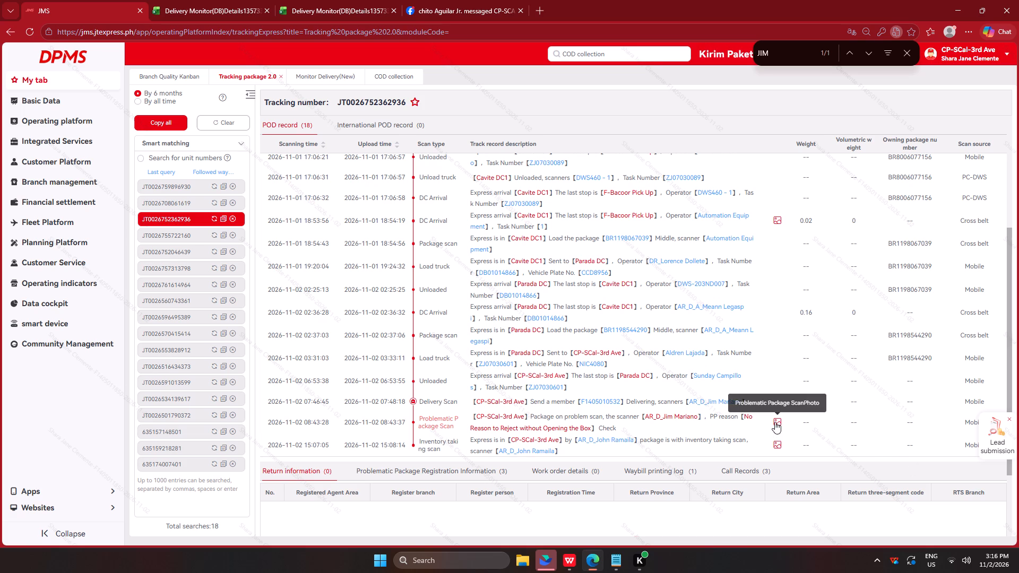
{"action": "left_click", "coordinate": [774, 406]}
{"action": "left_click", "coordinate": [780, 397]}
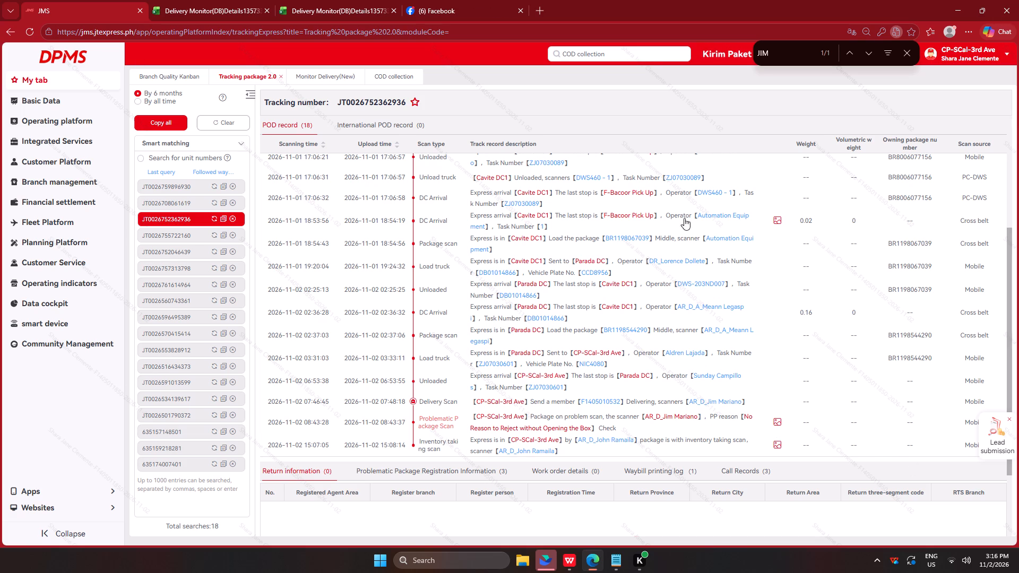
{"action": "left_click", "coordinate": [777, 421]}
{"action": "triple_click", "coordinate": [774, 422]}
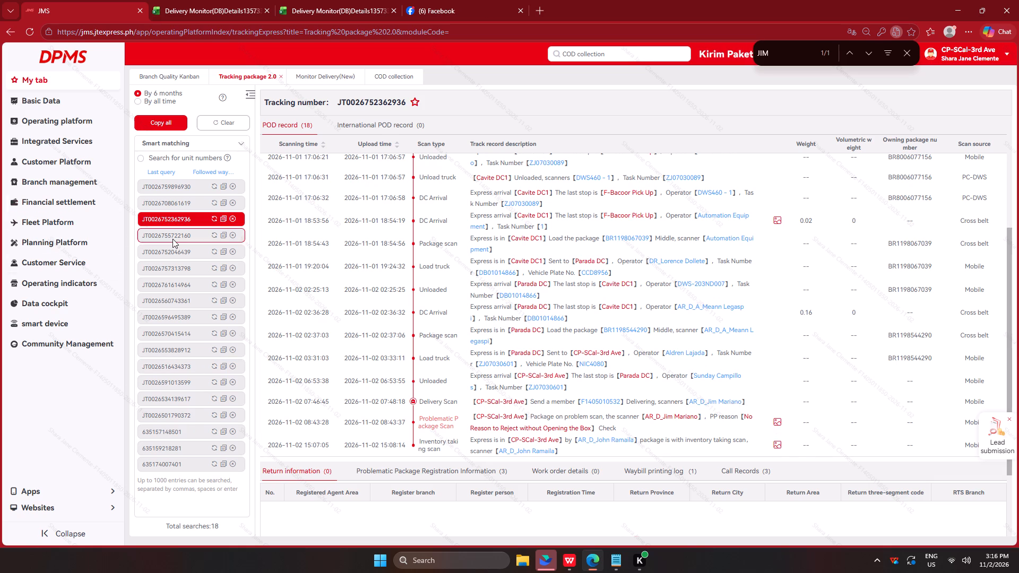
{"action": "left_click", "coordinate": [172, 239]}
{"action": "left_click", "coordinate": [511, 317]}
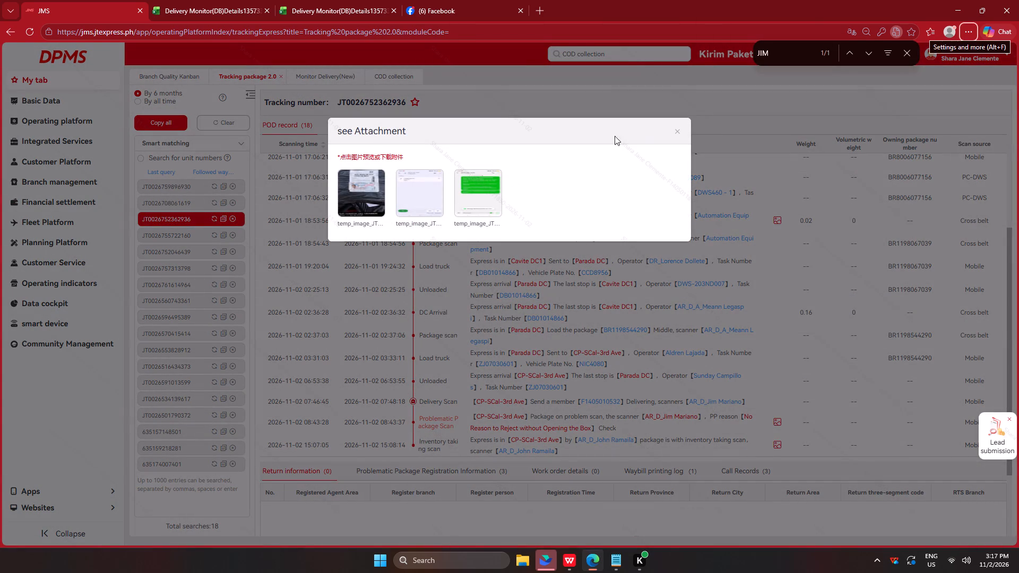
{"action": "left_click", "coordinate": [676, 132]}
{"action": "key", "text": "alt+Tab"}
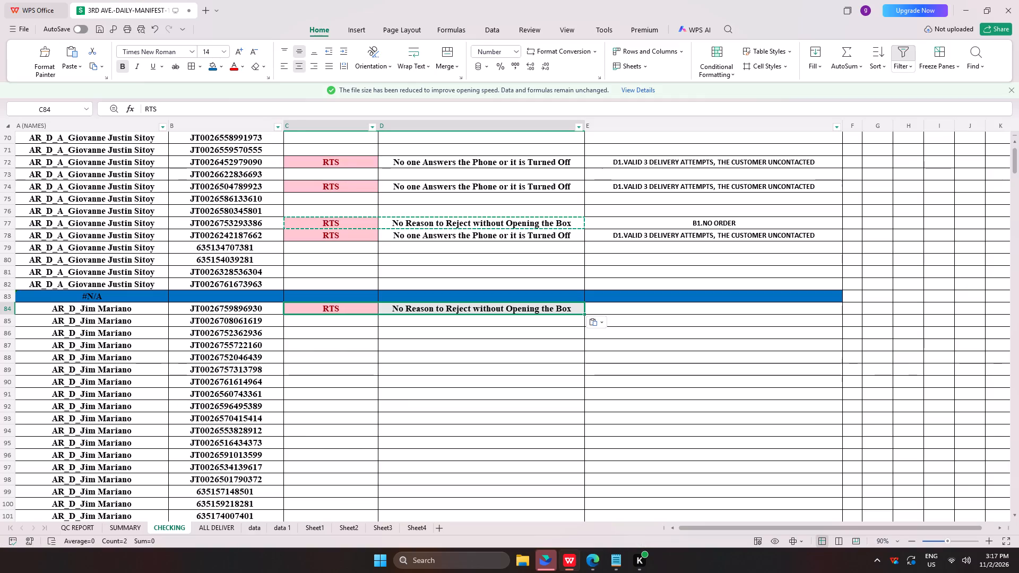
{"action": "key", "text": "alt+Tab"}
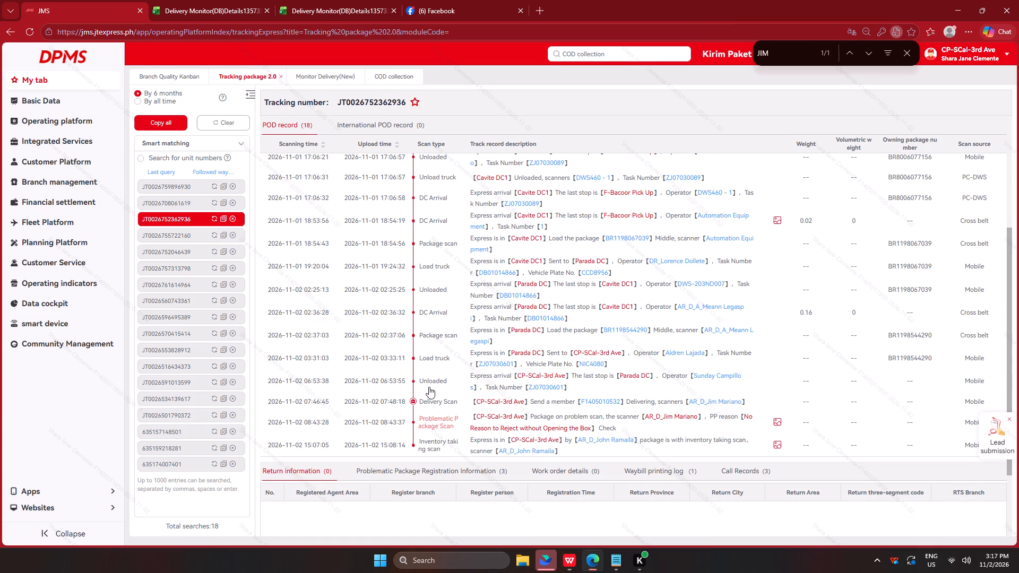
{"action": "key", "text": "alt+Tab"}
{"action": "left_click", "coordinate": [338, 337]}
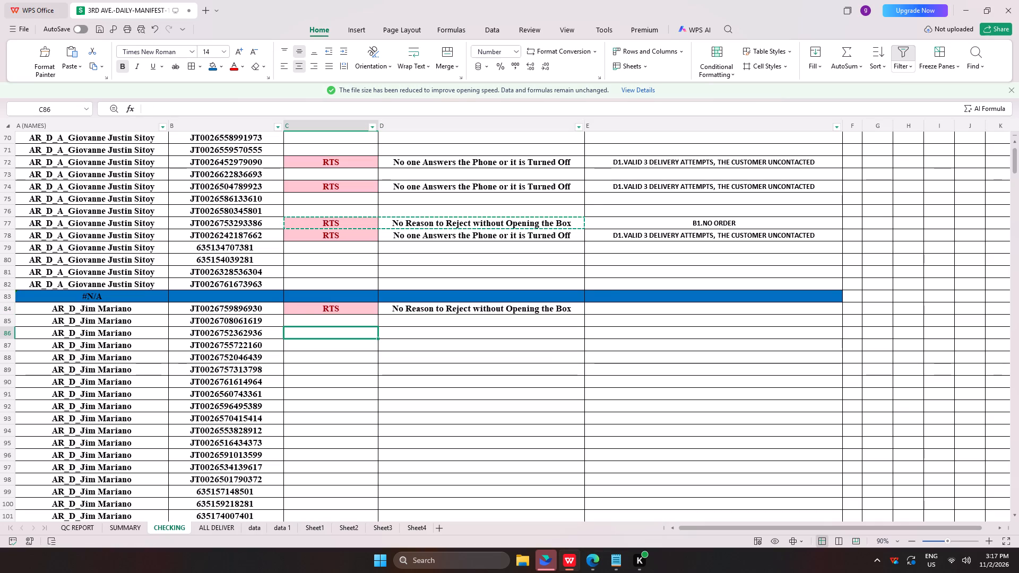
{"action": "key", "text": "ctrl+v"}
{"action": "key", "text": "alt+Tab"}
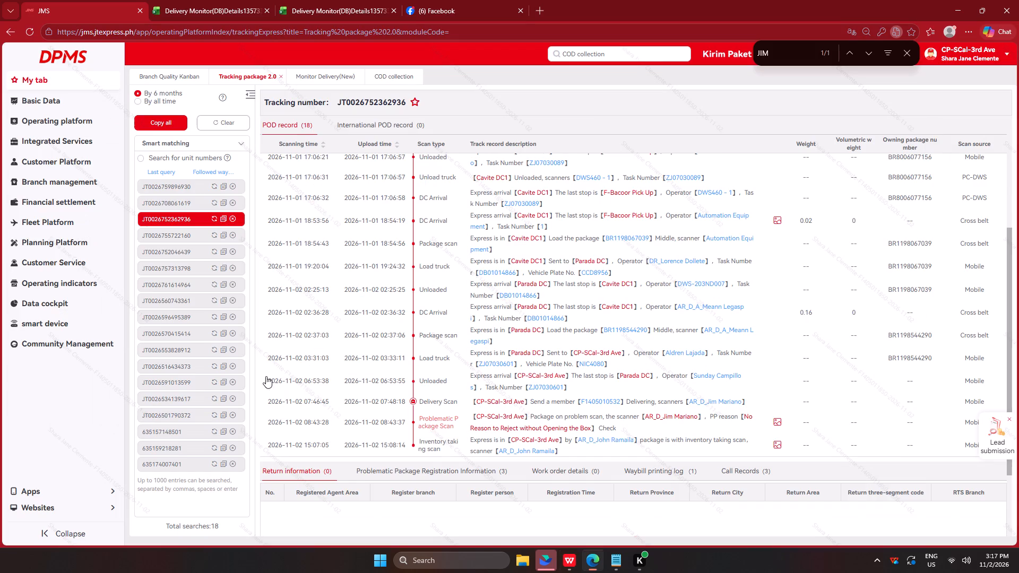
{"action": "left_click", "coordinate": [167, 219]}
{"action": "left_click", "coordinate": [160, 231]}
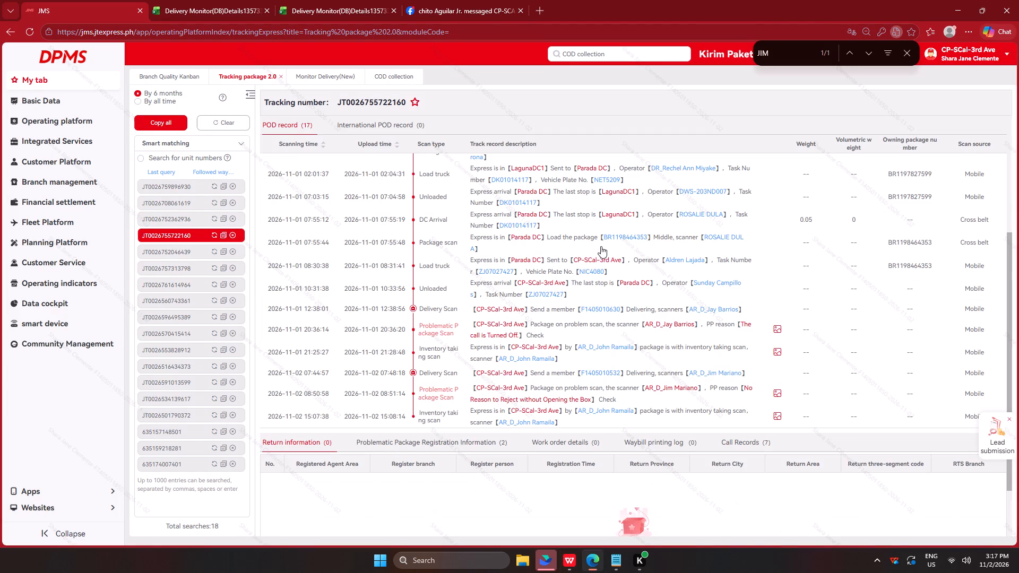
{"action": "left_click", "coordinate": [778, 393]}
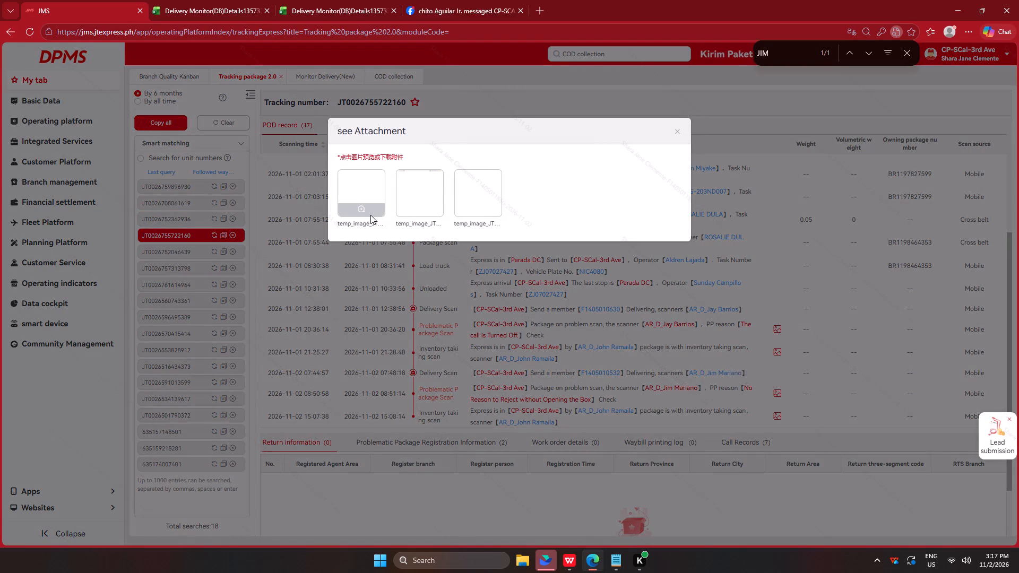
{"action": "left_click", "coordinate": [364, 211]}
{"action": "left_click_drag", "start_coordinate": [996, 383], "coordinate": [952, 370]}
{"action": "left_click", "coordinate": [831, 351]}
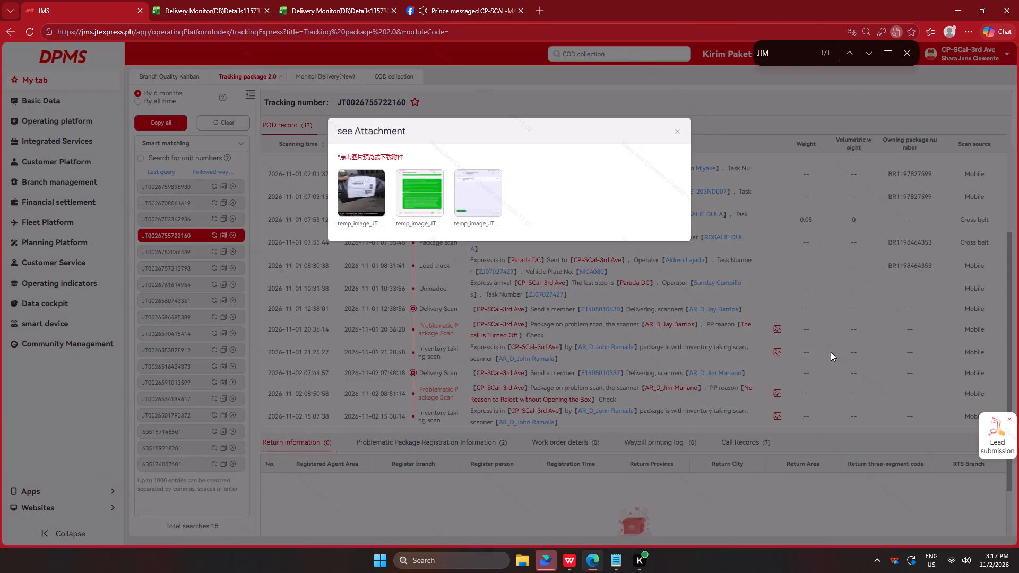
{"action": "key", "text": "alt+Tab"}
{"action": "left_click", "coordinate": [313, 337]}
{"action": "left_click", "coordinate": [313, 343]}
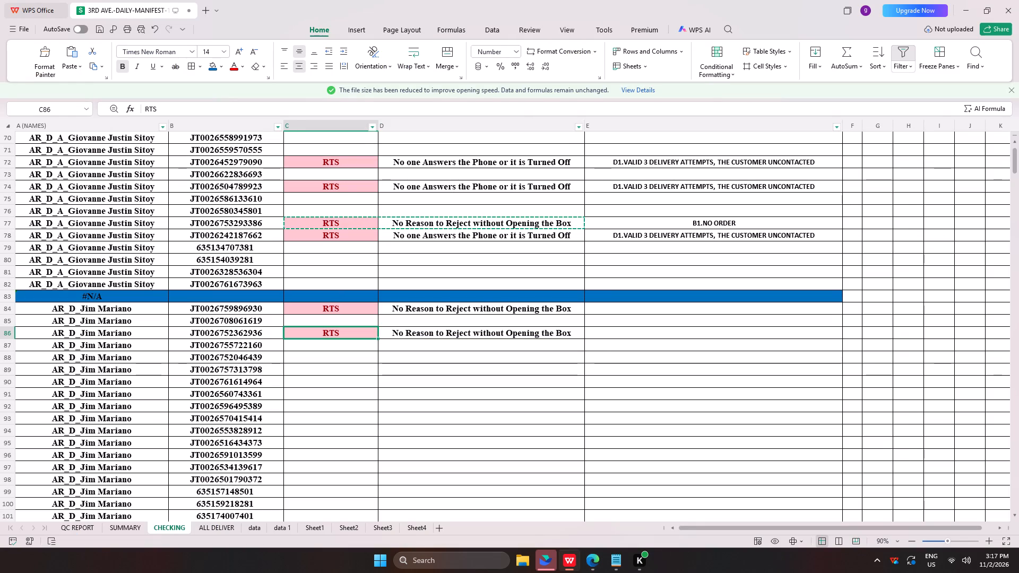
{"action": "key", "text": "ctrl+v"}
{"action": "key", "text": "alt+Tab"}
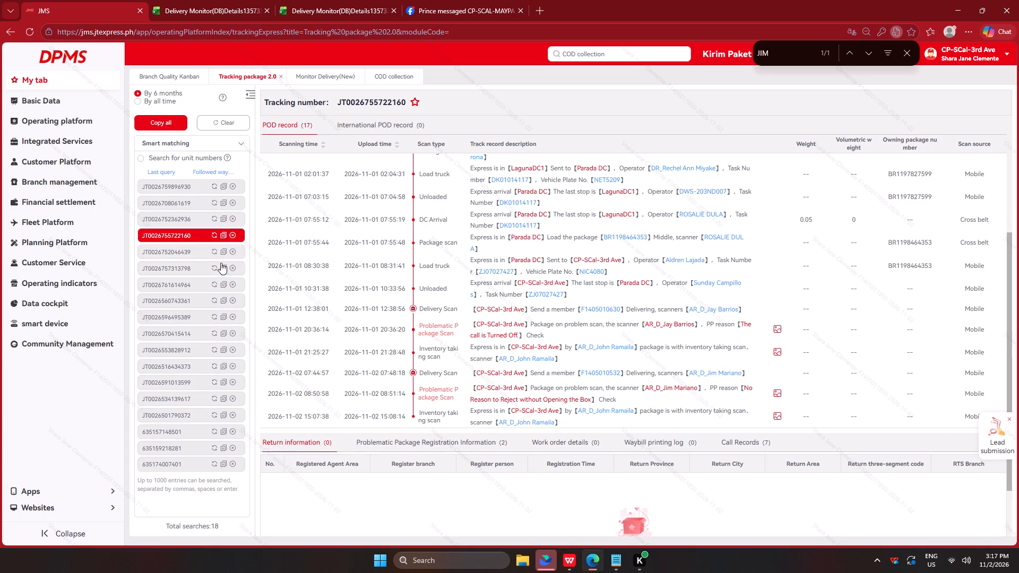
{"action": "left_click", "coordinate": [192, 255]}
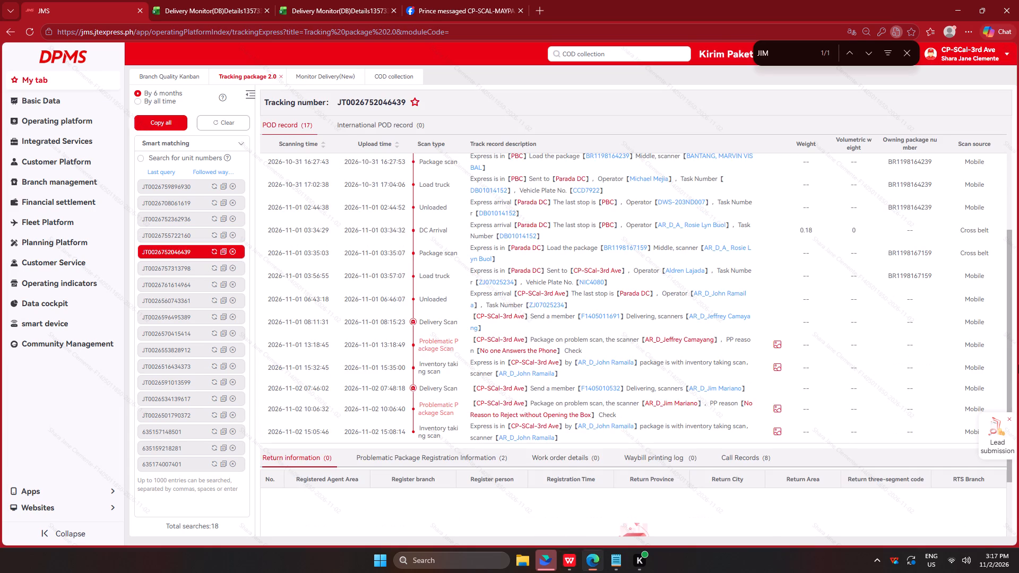
{"action": "left_click", "coordinate": [774, 409]}
{"action": "left_click", "coordinate": [363, 209]}
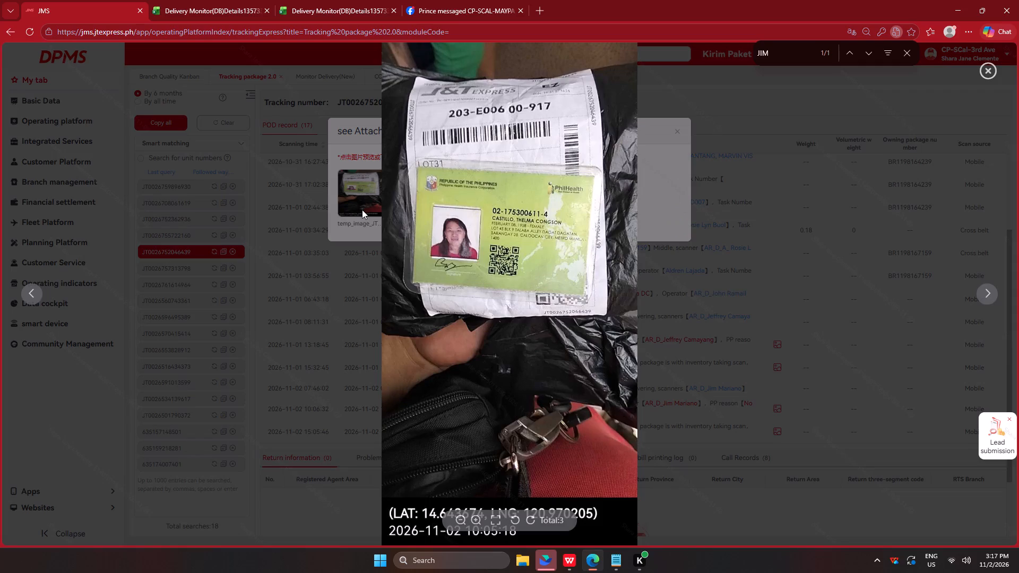
{"action": "key", "text": "Right"}
{"action": "key", "text": "Right"}
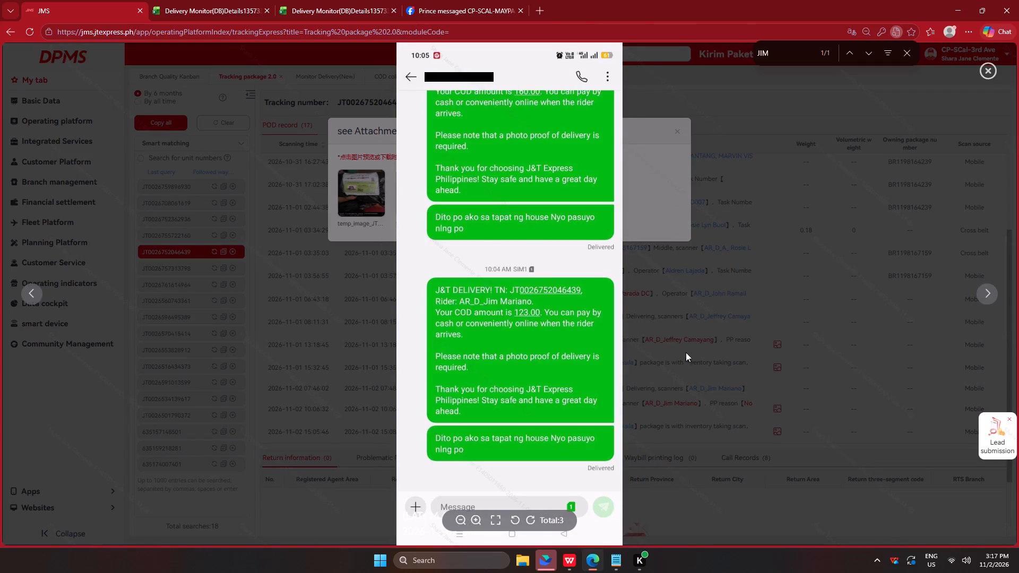
{"action": "key", "text": "Right"}
{"action": "left_click", "coordinate": [994, 364]}
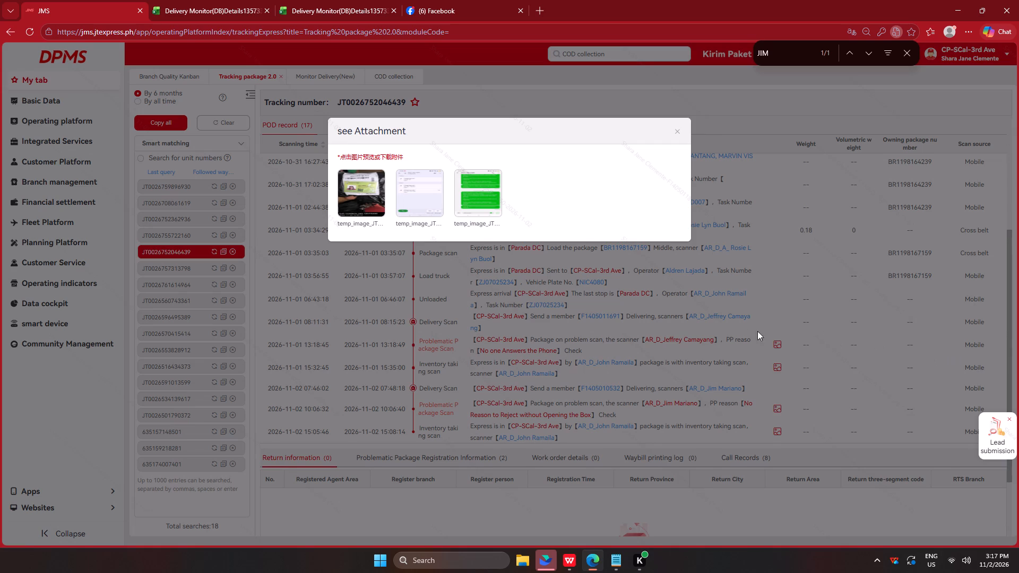
{"action": "left_click", "coordinate": [745, 328]}
{"action": "key", "text": "alt+Tab"}
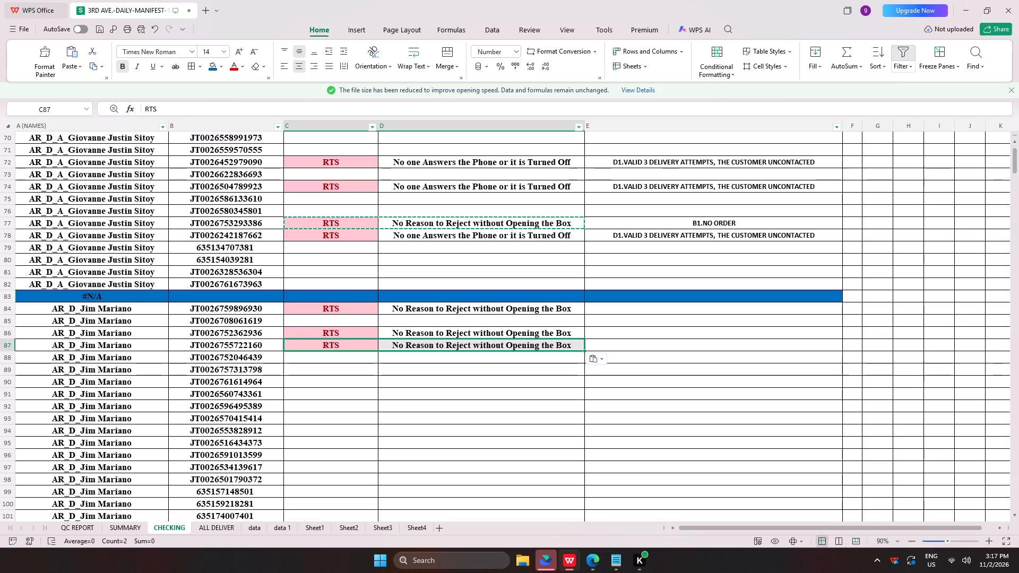
{"action": "left_click", "coordinate": [307, 357]}
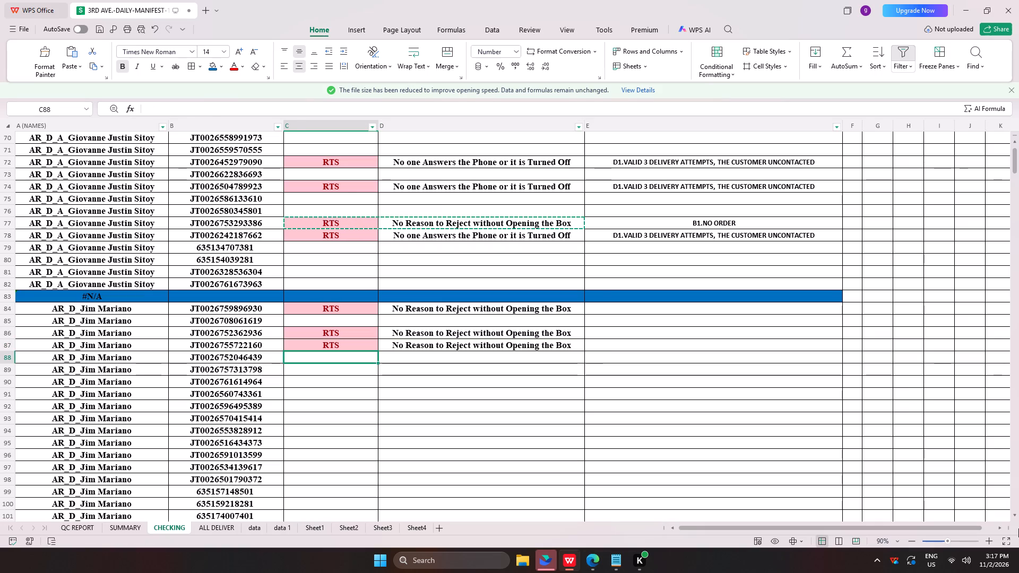
{"action": "key", "text": "ctrl+v"}
{"action": "key", "text": "alt+Tab"}
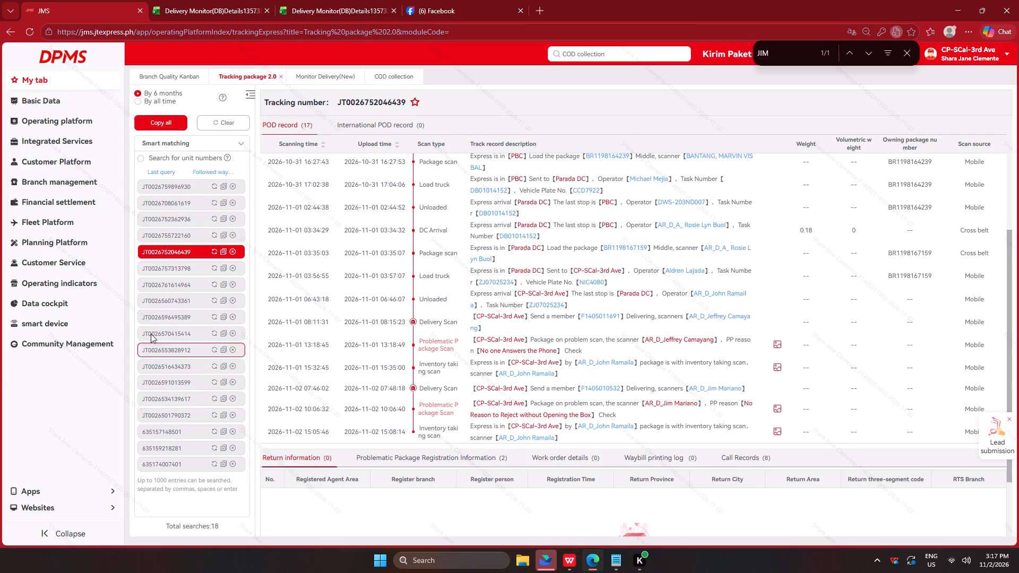
{"action": "left_click", "coordinate": [149, 279]}
{"action": "left_click", "coordinate": [157, 266]}
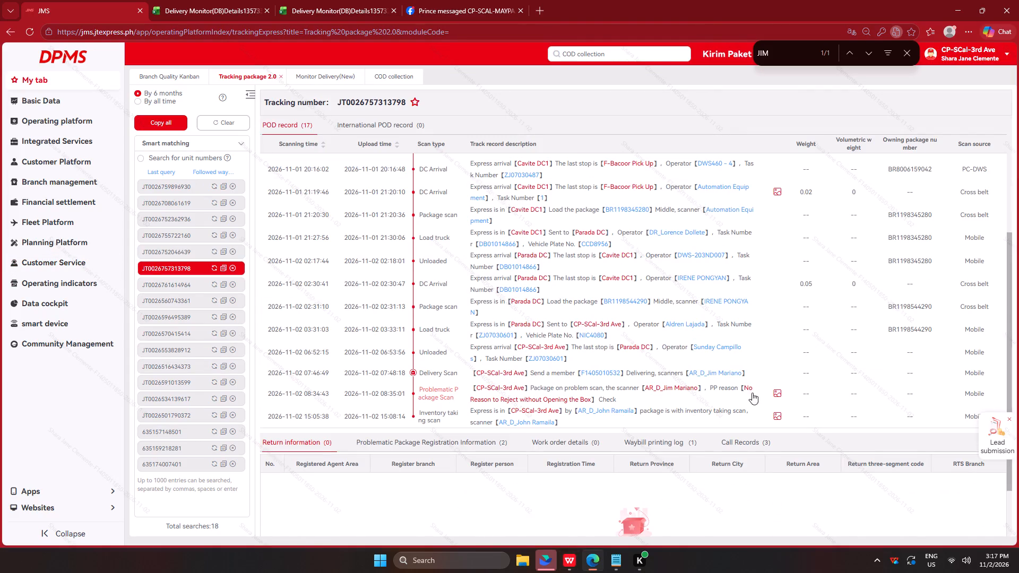
{"action": "left_click", "coordinate": [778, 392]}
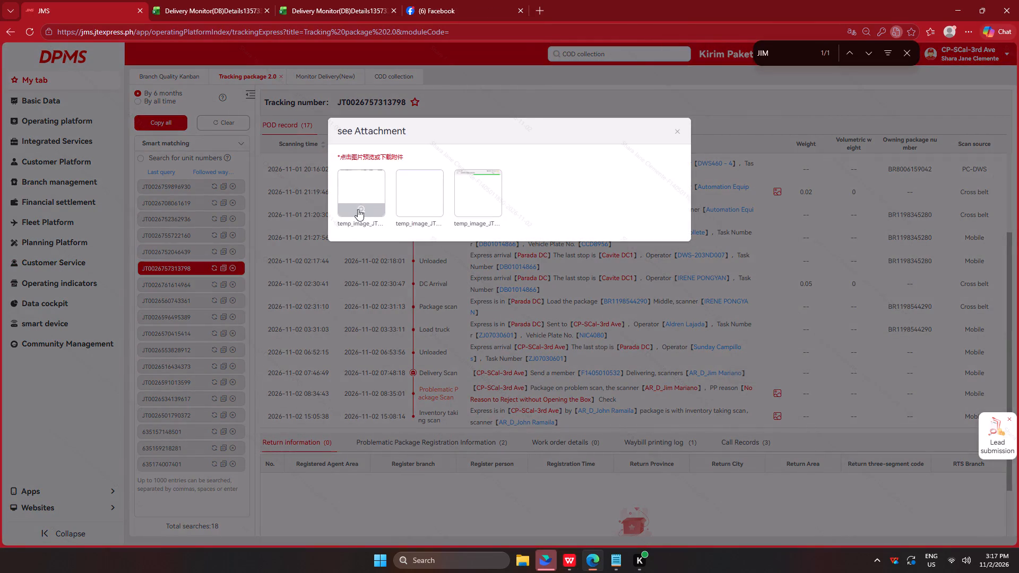
{"action": "left_click", "coordinate": [361, 207]}
{"action": "key", "text": "Right"}
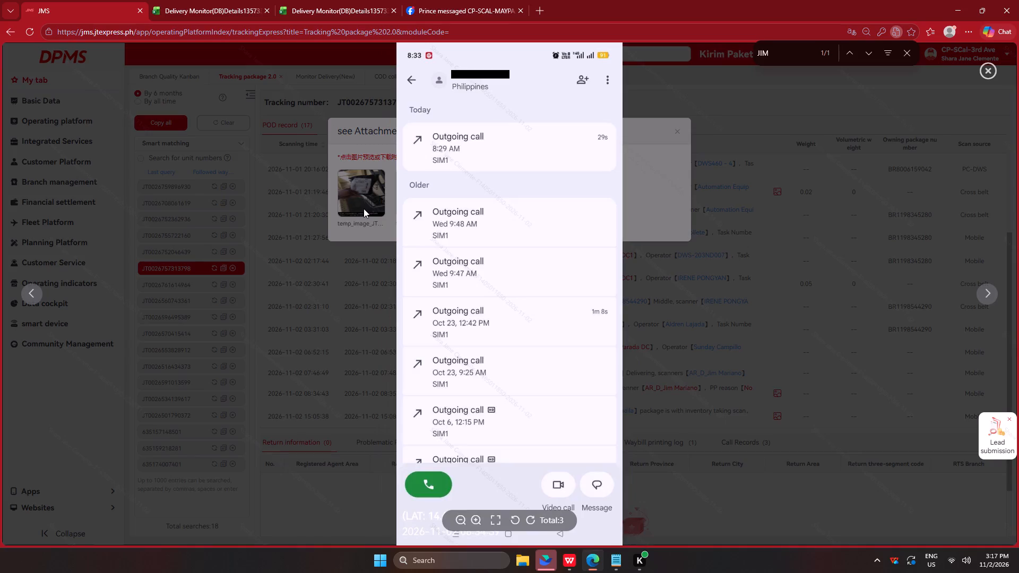
{"action": "key", "text": "Right"}
{"action": "double_click", "coordinate": [751, 294]}
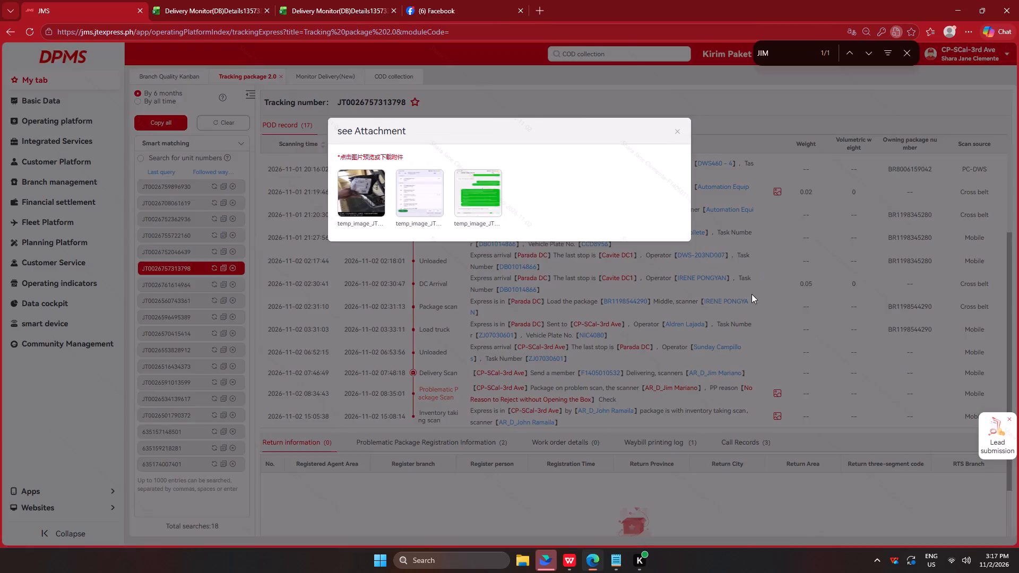
{"action": "key", "text": "alt+Tab"}
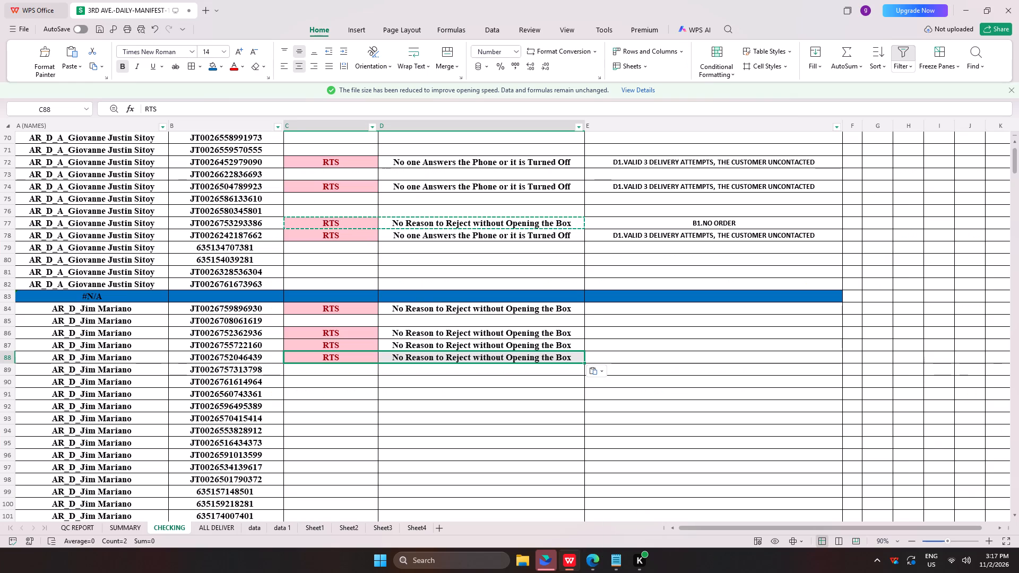
{"action": "left_click", "coordinate": [308, 366]}
{"action": "key", "text": "ctrl+v"}
{"action": "key", "text": "alt+Tab"}
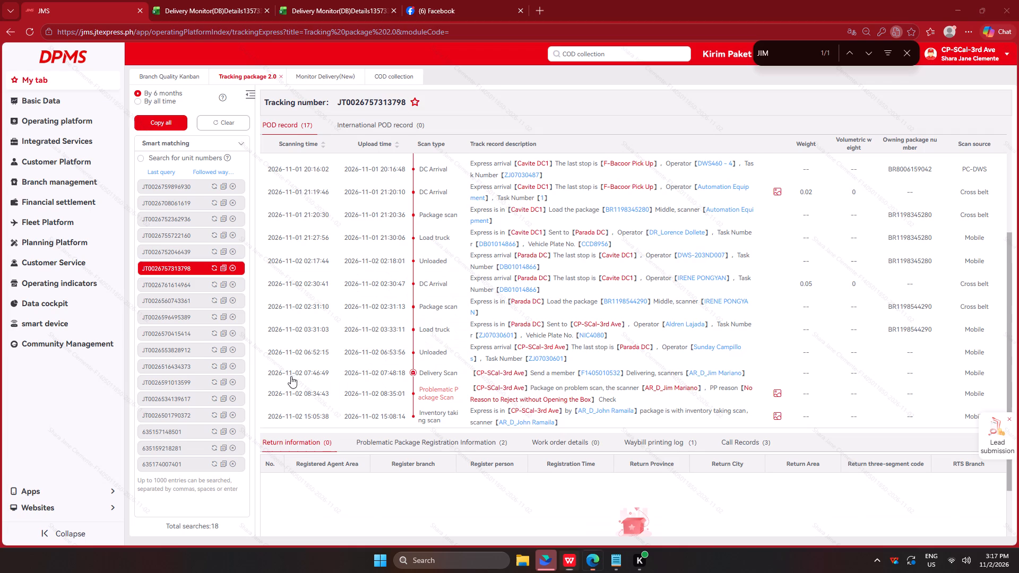
{"action": "left_click", "coordinate": [144, 277]}
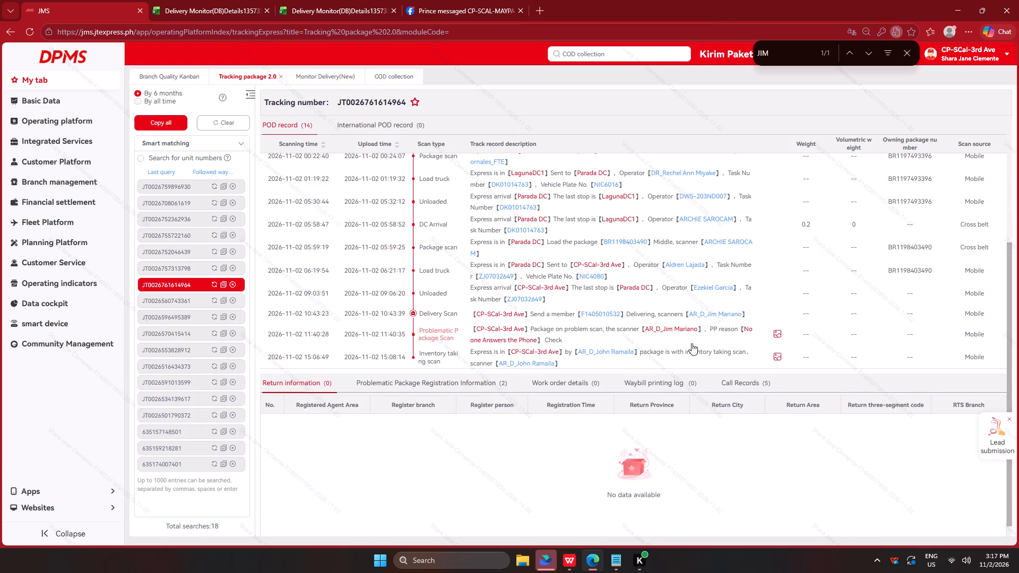
{"action": "left_click", "coordinate": [186, 306]}
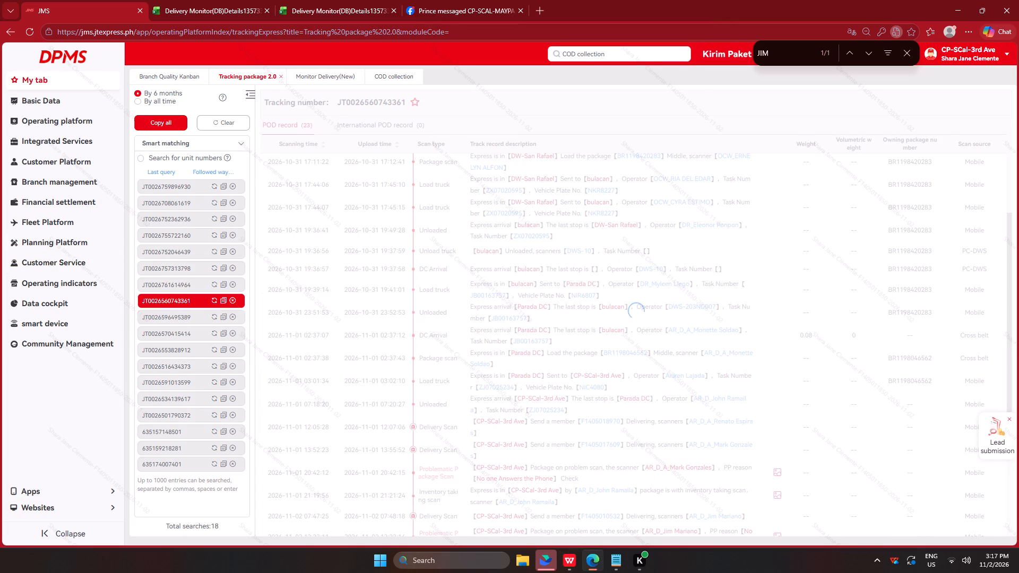
{"action": "scroll", "coordinate": [553, 254], "scroll_direction": "down", "scroll_amount": 6}
{"action": "scroll", "coordinate": [591, 303], "scroll_direction": "down", "scroll_amount": 5}
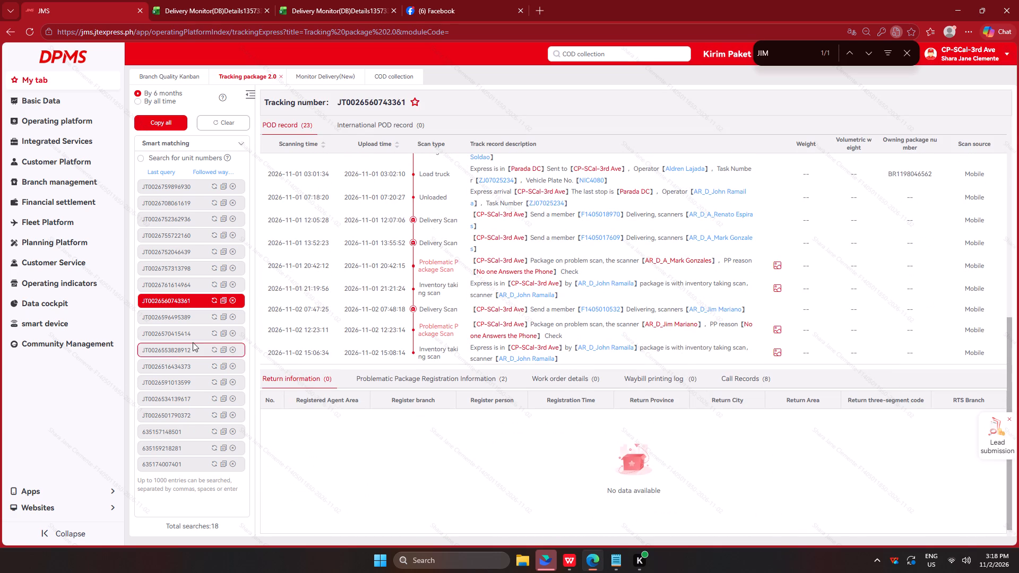
{"action": "left_click", "coordinate": [184, 316]}
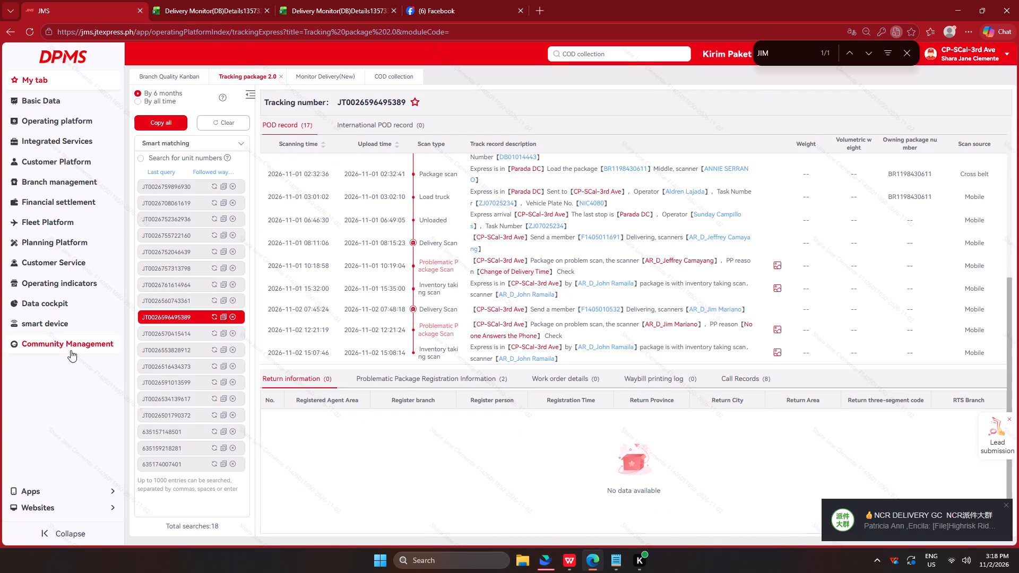
{"action": "left_click", "coordinate": [150, 337]}
{"action": "left_click", "coordinate": [151, 349]}
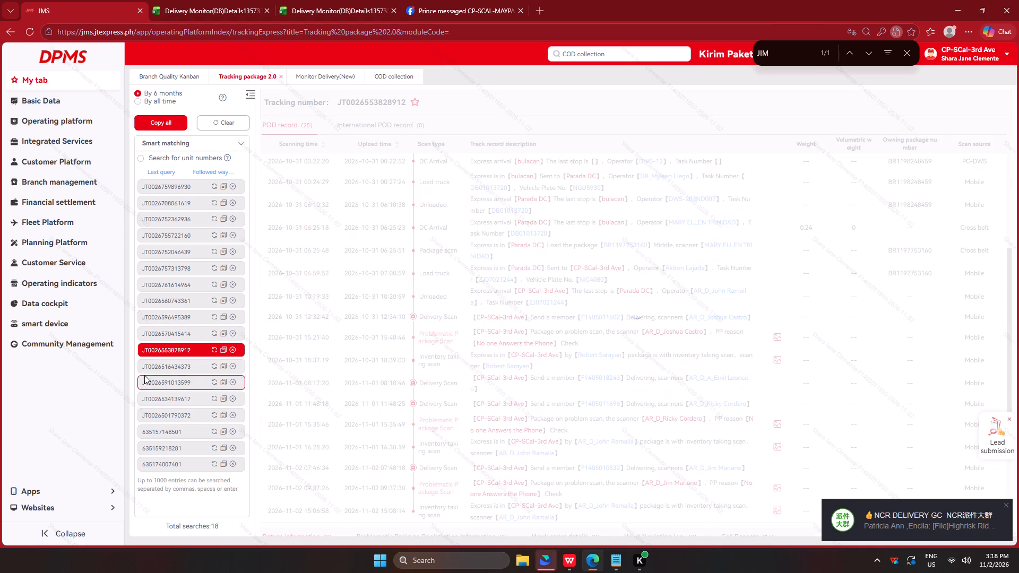
{"action": "scroll", "coordinate": [464, 369], "scroll_direction": "down", "scroll_amount": 3}
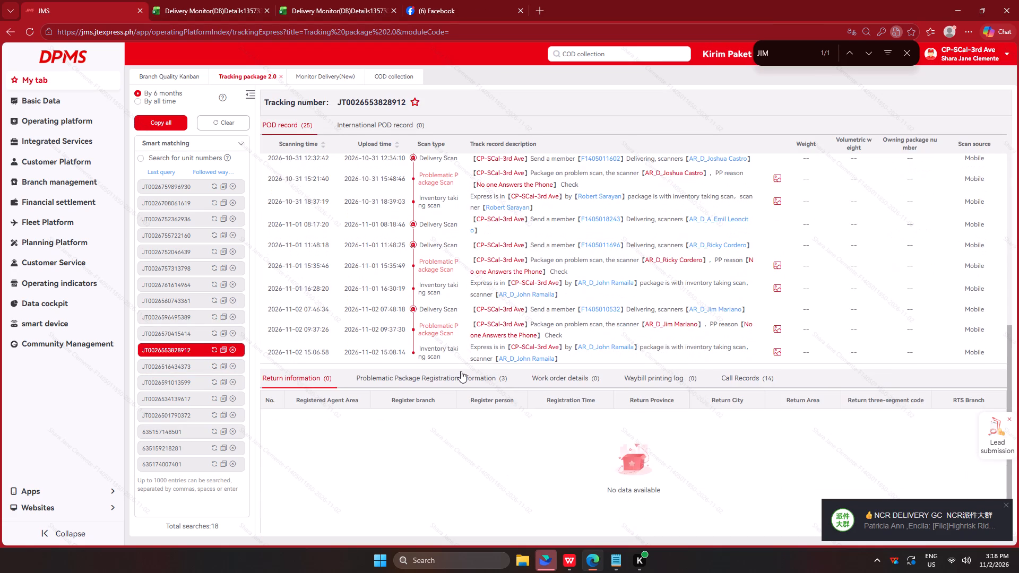
{"action": "key", "text": "alt+Tab"}
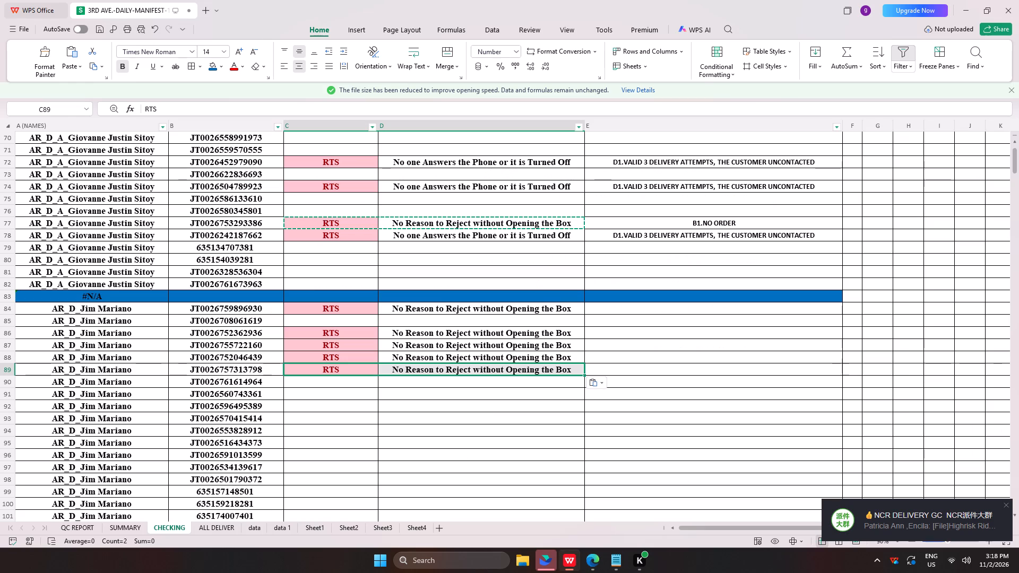
{"action": "left_click_drag", "start_coordinate": [328, 234], "coordinate": [657, 231]}
{"action": "key", "text": "ctrl+c"}
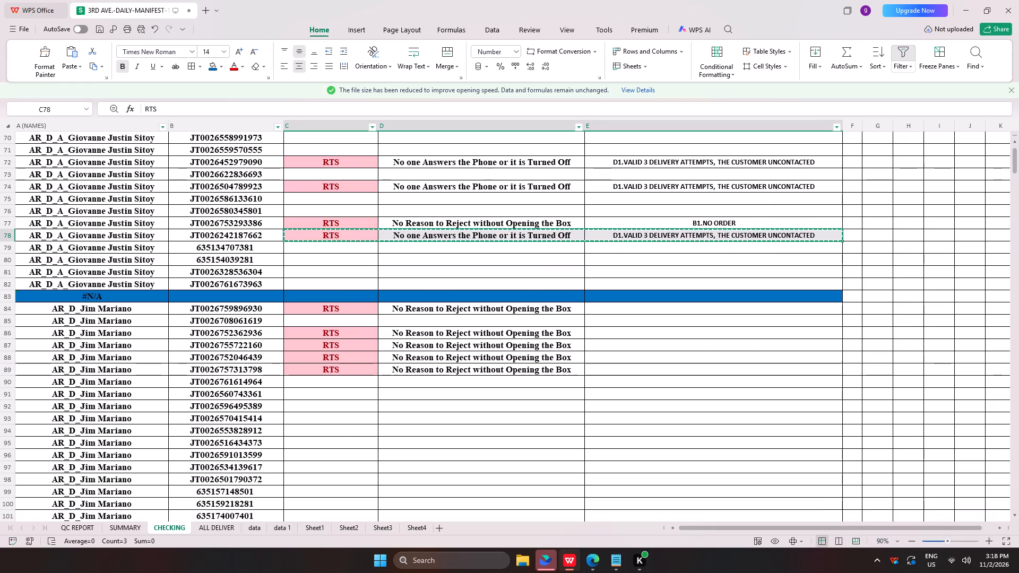
{"action": "scroll", "coordinate": [306, 429], "scroll_direction": "down", "scroll_amount": 2}
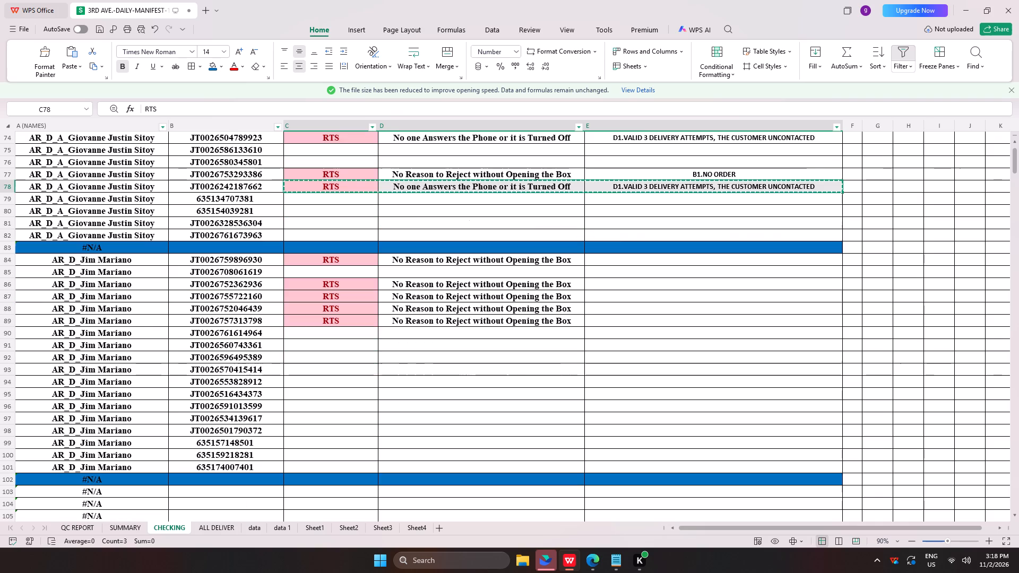
{"action": "key", "text": "alt+Tab"}
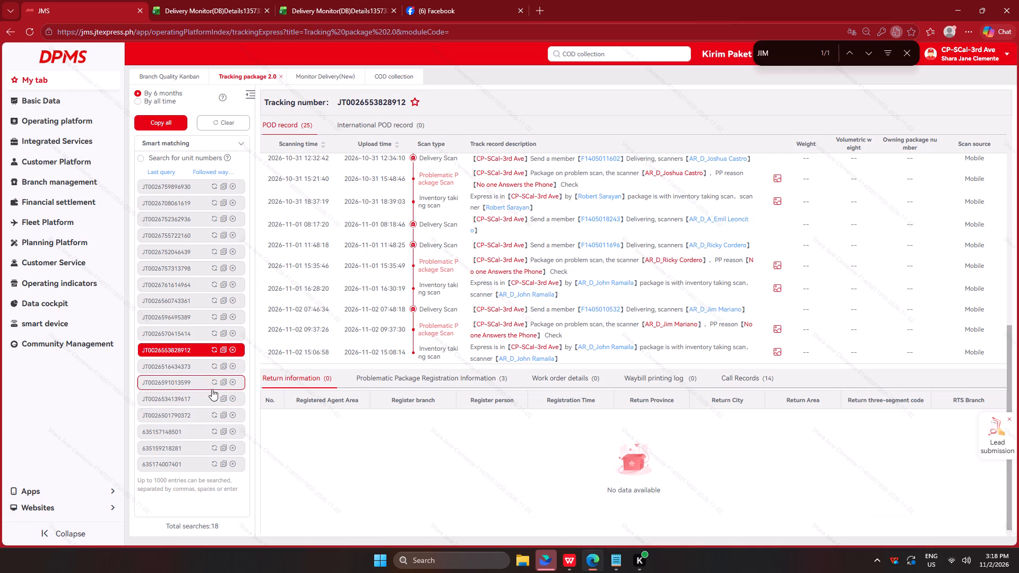
{"action": "key", "text": "alt+Tab"}
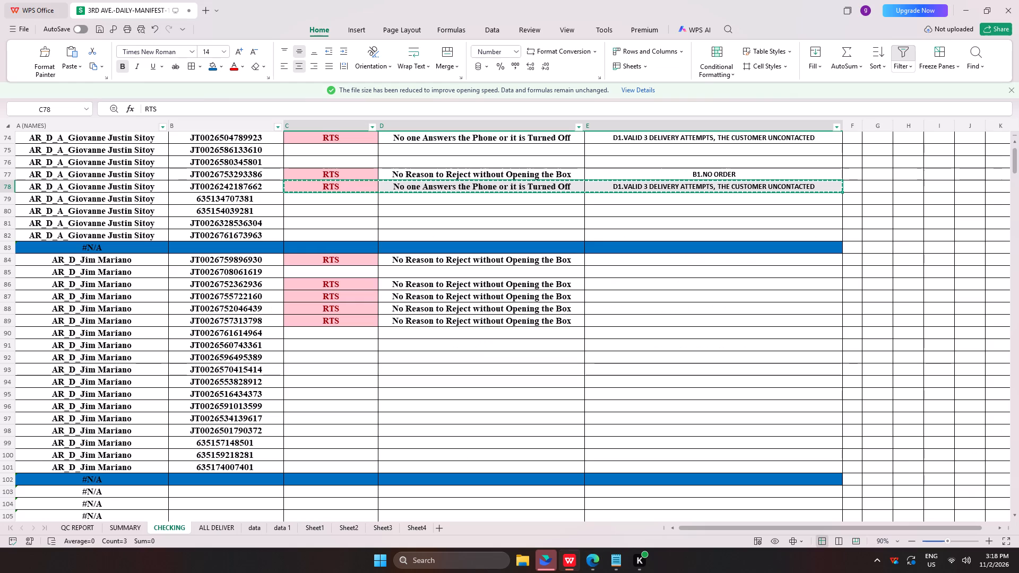
{"action": "left_click", "coordinate": [302, 388]}
{"action": "left_click", "coordinate": [308, 385]}
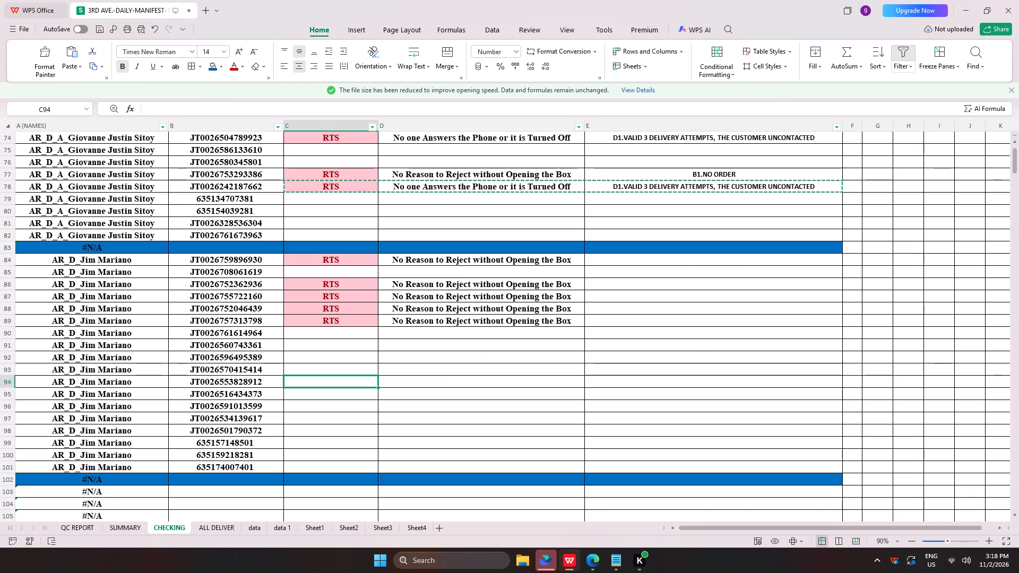
{"action": "key", "text": "ctrl+v"}
{"action": "key", "text": "alt+Tab"}
{"action": "left_click", "coordinate": [189, 364]}
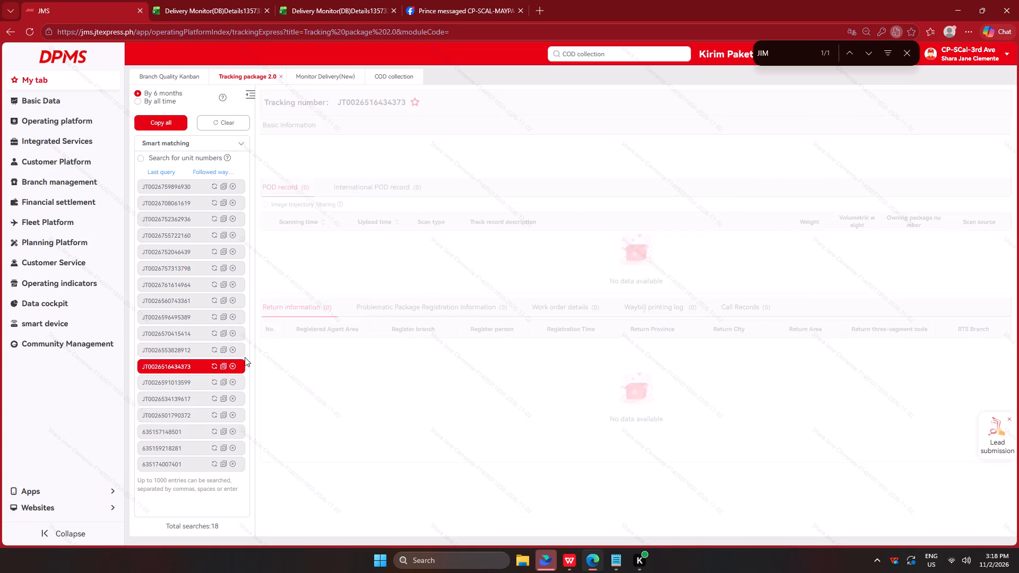
{"action": "left_click", "coordinate": [144, 386]}
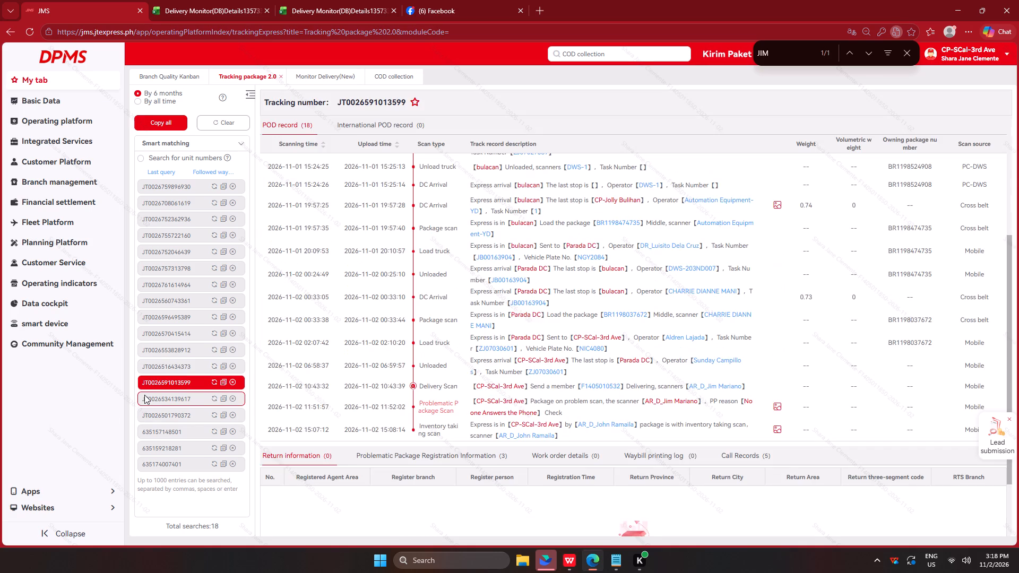
{"action": "left_click", "coordinate": [144, 395]}
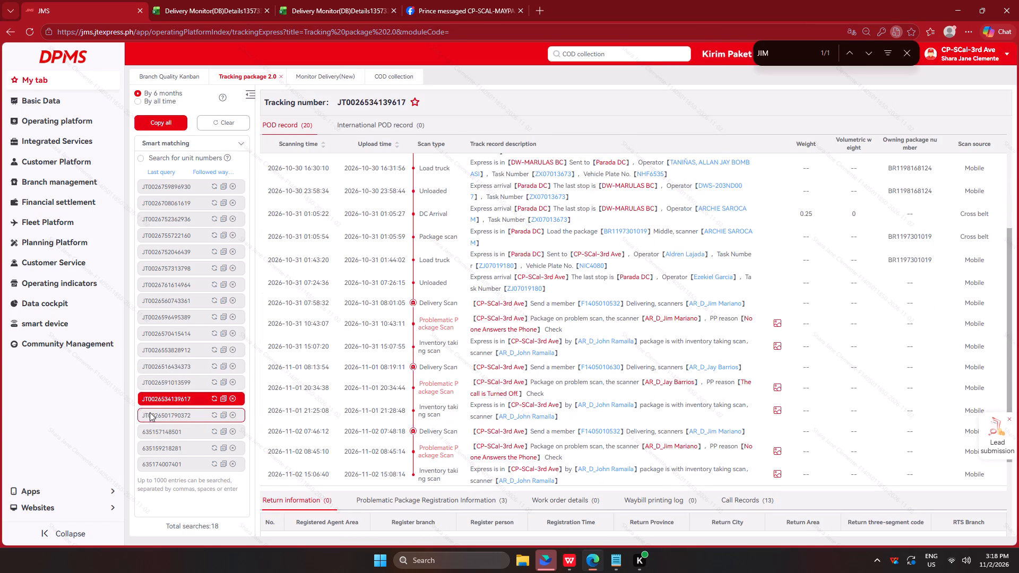
{"action": "key", "text": "alt+Tab"}
{"action": "left_click", "coordinate": [307, 420]}
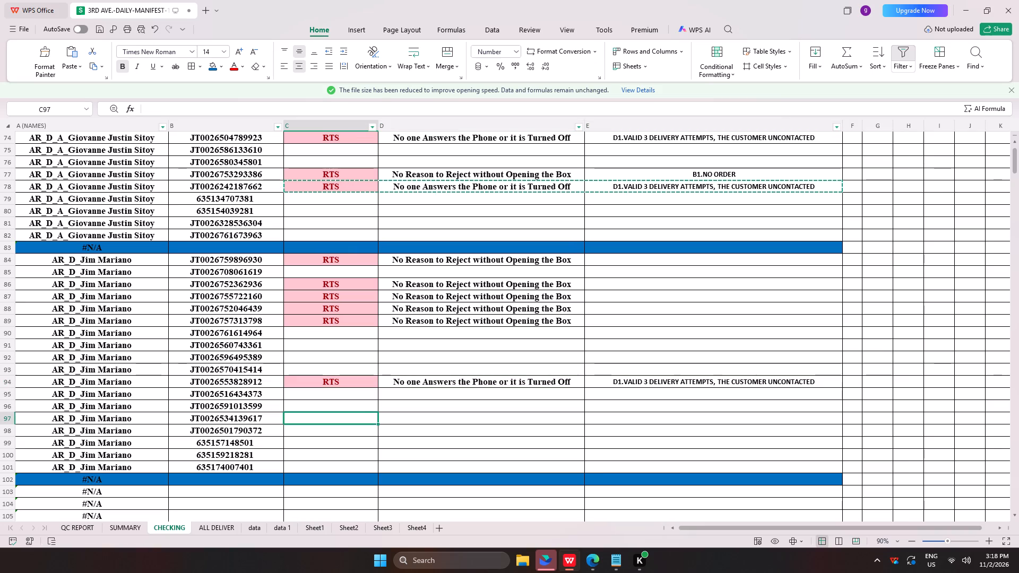
{"action": "key", "text": "ctrl+v"}
{"action": "key", "text": "alt+Tab"}
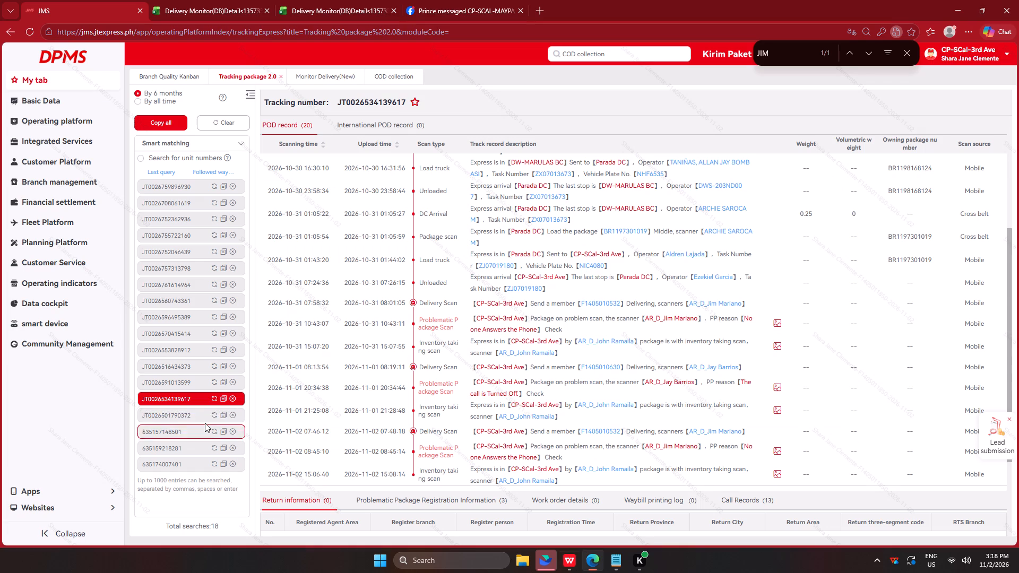
{"action": "left_click", "coordinate": [191, 417]}
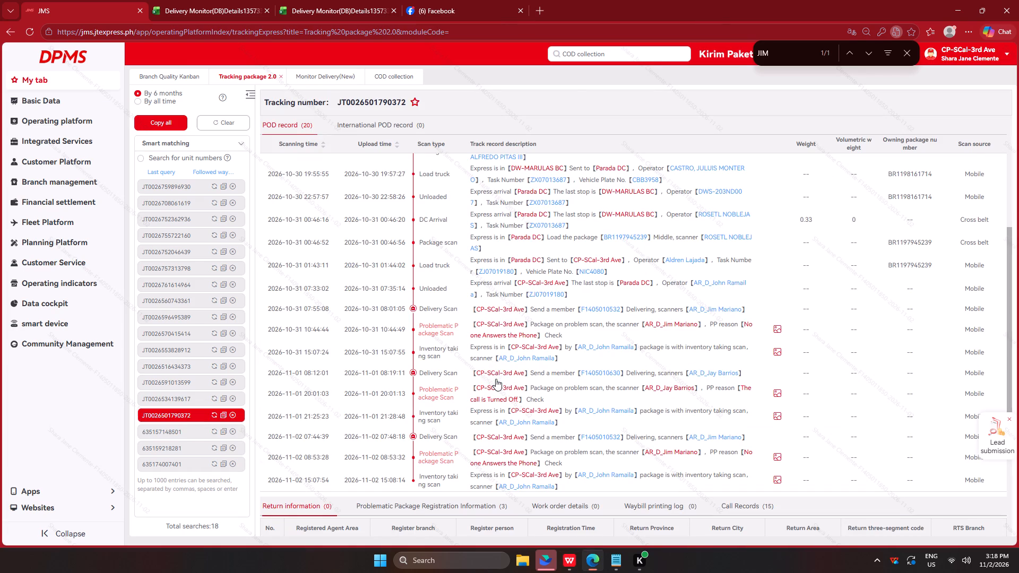
{"action": "key", "text": "alt+Tab"}
{"action": "left_click", "coordinate": [323, 435]}
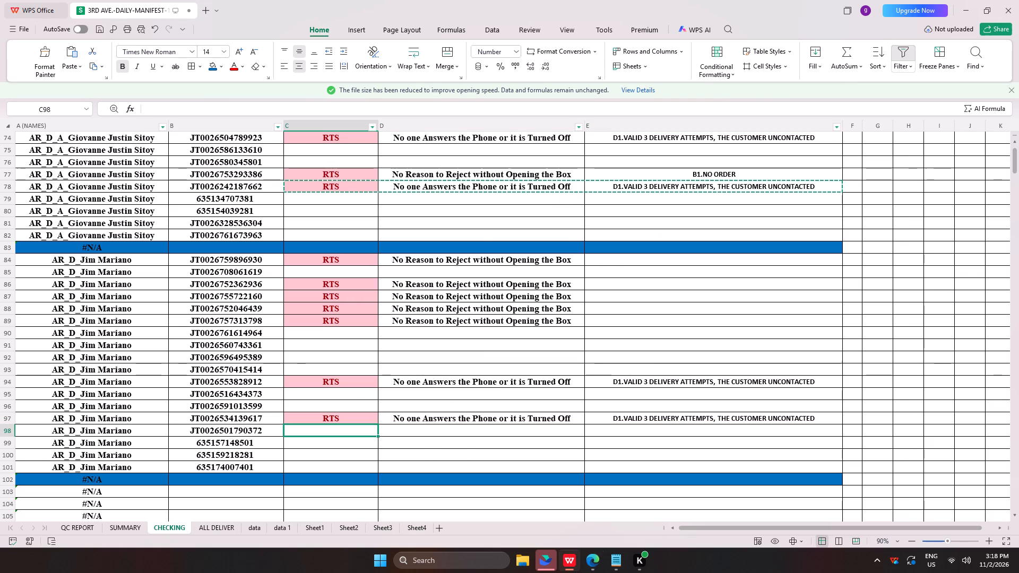
{"action": "key", "text": "ctrl+v"}
{"action": "key", "text": "alt+Tab"}
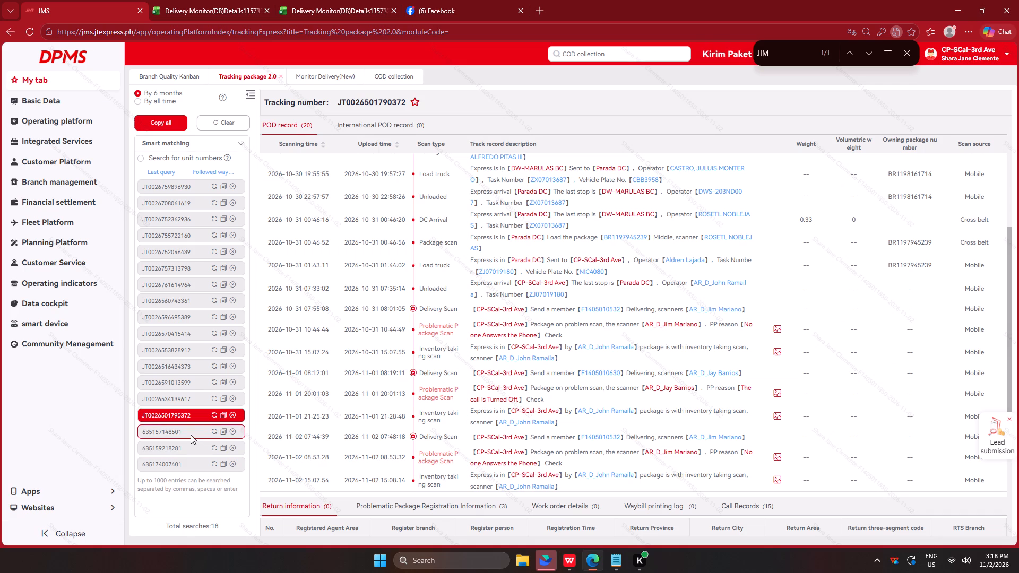
{"action": "left_click", "coordinate": [193, 432]}
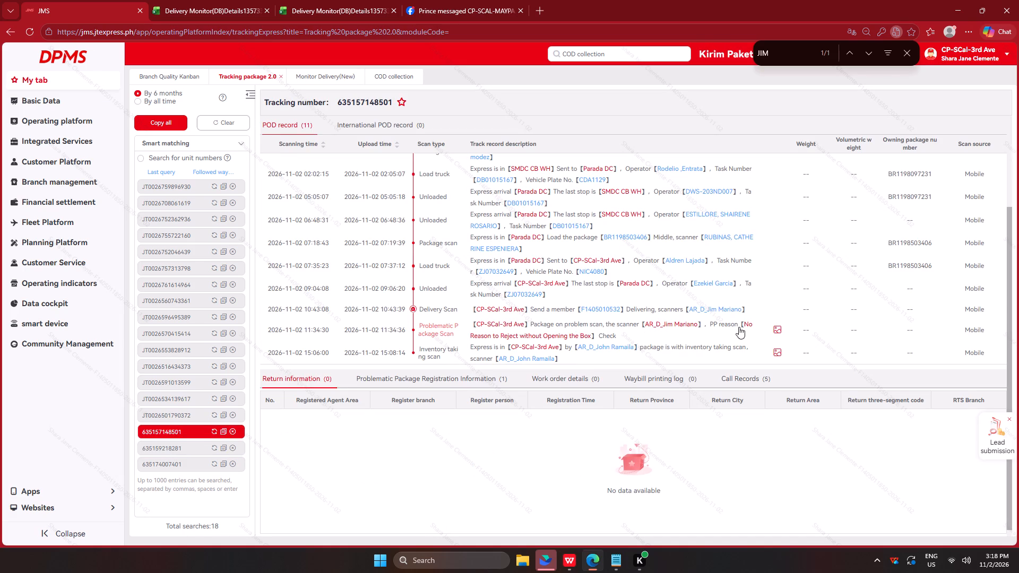
{"action": "left_click", "coordinate": [776, 326]}
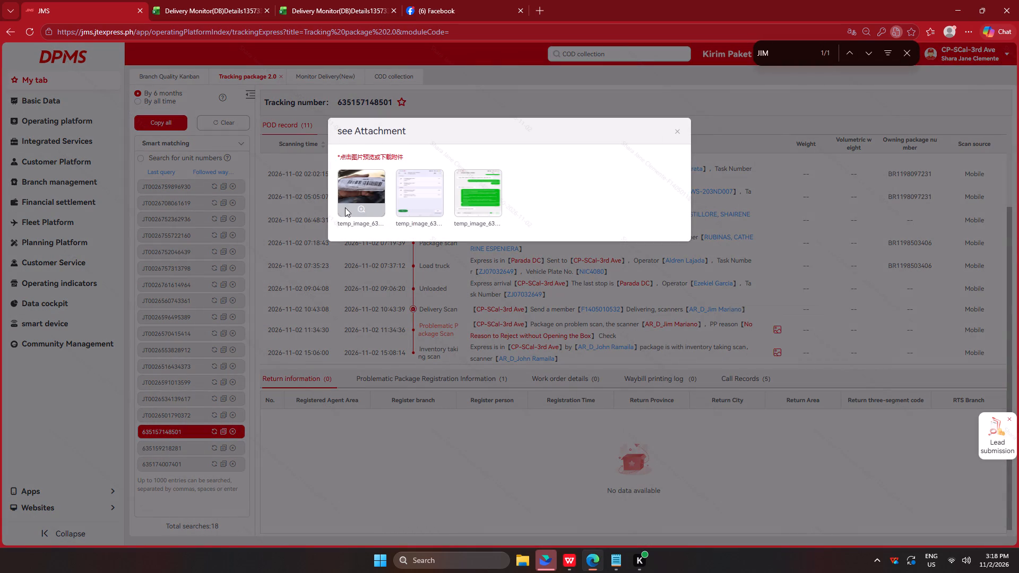
{"action": "left_click", "coordinate": [369, 208]}
{"action": "left_click", "coordinate": [364, 211]}
{"action": "key", "text": "Right"}
{"action": "key", "text": "Right"}
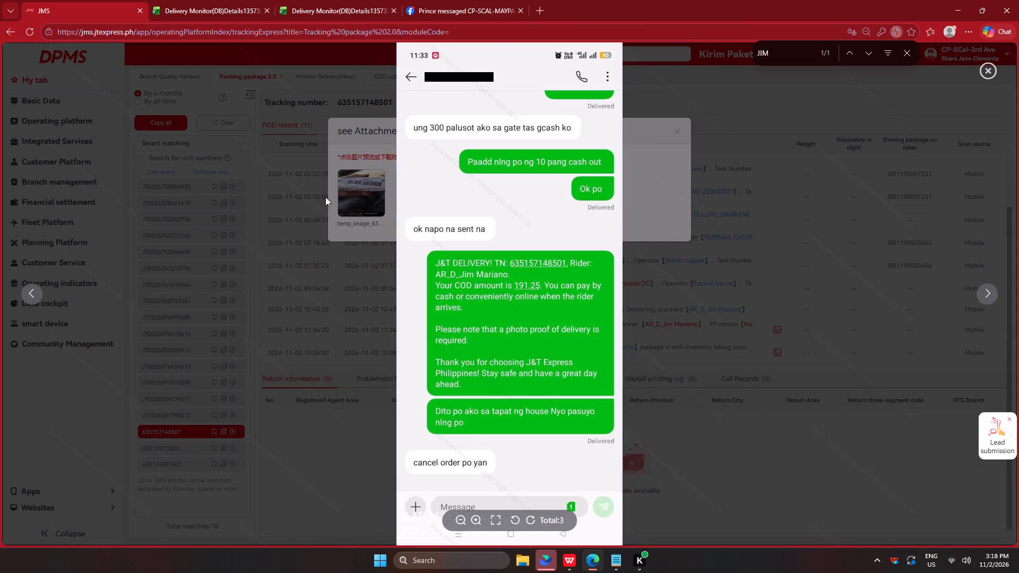
{"action": "key", "text": "Right"}
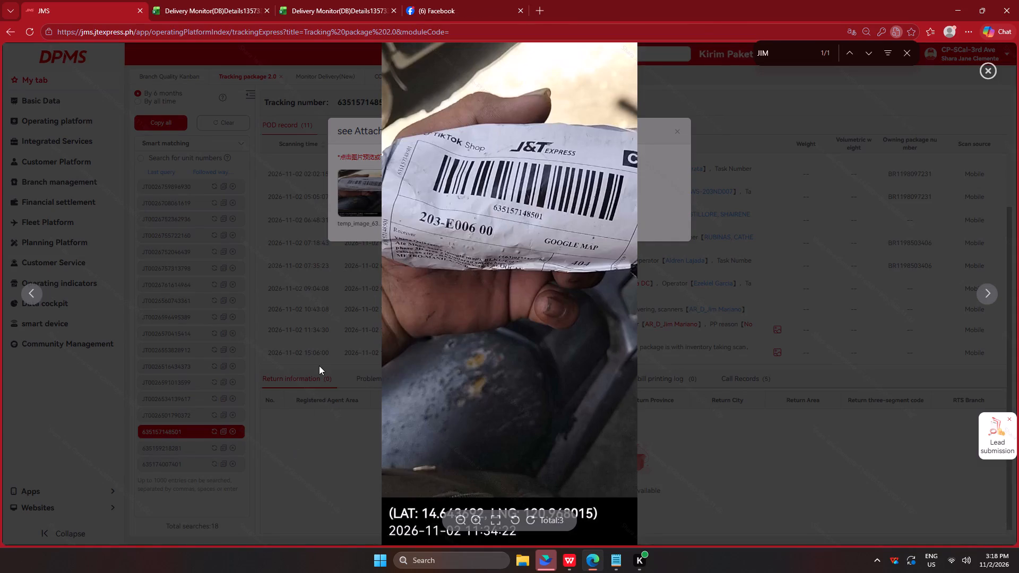
{"action": "left_click", "coordinate": [319, 366]}
{"action": "left_click", "coordinate": [318, 362]}
{"action": "key", "text": "alt+Tab"}
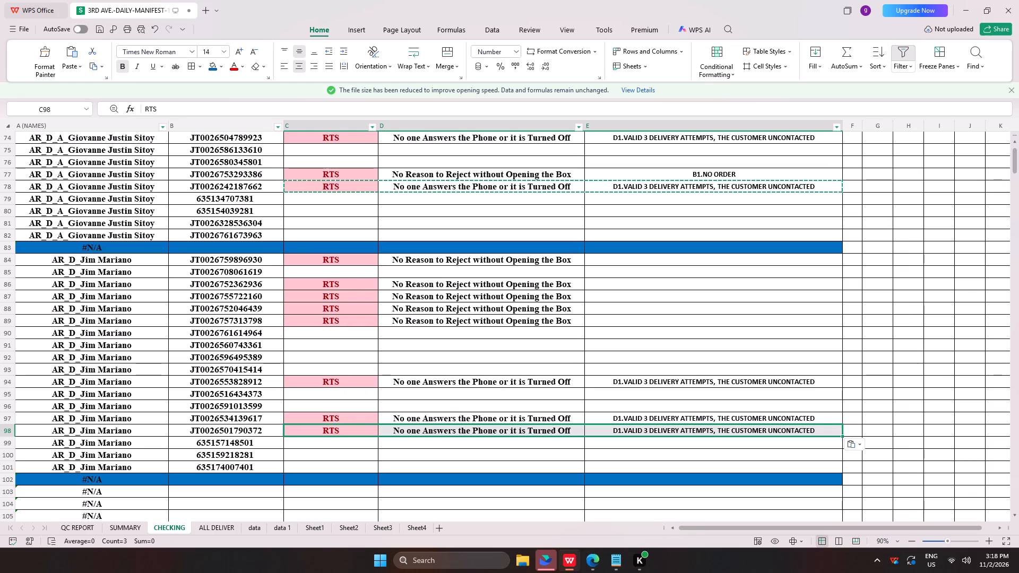
{"action": "left_click_drag", "start_coordinate": [321, 323], "coordinate": [497, 328]}
{"action": "left_click", "coordinate": [498, 327]}
{"action": "left_click_drag", "start_coordinate": [322, 321], "coordinate": [491, 317]}
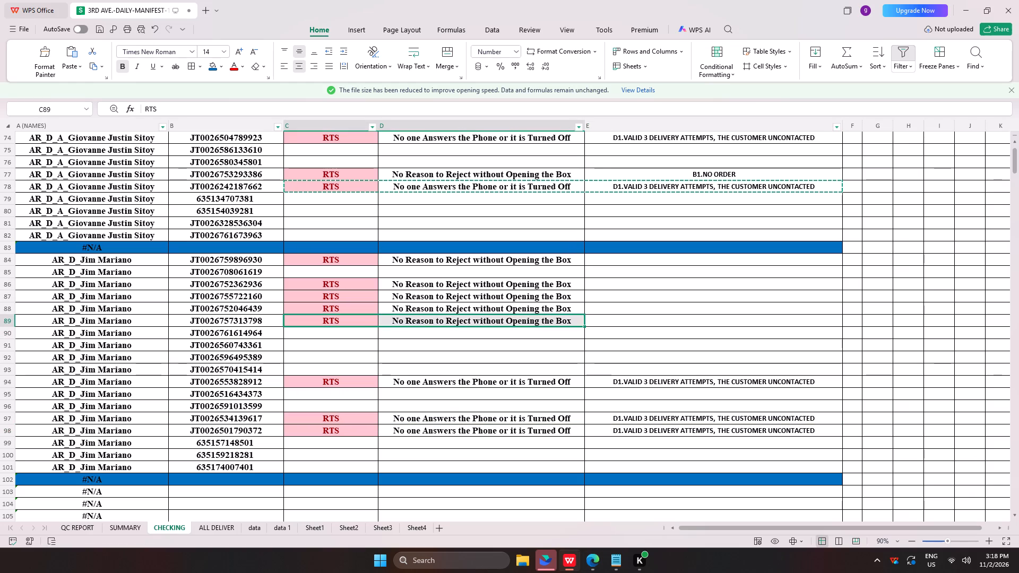
{"action": "left_click_drag", "start_coordinate": [491, 317], "coordinate": [496, 318]}
{"action": "key", "text": "ctrl+c"}
{"action": "left_click", "coordinate": [324, 437]}
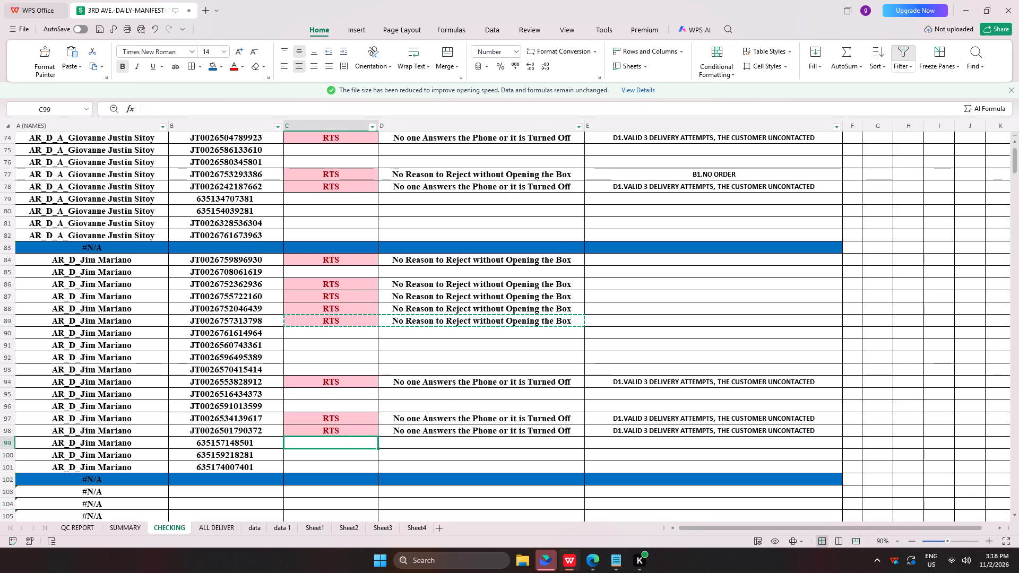
{"action": "key", "text": "ctrl+v"}
{"action": "key", "text": "alt+Tab"}
{"action": "left_click", "coordinate": [171, 442]}
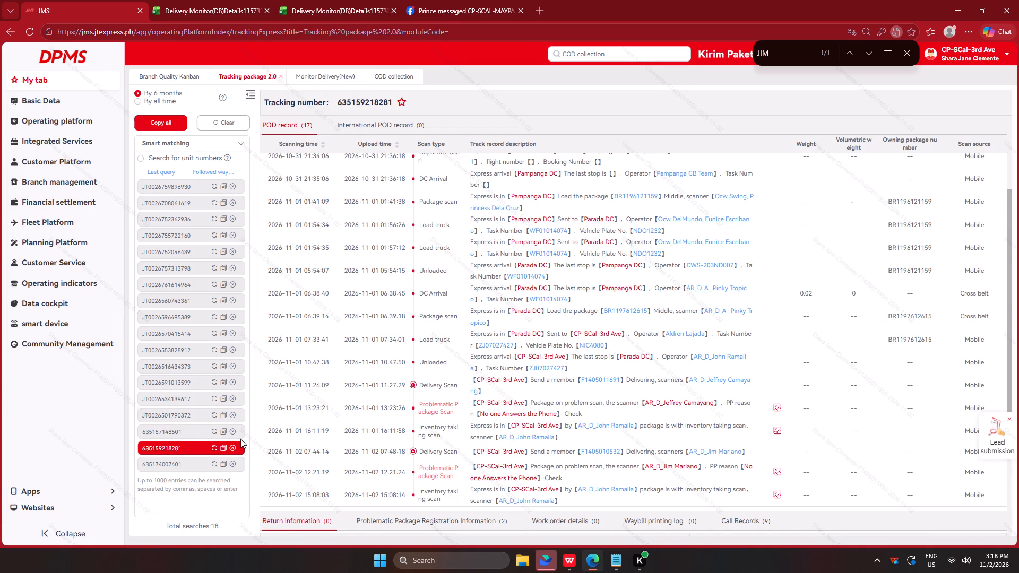
{"action": "left_click", "coordinate": [173, 457]}
{"action": "scroll", "coordinate": [498, 282], "scroll_direction": "down", "scroll_amount": 3}
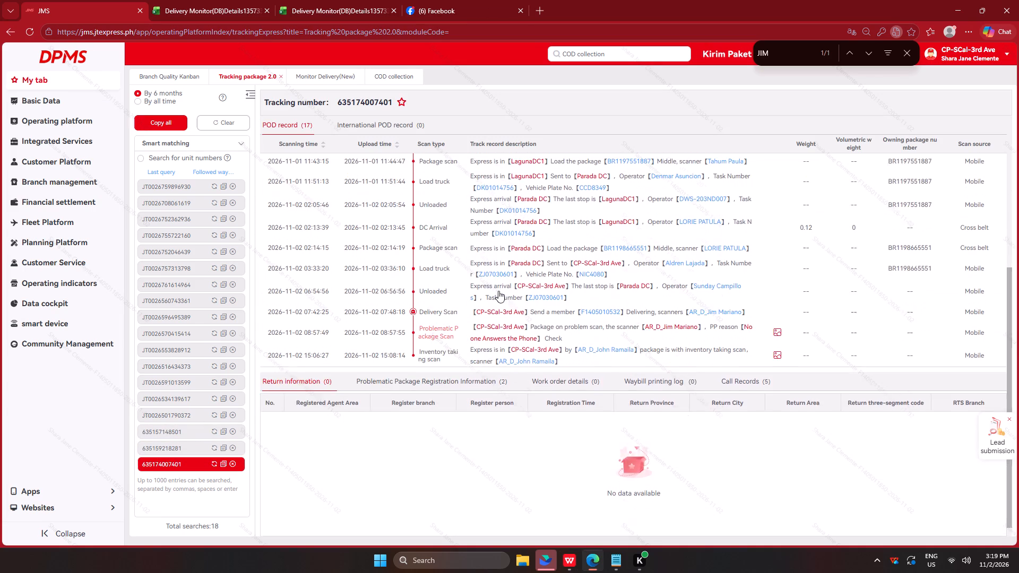
{"action": "key", "text": "alt+Tab"}
{"action": "left_click", "coordinate": [464, 407]}
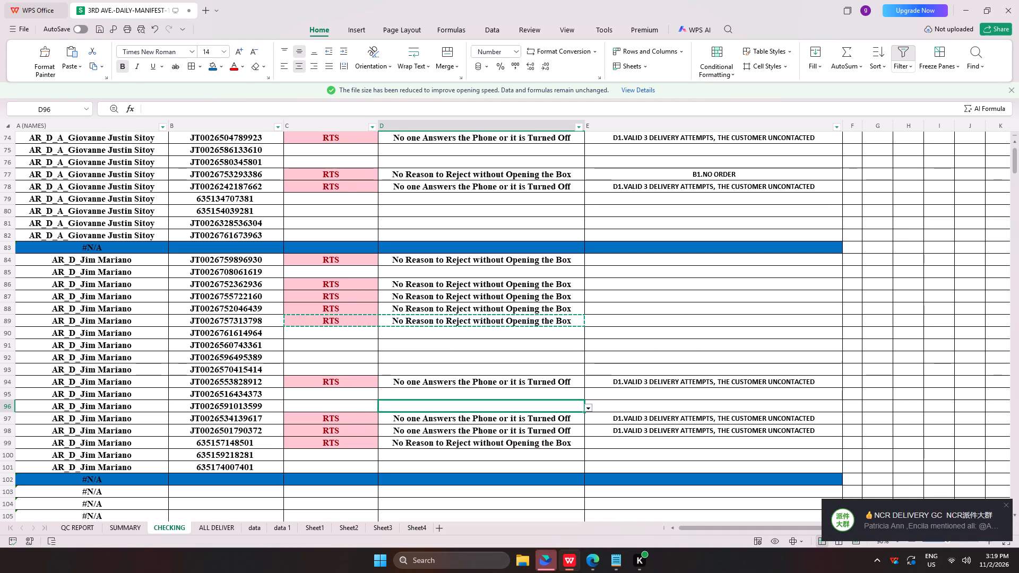
{"action": "left_click", "coordinate": [226, 447]}
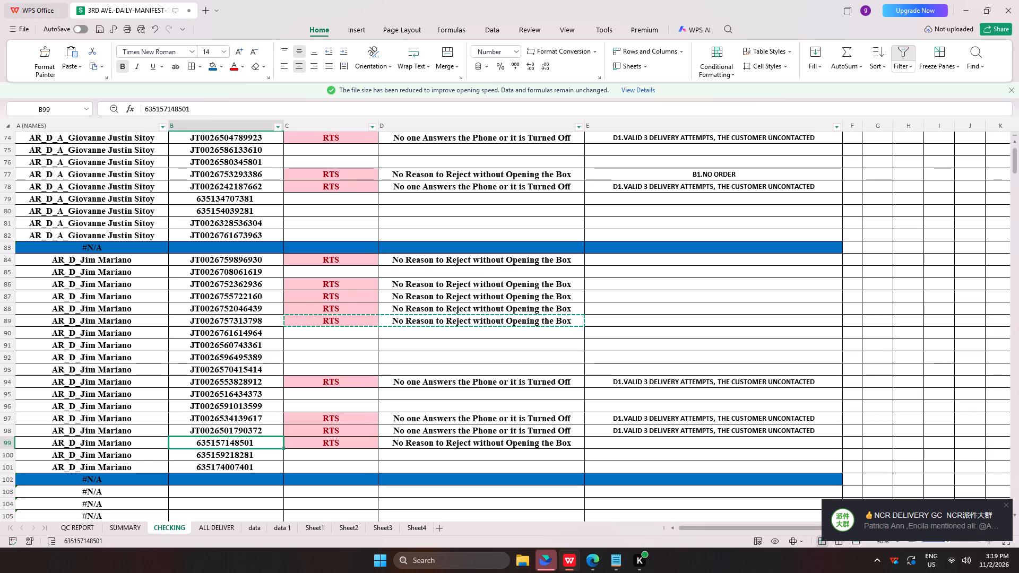
{"action": "left_click", "coordinate": [677, 447]}
{"action": "key", "text": "n"}
{"action": "key", "text": "o"}
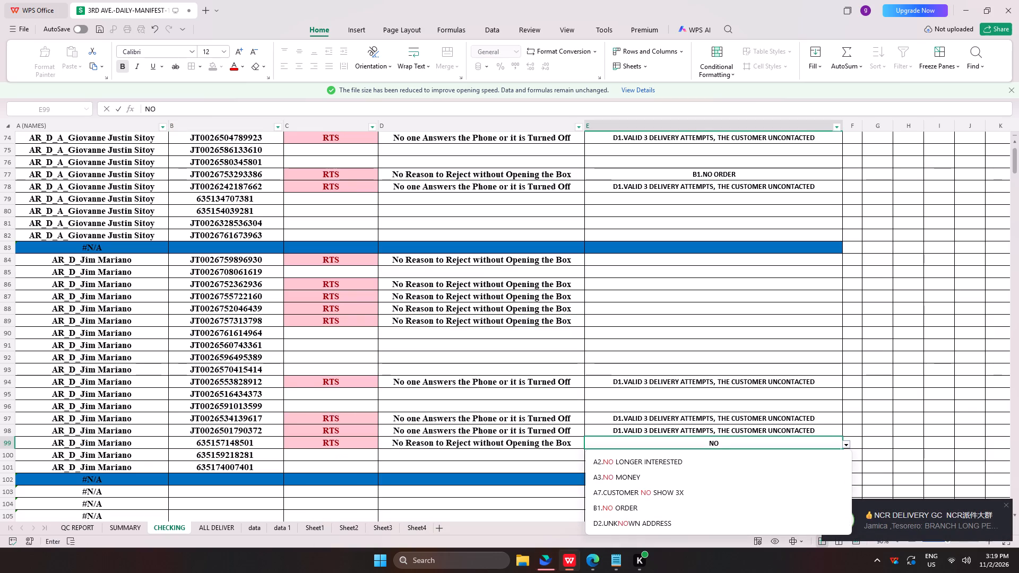
{"action": "left_click", "coordinate": [641, 479]}
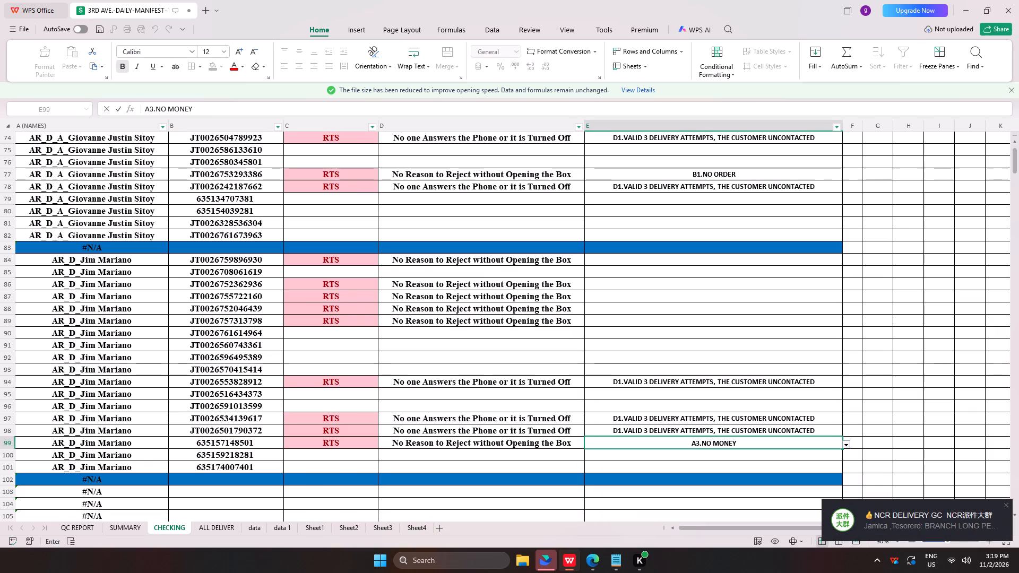
{"action": "left_click", "coordinate": [269, 326]}
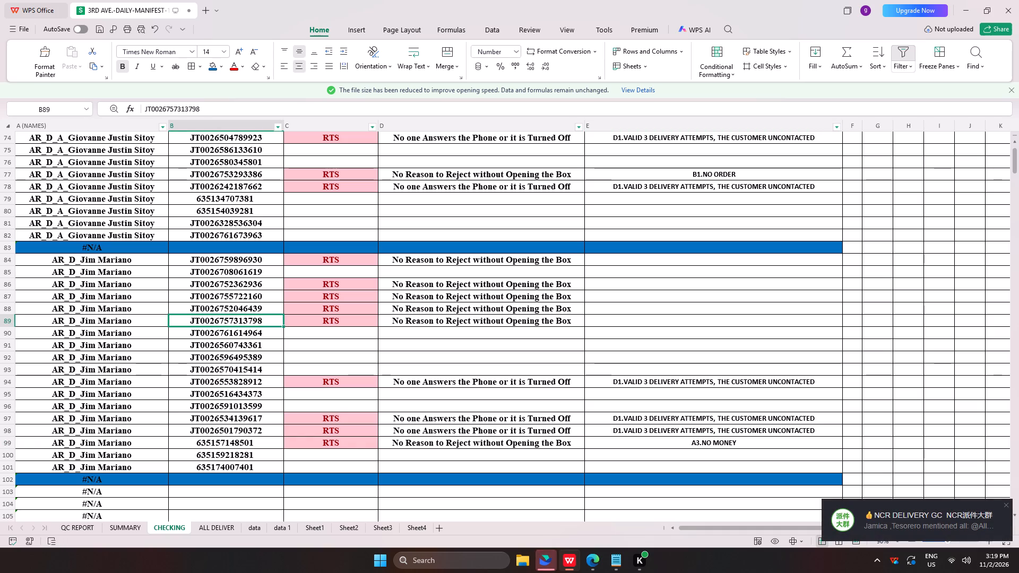
{"action": "left_click", "coordinate": [666, 319]}
{"action": "type", "text": "NO"}
{"action": "left_click", "coordinate": [631, 380]}
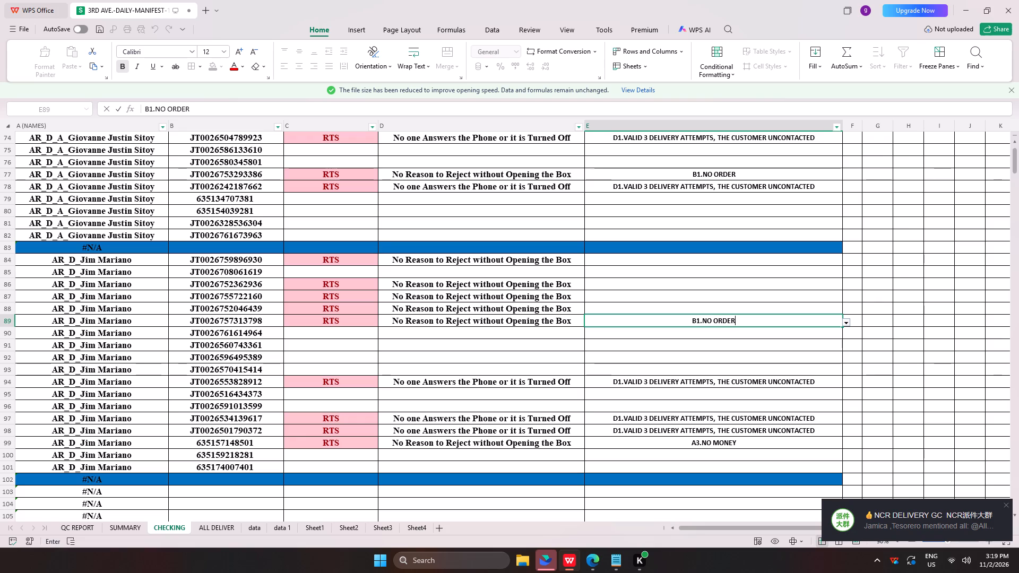
{"action": "left_click", "coordinate": [663, 293]}
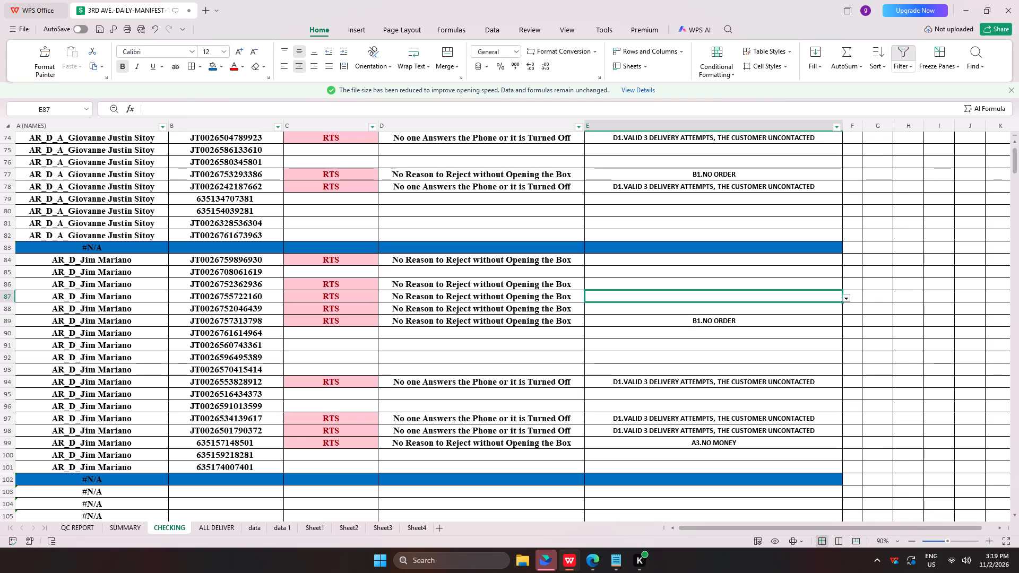
{"action": "left_click", "coordinate": [652, 311]}
{"action": "type", "text": "NO"}
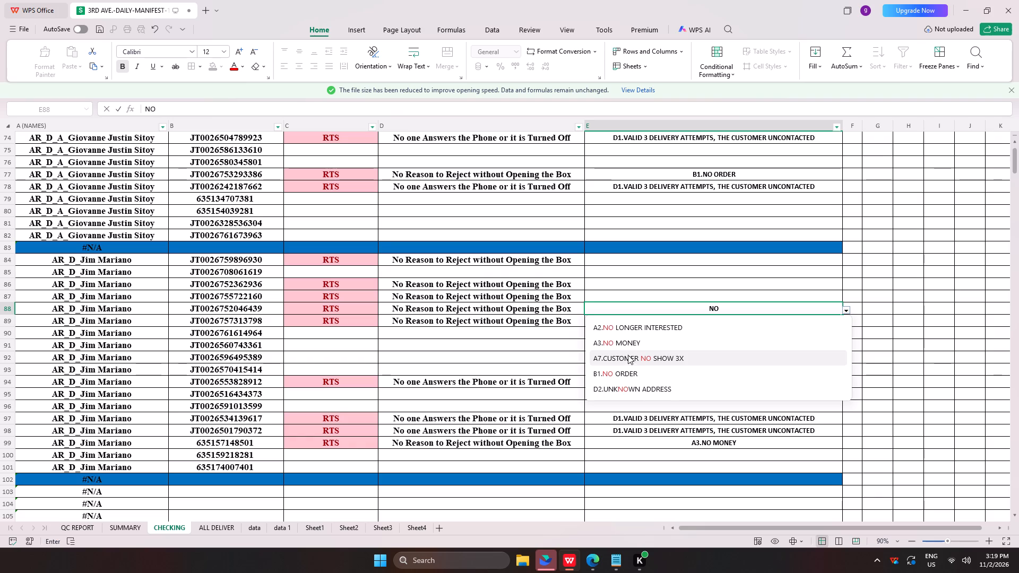
{"action": "left_click", "coordinate": [654, 326]}
{"action": "left_click", "coordinate": [655, 299]}
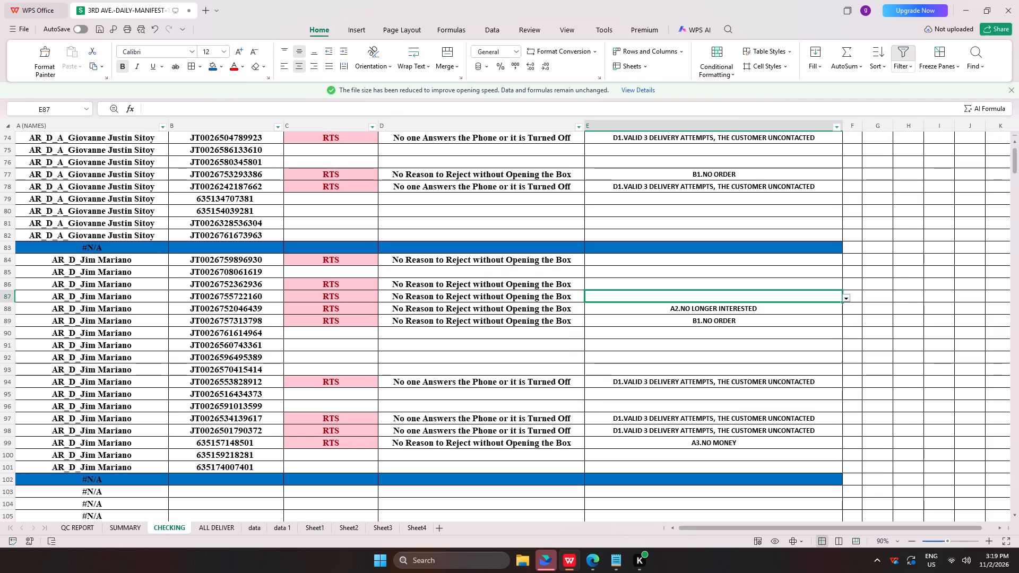
{"action": "type", "text": "NO"}
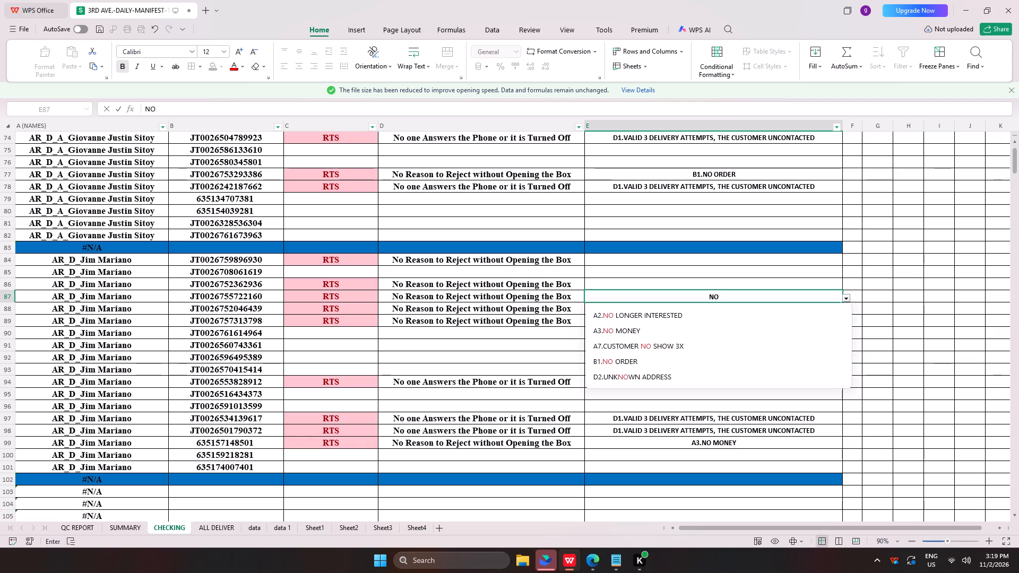
{"action": "left_click", "coordinate": [632, 362]}
{"action": "left_click", "coordinate": [651, 283]}
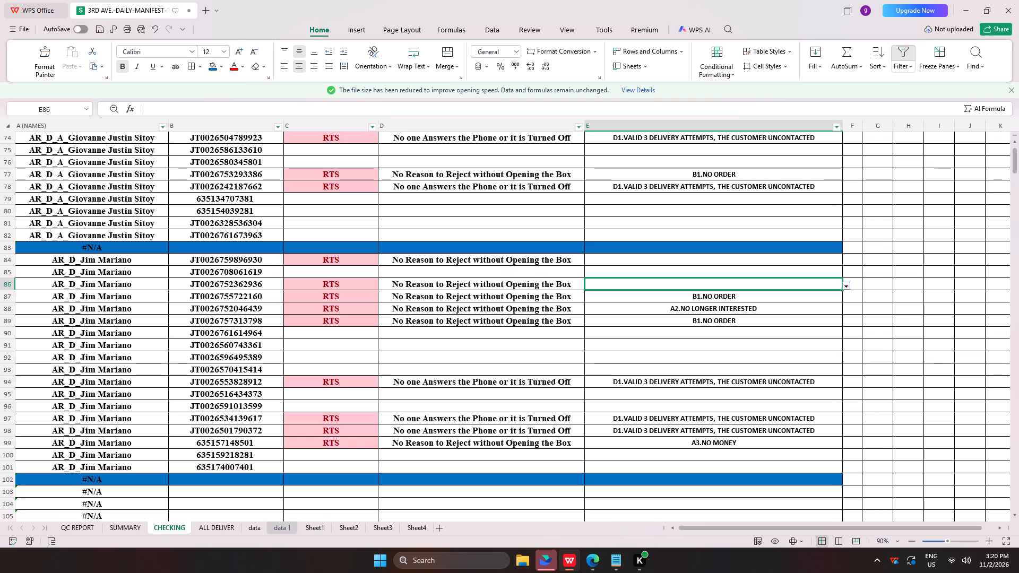
{"action": "type", "text": "NO"}
{"action": "left_click", "coordinate": [626, 352]}
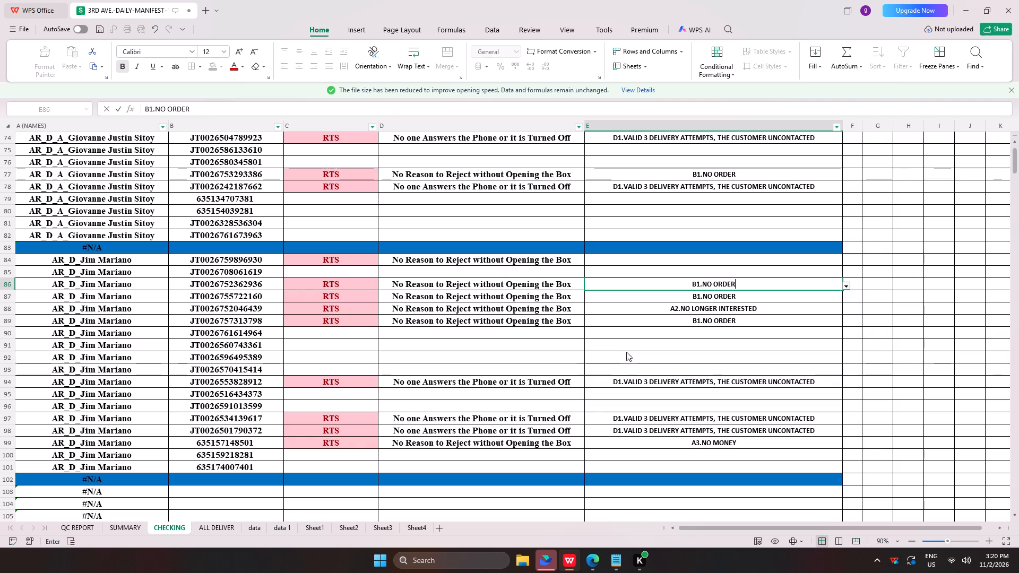
{"action": "left_click", "coordinate": [647, 257]}
{"action": "type", "text": "NO"}
{"action": "left_click", "coordinate": [616, 280]}
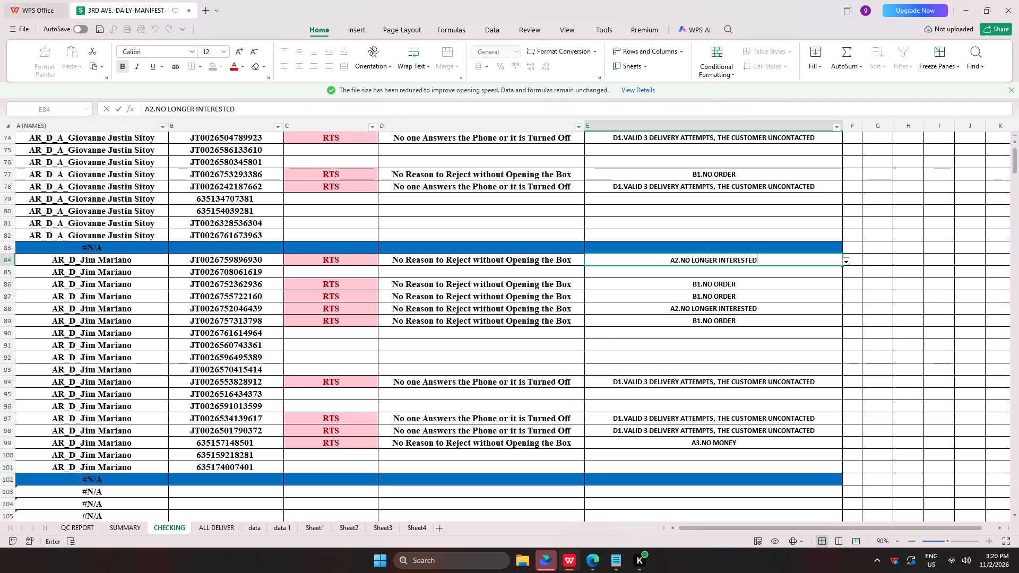
{"action": "left_click", "coordinate": [246, 383]}
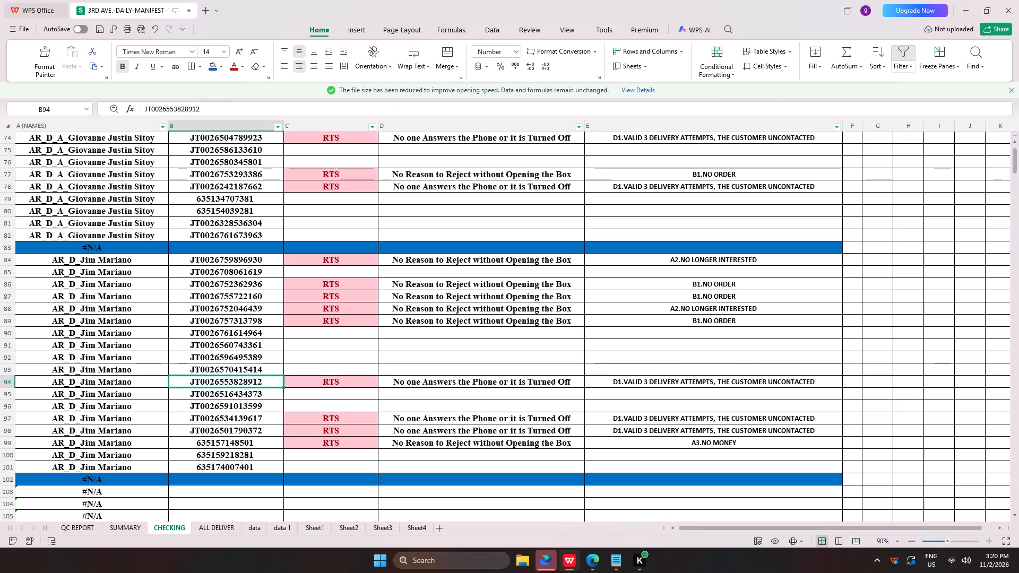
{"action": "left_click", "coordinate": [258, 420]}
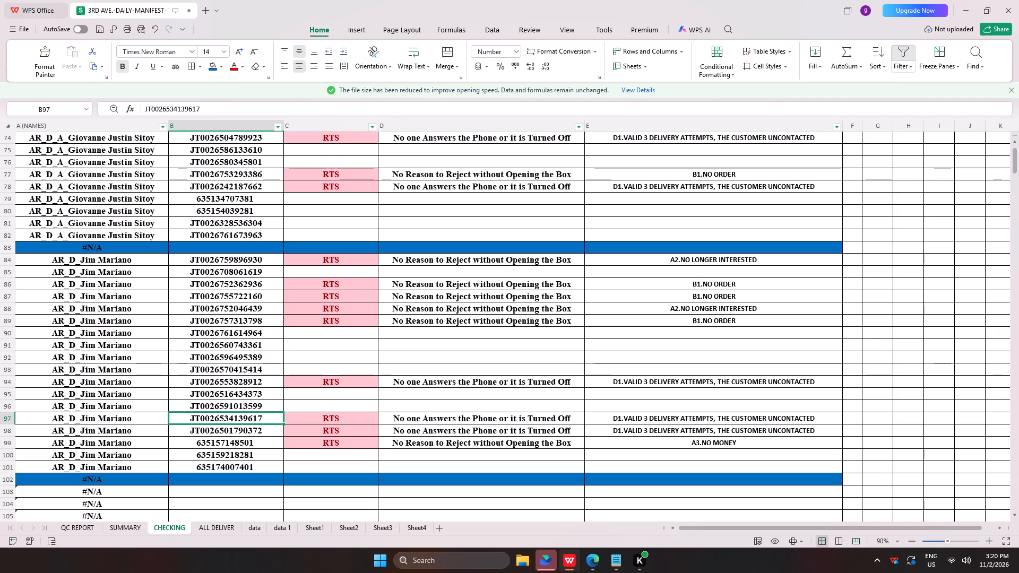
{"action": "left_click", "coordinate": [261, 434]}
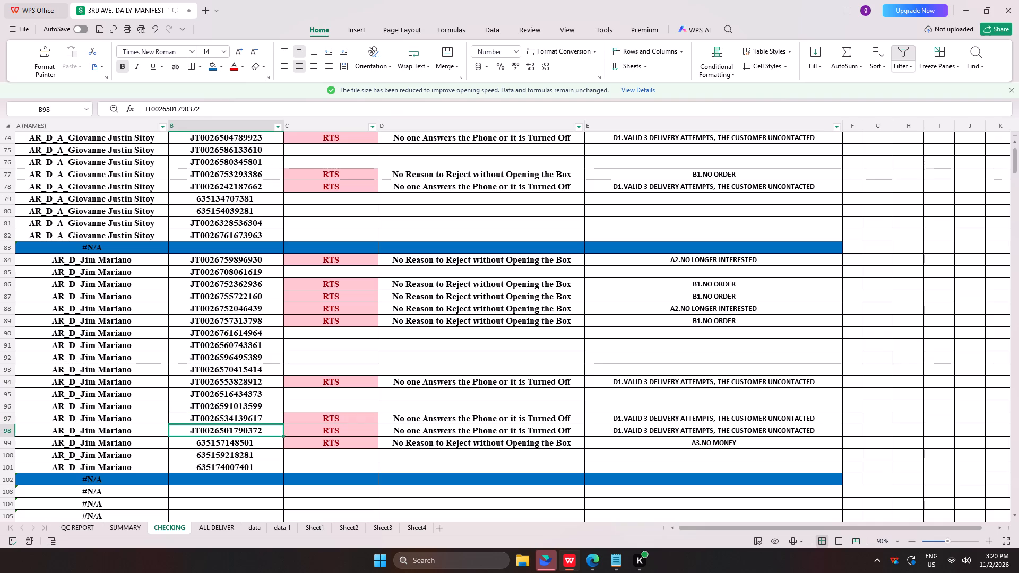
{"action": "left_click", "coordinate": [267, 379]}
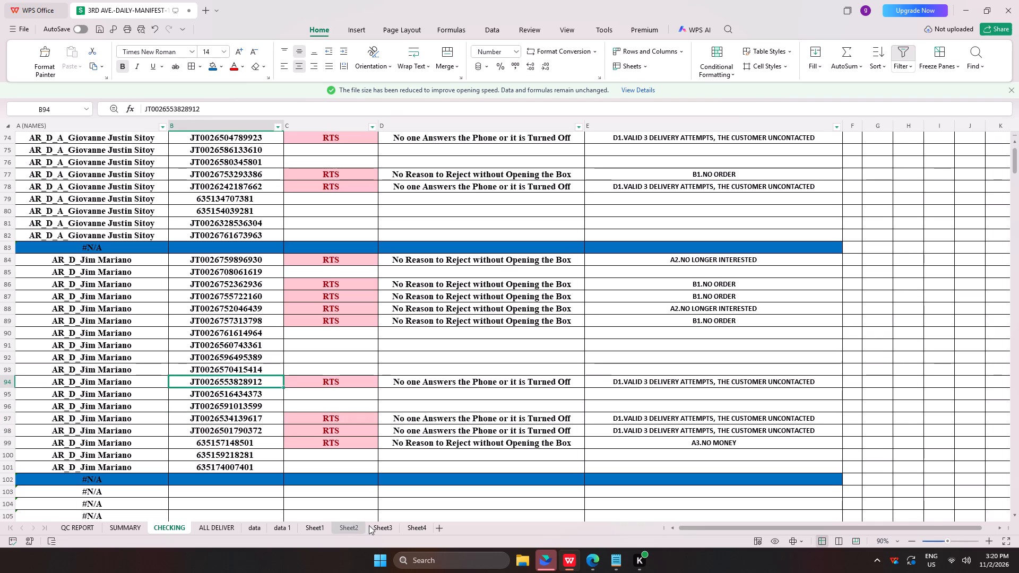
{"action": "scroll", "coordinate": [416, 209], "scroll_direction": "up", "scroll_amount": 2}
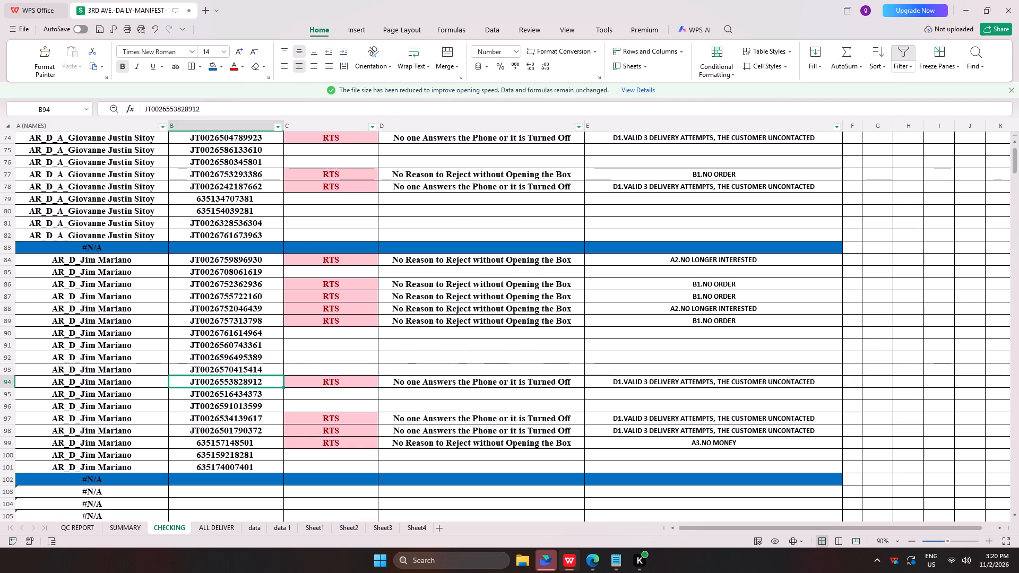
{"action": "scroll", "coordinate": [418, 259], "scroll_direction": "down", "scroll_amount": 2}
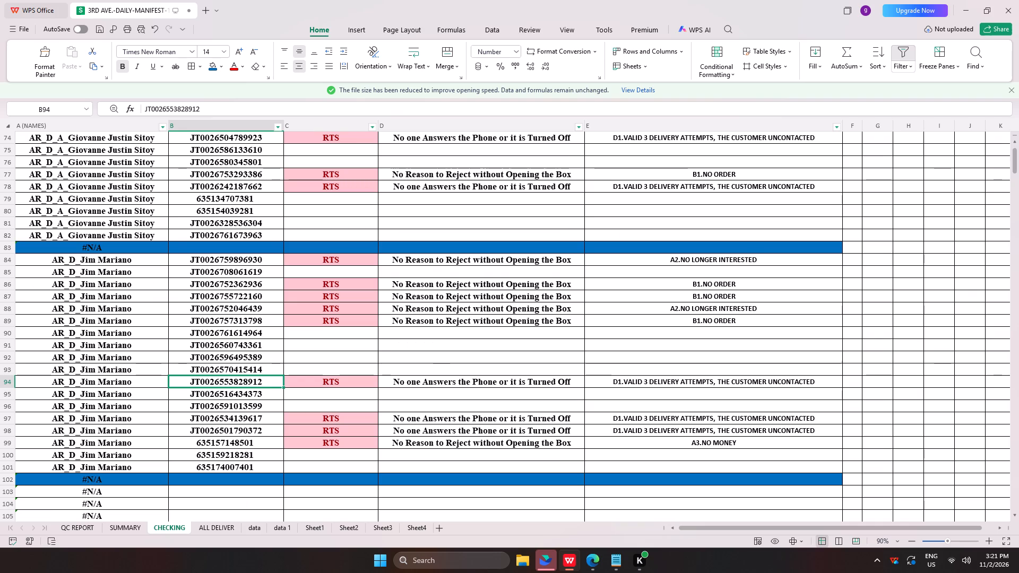
In JMS, search the COD collection records for the rider matching JIM.
{"action": "left_click", "coordinate": [594, 560]}
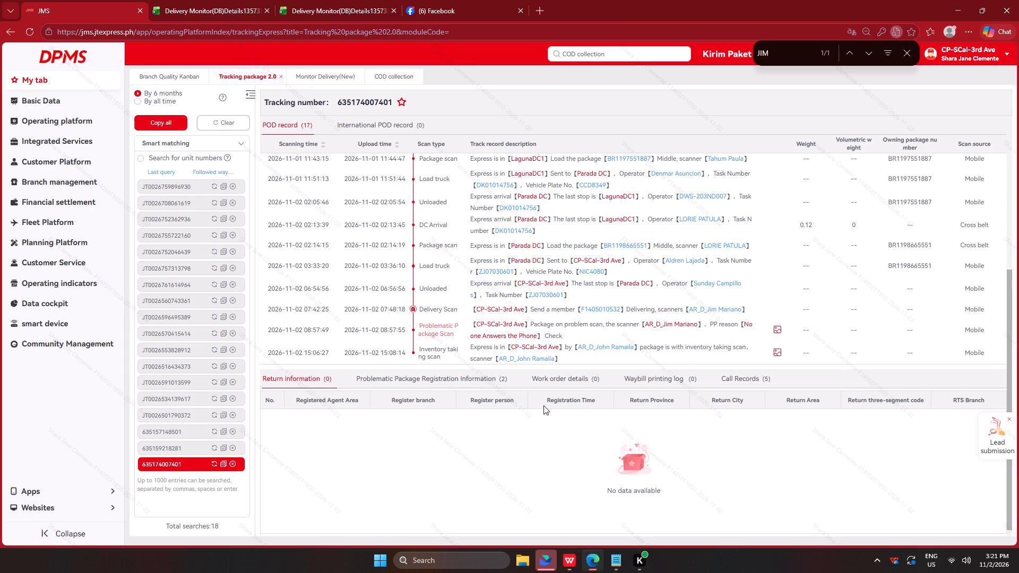
{"action": "left_click", "coordinate": [394, 73]}
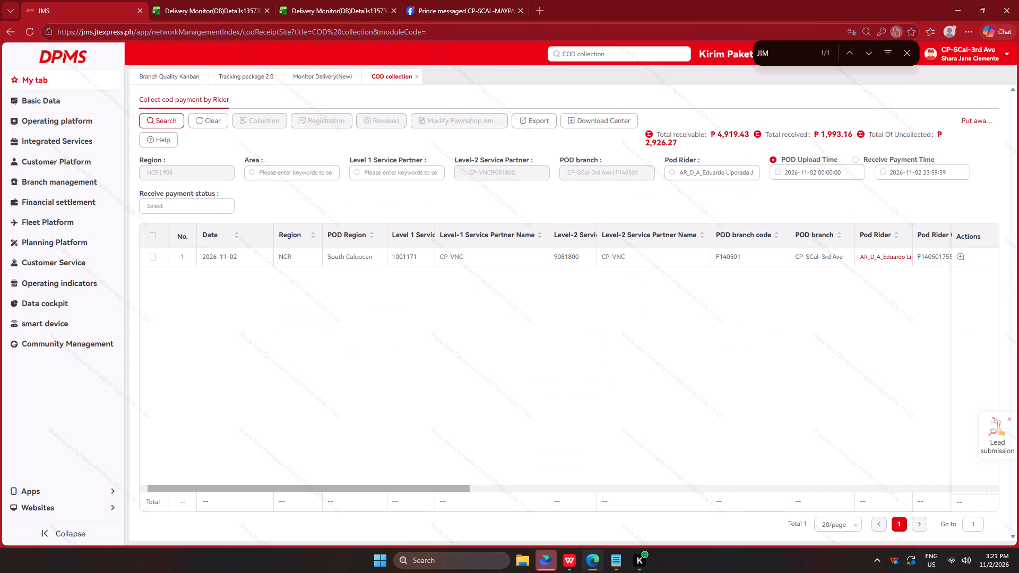
{"action": "left_click", "coordinate": [755, 171]}
{"action": "left_click", "coordinate": [747, 176]}
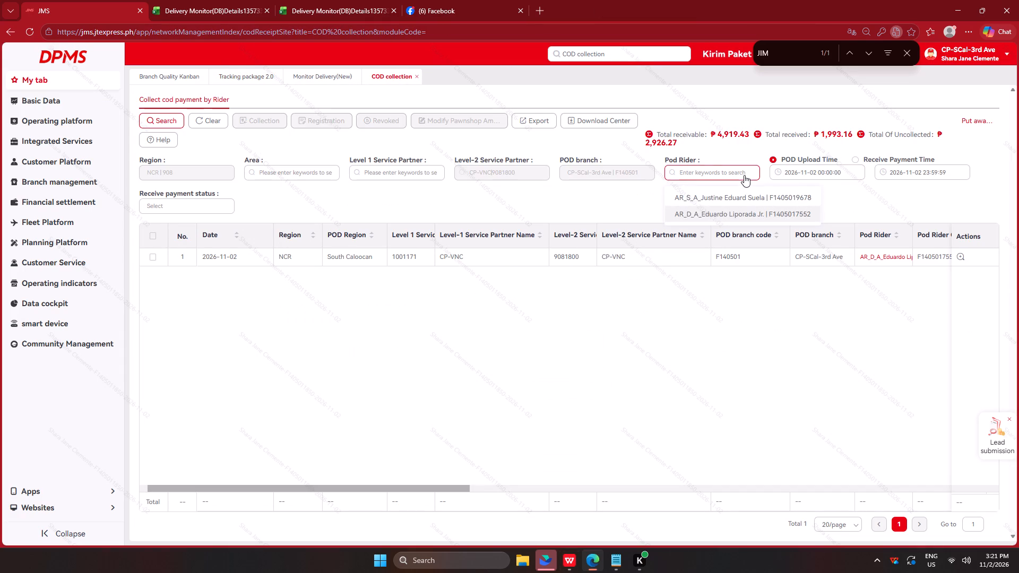
{"action": "type", "text": "JIM"}
{"action": "key", "text": "Return"}
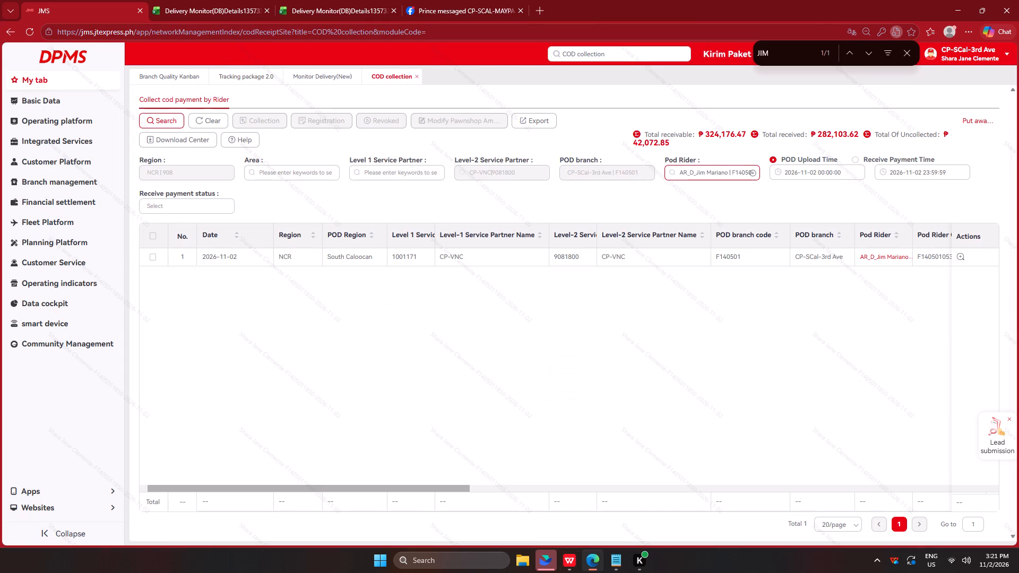
{"action": "left_click", "coordinate": [163, 122]}
{"action": "double_click", "coordinate": [168, 119]}
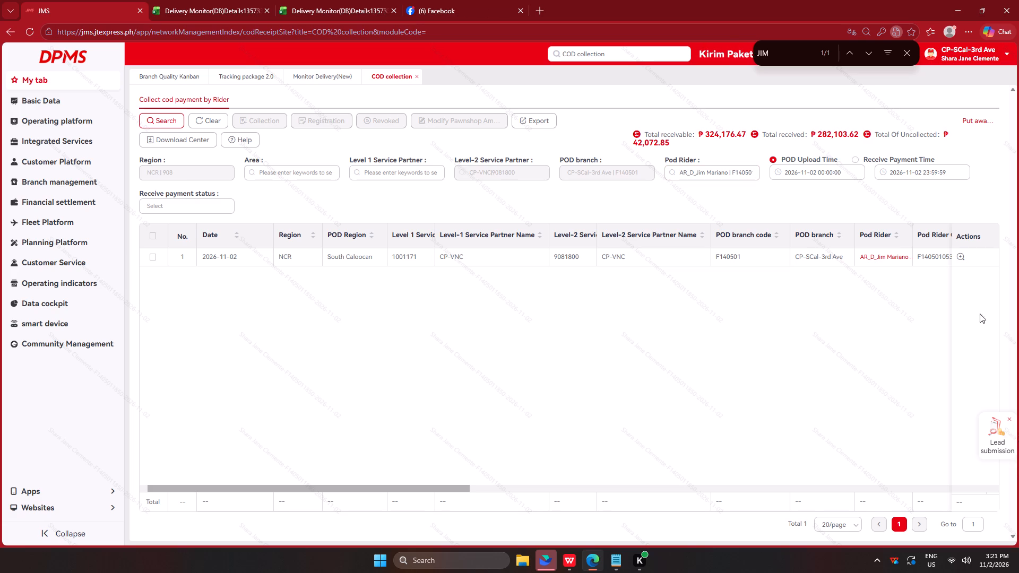
Find the courier matching JAV in the Monitor Delivery(New) summary and open the details of his currently not POD parcels.
{"action": "left_click", "coordinate": [335, 76]}
{"action": "left_click", "coordinate": [150, 91]}
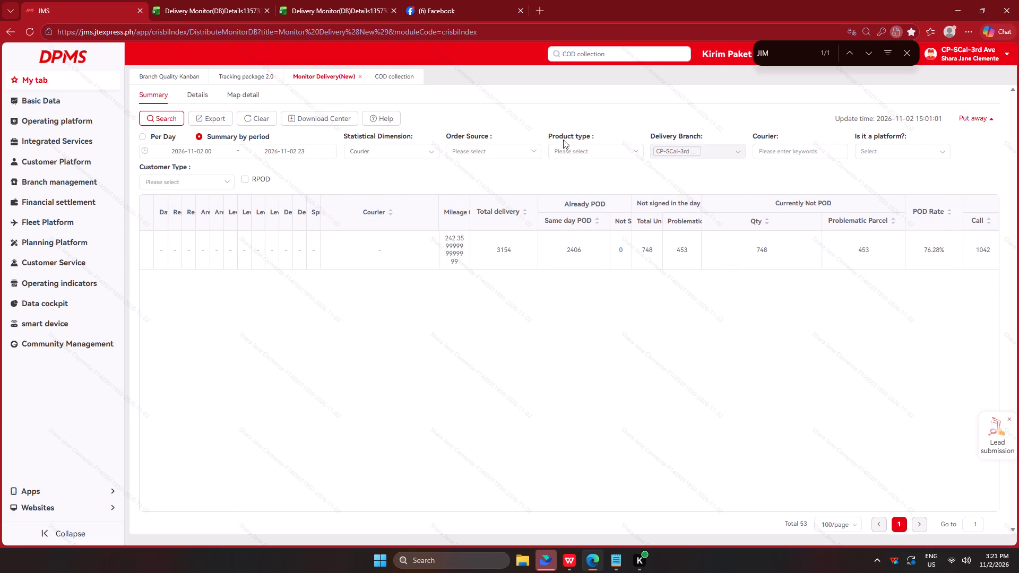
{"action": "left_click_drag", "start_coordinate": [780, 56], "coordinate": [695, 45]}
{"action": "type", "text": "JAVE"}
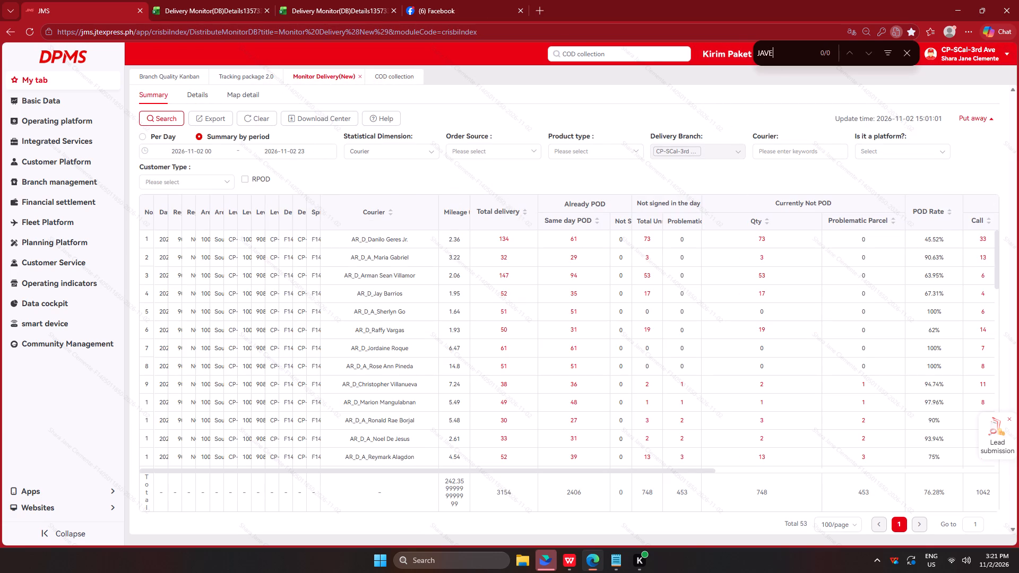
{"action": "key", "text": "BackSpace"}
{"action": "key", "text": "BackSpace"}
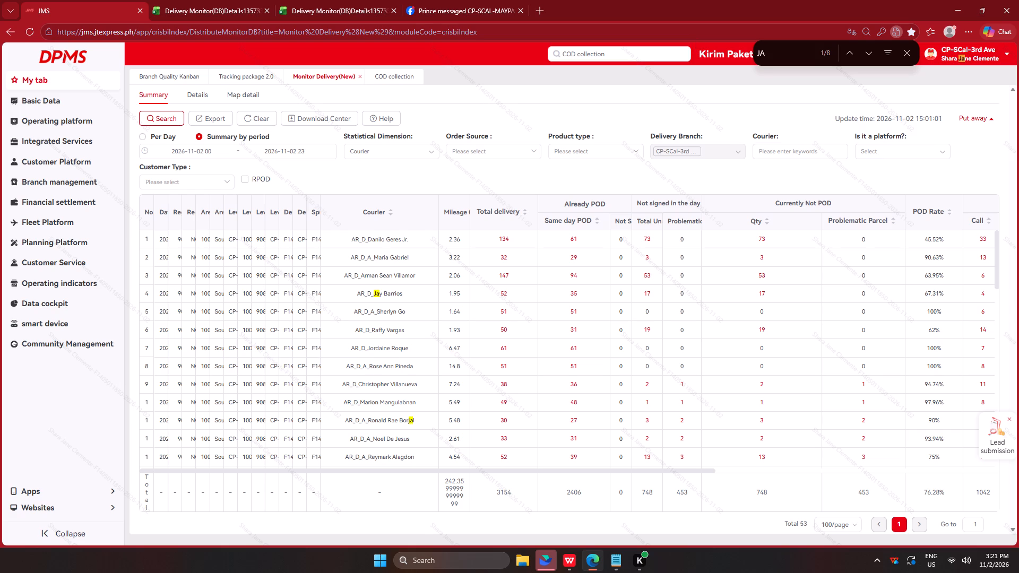
{"action": "key", "text": "v"}
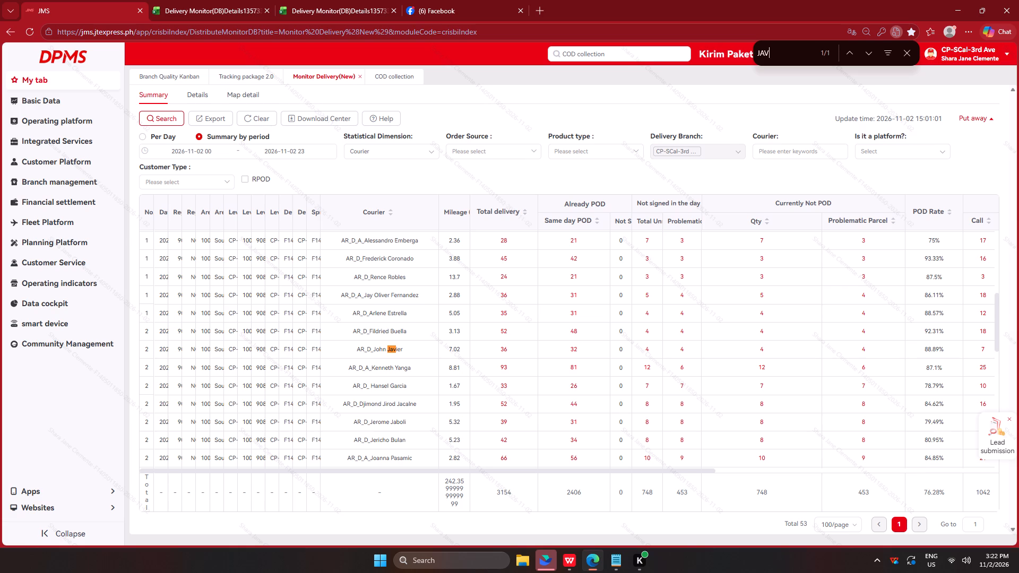
{"action": "left_click", "coordinate": [762, 351]}
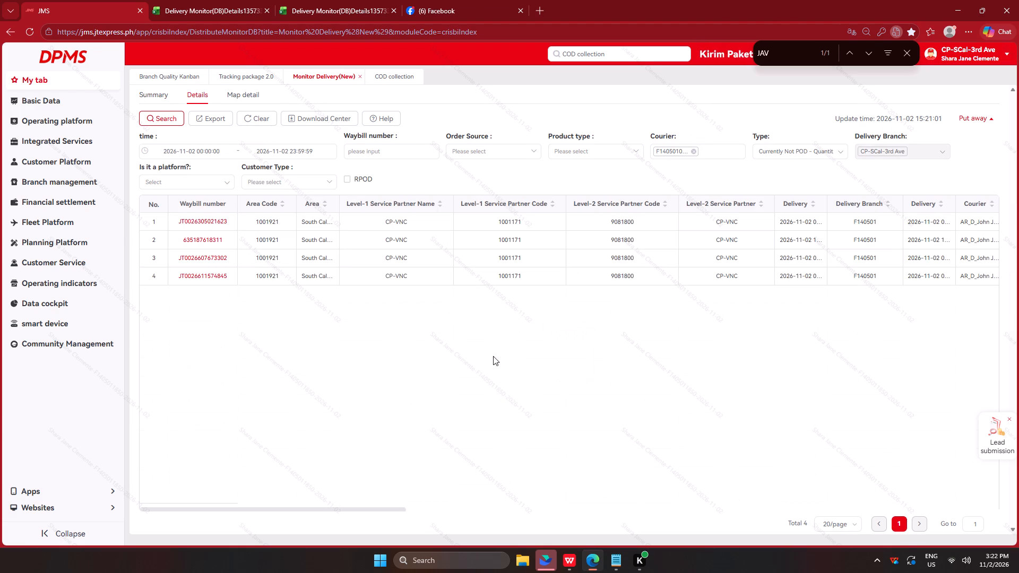
Extract the listed waybill numbers with Image to text and paste them into column B of the CHECKING sheet from row 103.
{"action": "key", "text": "ctrl+shift+a"}
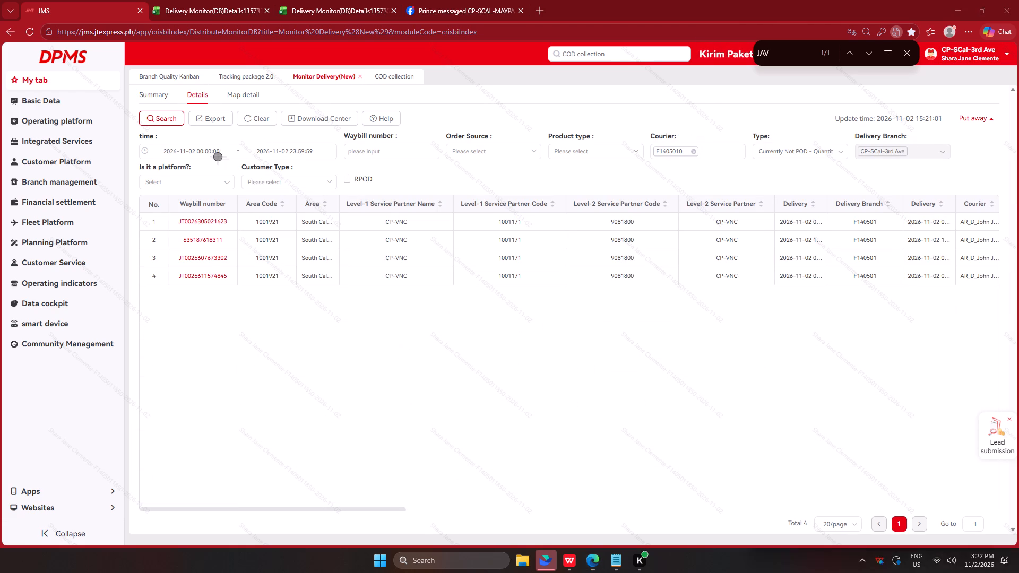
{"action": "left_click_drag", "start_coordinate": [166, 215], "coordinate": [187, 220]}
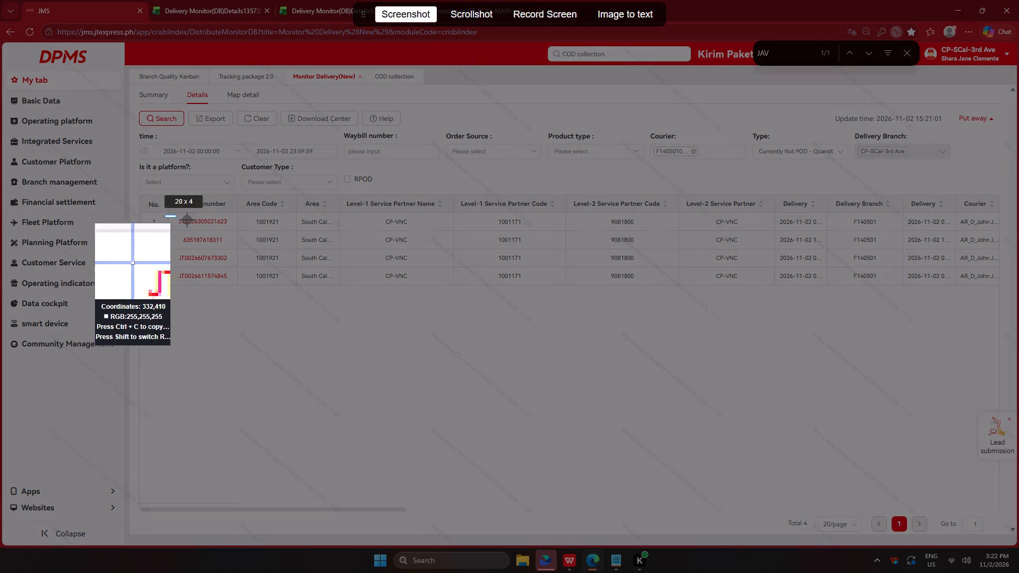
{"action": "left_click_drag", "start_coordinate": [187, 220], "coordinate": [238, 286]}
{"action": "left_click", "coordinate": [614, 15]}
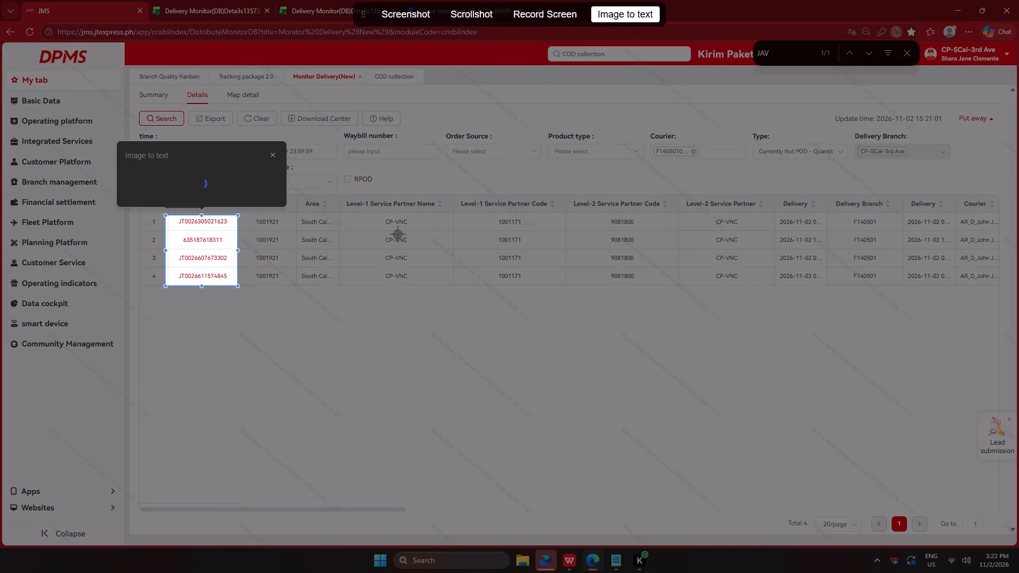
{"action": "left_click", "coordinate": [262, 192]}
{"action": "key", "text": "alt+Tab"}
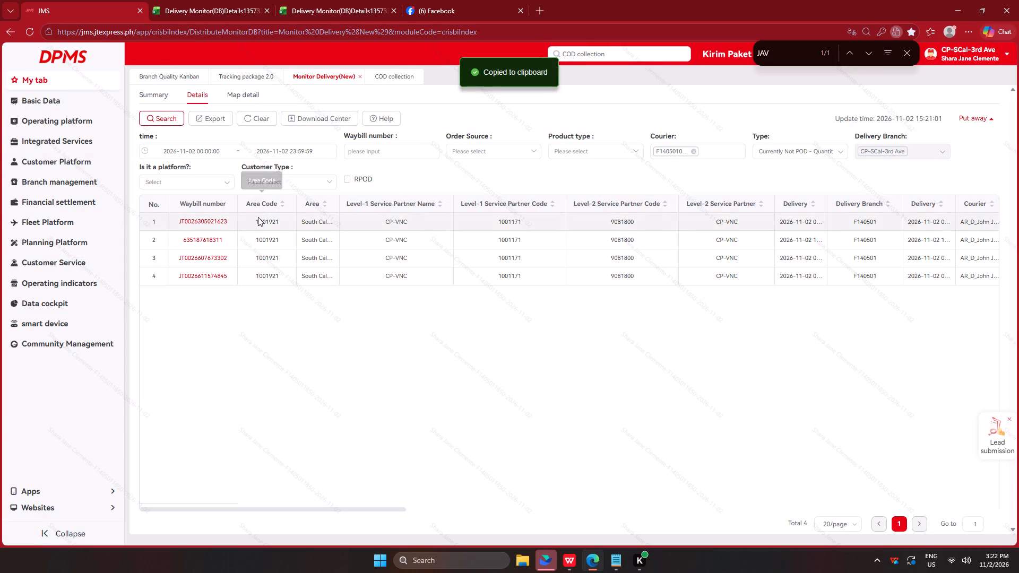
{"action": "scroll", "coordinate": [342, 343], "scroll_direction": "down", "scroll_amount": 6}
{"action": "left_click", "coordinate": [215, 348]}
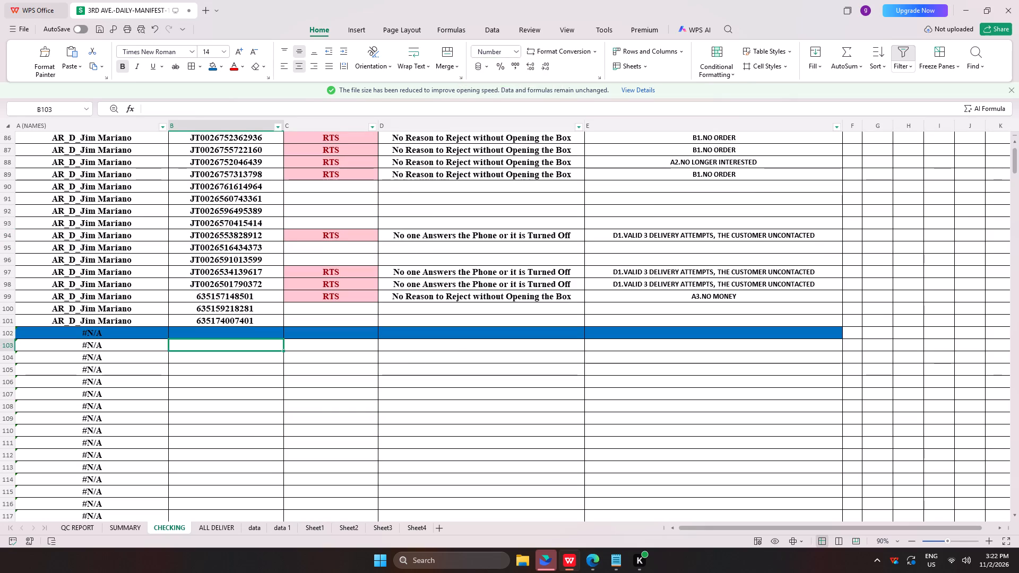
{"action": "key", "text": "ctrl+v"}
Replace the waybills in Tracking package 2.0 with the copied numbers and look up their tracking records.
{"action": "key", "text": "alt+Tab"}
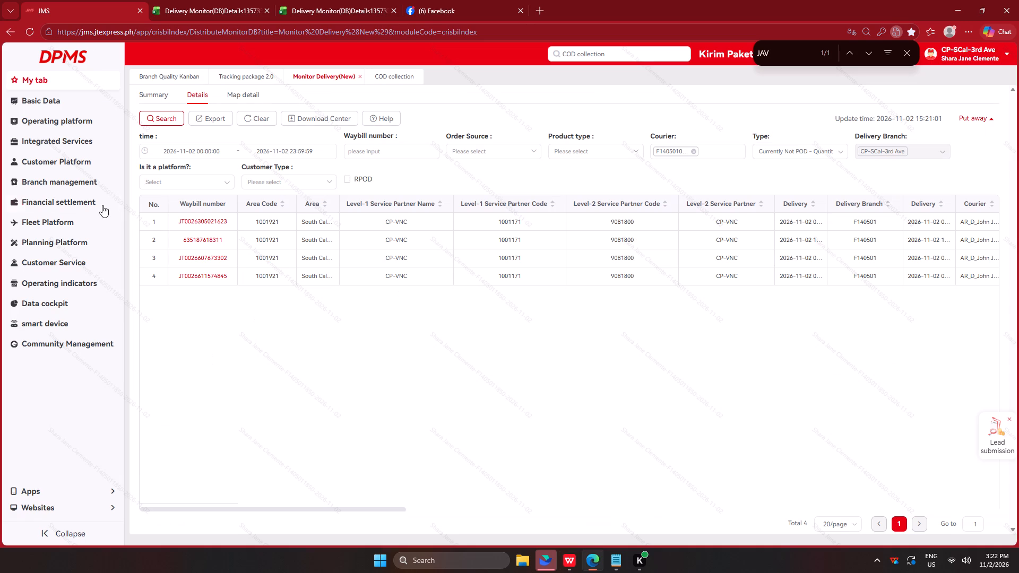
{"action": "left_click", "coordinate": [250, 79]}
{"action": "left_click", "coordinate": [209, 127]}
{"action": "left_click_drag", "start_coordinate": [210, 316], "coordinate": [216, 327]}
{"action": "key", "text": "ctrl+v"}
{"action": "scroll", "coordinate": [458, 256], "scroll_direction": "down", "scroll_amount": 6}
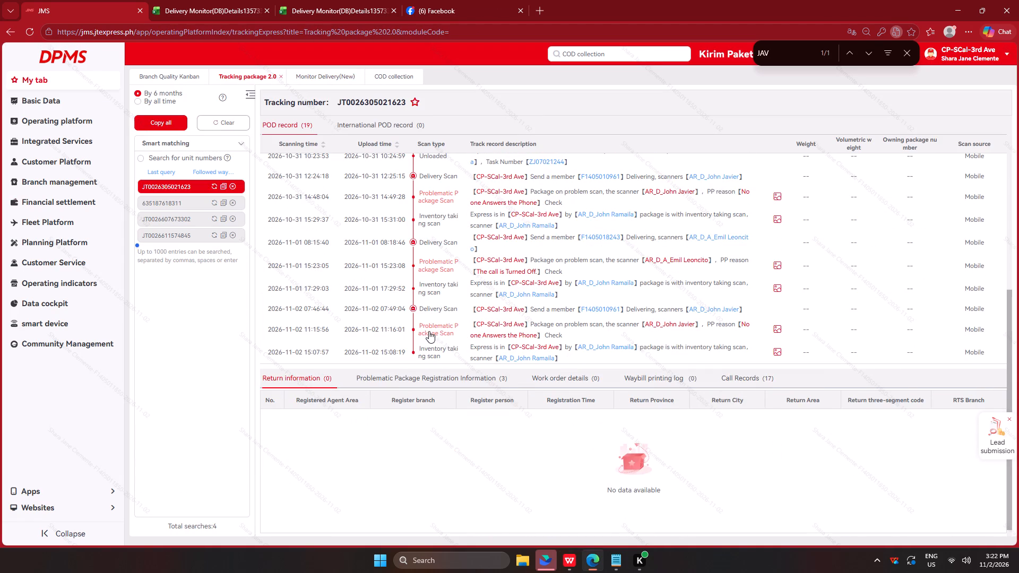
{"action": "key", "text": "alt+Tab"}
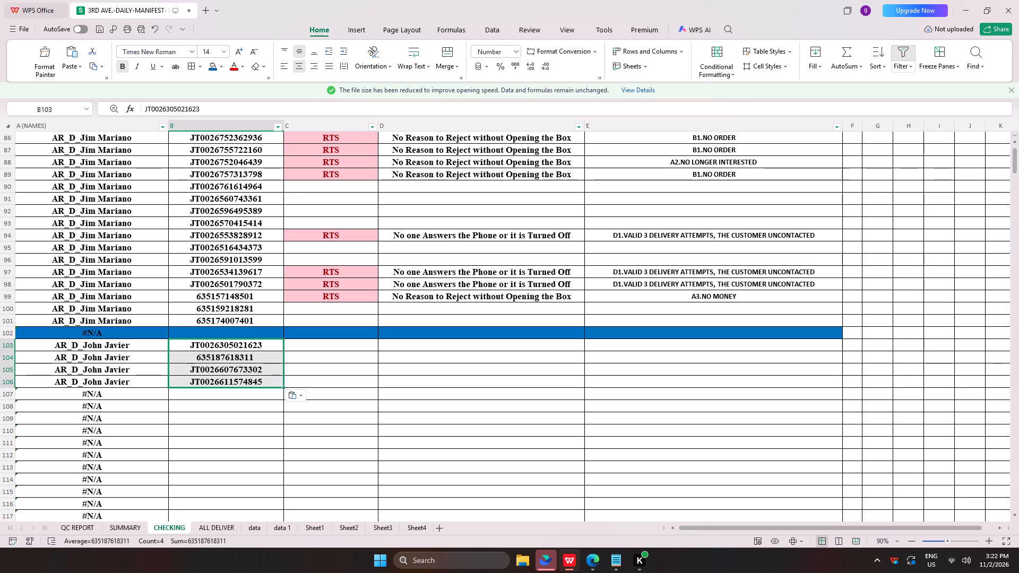
{"action": "left_click_drag", "start_coordinate": [331, 232], "coordinate": [621, 230]}
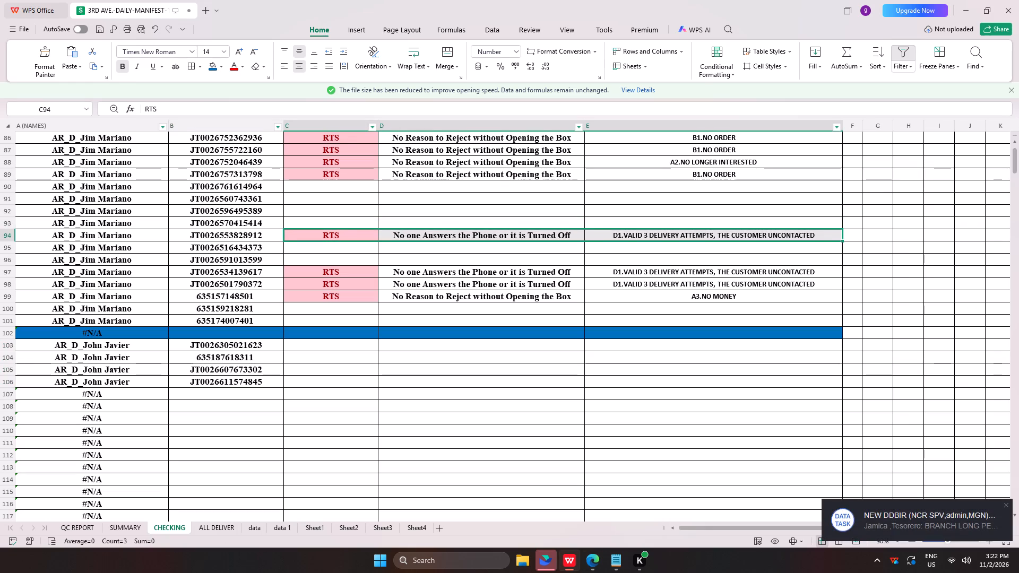
{"action": "key", "text": "ctrl+c"}
{"action": "left_click", "coordinate": [303, 344]}
{"action": "key", "text": "ctrl+v"}
{"action": "key", "text": "alt+Tab"}
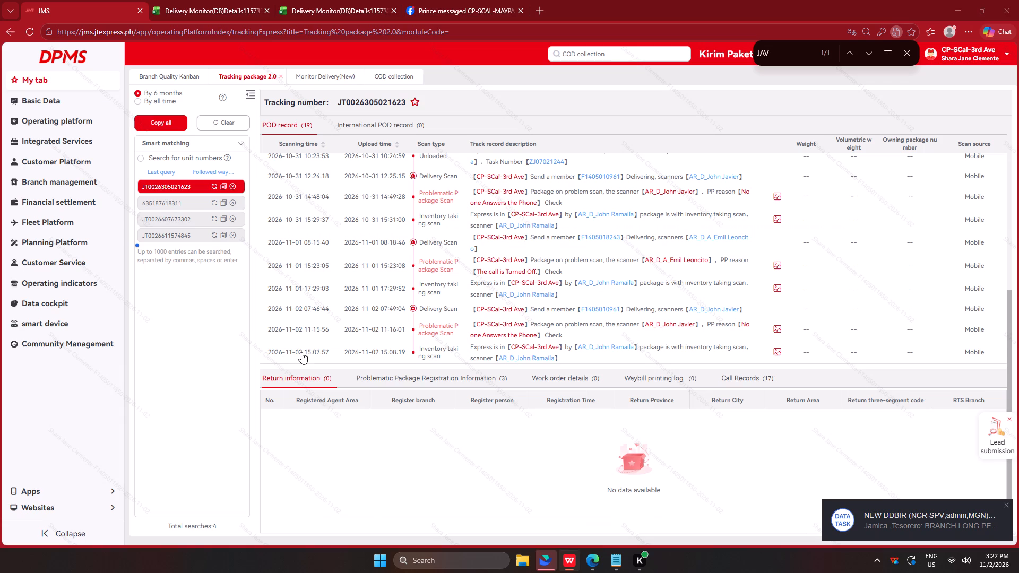
{"action": "left_click", "coordinate": [139, 210]}
{"action": "left_click", "coordinate": [150, 206]}
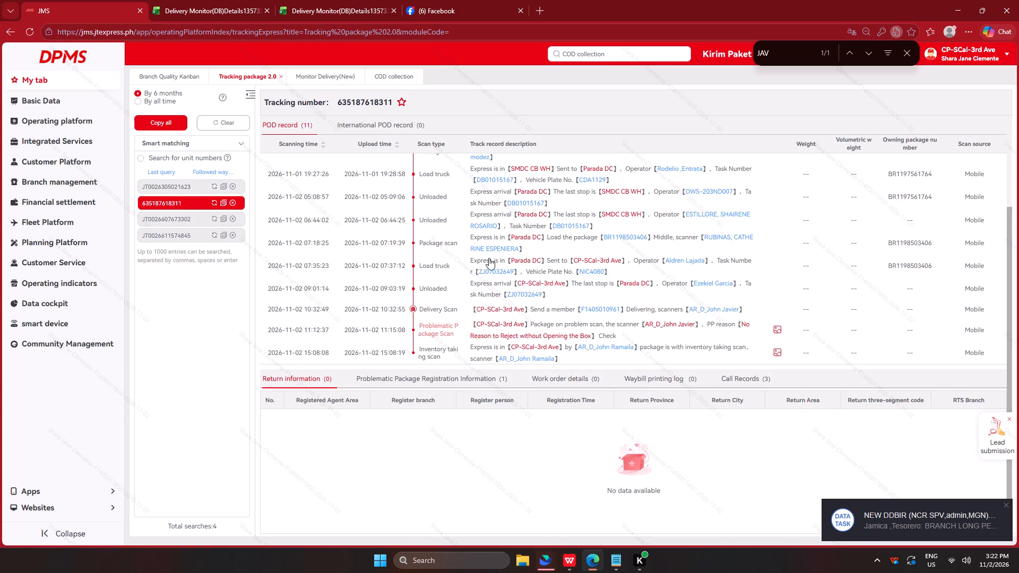
{"action": "left_click", "coordinate": [772, 327]}
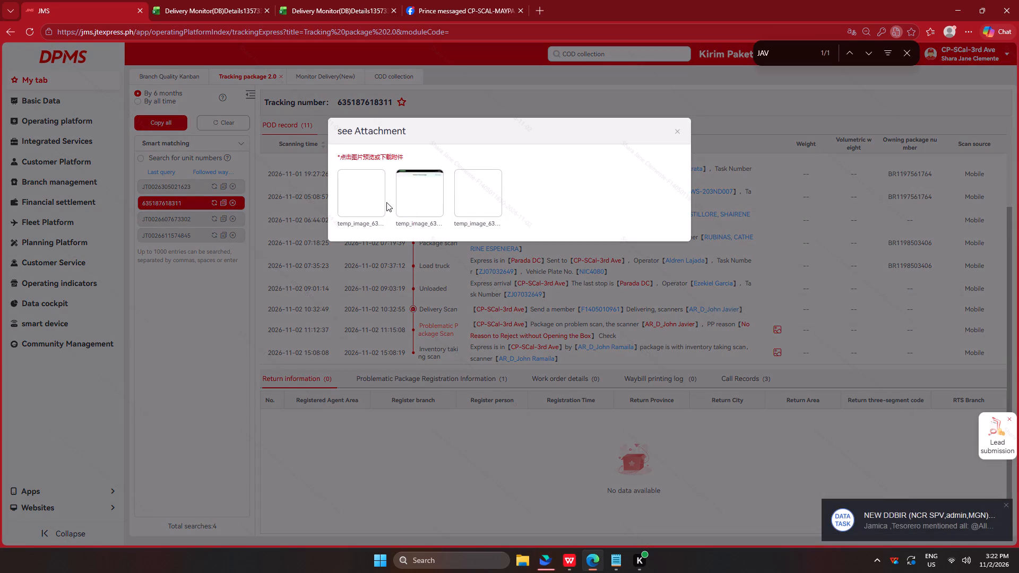
{"action": "left_click", "coordinate": [505, 318]}
{"action": "left_click", "coordinate": [516, 327]}
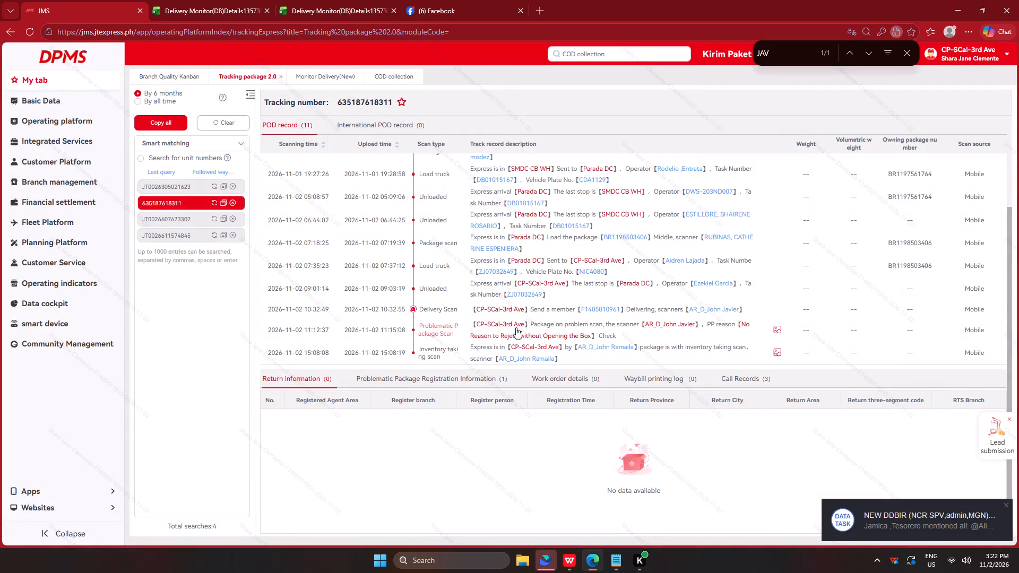
{"action": "key", "text": "alt+Tab"}
{"action": "left_click_drag", "start_coordinate": [334, 294], "coordinate": [455, 300]}
{"action": "key", "text": "ctrl+c"}
{"action": "left_click", "coordinate": [332, 356]}
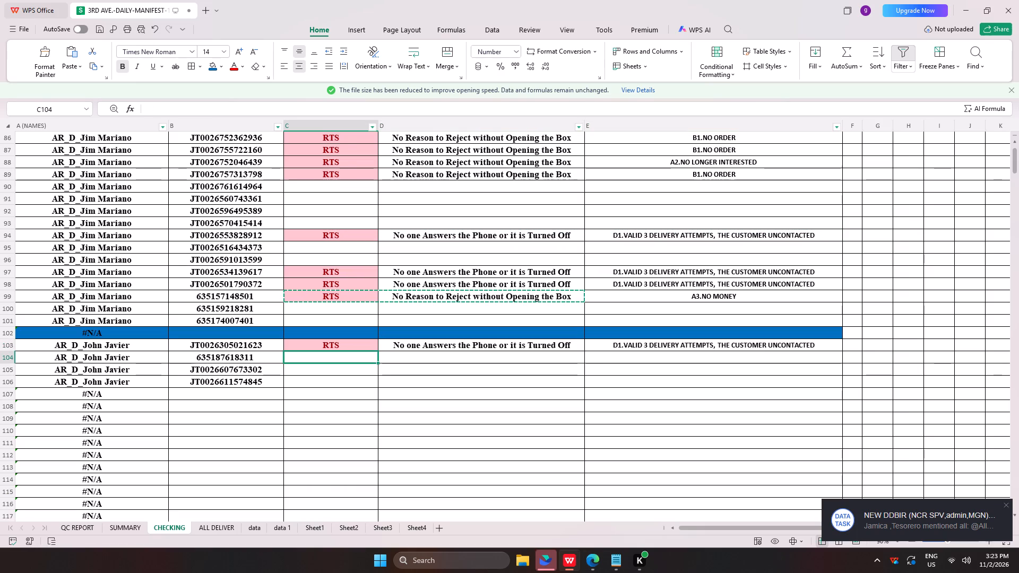
{"action": "key", "text": "ctrl+v"}
{"action": "key", "text": "alt+Tab"}
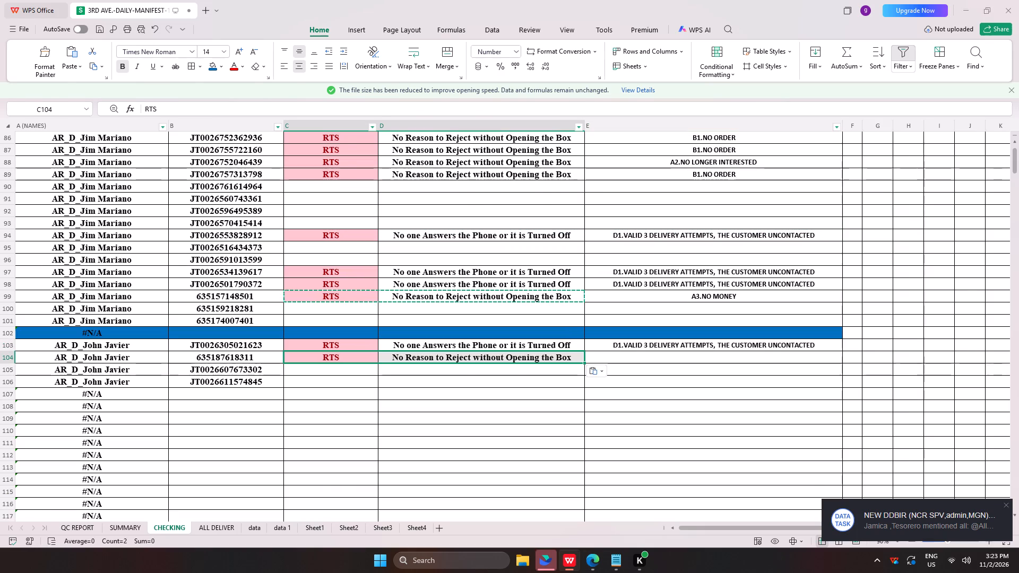
{"action": "left_click", "coordinate": [193, 225]}
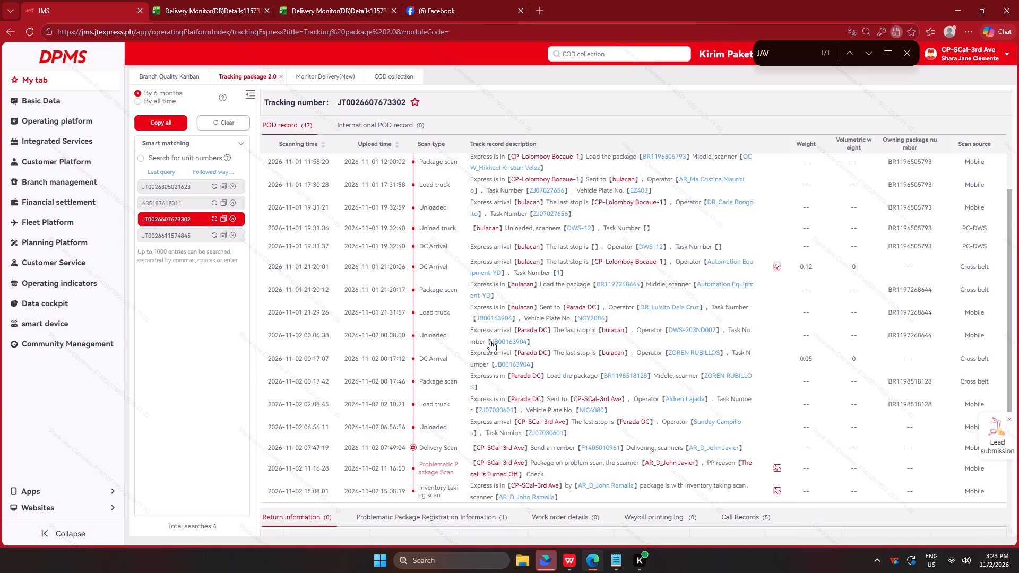
{"action": "left_click", "coordinate": [161, 232]}
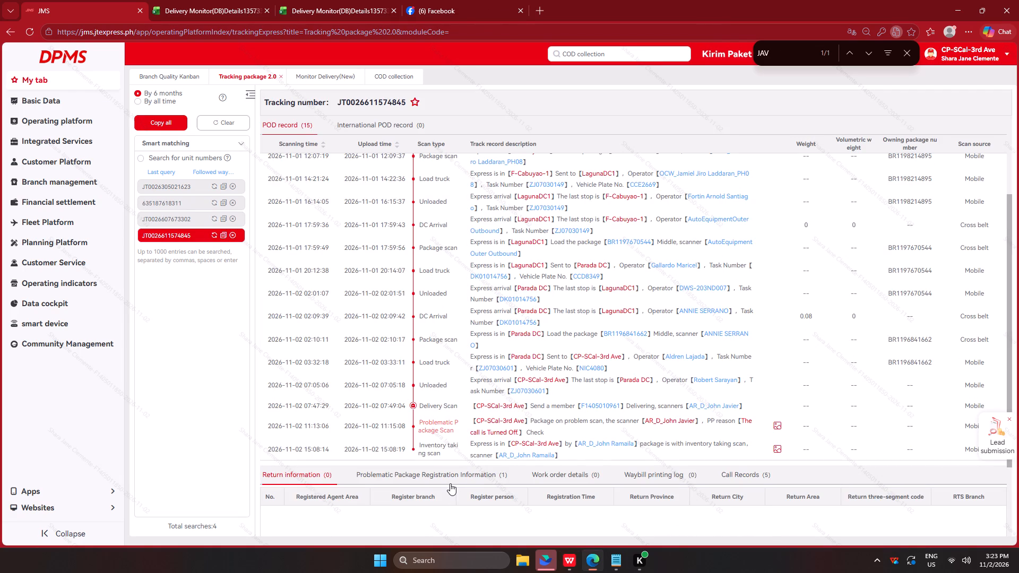
Fill cells A107 to E107 of the CHECKING sheet with the blue separator colour.
{"action": "key", "text": "alt+Tab"}
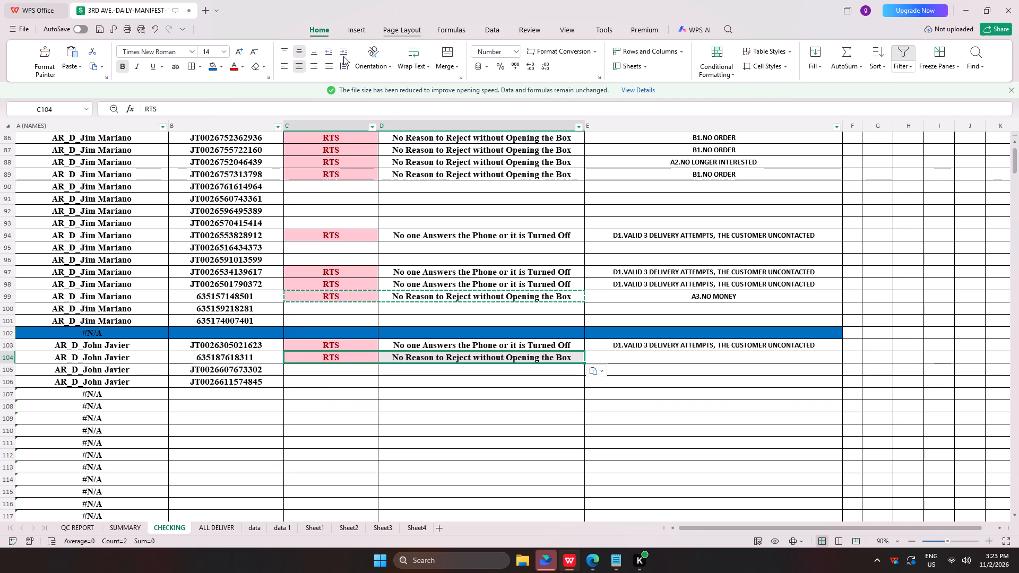
{"action": "left_click_drag", "start_coordinate": [67, 390], "coordinate": [485, 390]}
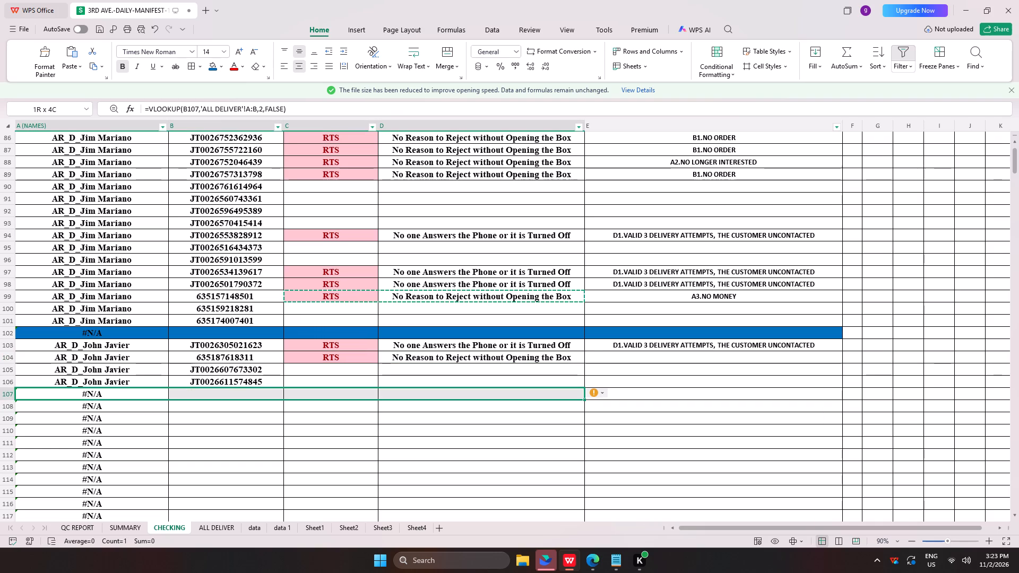
{"action": "left_click_drag", "start_coordinate": [485, 390], "coordinate": [698, 391]}
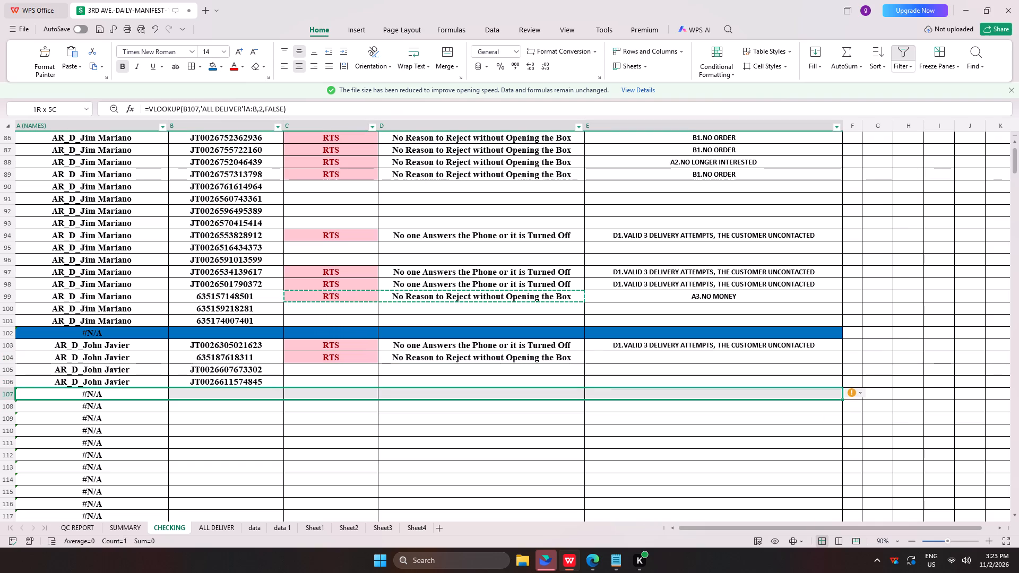
{"action": "left_click", "coordinate": [218, 65]}
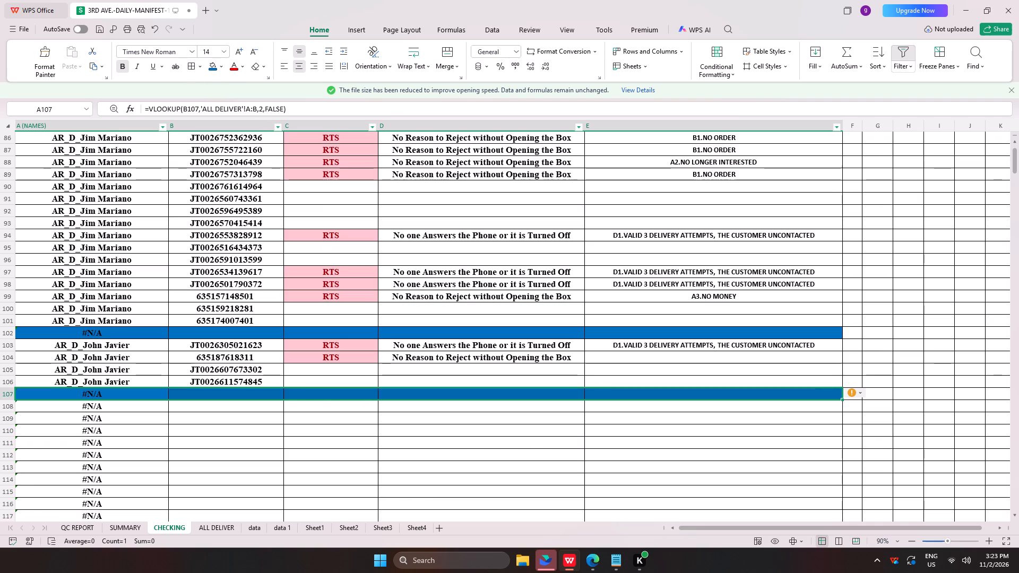
Clear the waybill list in JMS Tracking package 2.0.
{"action": "key", "text": "alt+Tab"}
{"action": "left_click", "coordinate": [200, 124]}
Find the courier matching ORES in the Monitor Delivery(New) summary and open the details of their Currently Not POD quantity.
{"action": "left_click", "coordinate": [335, 81]}
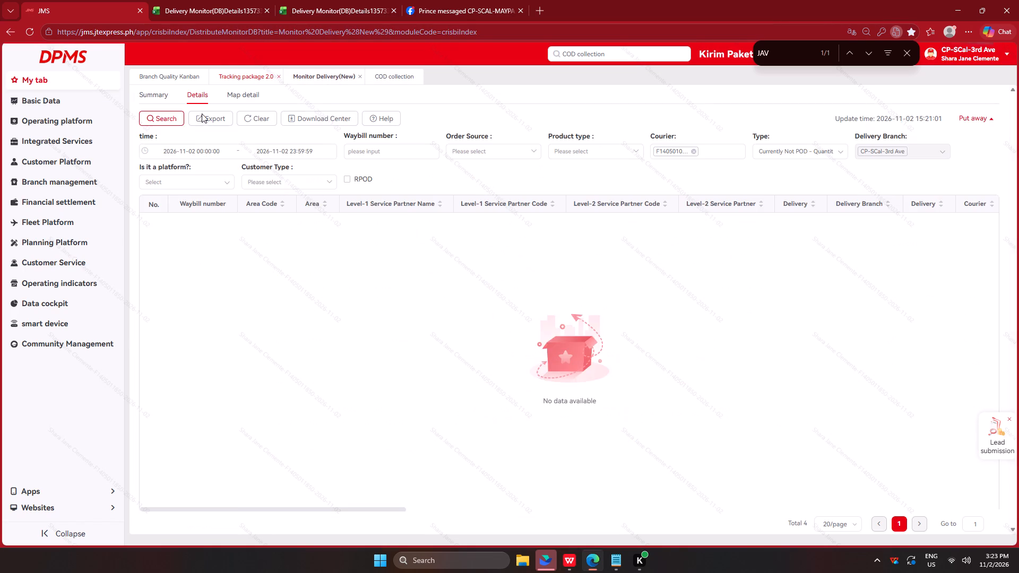
{"action": "left_click", "coordinate": [152, 93]}
{"action": "left_click_drag", "start_coordinate": [796, 54], "coordinate": [745, 56]}
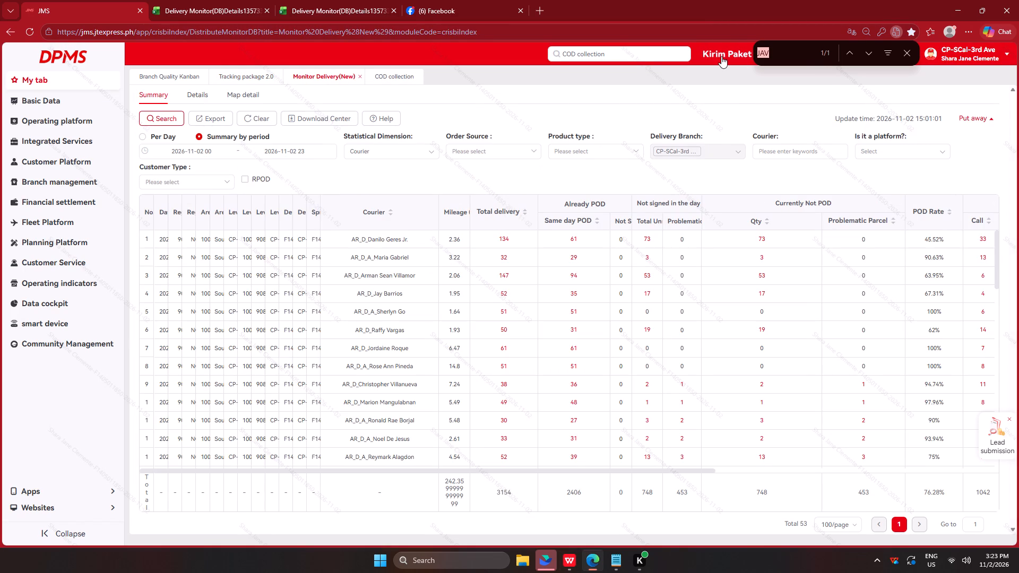
{"action": "type", "text": "ORES"}
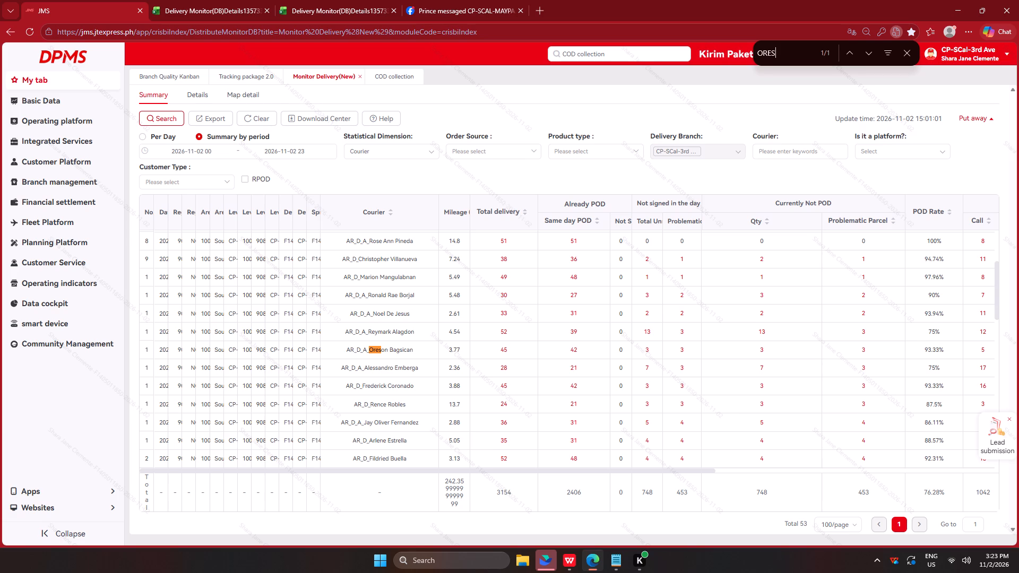
{"action": "left_click", "coordinate": [762, 347]}
{"action": "left_click", "coordinate": [272, 331]}
Extract the three listed waybill numbers with Image to text and paste them into column B of the CHECKING sheet from row 108.
{"action": "key", "text": "ctrl+shift+a"}
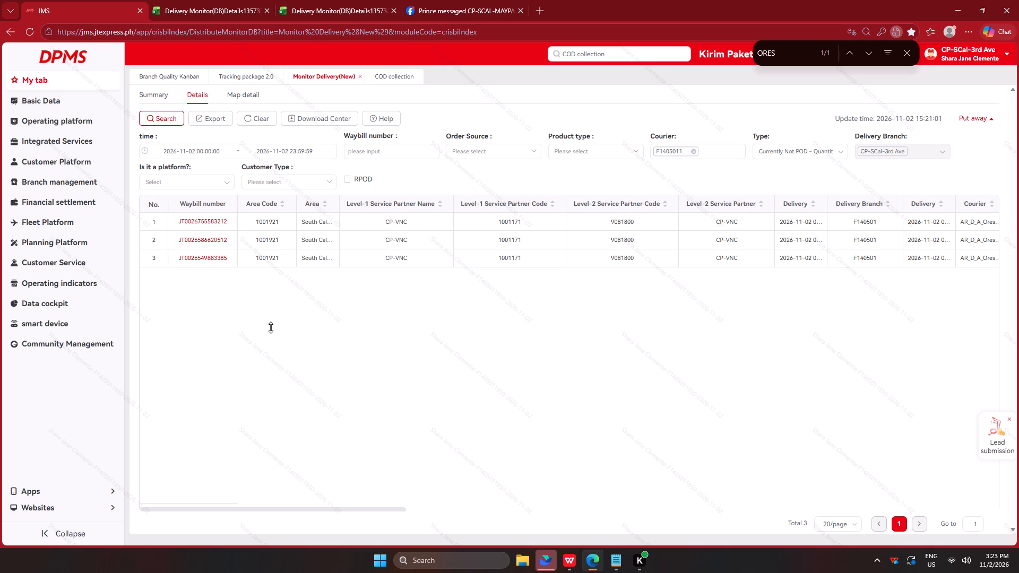
{"action": "left_click_drag", "start_coordinate": [163, 212], "coordinate": [238, 276]}
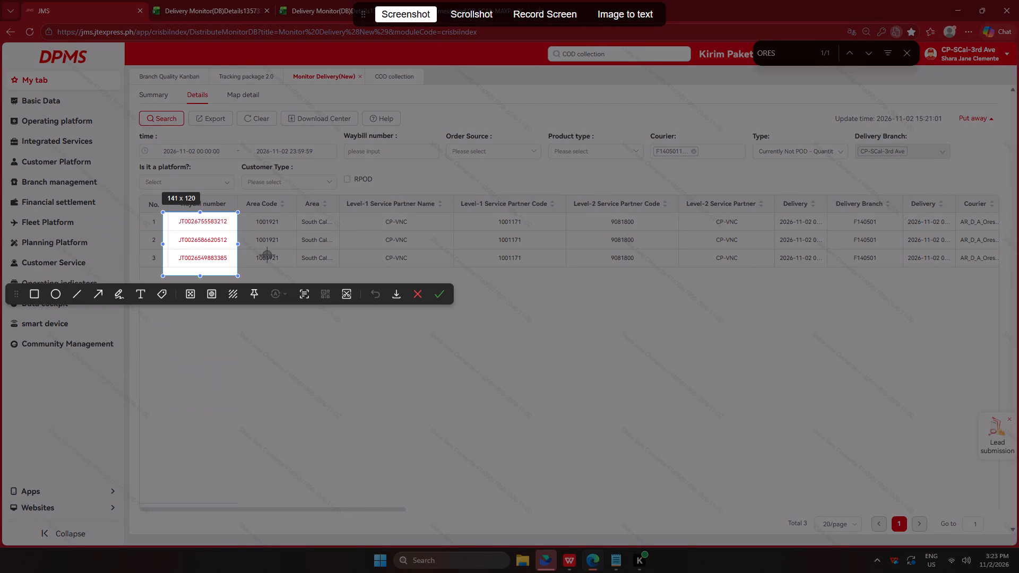
{"action": "left_click_drag", "start_coordinate": [629, 6], "coordinate": [625, 14]}
{"action": "left_click", "coordinate": [621, 21]}
{"action": "left_click", "coordinate": [256, 187]}
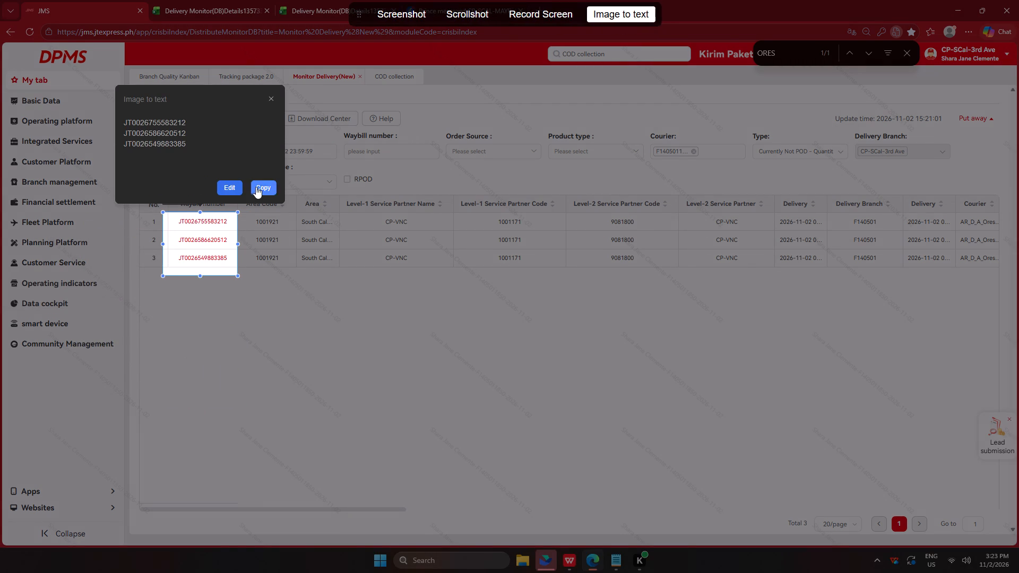
{"action": "key", "text": "alt+Tab"}
{"action": "left_click", "coordinate": [227, 404]}
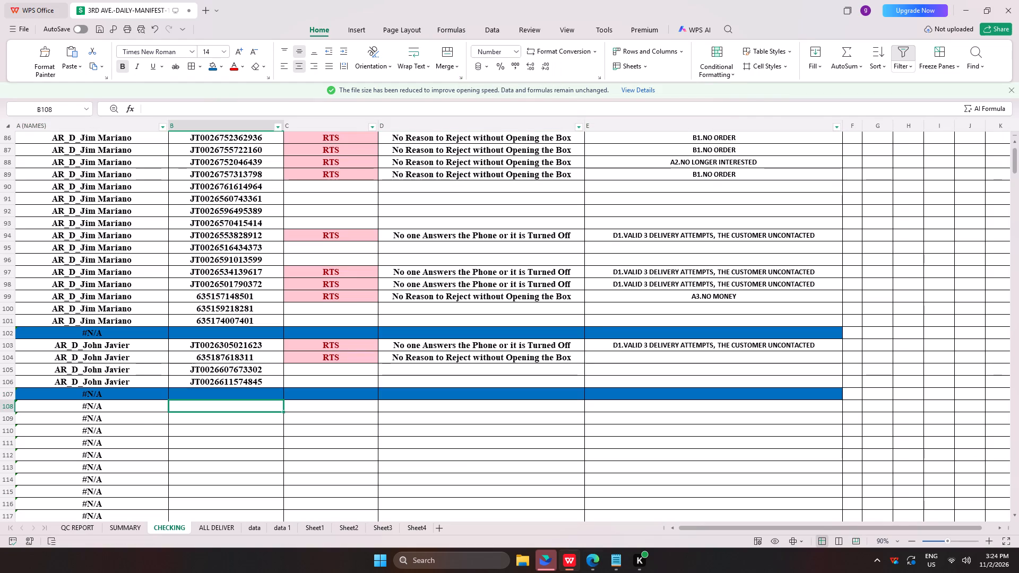
{"action": "key", "text": "ctrl+v"}
Look up the copied waybill numbers in Tracking package 2.0.
{"action": "key", "text": "alt+Tab"}
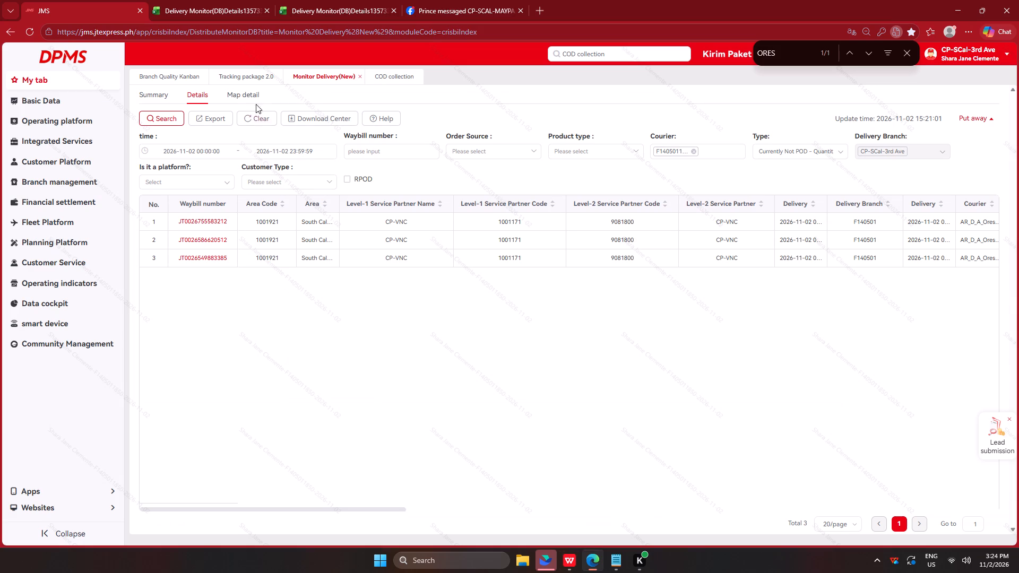
{"action": "left_click", "coordinate": [236, 77]}
{"action": "left_click", "coordinate": [189, 238]}
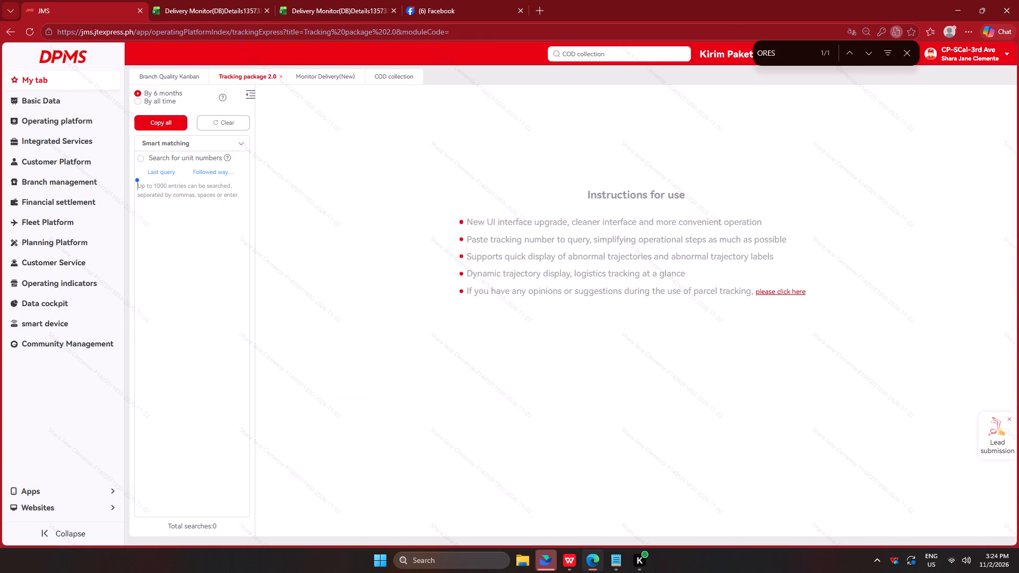
{"action": "key", "text": "ctrl+b"}
{"action": "key", "text": "ctrl+v"}
{"action": "scroll", "coordinate": [565, 263], "scroll_direction": "down", "scroll_amount": 4}
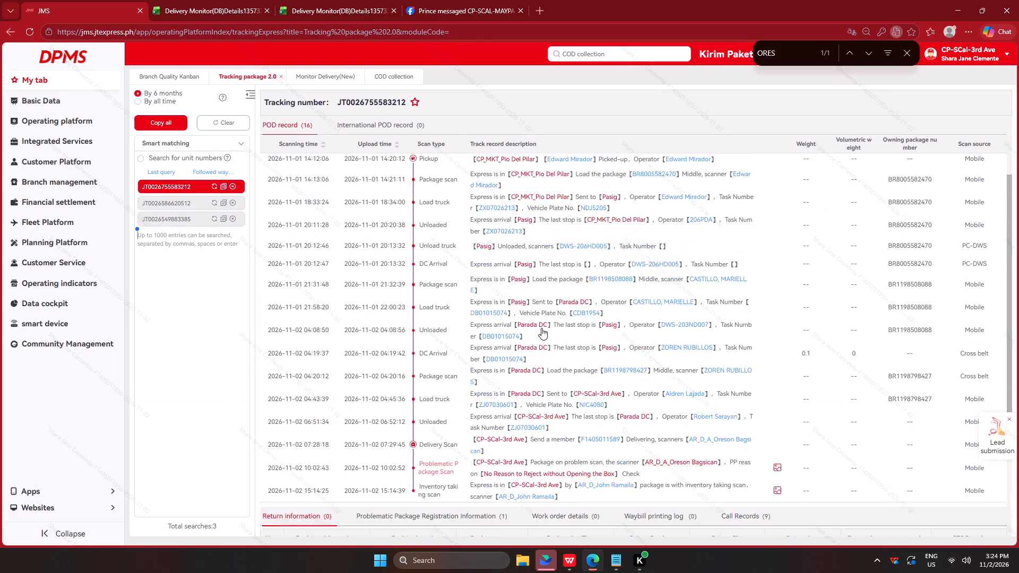
{"action": "scroll", "coordinate": [541, 328], "scroll_direction": "down", "scroll_amount": 2}
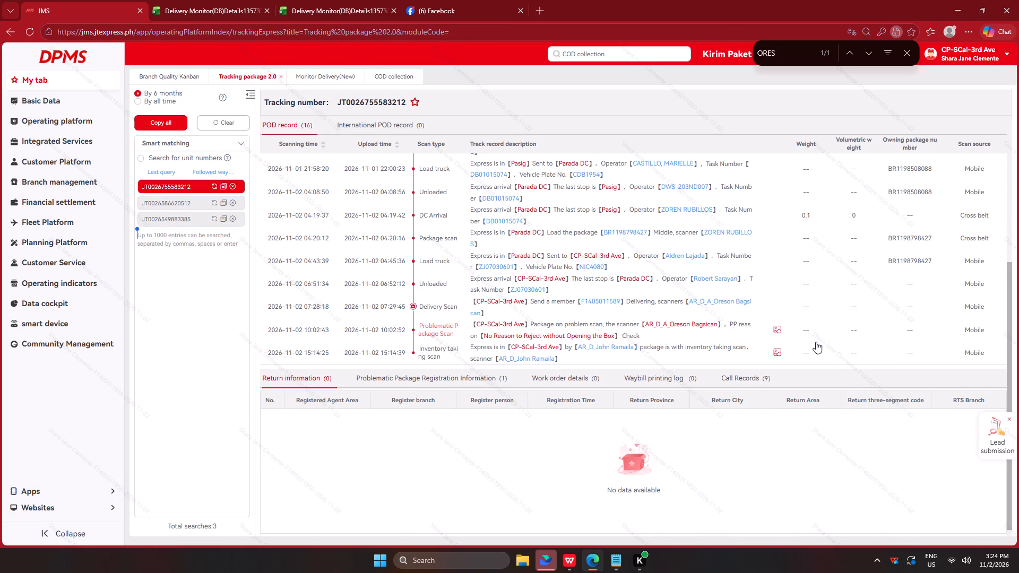
{"action": "left_click", "coordinate": [775, 326]}
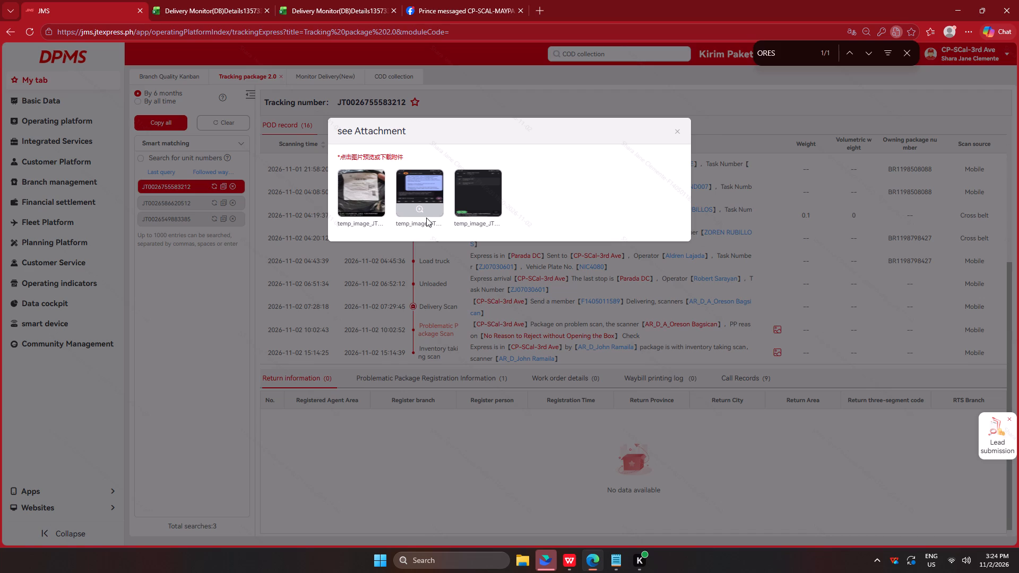
{"action": "left_click", "coordinate": [425, 224]}
{"action": "left_click", "coordinate": [193, 206]}
{"action": "left_click", "coordinate": [188, 208]}
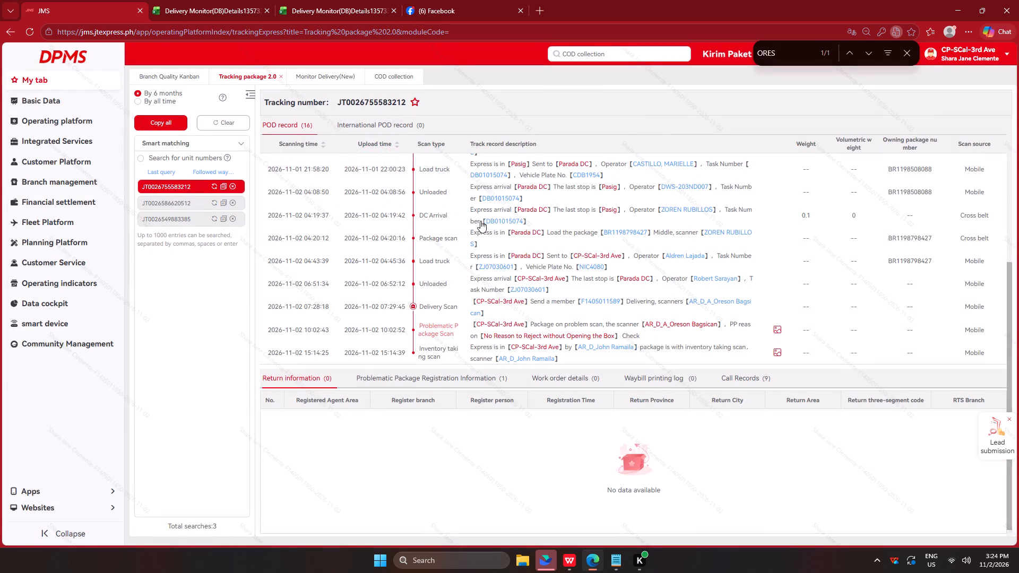
{"action": "left_click", "coordinate": [148, 206]}
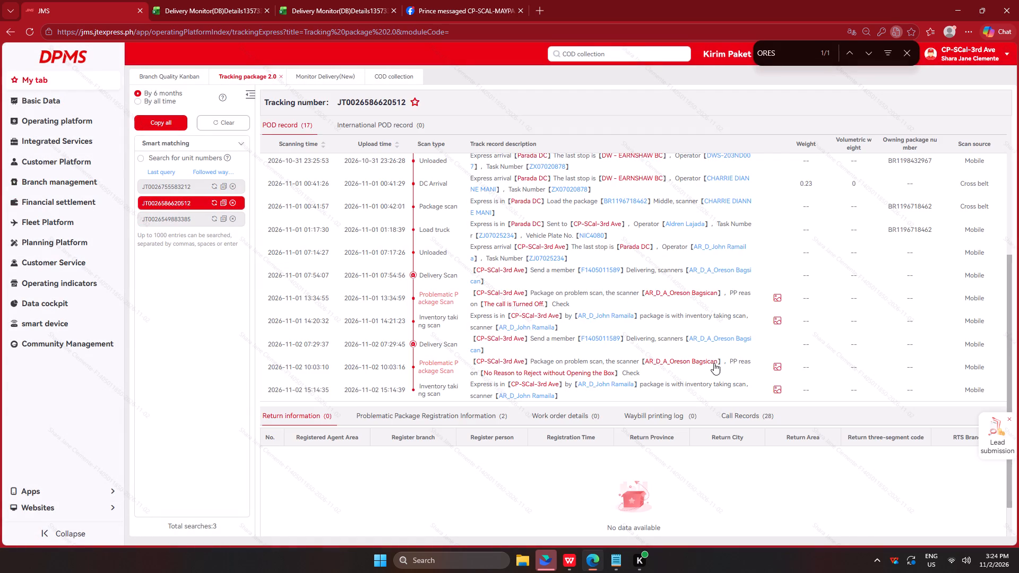
{"action": "left_click", "coordinate": [780, 369]}
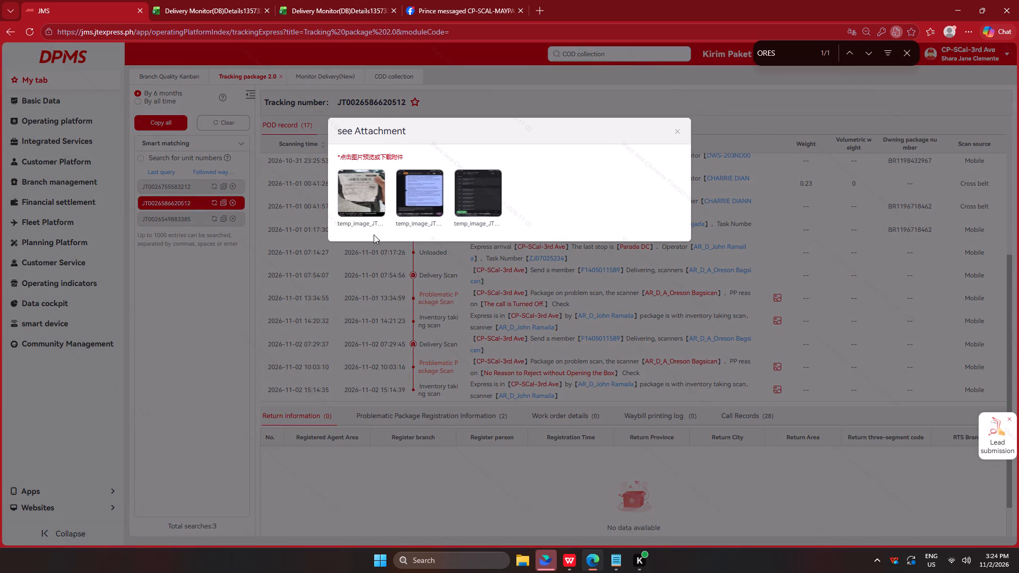
{"action": "left_click", "coordinate": [376, 322]}
{"action": "left_click", "coordinate": [165, 221]}
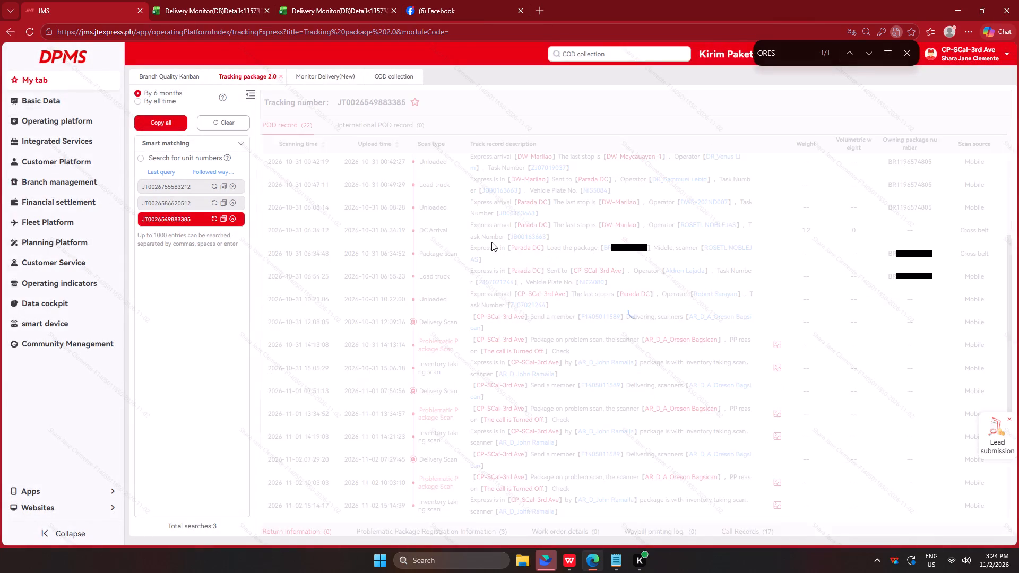
{"action": "scroll", "coordinate": [534, 355], "scroll_direction": "down", "scroll_amount": 2}
Copy RTS and No Reason to Reject without Opening the Box from row 104 into columns C and D of row 108.
{"action": "key", "text": "alt+Tab"}
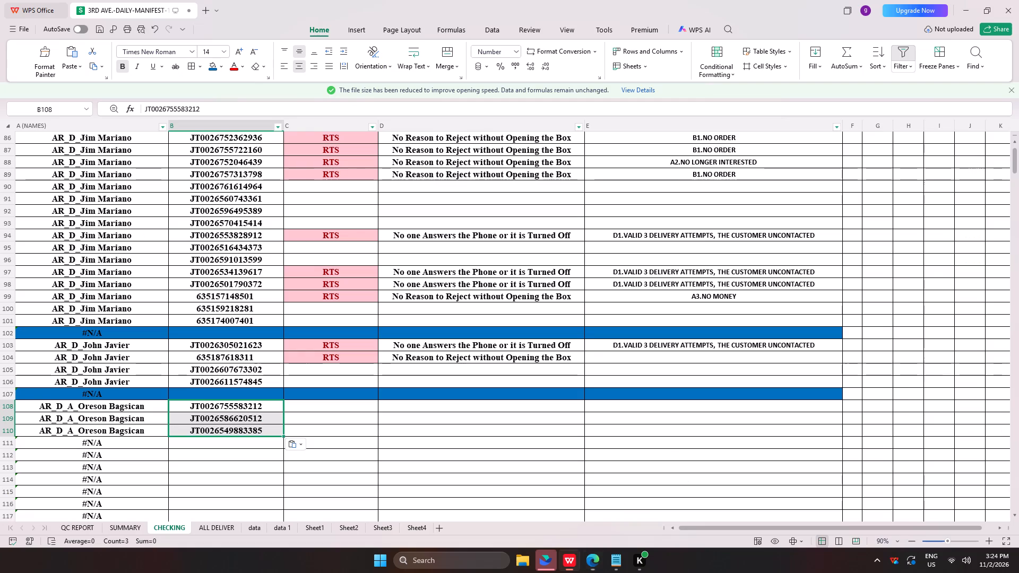
{"action": "left_click_drag", "start_coordinate": [334, 356], "coordinate": [434, 360]}
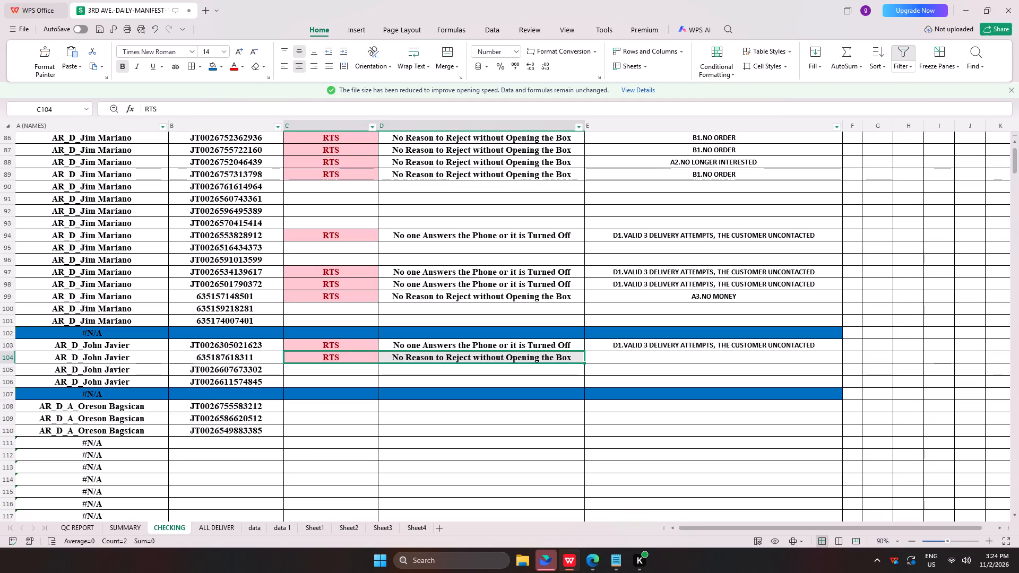
{"action": "key", "text": "ctrl+c"}
{"action": "left_click", "coordinate": [340, 407]}
{"action": "key", "text": "ctrl+v"}
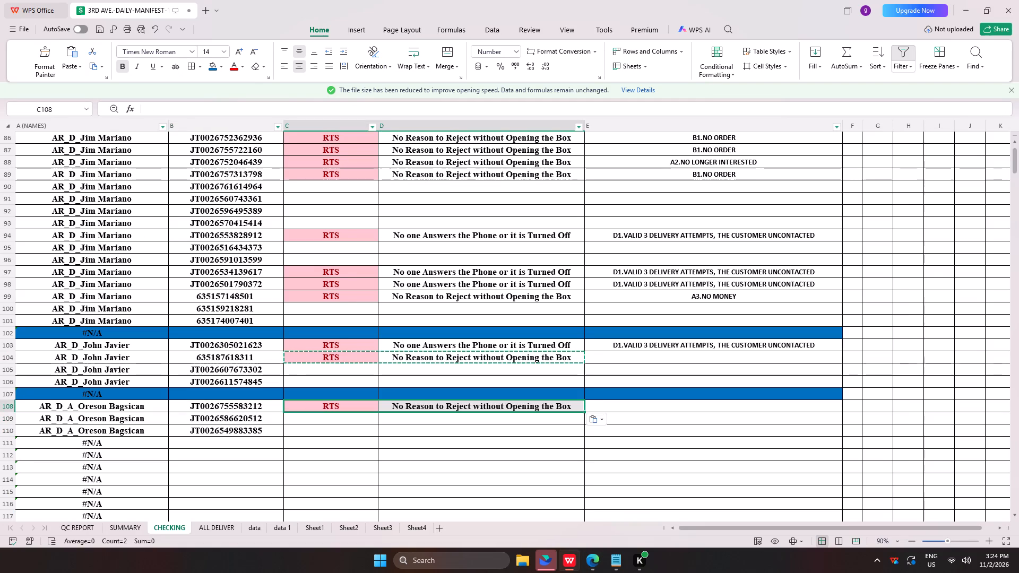
Copy row 103's RTS status, phone-unanswered reason and D1 remark into columns C to E of rows 109 and 110.
{"action": "left_click_drag", "start_coordinate": [335, 343], "coordinate": [608, 346]}
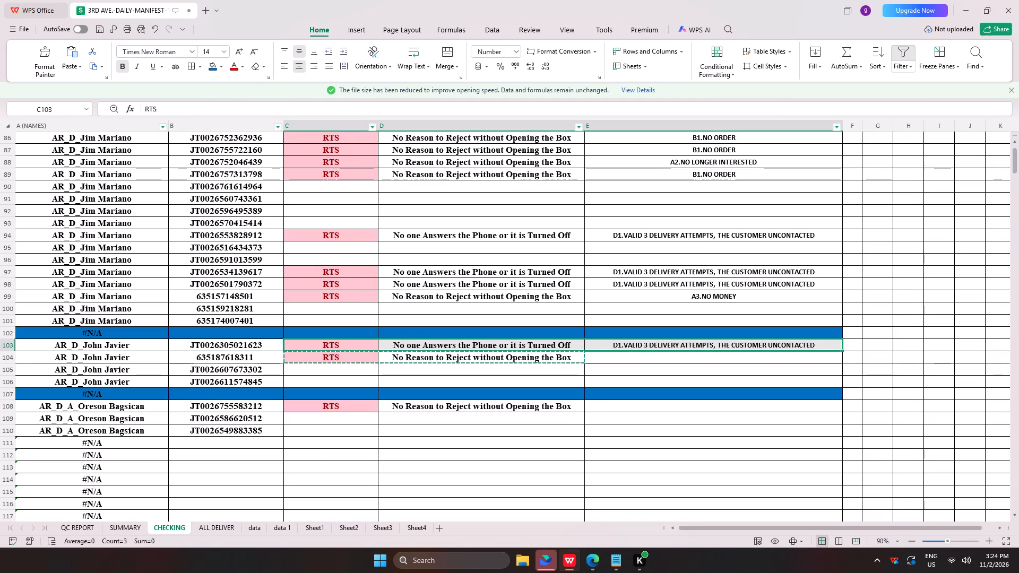
{"action": "key", "text": "ctrl+c"}
{"action": "left_click_drag", "start_coordinate": [305, 420], "coordinate": [612, 435], "text": "ctrl"}
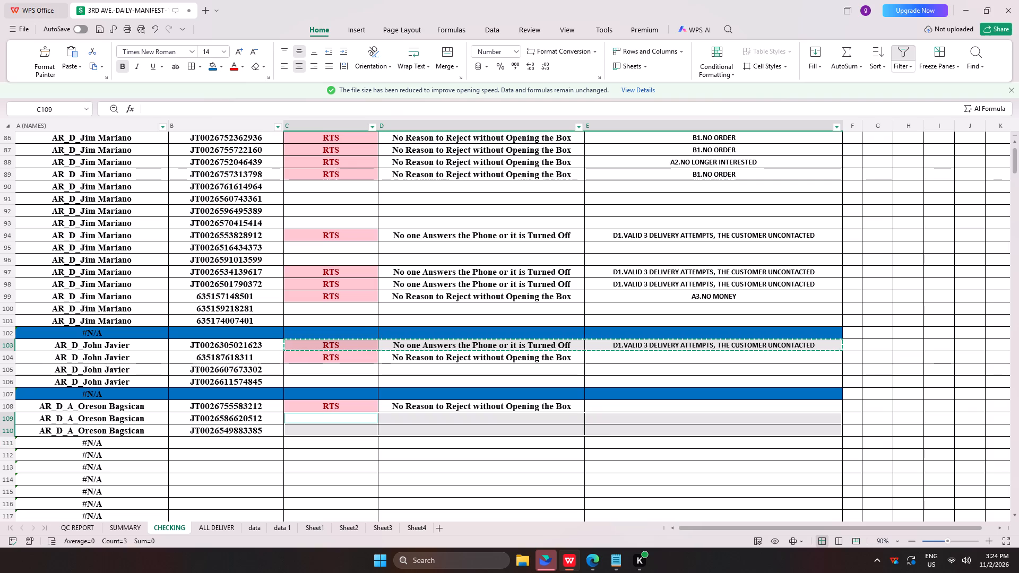
{"action": "key", "text": "ctrl+v"}
{"action": "left_click", "coordinate": [350, 449]}
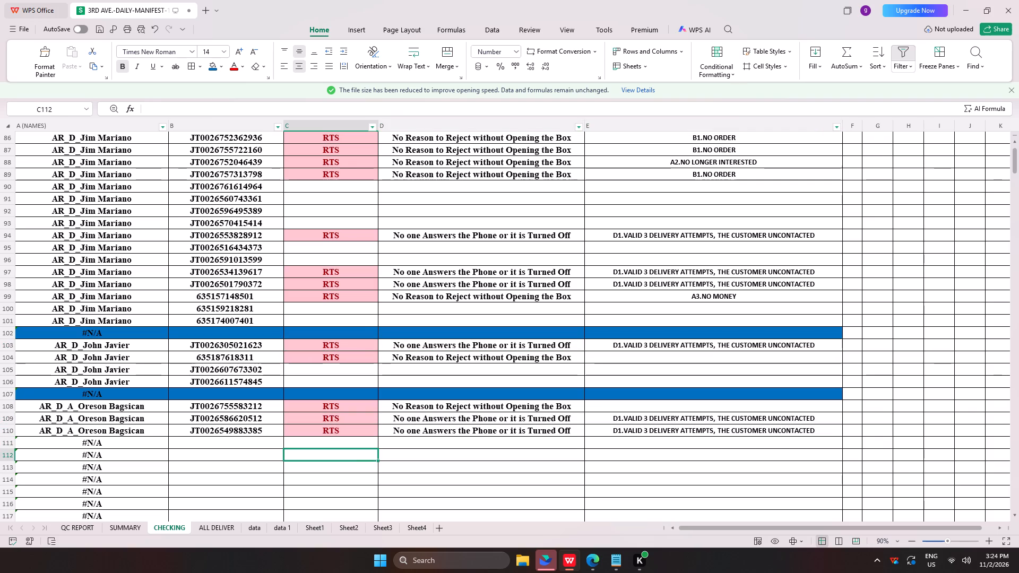
{"action": "key", "text": "alt+Tab"}
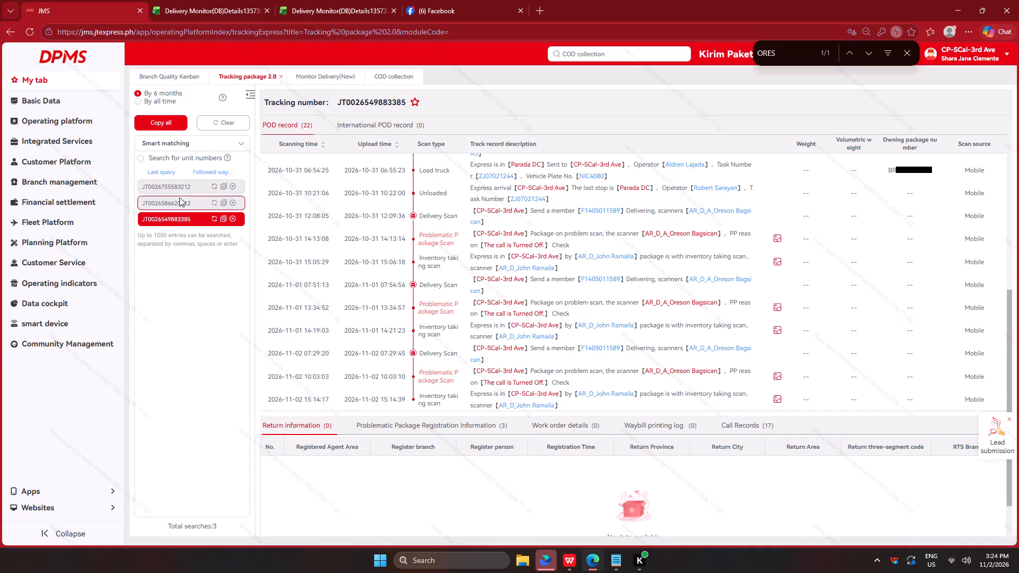
{"action": "left_click", "coordinate": [178, 211]}
{"action": "left_click", "coordinate": [182, 199]}
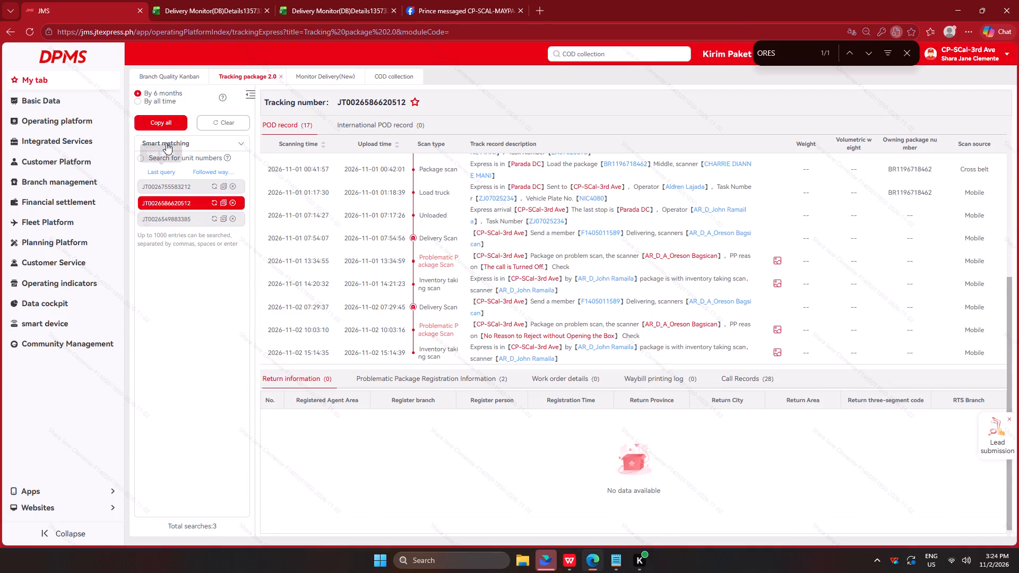
{"action": "key", "text": "alt+Tab"}
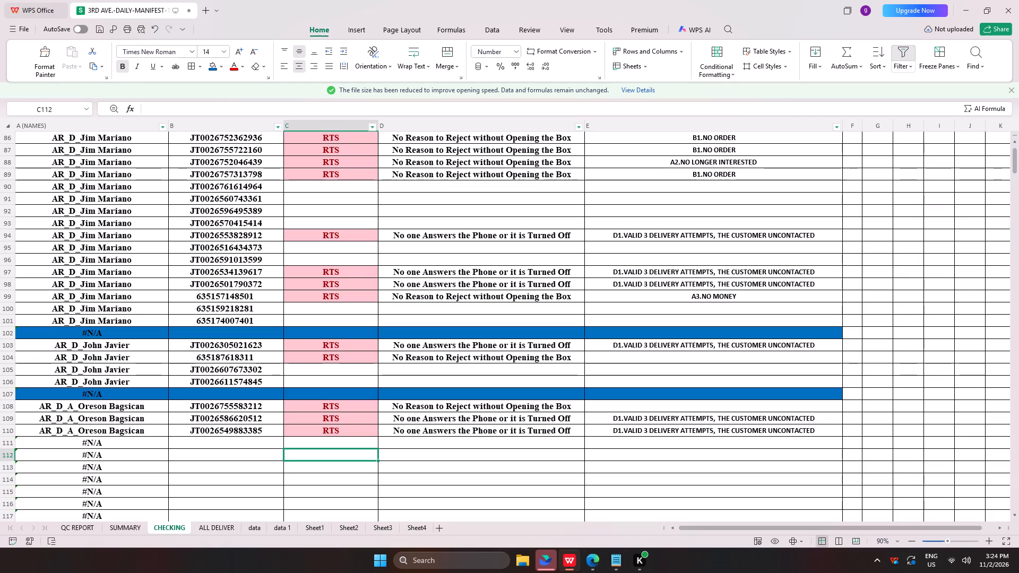
{"action": "left_click", "coordinate": [331, 399]}
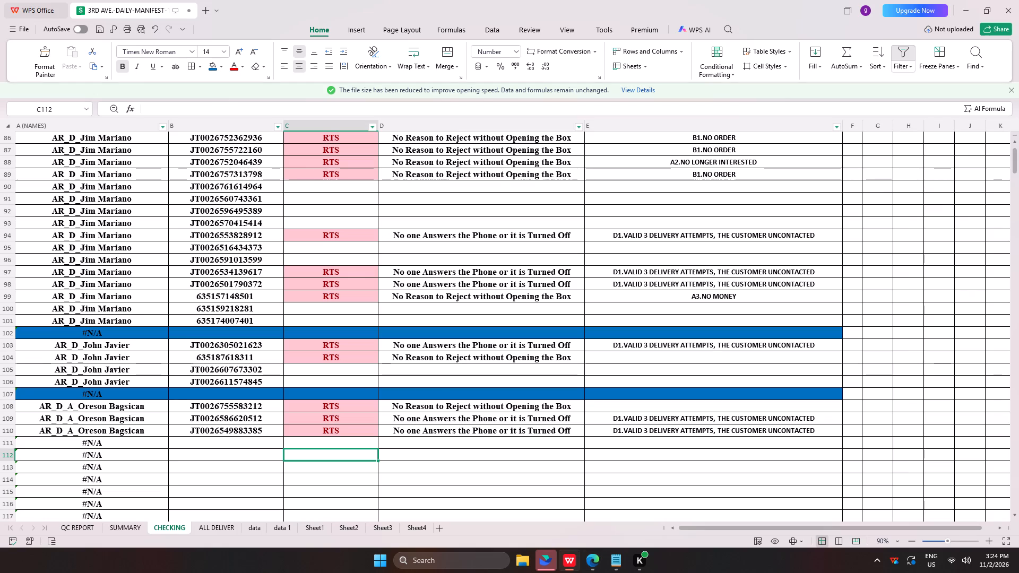
{"action": "left_click", "coordinate": [584, 410]}
{"action": "left_click", "coordinate": [625, 405]}
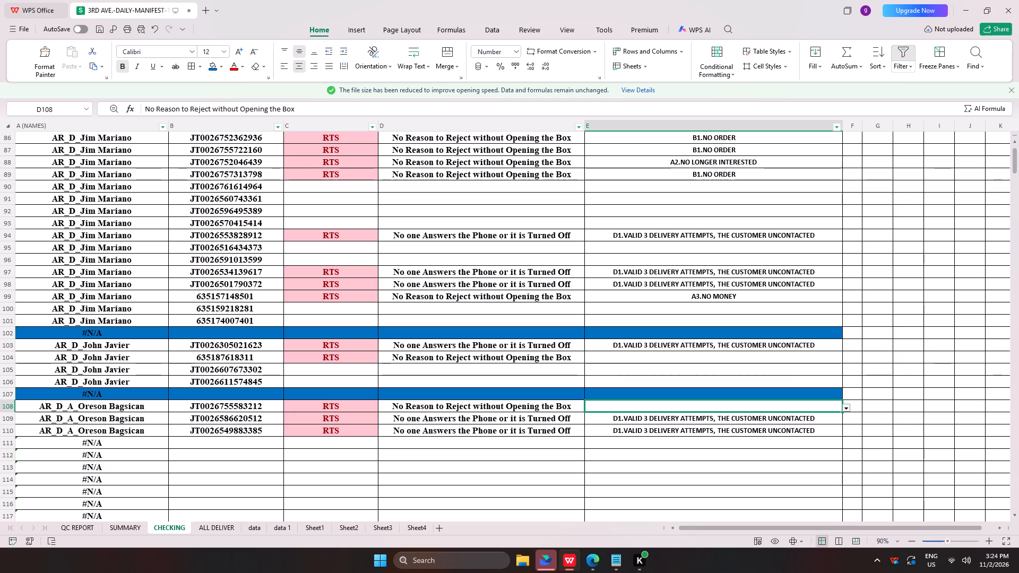
{"action": "key", "text": "c"}
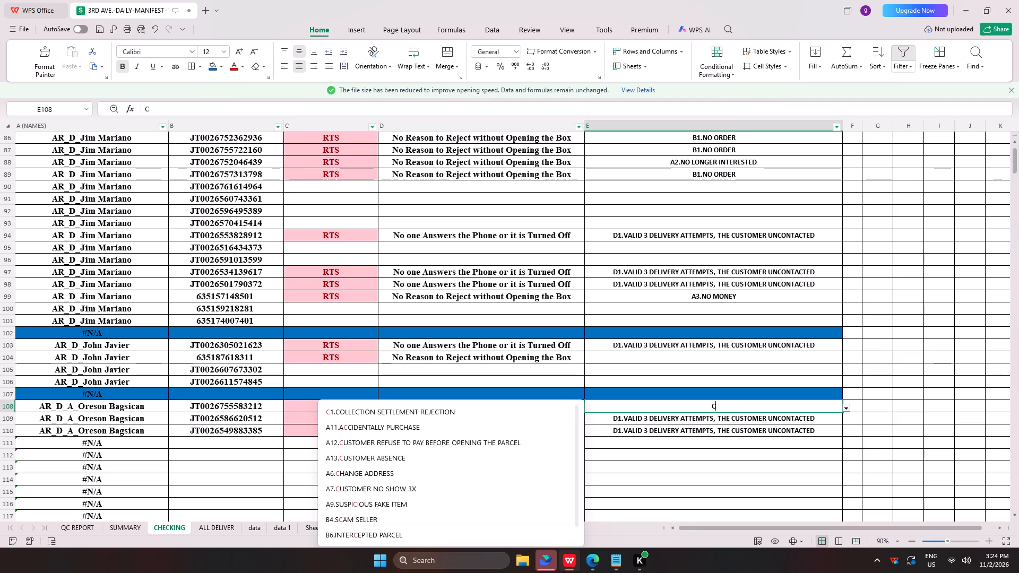
{"action": "key", "text": "BackSpace"}
{"action": "type", "text": "NO"}
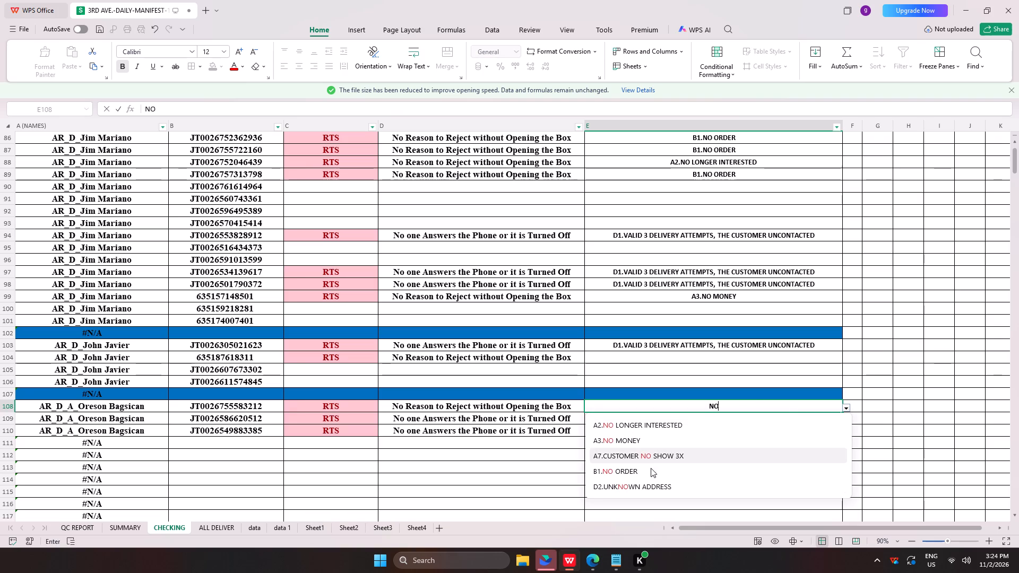
{"action": "left_click", "coordinate": [671, 426]}
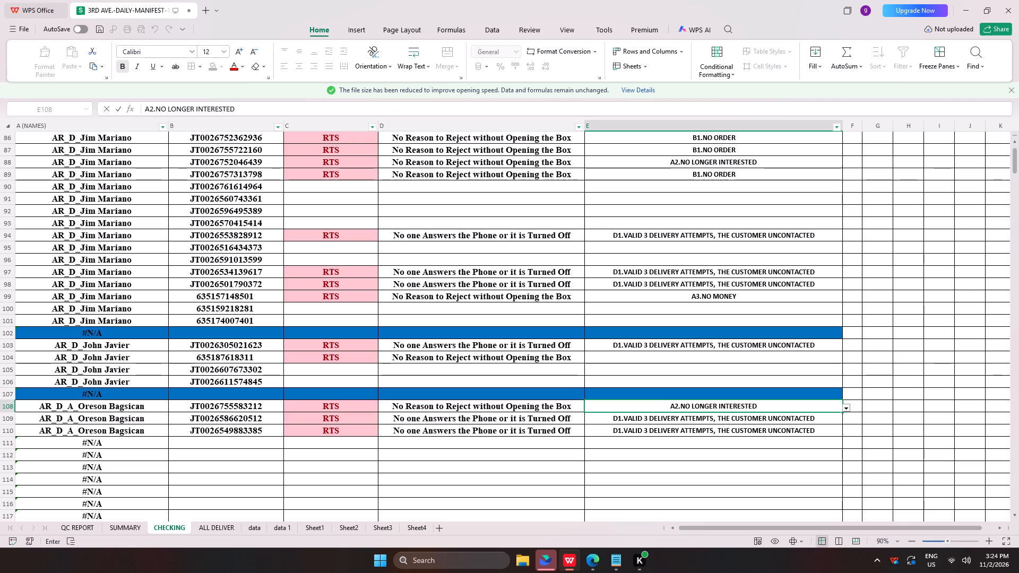
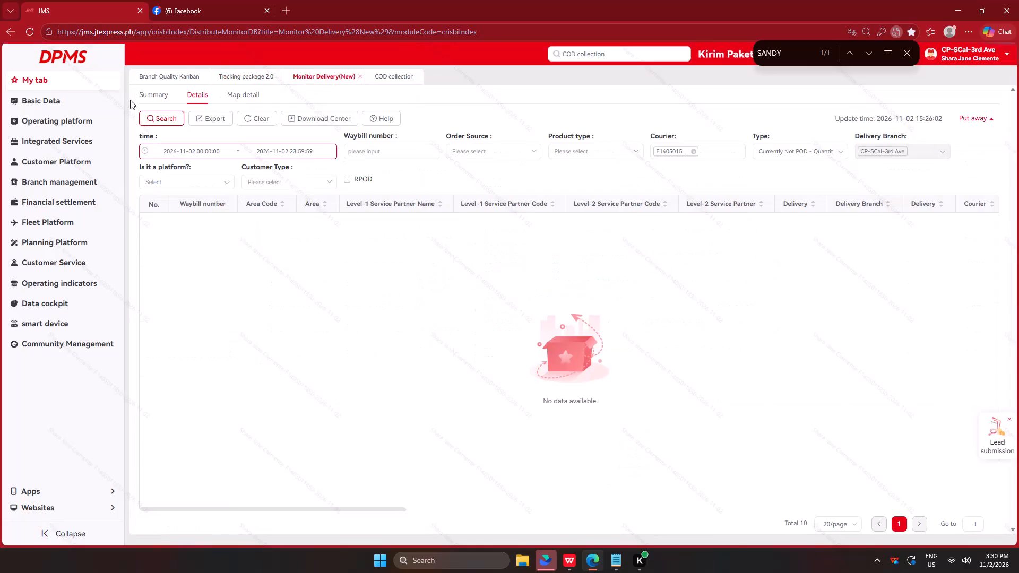
Return to the Monitor Delivery summary and find the courier matching JOAN on the page.
{"action": "left_click", "coordinate": [139, 93]}
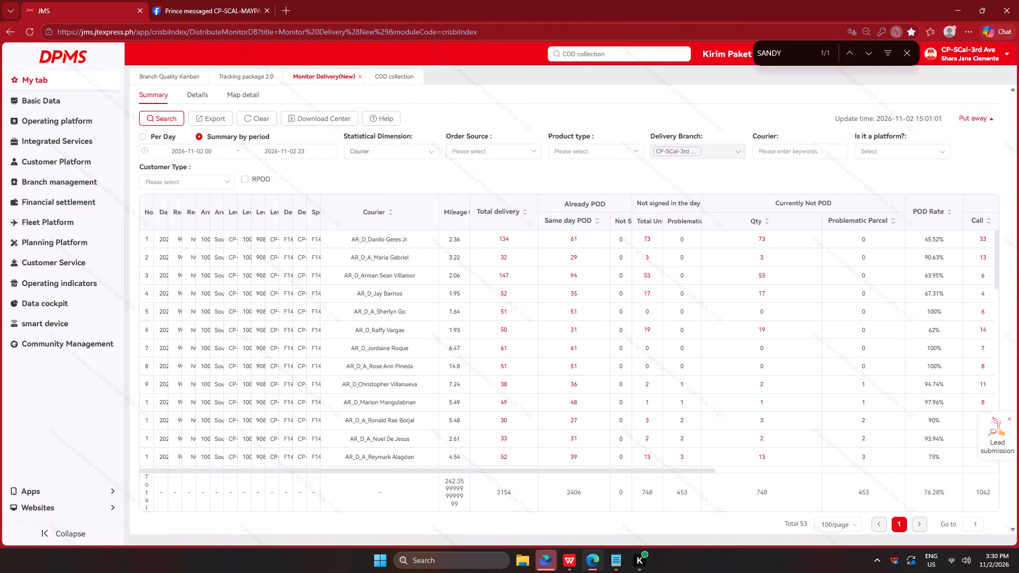
{"action": "left_click_drag", "start_coordinate": [796, 51], "coordinate": [746, 54]}
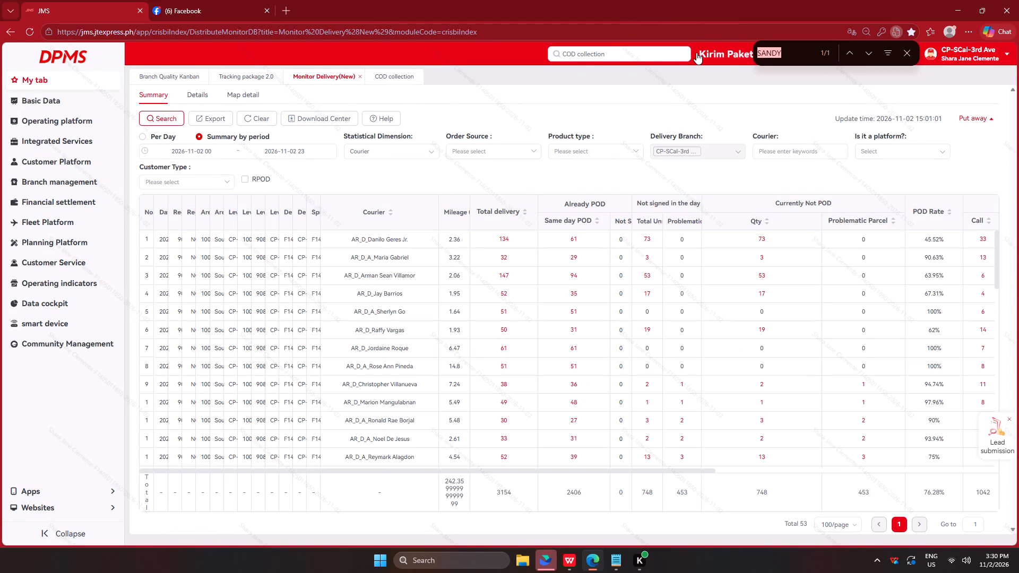
{"action": "key", "text": "BackSpace"}
{"action": "key", "text": "BackSpace"}
{"action": "key", "text": "BackSpace"}
{"action": "type", "text": "JOAN"}
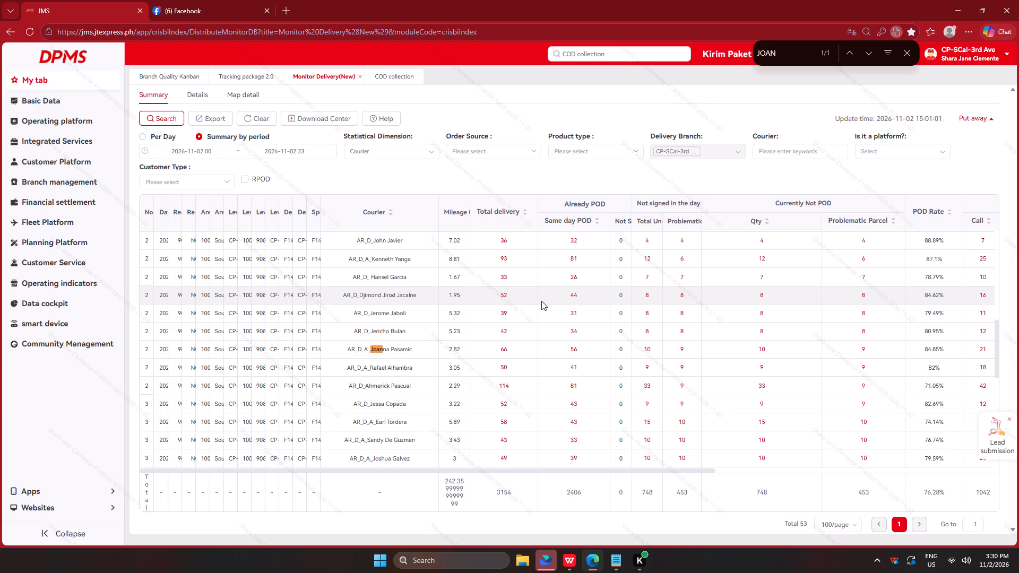
Switch to the WPS manifest workbook and review the RTS-tagged waybills in rows 117, 121 and 124 of the CHECKING sheet.
{"action": "left_click", "coordinate": [580, 557]}
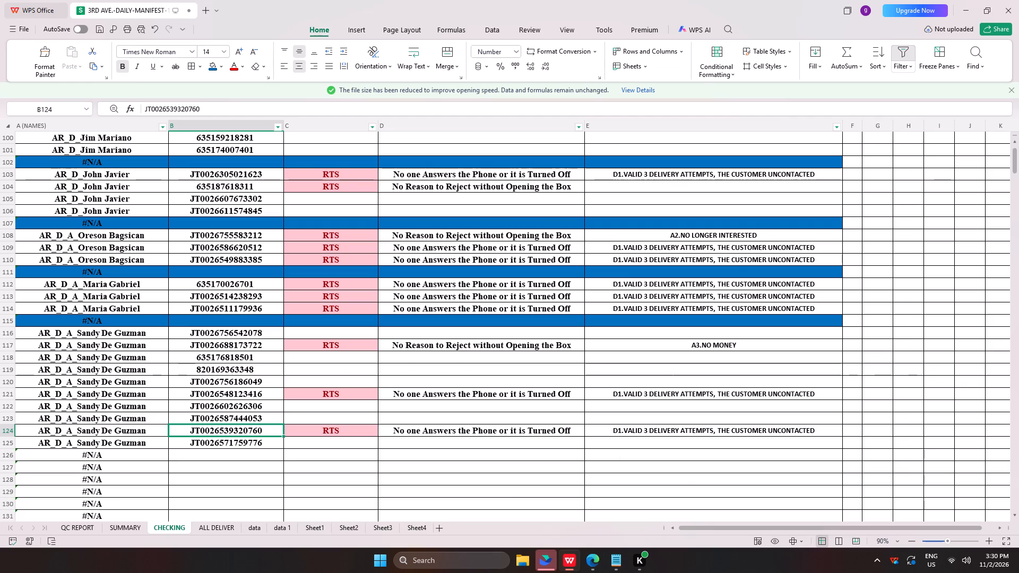
{"action": "left_click", "coordinate": [259, 401]}
{"action": "left_click", "coordinate": [232, 392]}
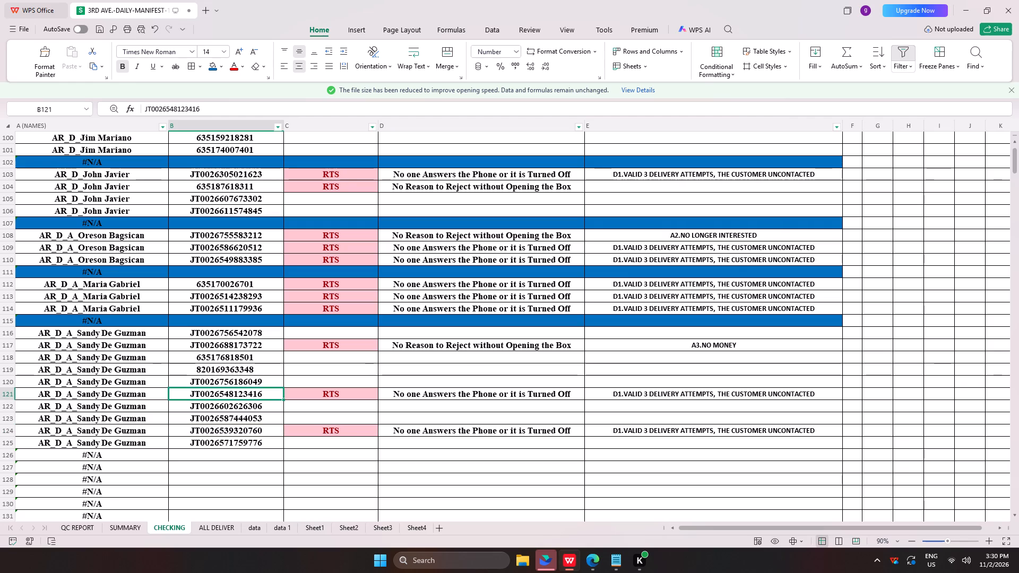
{"action": "left_click", "coordinate": [244, 344]}
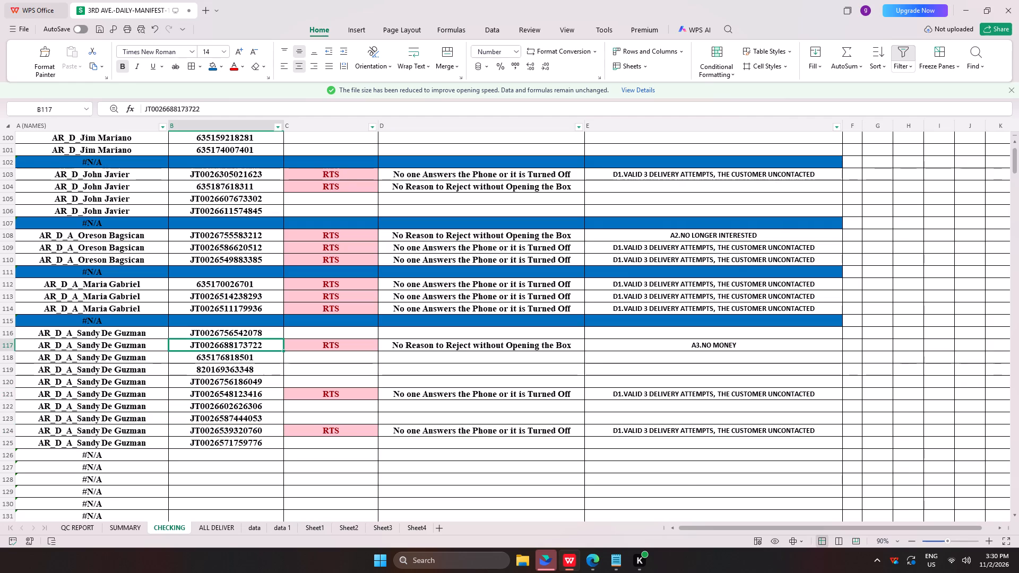
{"action": "left_click", "coordinate": [267, 396]}
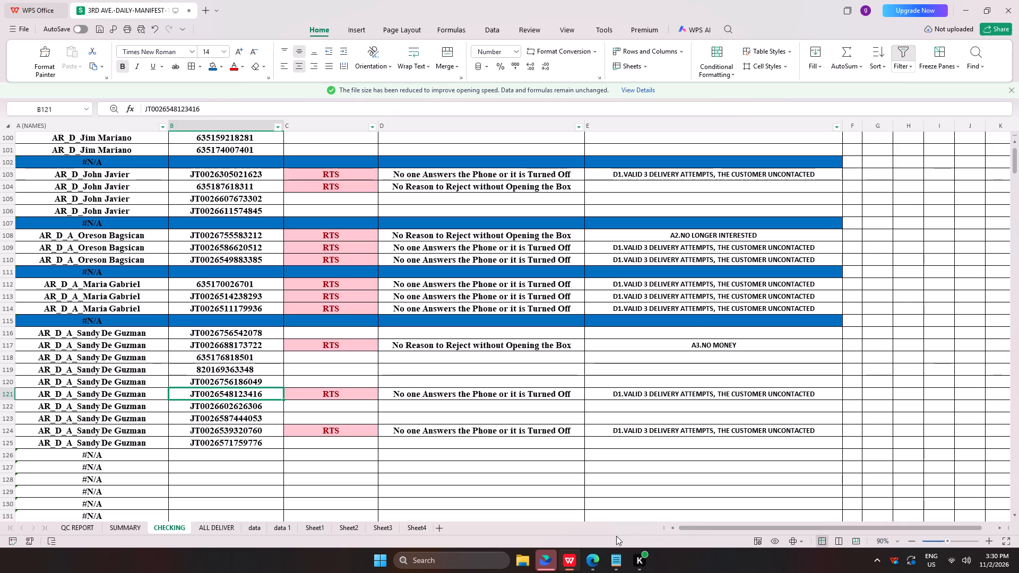
{"action": "left_click", "coordinate": [275, 436]}
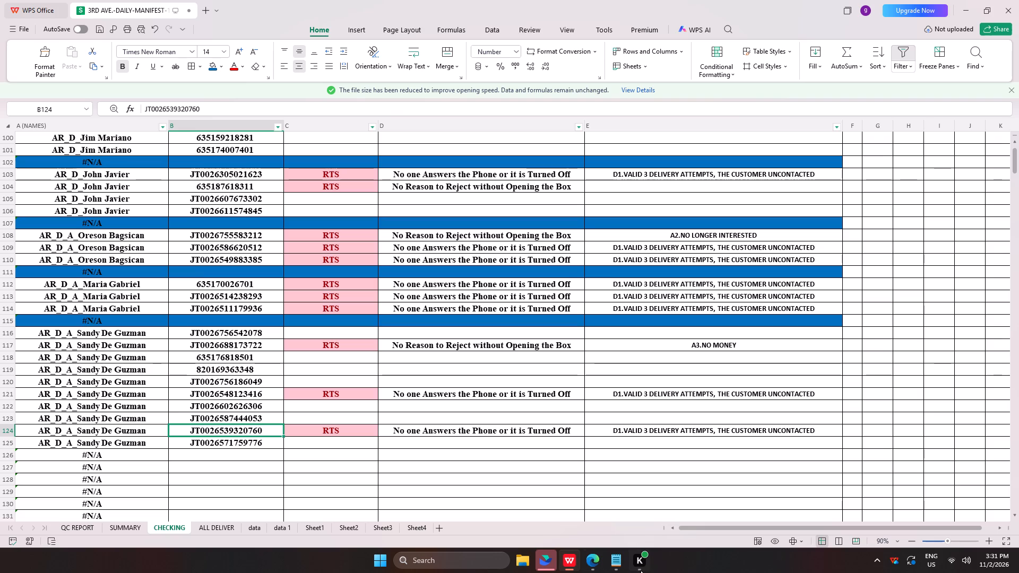
Back in Edge, open the JOAN match's currently not POD parcels and copy all their waybill numbers using image-to-text capture.
{"action": "left_click", "coordinate": [590, 562]}
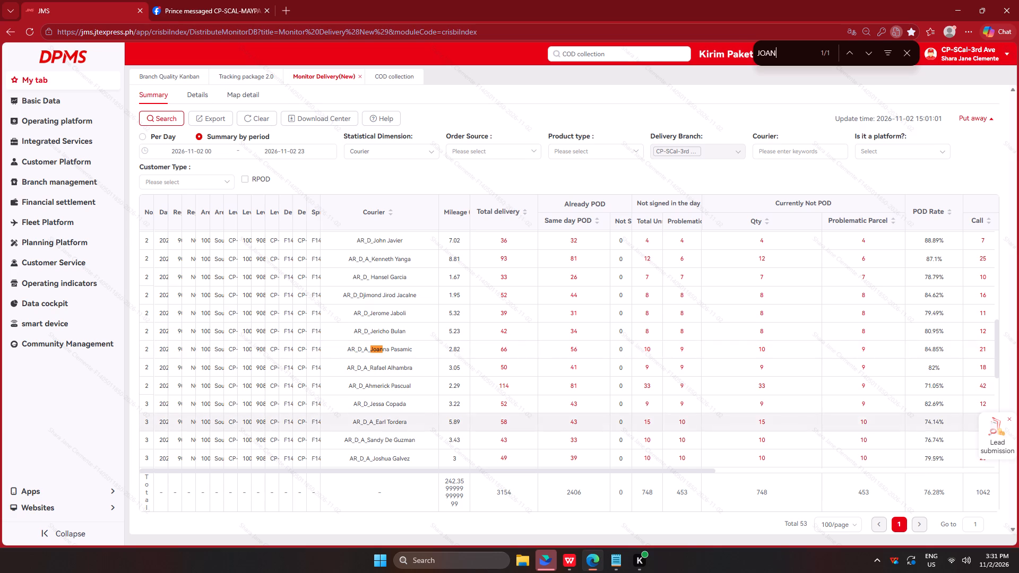
{"action": "left_click", "coordinate": [764, 350]}
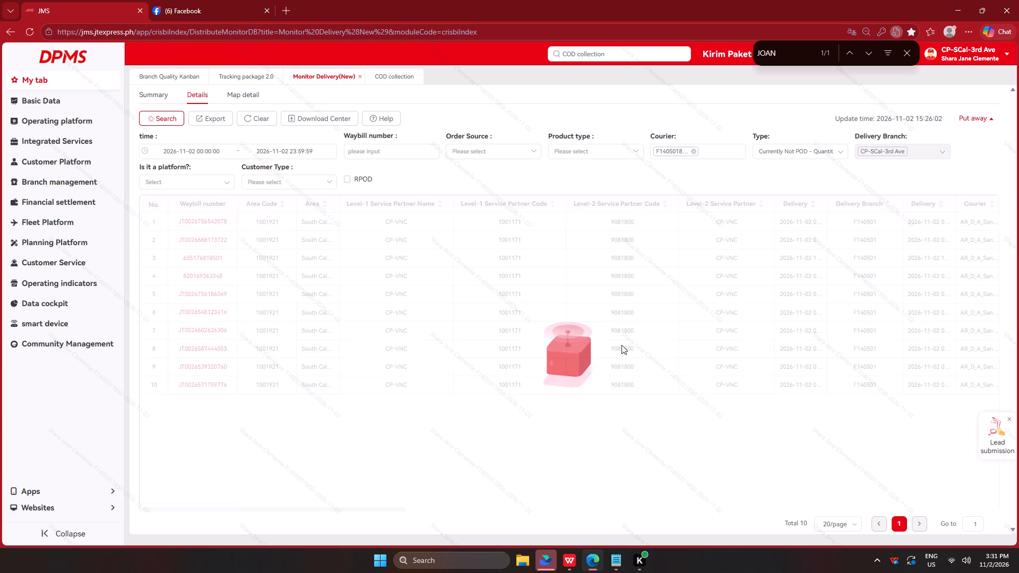
{"action": "key", "text": "ctrl+shift+a"}
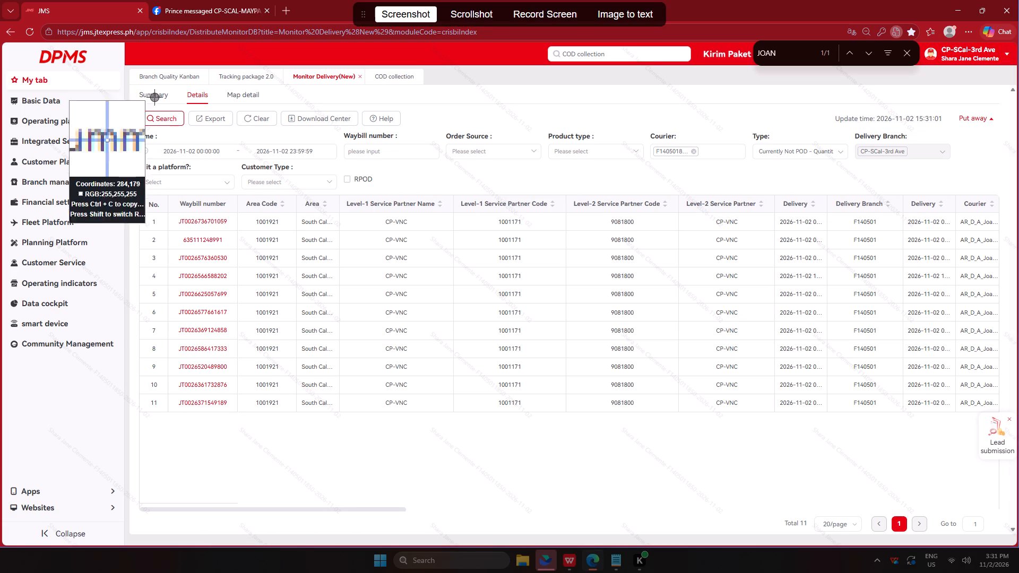
{"action": "left_click_drag", "start_coordinate": [161, 211], "coordinate": [231, 414]}
{"action": "left_click", "coordinate": [640, 14]}
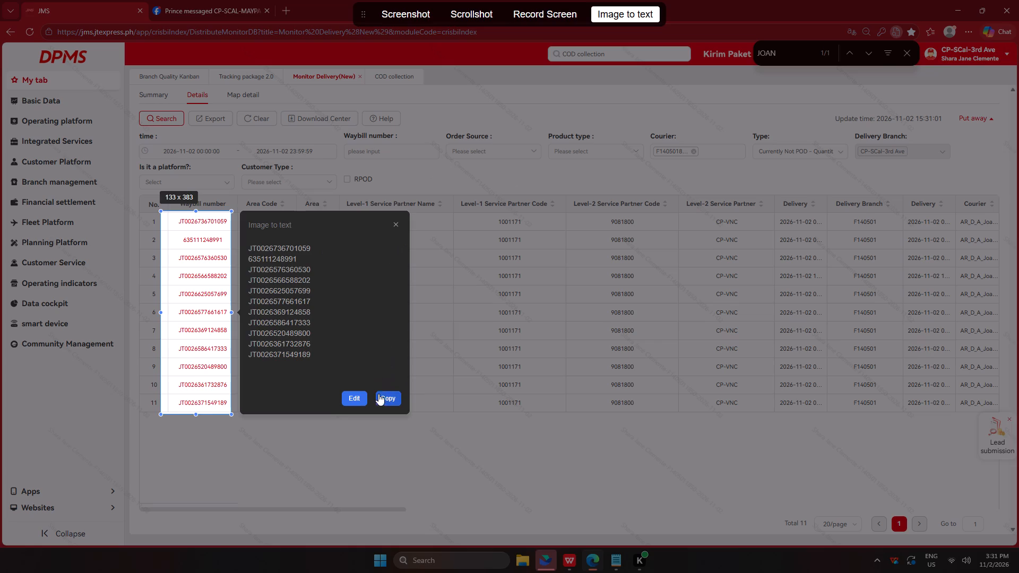
{"action": "left_click", "coordinate": [379, 398]}
In the CHECKING sheet, fill row 126 from column A to E with blue as a separator.
{"action": "key", "text": "alt+Tab"}
{"action": "scroll", "coordinate": [273, 385], "scroll_direction": "down", "scroll_amount": 5}
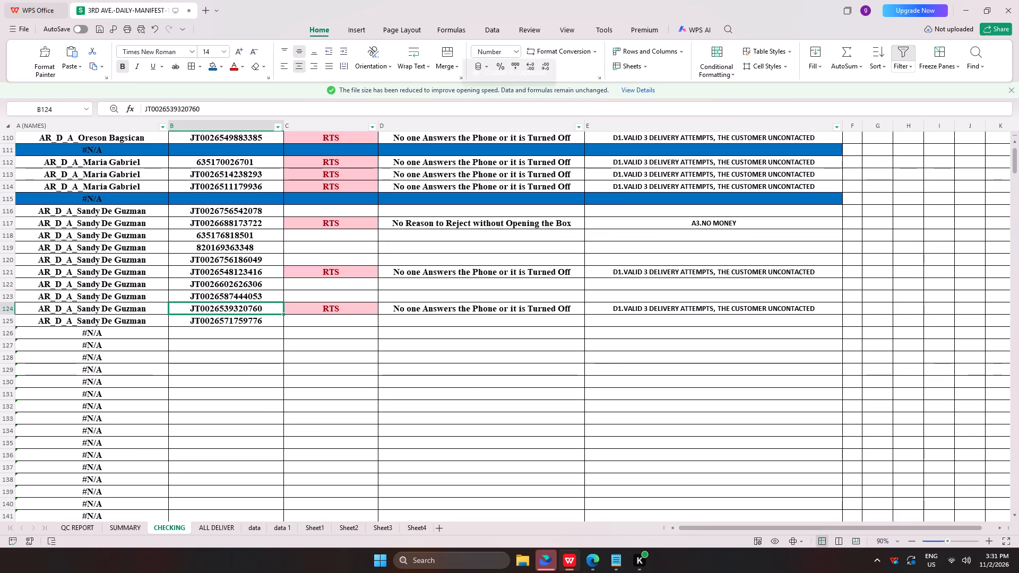
{"action": "left_click_drag", "start_coordinate": [48, 335], "coordinate": [637, 333]}
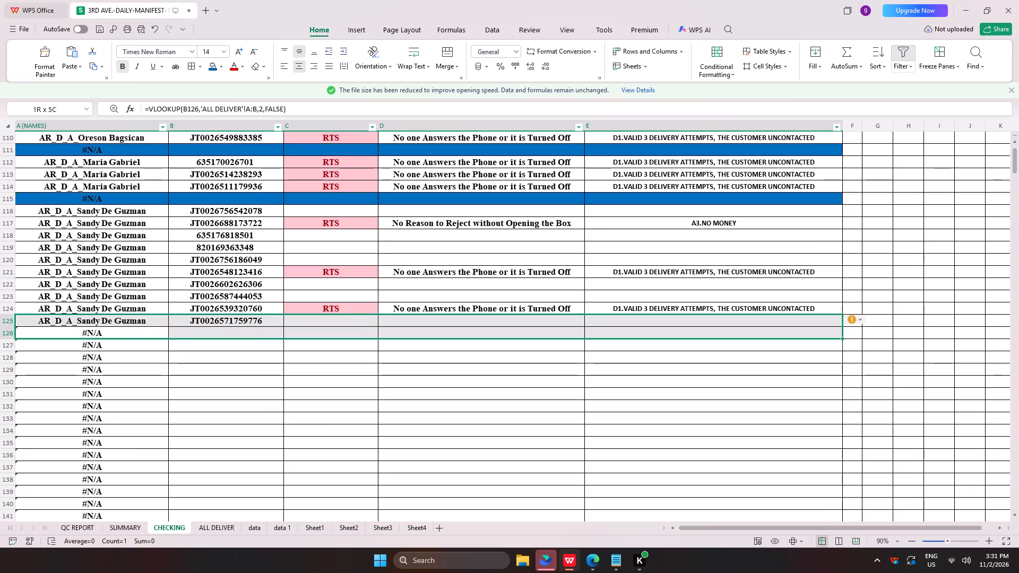
{"action": "left_click_drag", "start_coordinate": [637, 333], "coordinate": [636, 335]}
{"action": "left_click", "coordinate": [215, 65]}
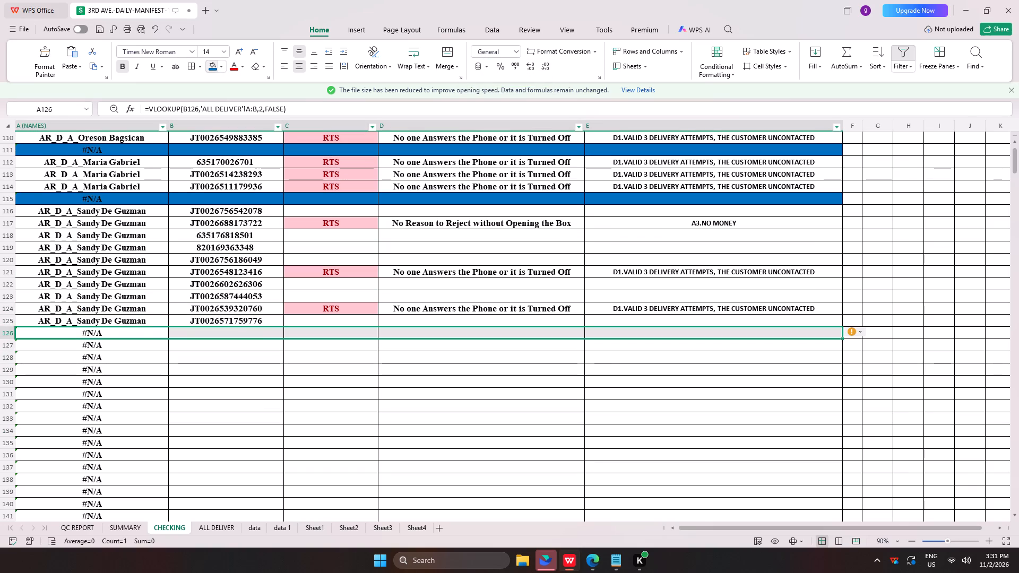
Paste the copied waybill numbers into column B starting at B127.
{"action": "left_click", "coordinate": [224, 345]}
{"action": "key", "text": "ctrl+v"}
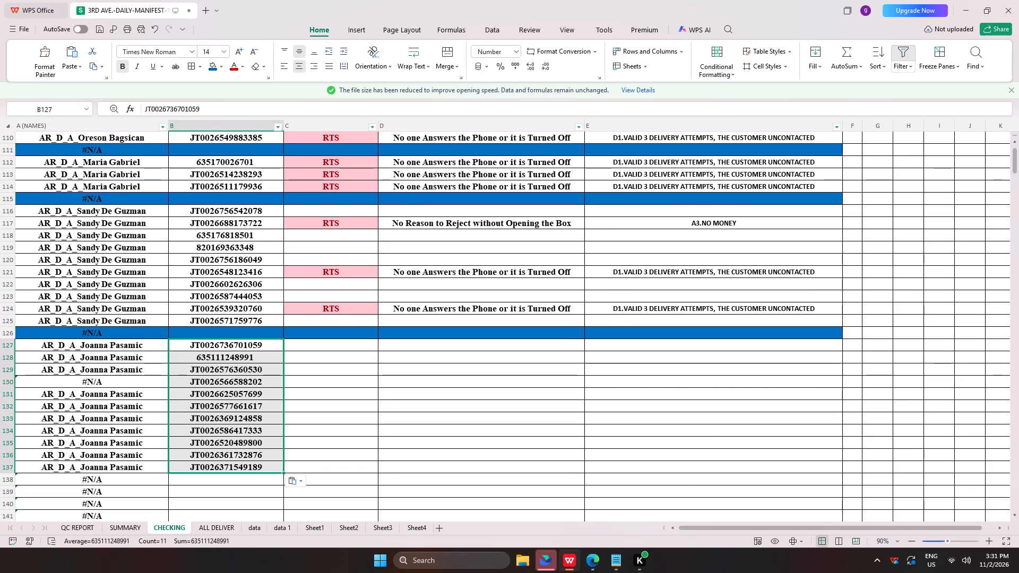
In Edge's Tracking package 2.0, clear the previous waybill list and search the copied waybill numbers.
{"action": "key", "text": "alt+Tab"}
{"action": "left_click", "coordinate": [235, 75]}
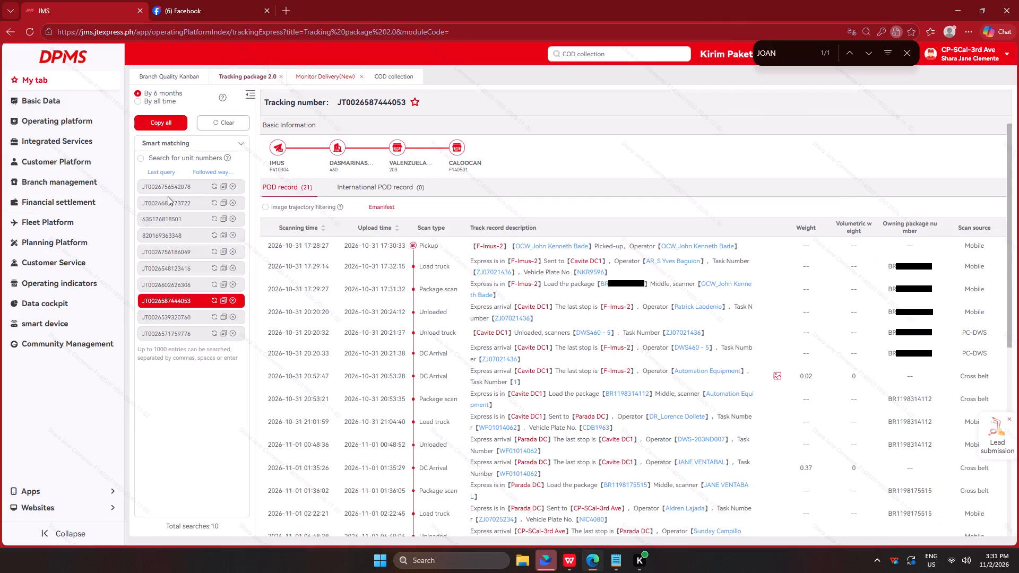
{"action": "left_click", "coordinate": [208, 117]}
{"action": "left_click", "coordinate": [180, 320]}
{"action": "key", "text": "ctrl+v"}
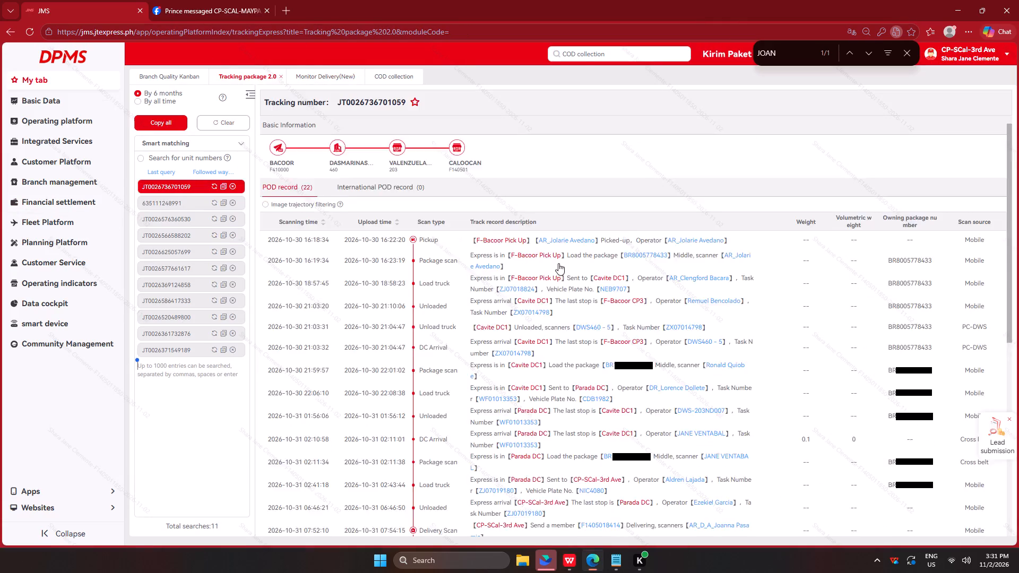
Check the first waybill's scans, then copy row 124's RTS status, "No one Answers the Phone or it is Turned Off" reason and D1 remark to row 127.
{"action": "scroll", "coordinate": [555, 271], "scroll_direction": "down", "scroll_amount": 5}
{"action": "left_click", "coordinate": [169, 207]}
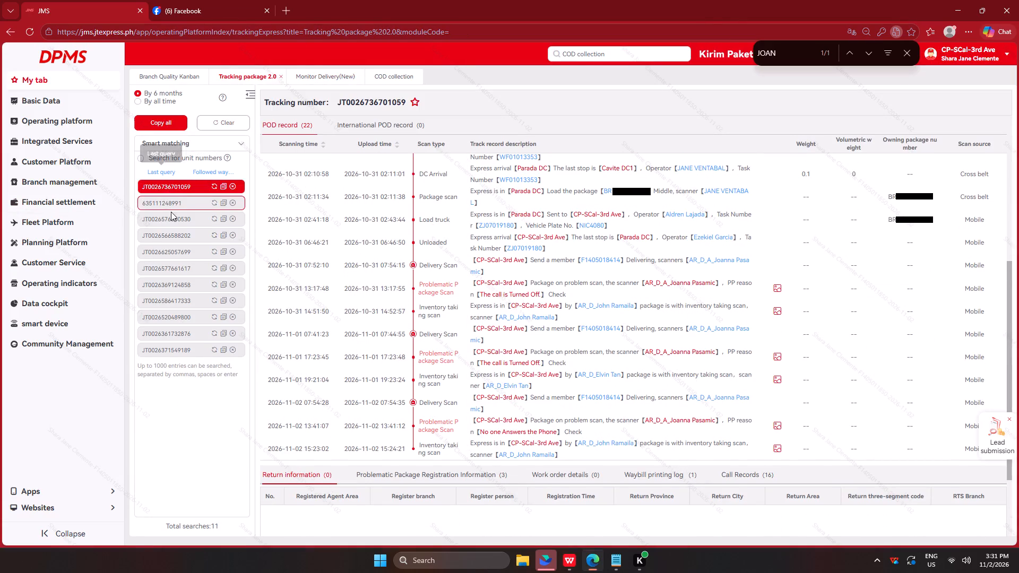
{"action": "key", "text": "alt+Tab"}
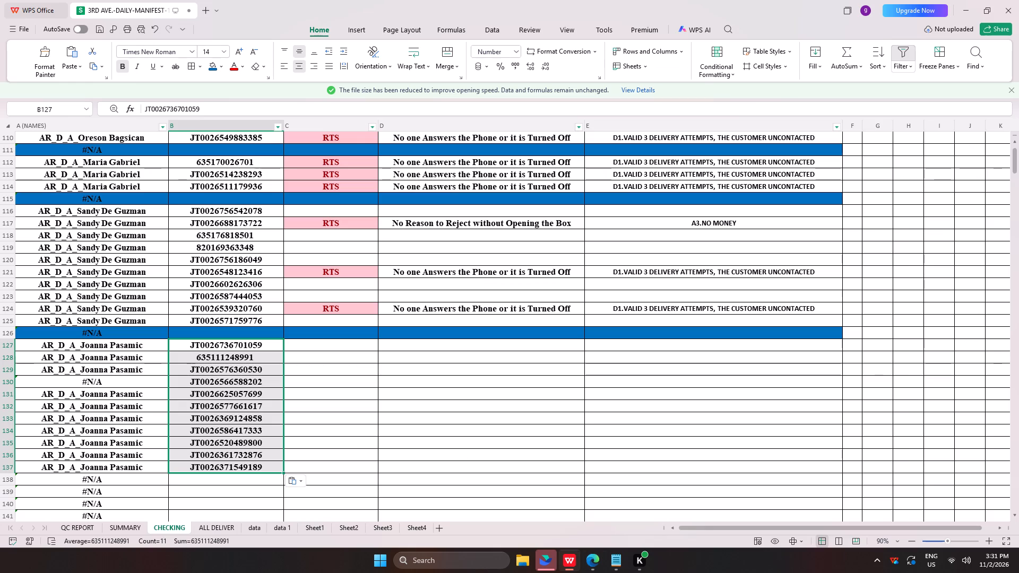
{"action": "left_click_drag", "start_coordinate": [330, 309], "coordinate": [635, 307]}
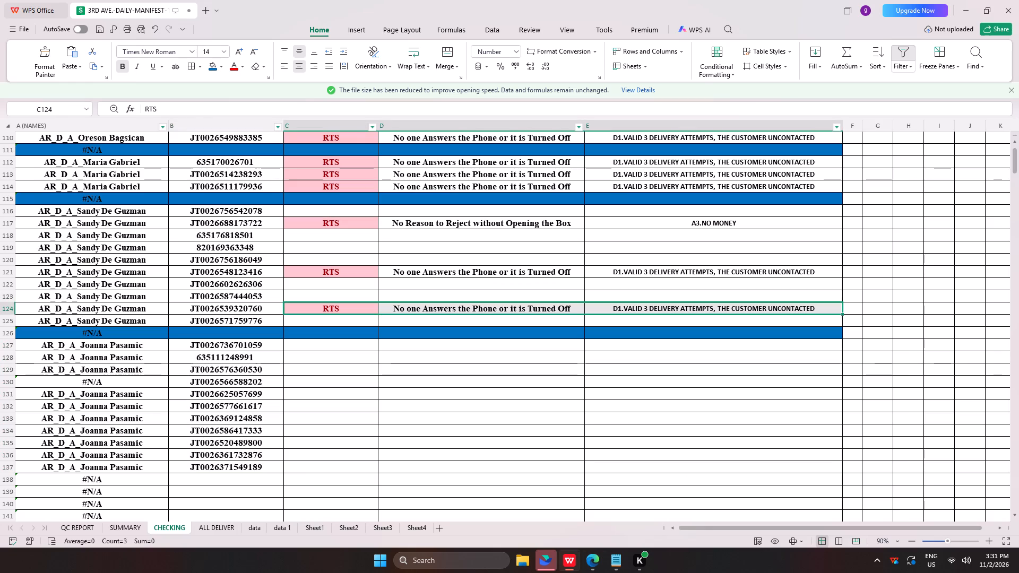
{"action": "key", "text": "ctrl+c"}
{"action": "left_click", "coordinate": [304, 350]}
{"action": "key", "text": "ctrl+v"}
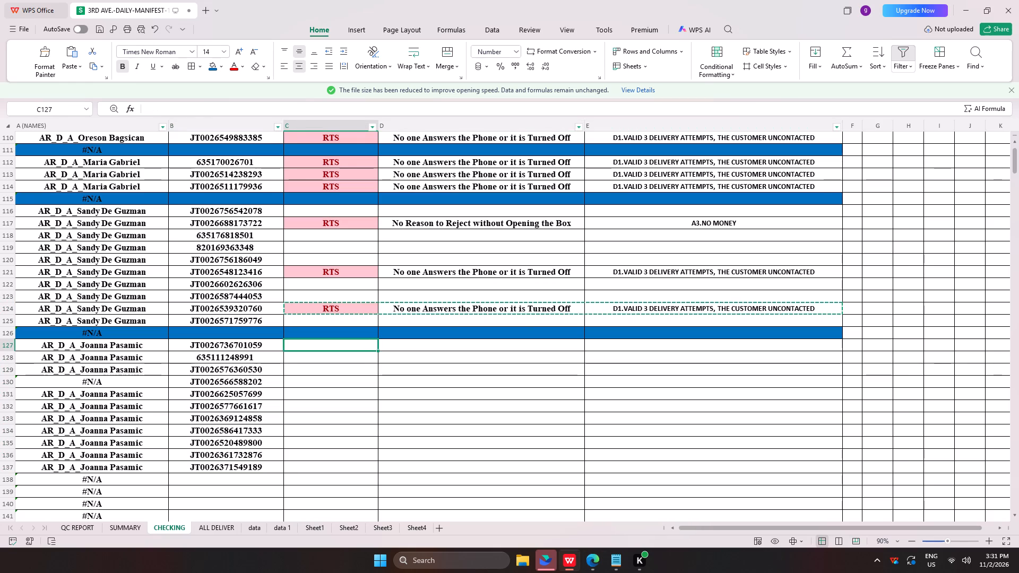
{"action": "key", "text": "alt+Tab"}
{"action": "left_click", "coordinate": [179, 214]}
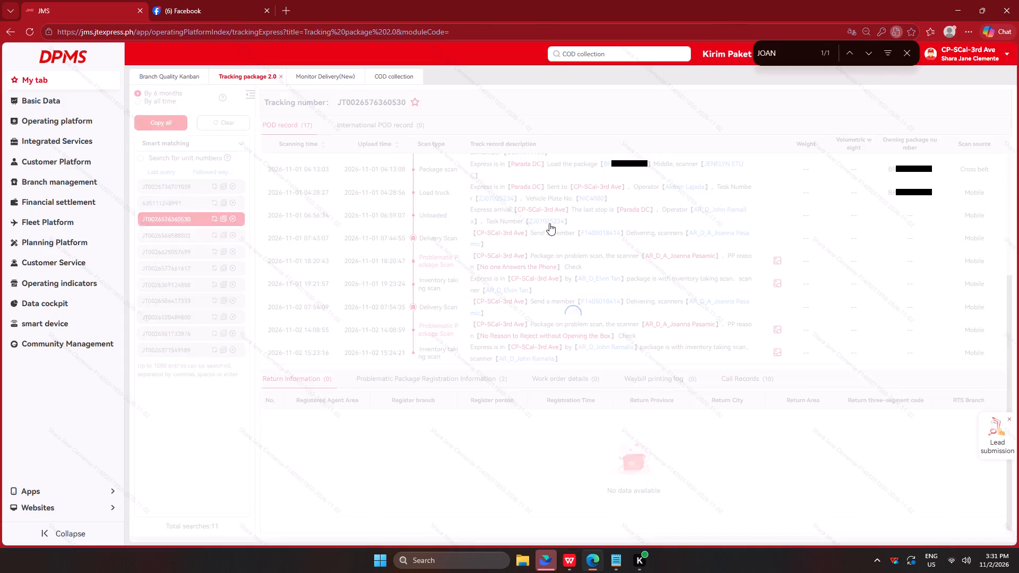
{"action": "left_click", "coordinate": [781, 333]}
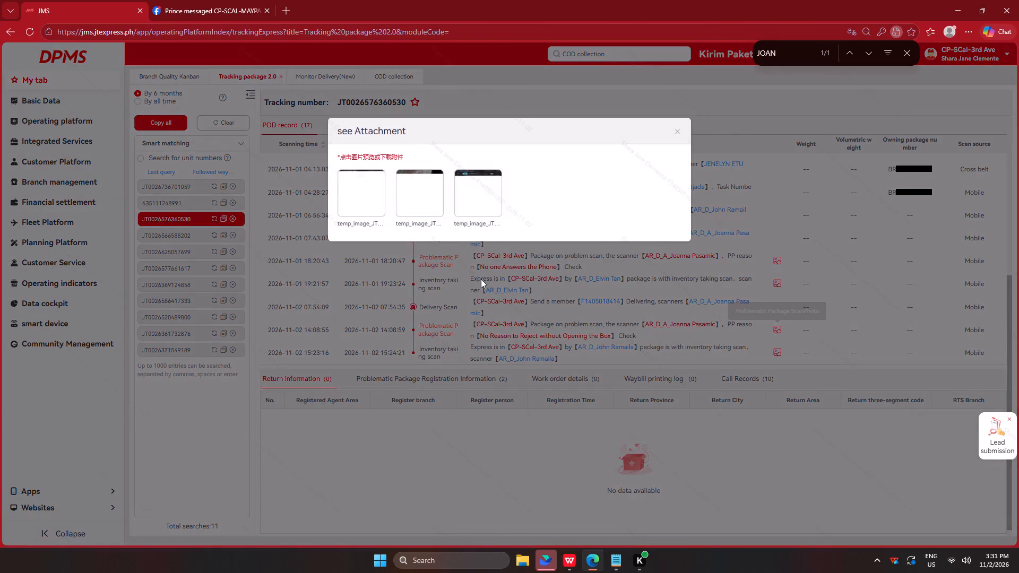
{"action": "left_click", "coordinate": [419, 210]}
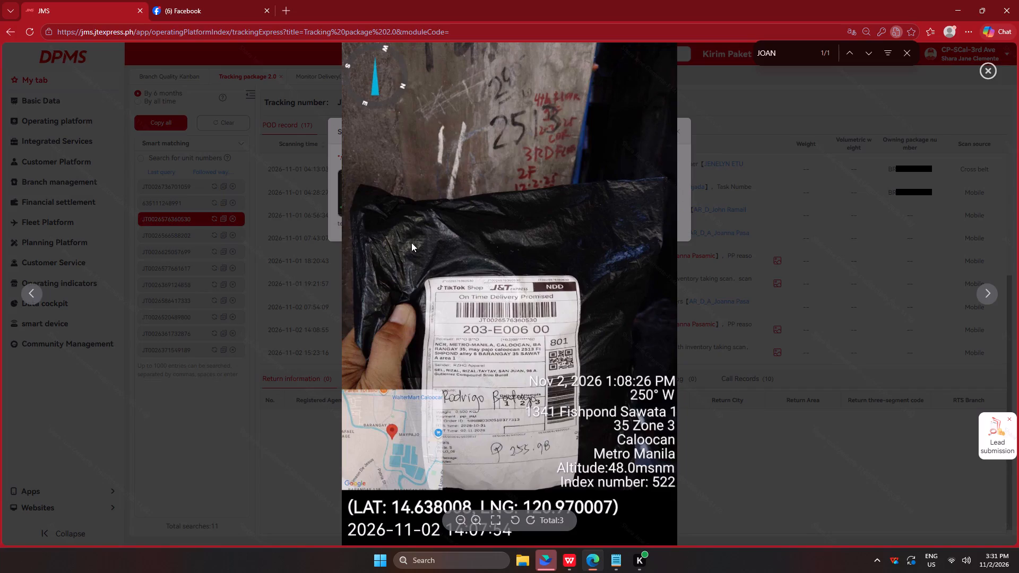
{"action": "key", "text": "Left"}
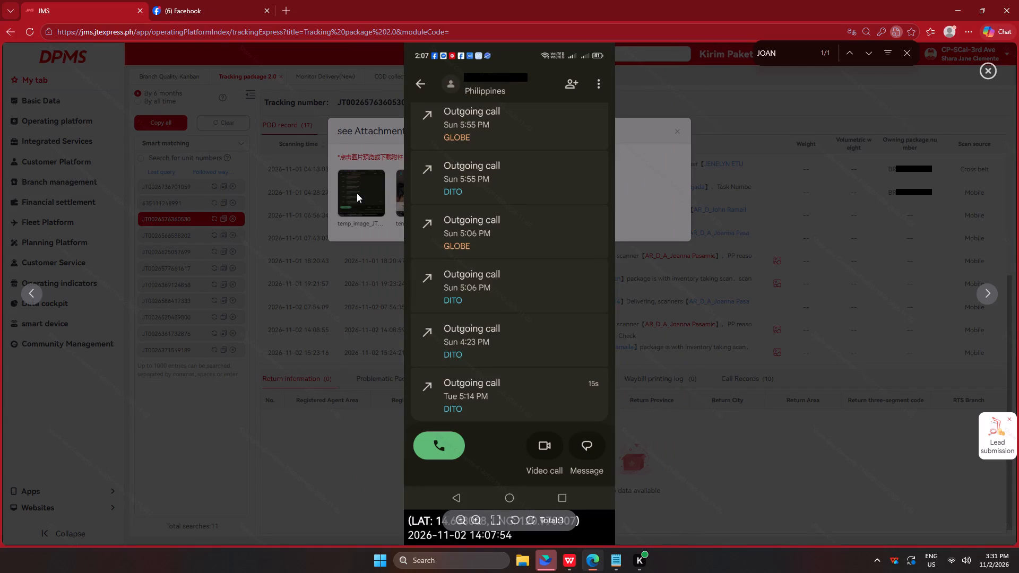
{"action": "key", "text": "Right"}
{"action": "key", "text": "Right"}
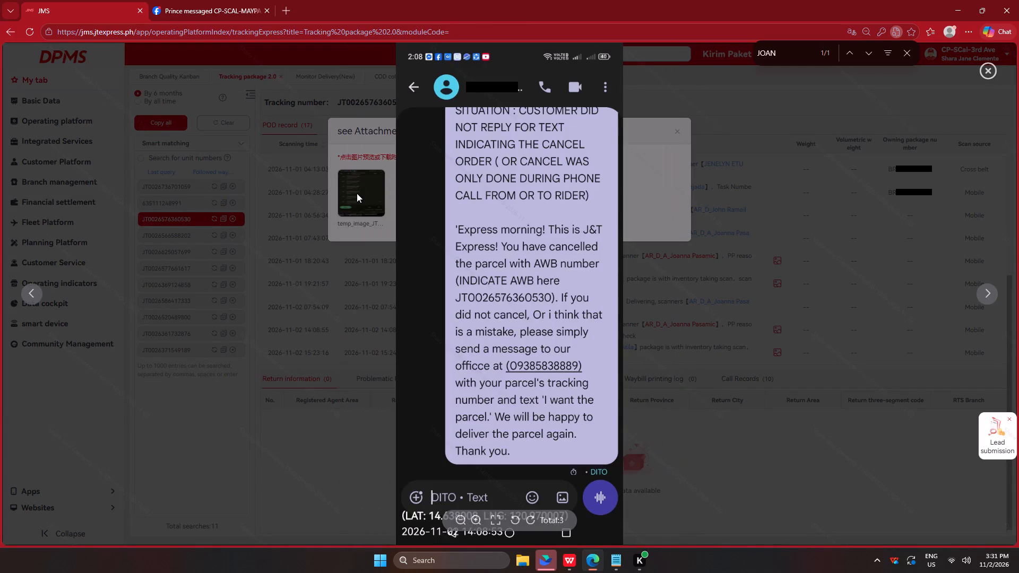
{"action": "key", "text": "Left"}
{"action": "key", "text": "Left"}
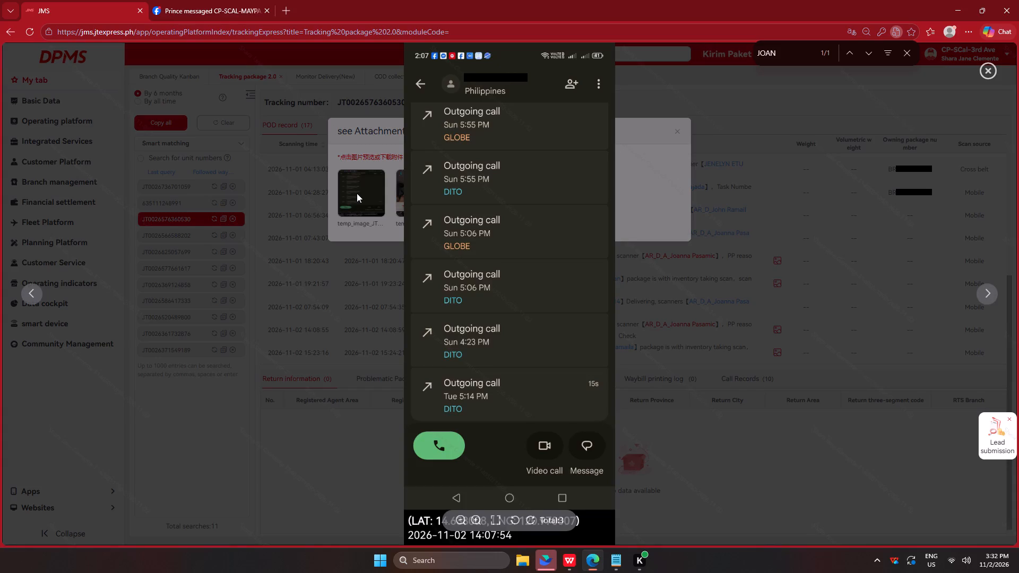
{"action": "key", "text": "Right"}
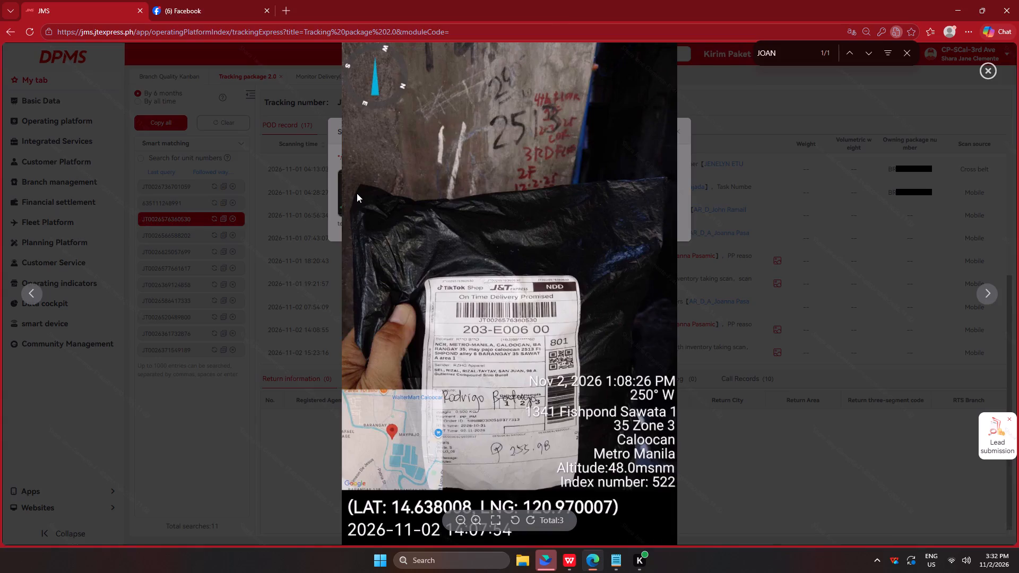
{"action": "key", "text": "Right"}
{"action": "key", "text": "Right"}
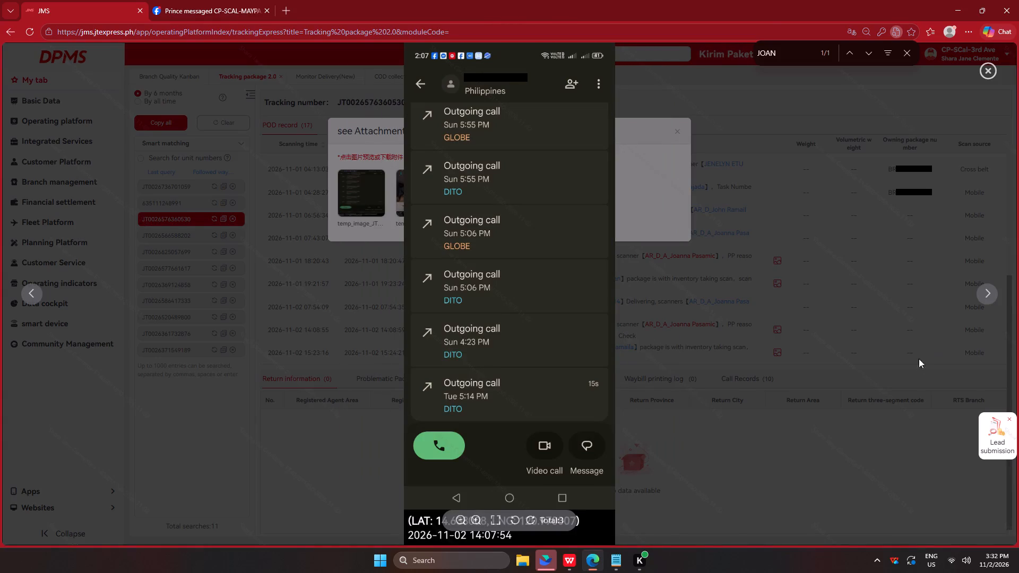
{"action": "left_click", "coordinate": [878, 264]}
{"action": "left_click", "coordinate": [821, 306]}
{"action": "left_click", "coordinate": [190, 238]}
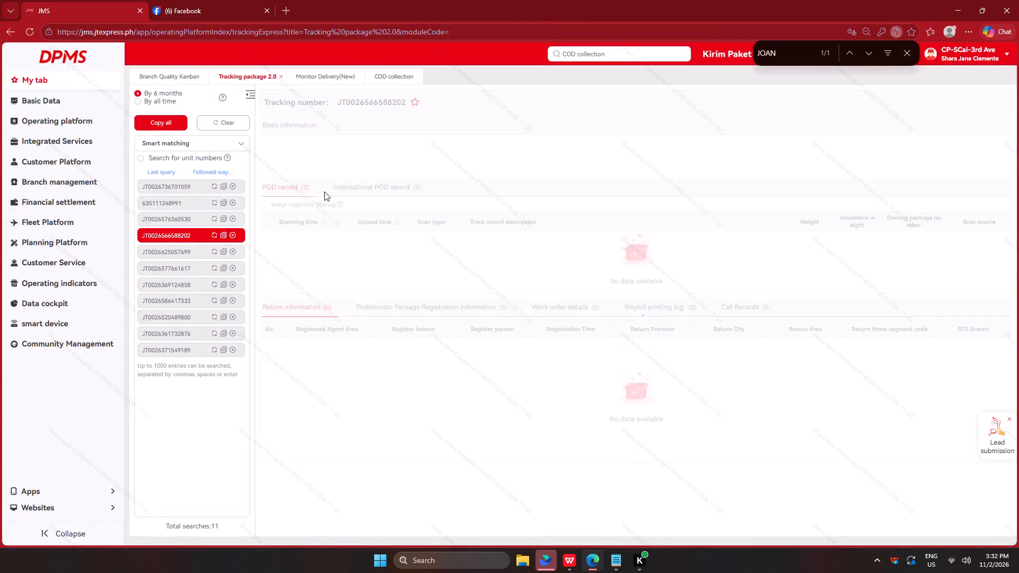
{"action": "scroll", "coordinate": [576, 299], "scroll_direction": "down", "scroll_amount": 11}
{"action": "left_click", "coordinate": [178, 250]}
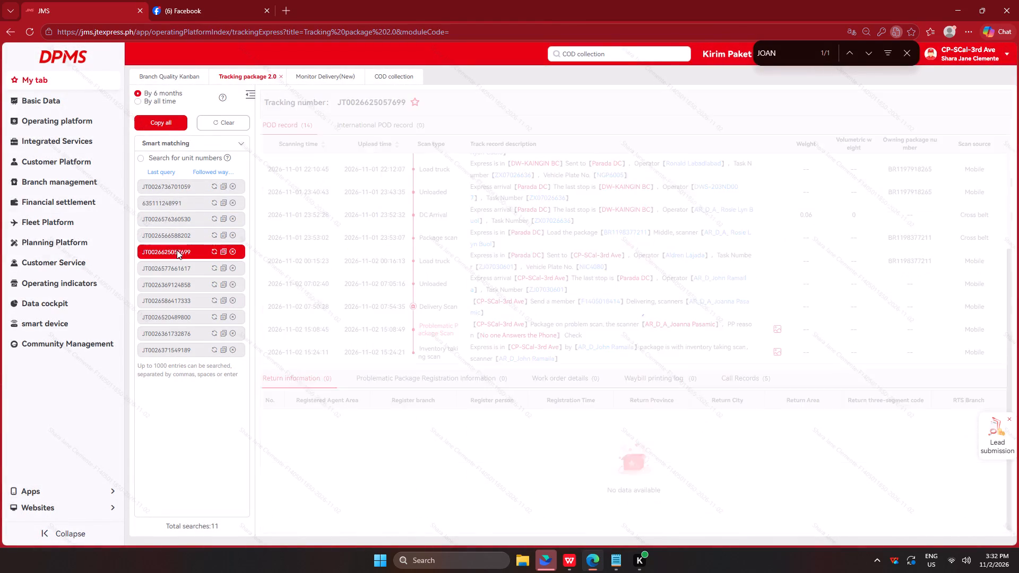
{"action": "left_click", "coordinate": [170, 241]}
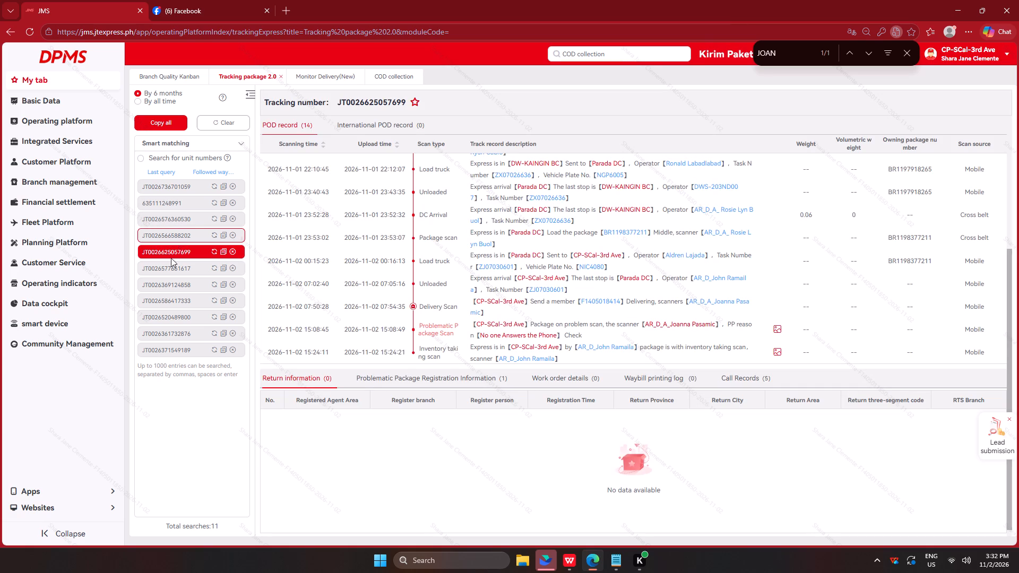
{"action": "left_click", "coordinate": [172, 272]}
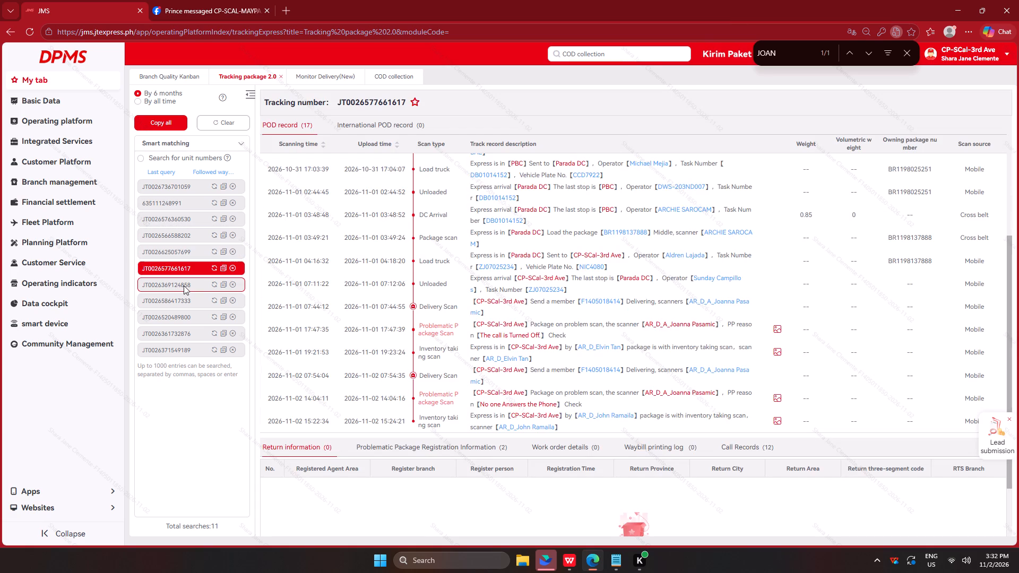
{"action": "left_click", "coordinate": [184, 285]}
{"action": "scroll", "coordinate": [508, 311], "scroll_direction": "down", "scroll_amount": 2}
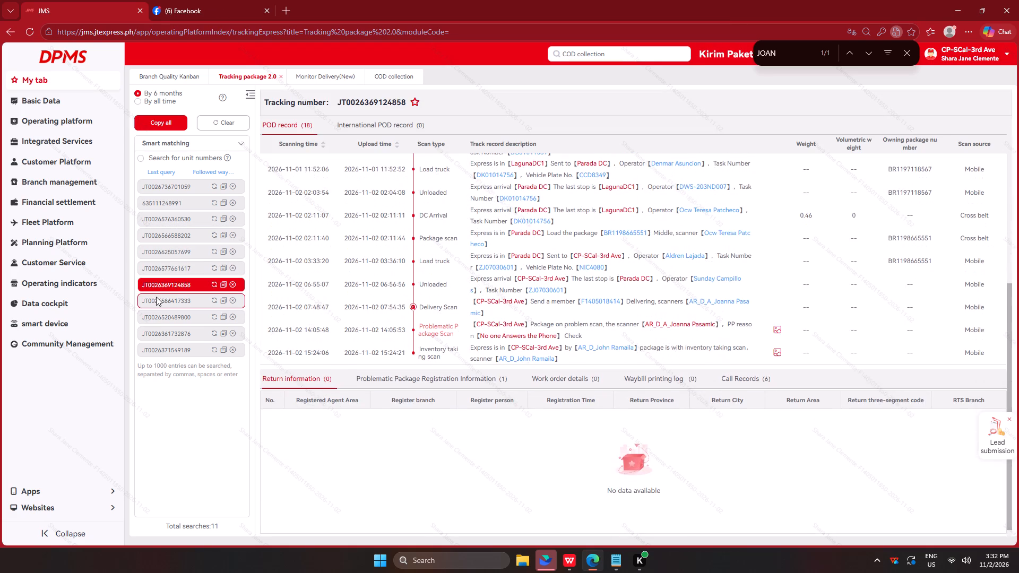
{"action": "left_click", "coordinate": [156, 297]}
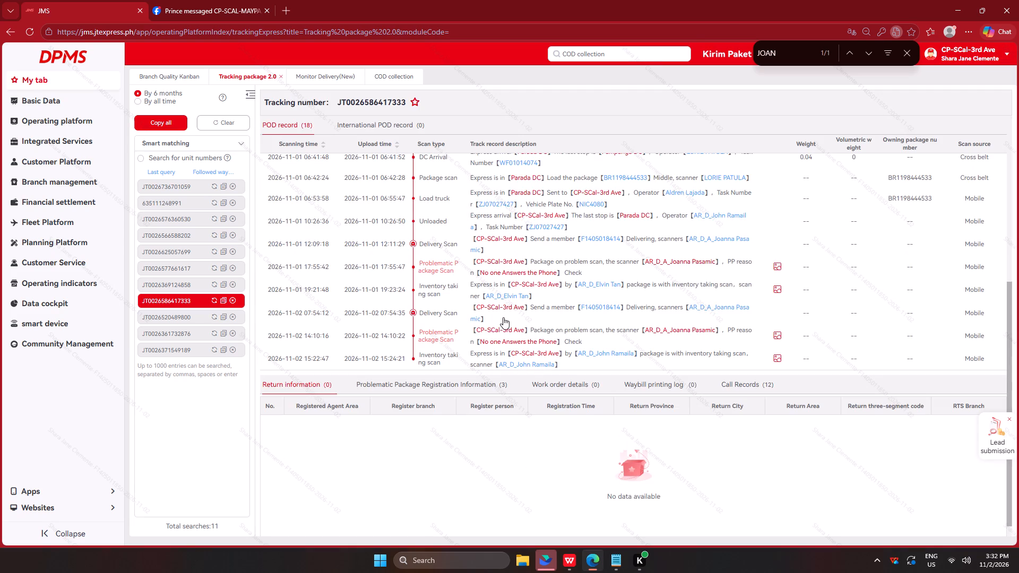
{"action": "left_click", "coordinate": [177, 311]}
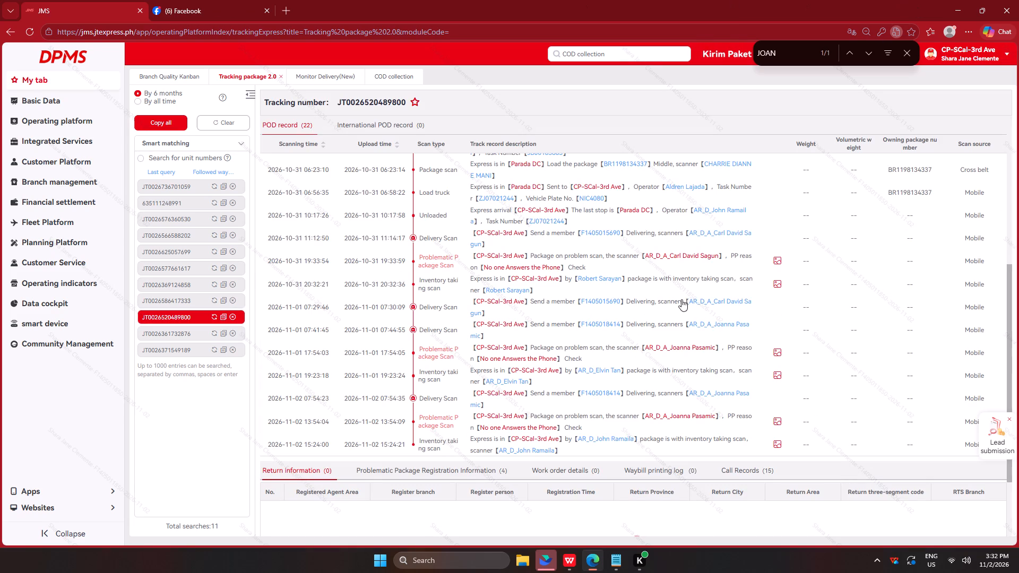
{"action": "key", "text": "alt+Tab"}
{"action": "scroll", "coordinate": [375, 399], "scroll_direction": "down", "scroll_amount": 2}
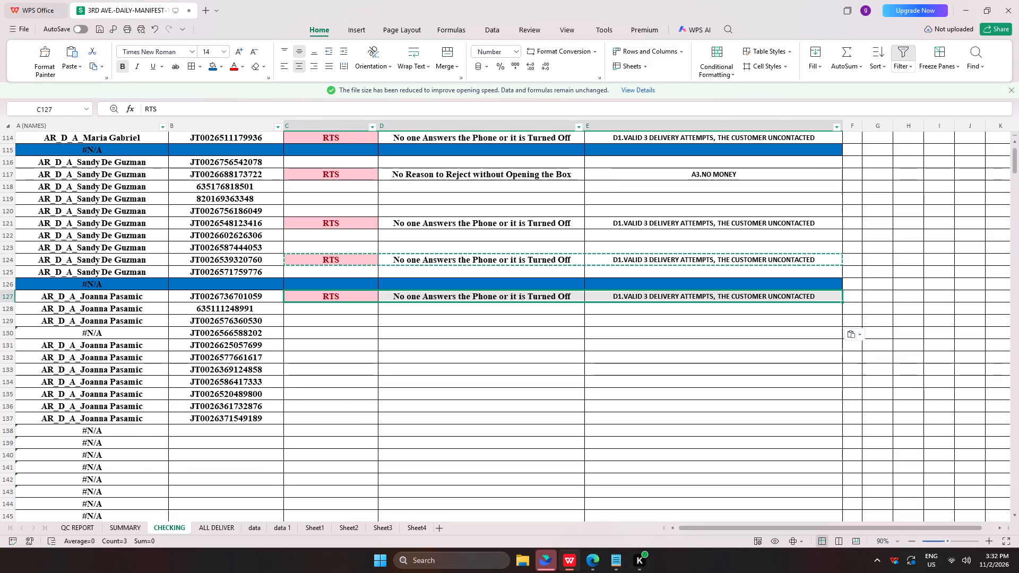
{"action": "left_click", "coordinate": [343, 400]}
{"action": "key", "text": "ctrl+b"}
{"action": "key", "text": "ctrl+v"}
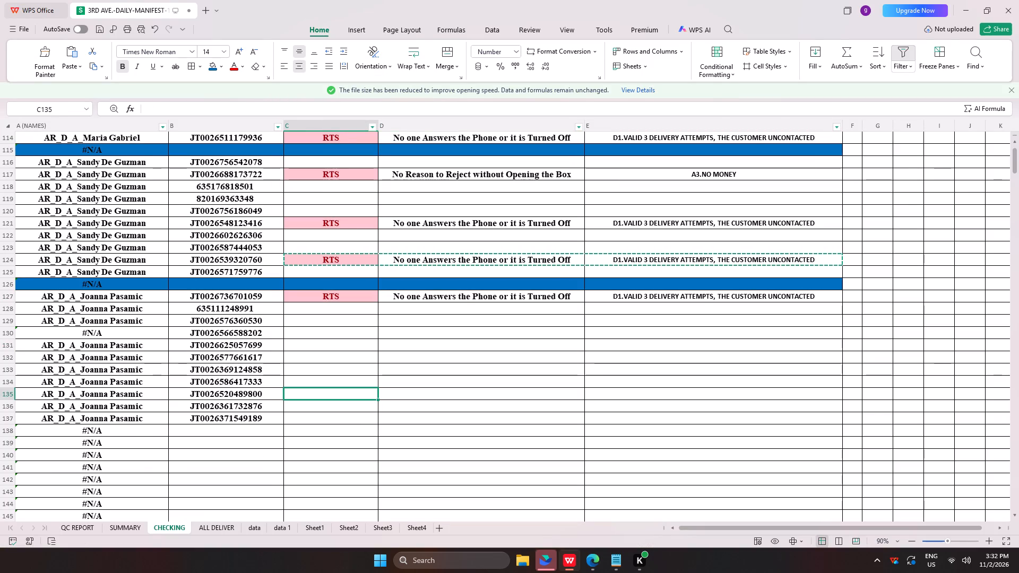
{"action": "key", "text": "ctrl+v"}
{"action": "left_click_drag", "start_coordinate": [314, 294], "coordinate": [540, 289]}
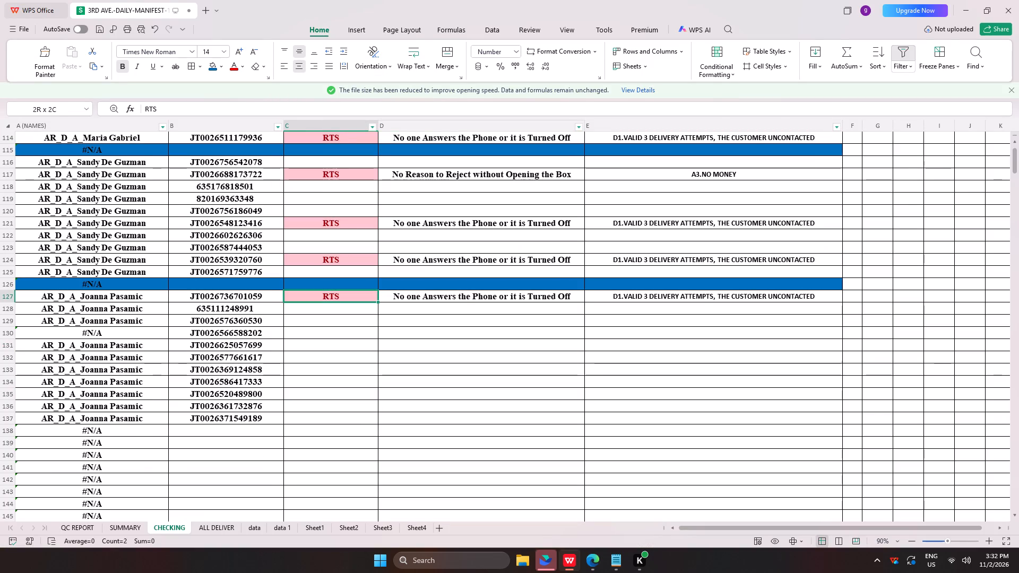
{"action": "left_click_drag", "start_coordinate": [540, 289], "coordinate": [642, 298]}
{"action": "key", "text": "ctrl+c"}
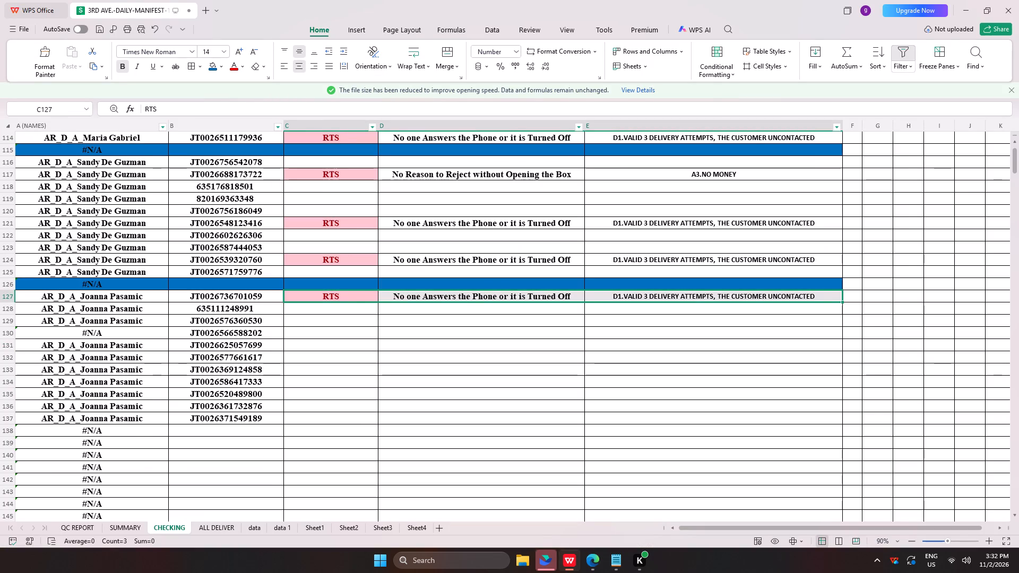
{"action": "left_click", "coordinate": [296, 397]}
{"action": "key", "text": "ctrl+v"}
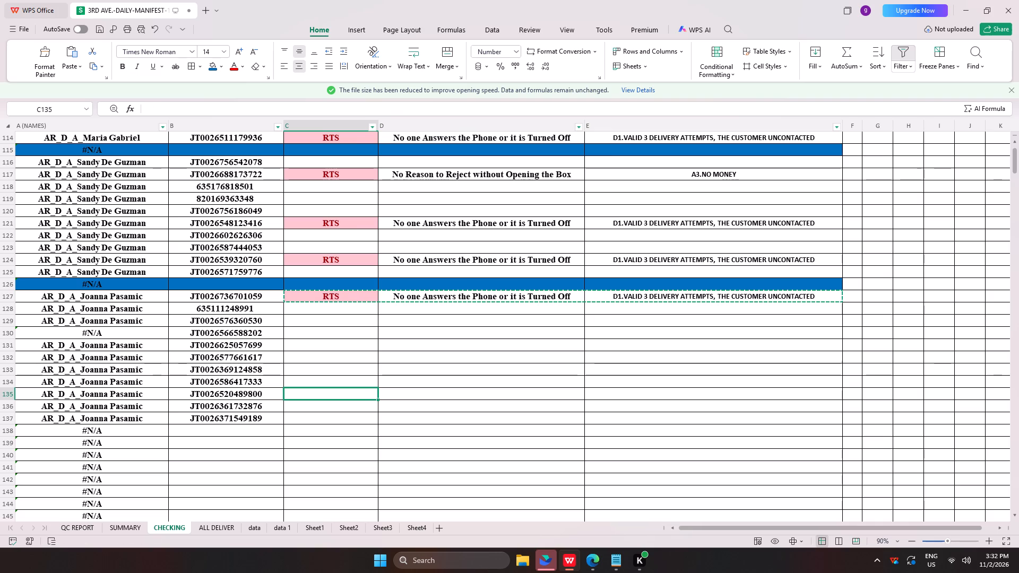
{"action": "key", "text": "alt+Tab"}
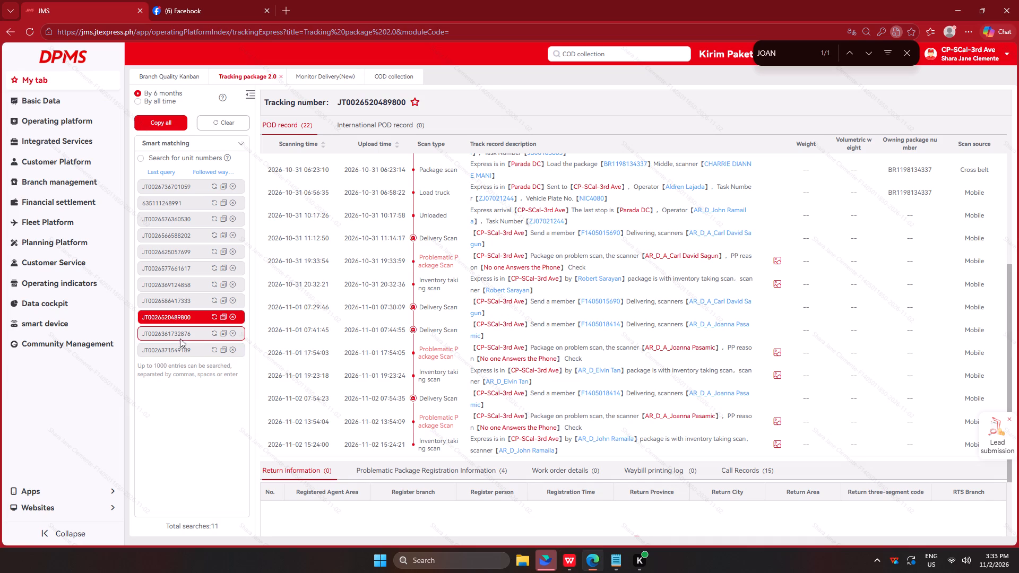
{"action": "left_click", "coordinate": [182, 331]}
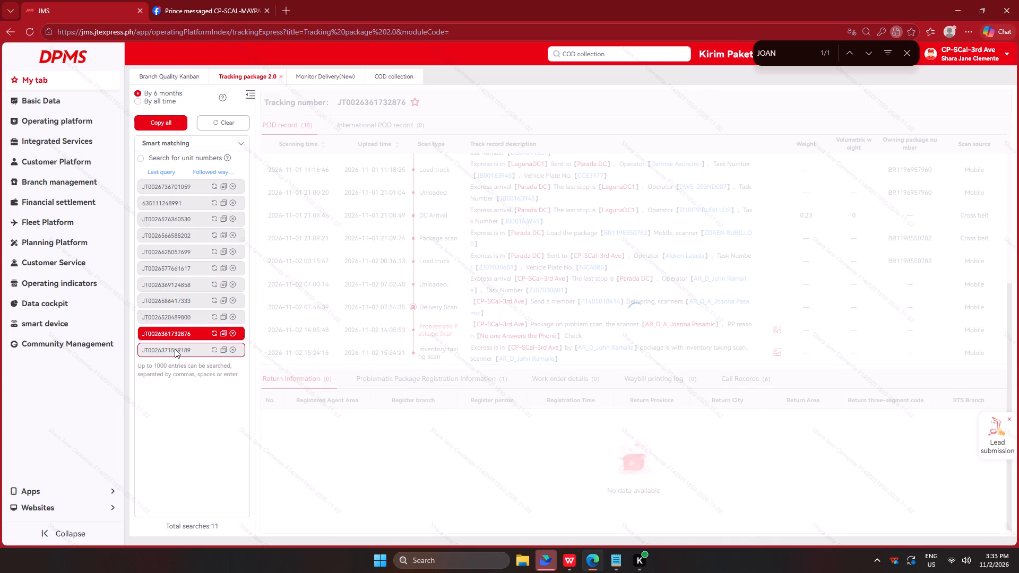
{"action": "left_click", "coordinate": [175, 349]}
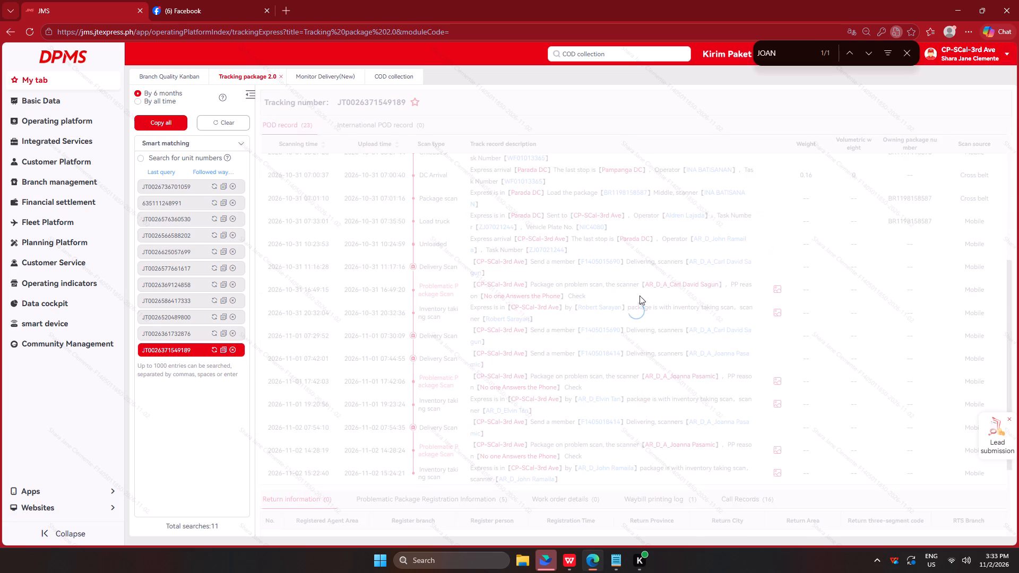
{"action": "key", "text": "alt+Tab"}
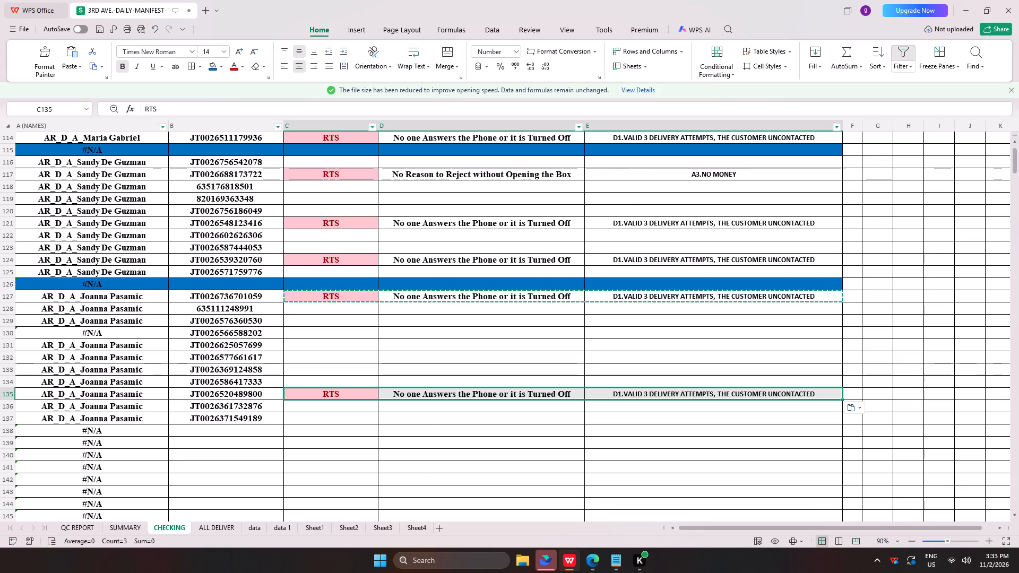
{"action": "left_click", "coordinate": [330, 417]}
{"action": "key", "text": "ctrl+v"}
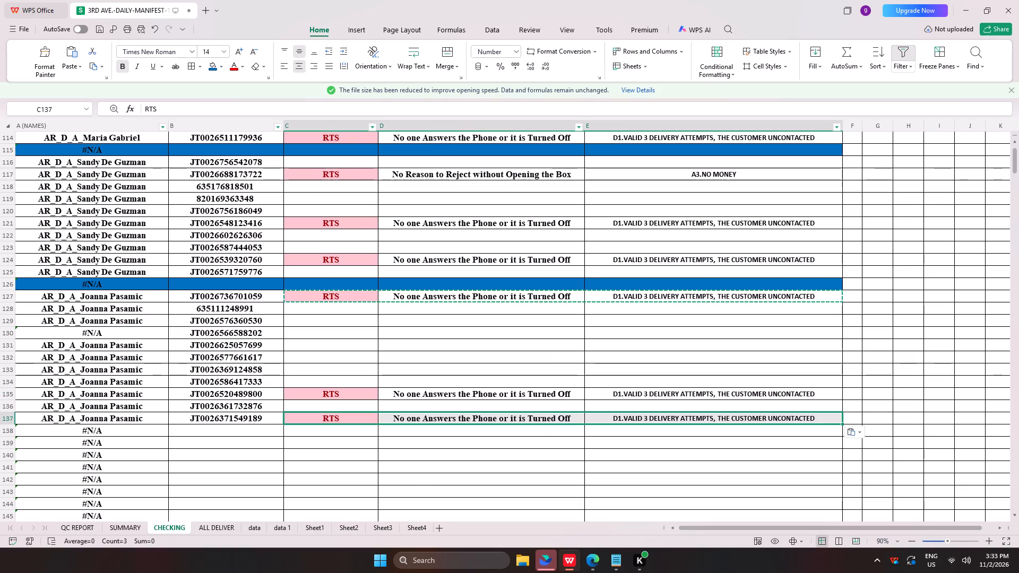
{"action": "key", "text": "alt+Tab"}
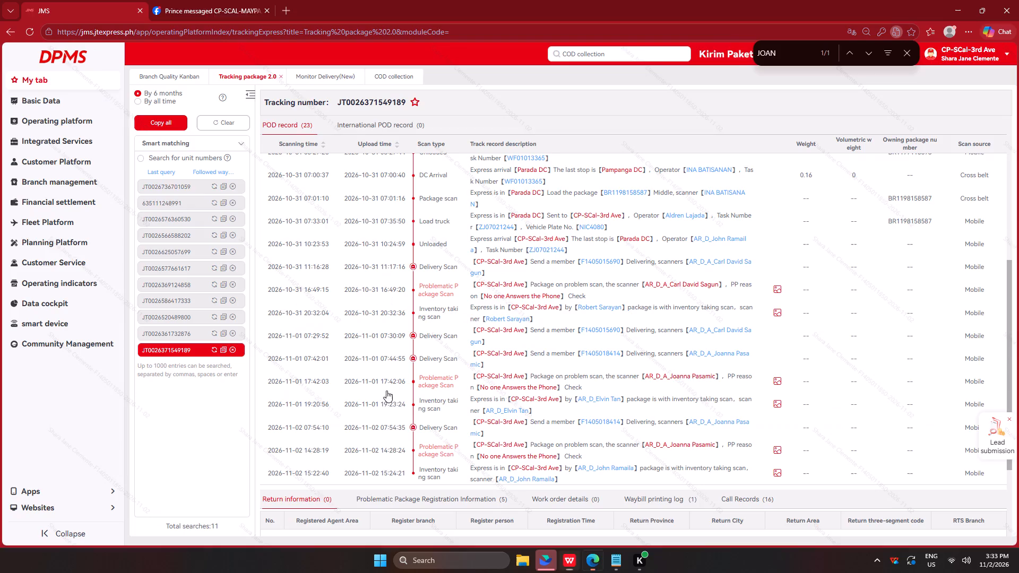
{"action": "left_click", "coordinate": [170, 181]}
{"action": "left_click", "coordinate": [169, 202]}
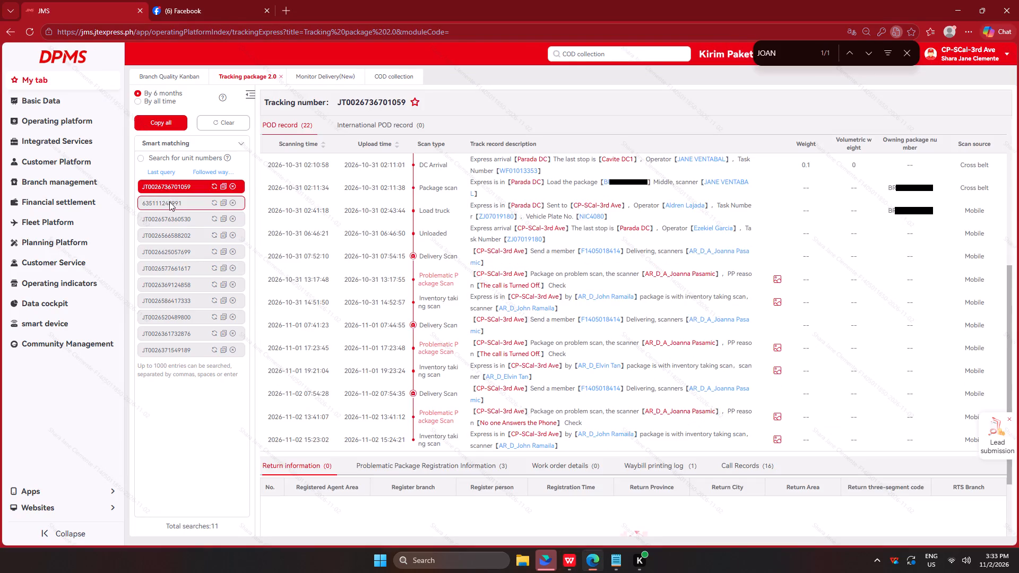
{"action": "left_click", "coordinate": [168, 219]}
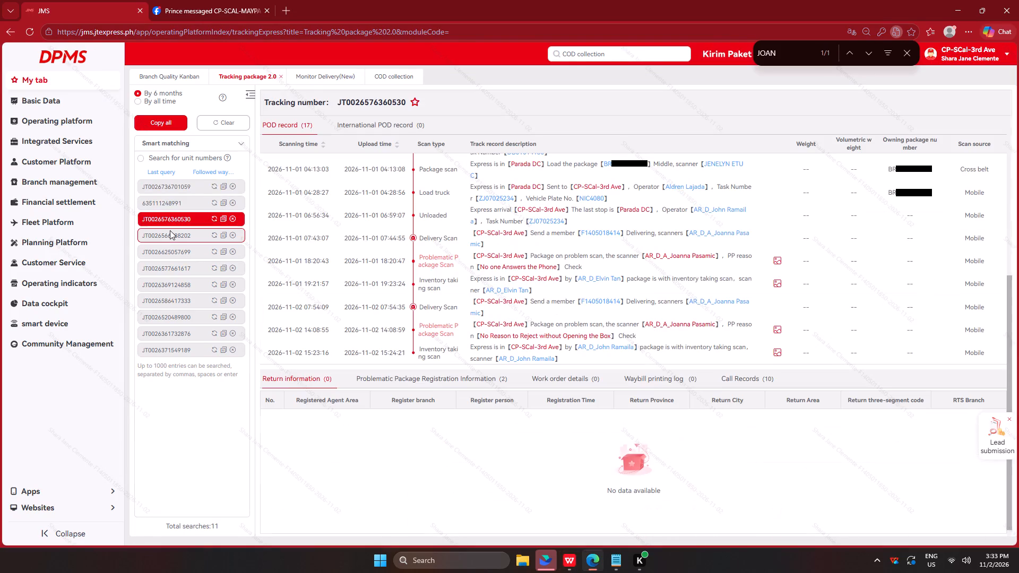
{"action": "left_click", "coordinate": [780, 332]}
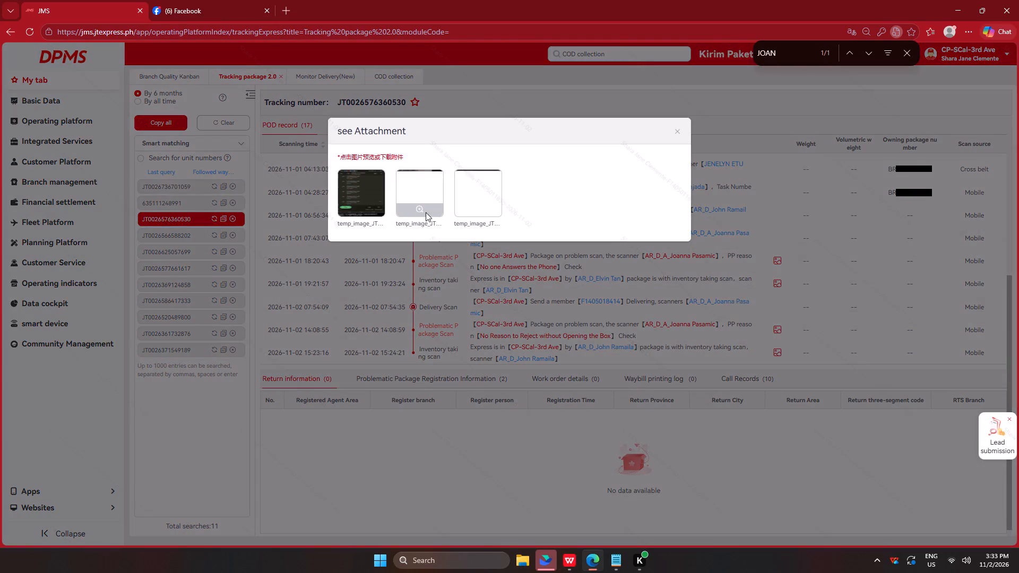
{"action": "left_click", "coordinate": [419, 210]}
{"action": "key", "text": "Left"}
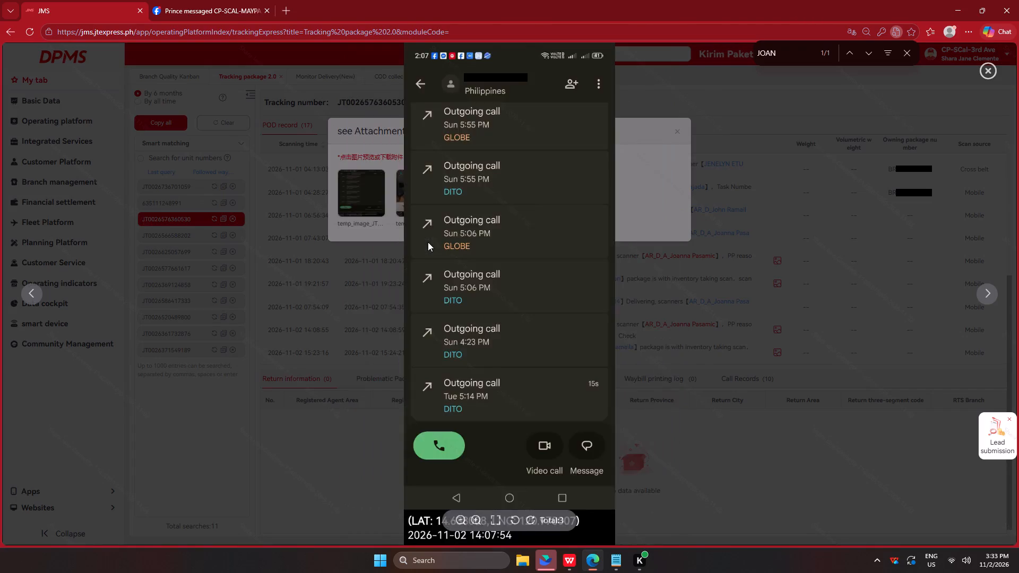
{"action": "key", "text": "Left"}
{"action": "key", "text": "Left"}
{"action": "key", "text": "Left"}
{"action": "left_click", "coordinate": [663, 300]}
{"action": "left_click", "coordinate": [646, 302]}
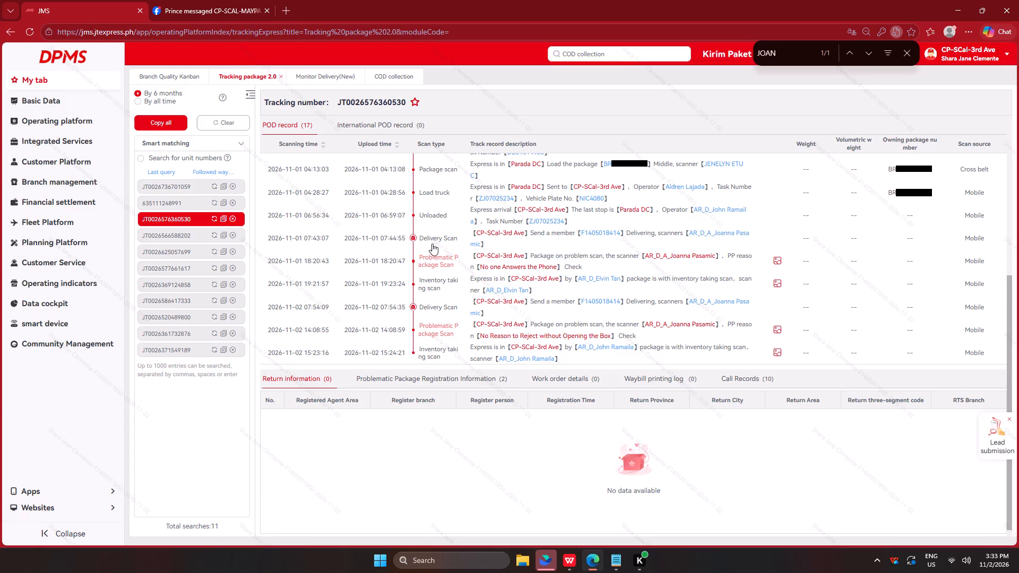
In the WPS CHECKING sheet, fill row 138 from column A to E with blue as a separator.
{"action": "key", "text": "alt+Tab"}
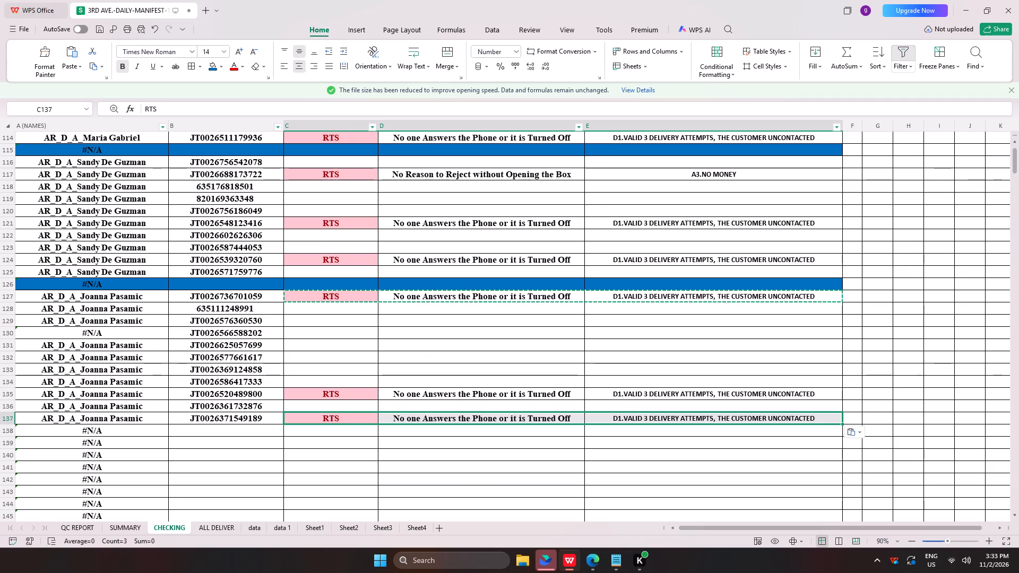
{"action": "left_click", "coordinate": [444, 350]}
{"action": "left_click_drag", "start_coordinate": [62, 429], "coordinate": [238, 442]}
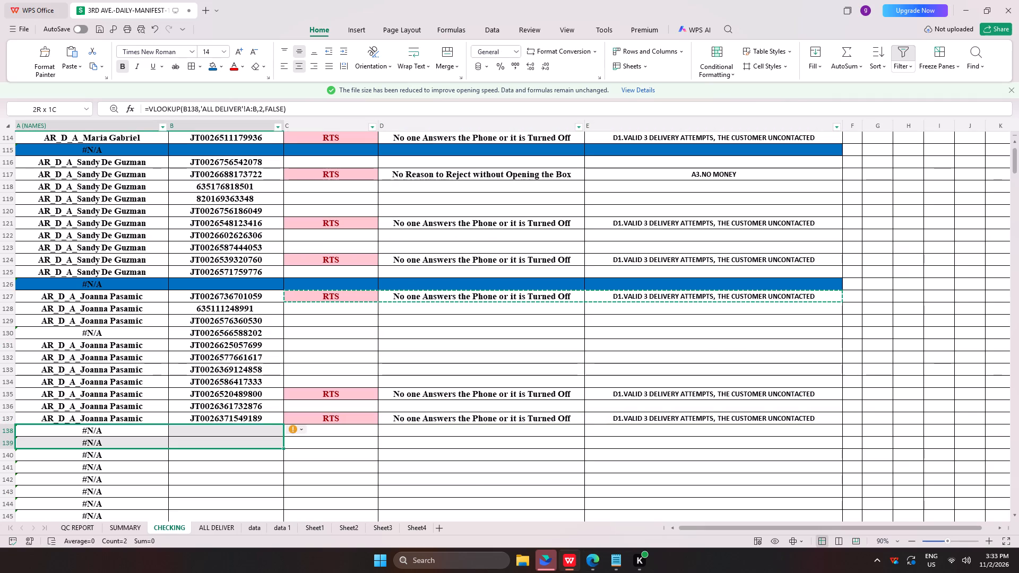
{"action": "left_click_drag", "start_coordinate": [238, 442], "coordinate": [659, 435]}
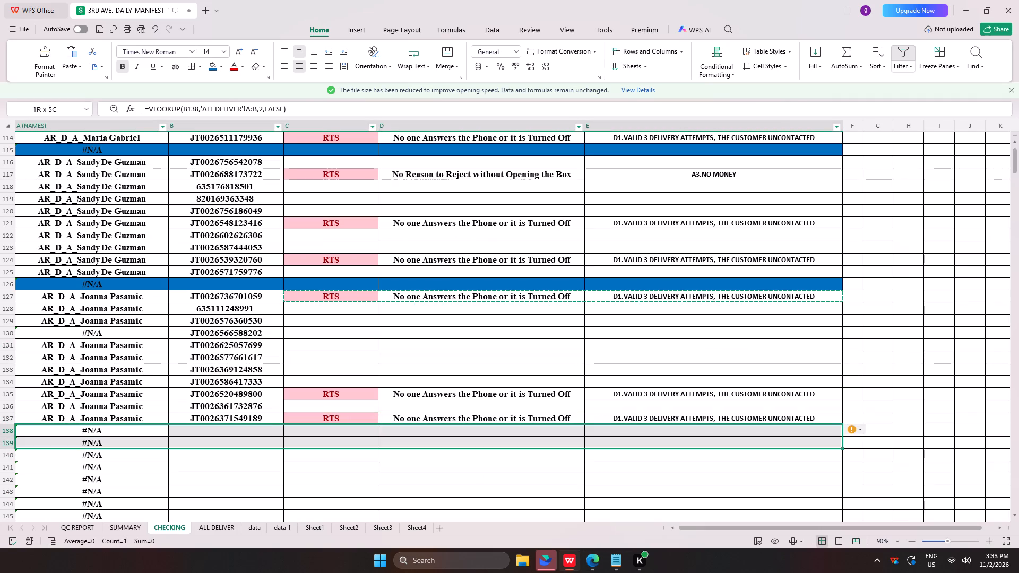
{"action": "left_click_drag", "start_coordinate": [659, 435], "coordinate": [659, 433]}
{"action": "left_click", "coordinate": [208, 66]}
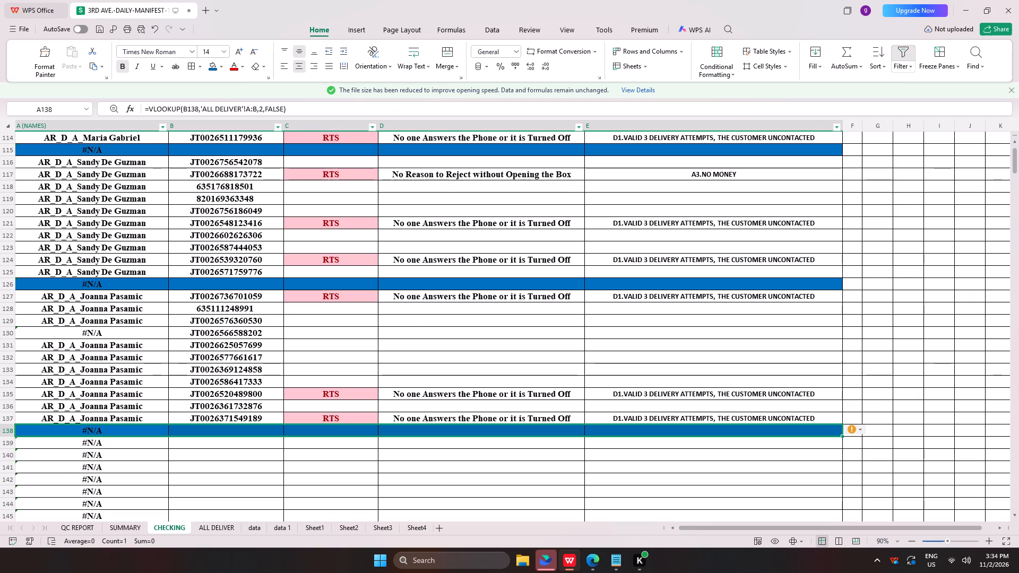
Copy the REDELIVER status from row 55 to the blank status cells in rows 58–60, 62 and 65–67.
{"action": "scroll", "coordinate": [441, 246], "scroll_direction": "up", "scroll_amount": 20}
{"action": "scroll", "coordinate": [441, 246], "scroll_direction": "up", "scroll_amount": 12}
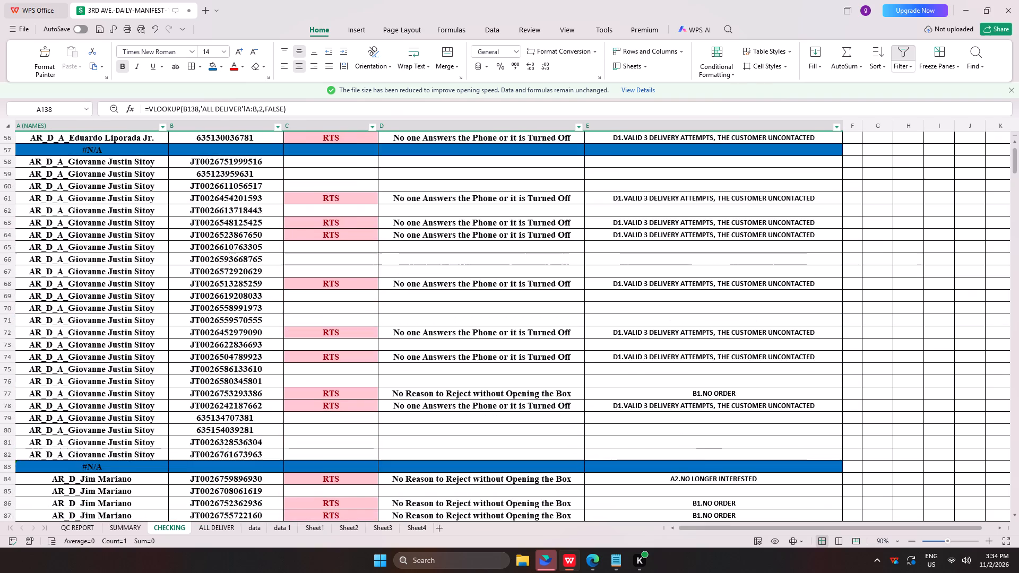
{"action": "scroll", "coordinate": [470, 203], "scroll_direction": "up", "scroll_amount": 3}
{"action": "left_click", "coordinate": [322, 247]}
{"action": "key", "text": "ctrl+c"}
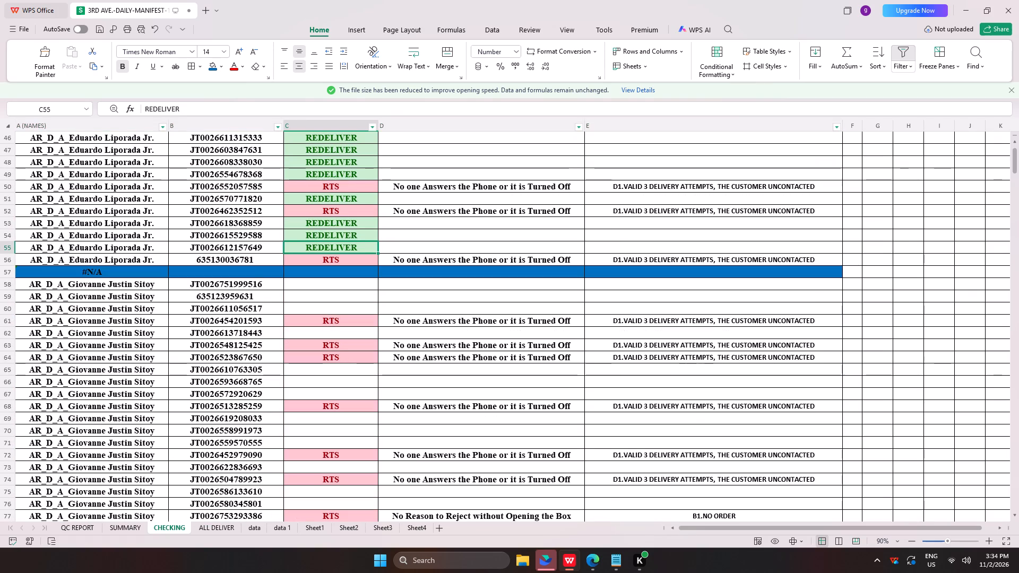
{"action": "left_click_drag", "start_coordinate": [355, 285], "coordinate": [346, 310], "text": "ctrl"}
{"action": "left_click", "coordinate": [353, 333], "text": "ctrl"}
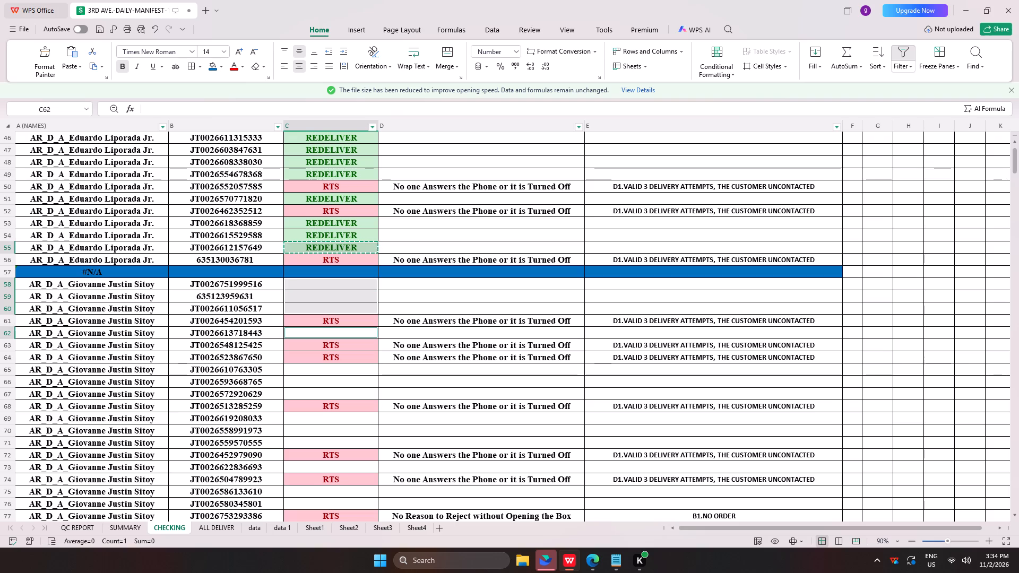
{"action": "left_click_drag", "start_coordinate": [350, 370], "coordinate": [348, 396], "text": "ctrl"}
{"action": "key", "text": "ctrl+v"}
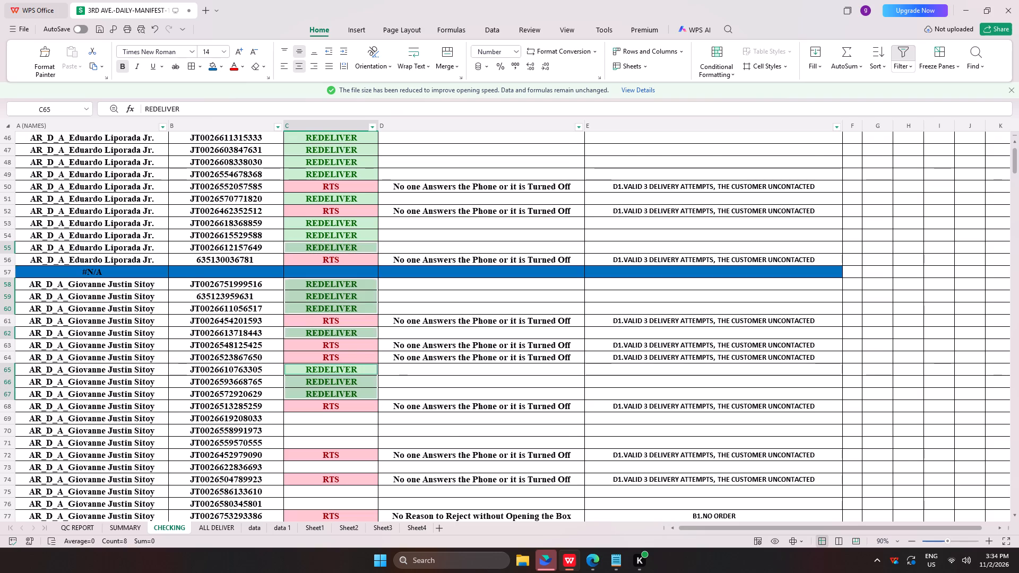
Copy the REDELIVER status from row 67 to the blank status cells in rows 69–71, 73, 75 and 76.
{"action": "scroll", "coordinate": [376, 299], "scroll_direction": "down", "scroll_amount": 5}
{"action": "left_click", "coordinate": [350, 270]}
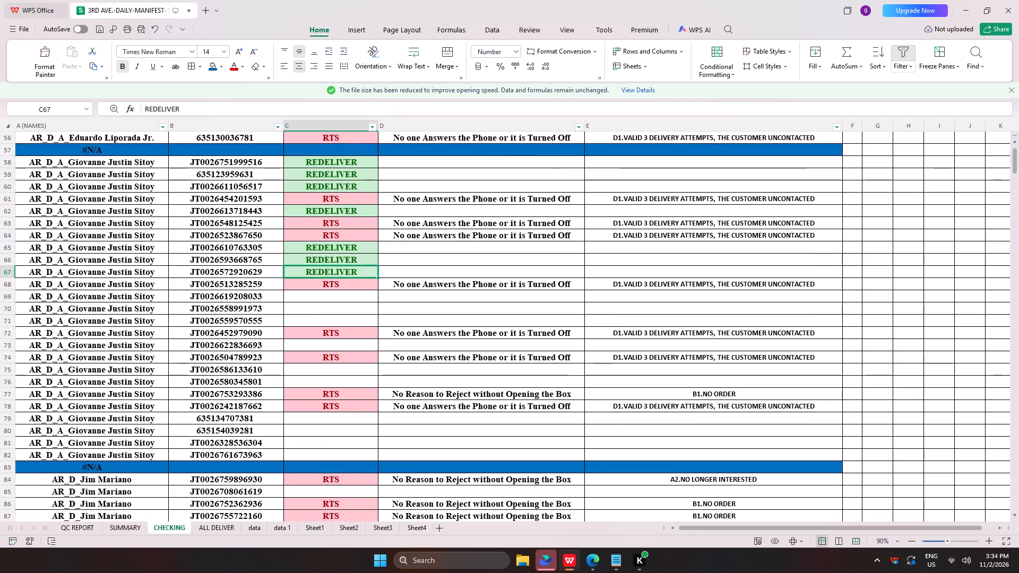
{"action": "key", "text": "ctrl+c"}
{"action": "left_click_drag", "start_coordinate": [344, 299], "coordinate": [359, 323], "text": "ctrl"}
{"action": "left_click", "coordinate": [357, 345], "text": "ctrl"}
{"action": "double_click", "coordinate": [344, 377], "text": "ctrl"}
{"action": "left_click", "coordinate": [352, 371], "text": "ctrl"}
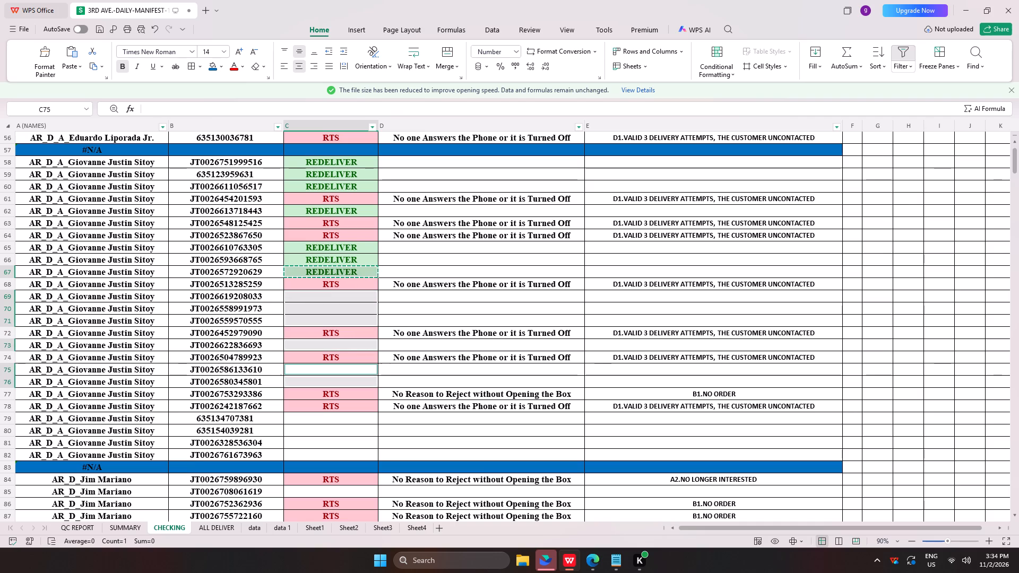
{"action": "key", "text": "ctrl+v"}
{"action": "scroll", "coordinate": [351, 273], "scroll_direction": "down", "scroll_amount": 5}
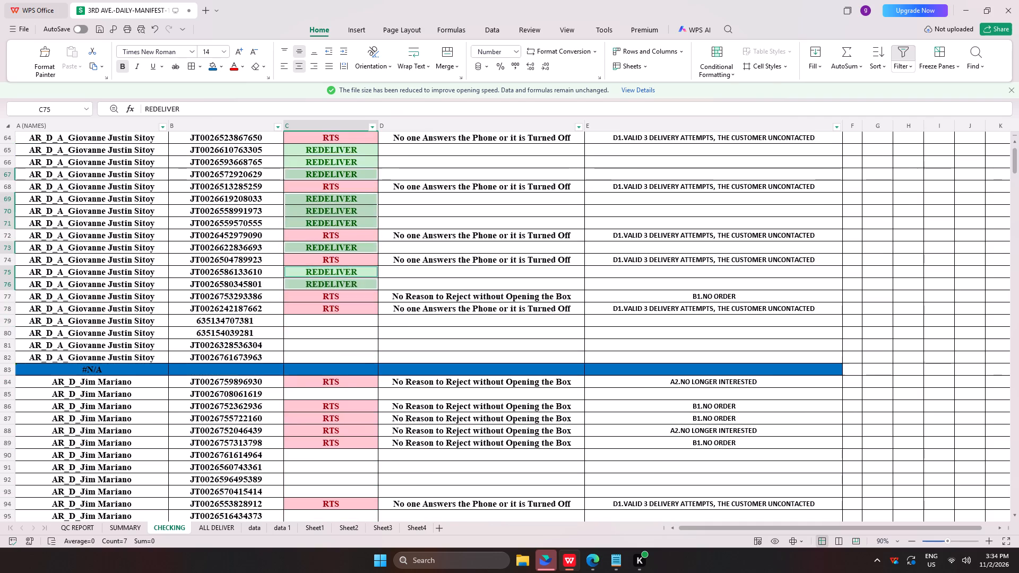
{"action": "scroll", "coordinate": [367, 338], "scroll_direction": "down", "scroll_amount": 5}
In Edge, open the Monitor Delivery(New) summary and search the page for the courier name text "OLI".
{"action": "key", "text": "alt+Tab"}
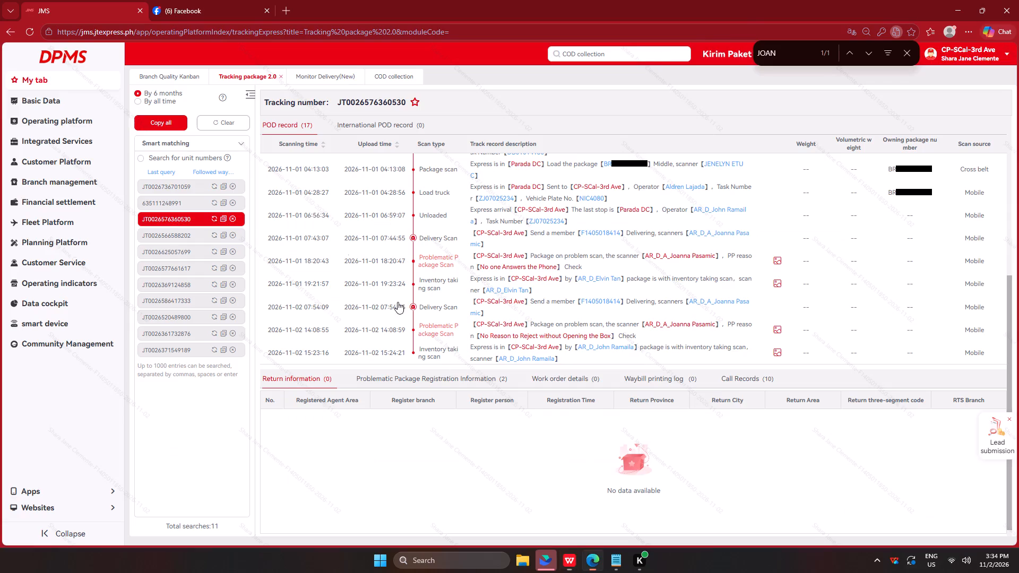
{"action": "left_click", "coordinate": [309, 74]}
{"action": "left_click", "coordinate": [154, 99]}
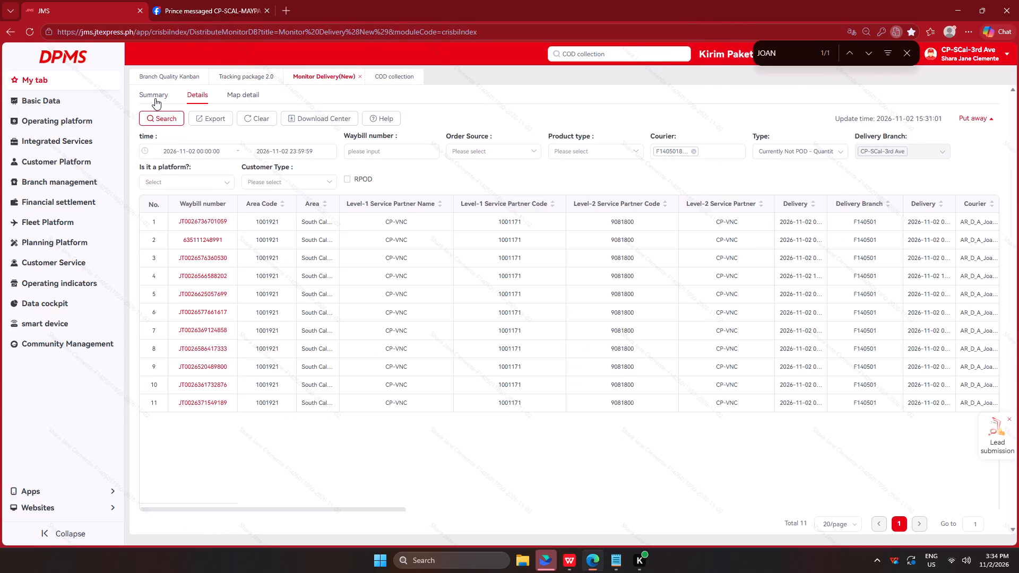
{"action": "left_click_drag", "start_coordinate": [795, 41], "coordinate": [755, 48]}
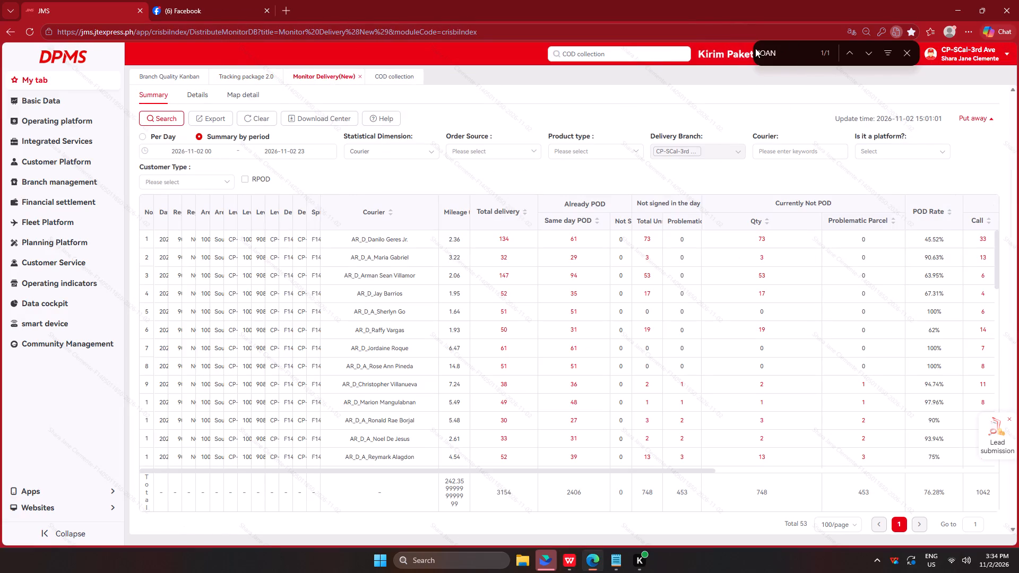
{"action": "left_click_drag", "start_coordinate": [755, 48], "coordinate": [744, 49]}
{"action": "left_click_drag", "start_coordinate": [778, 55], "coordinate": [703, 48]}
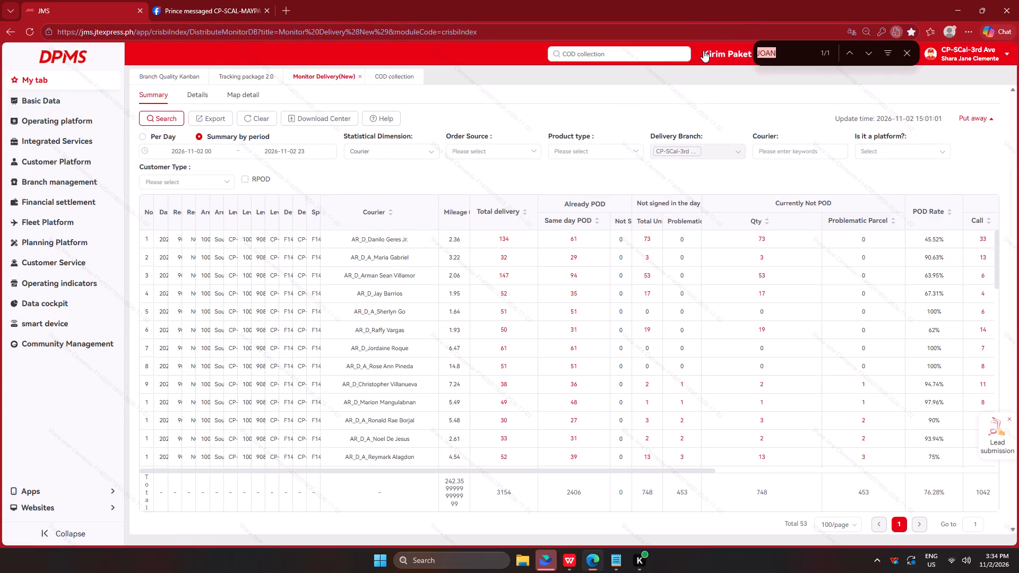
{"action": "key", "text": "o"}
{"action": "key", "text": "l"}
{"action": "key", "text": "i"}
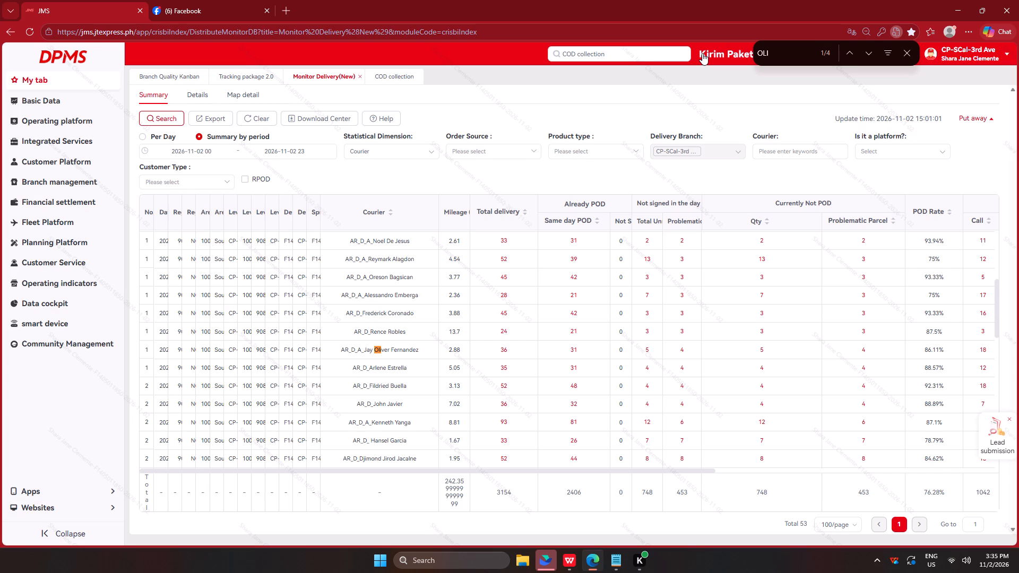
Extract the waybill numbers of the OLI-matched courier's Currently Not POD parcels as image text and paste them into CHECKING from cell B139.
{"action": "left_click", "coordinate": [760, 351]}
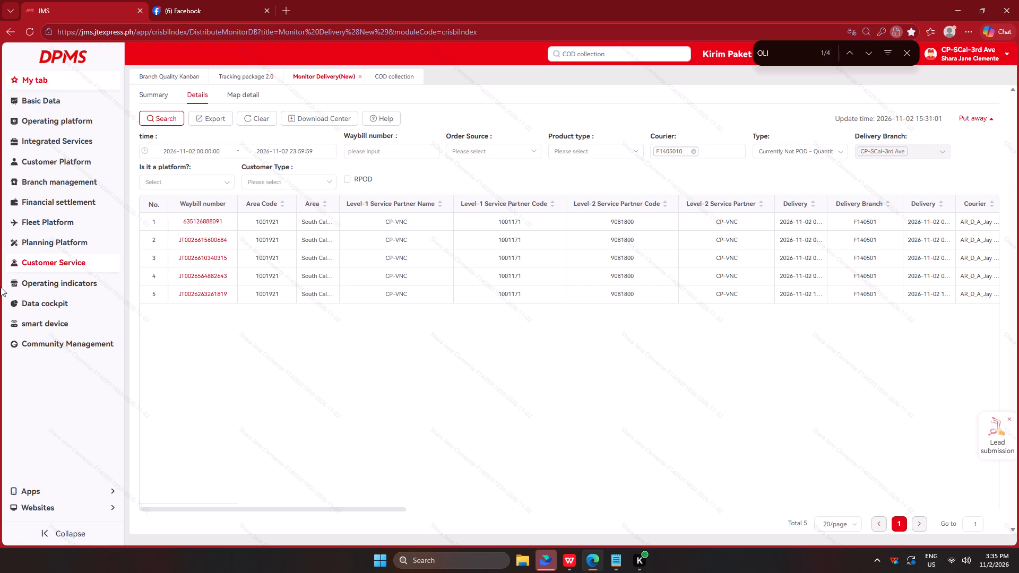
{"action": "key", "text": "ctrl+shift+a"}
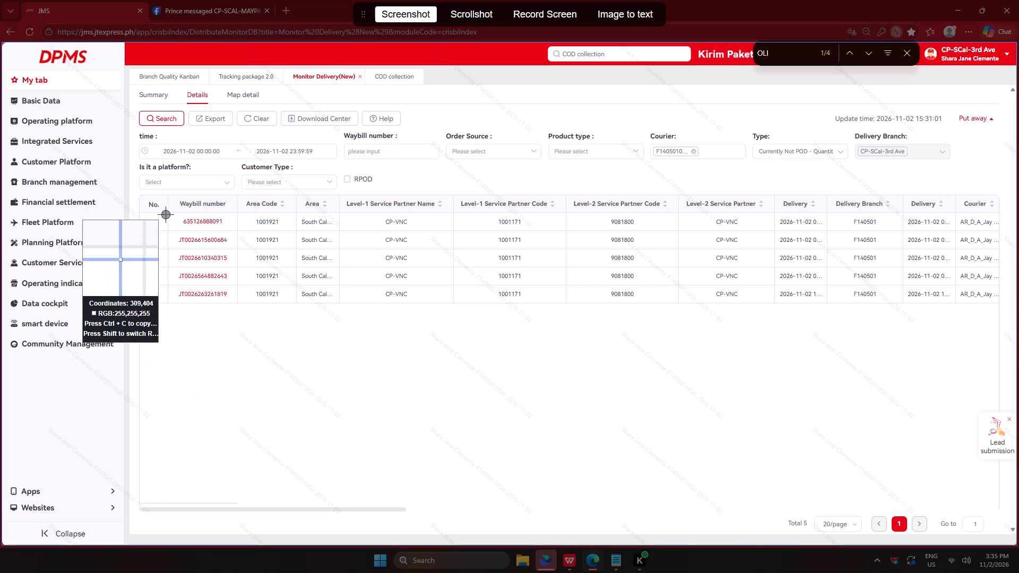
{"action": "left_click_drag", "start_coordinate": [175, 216], "coordinate": [230, 306]}
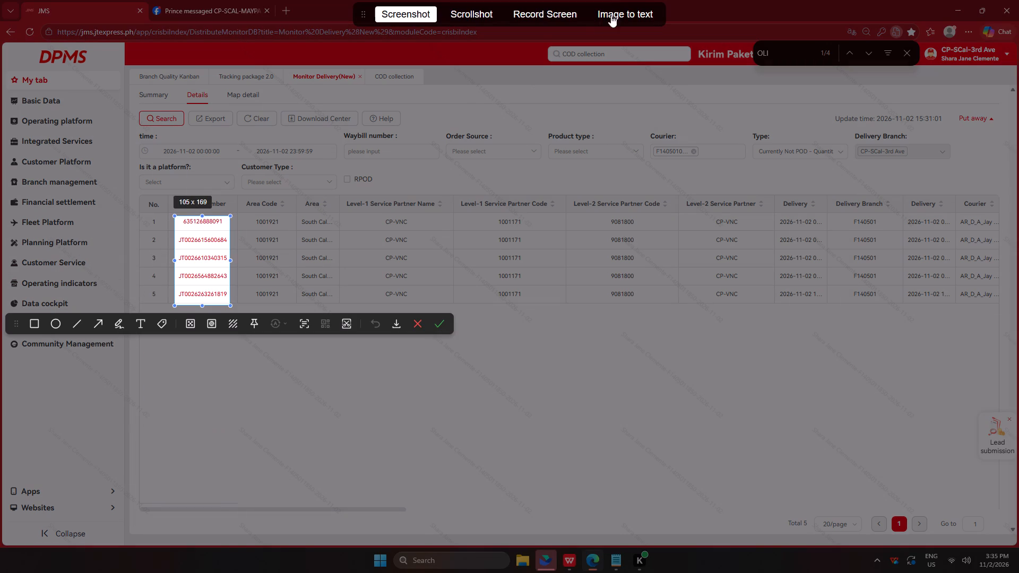
{"action": "left_click", "coordinate": [615, 11]}
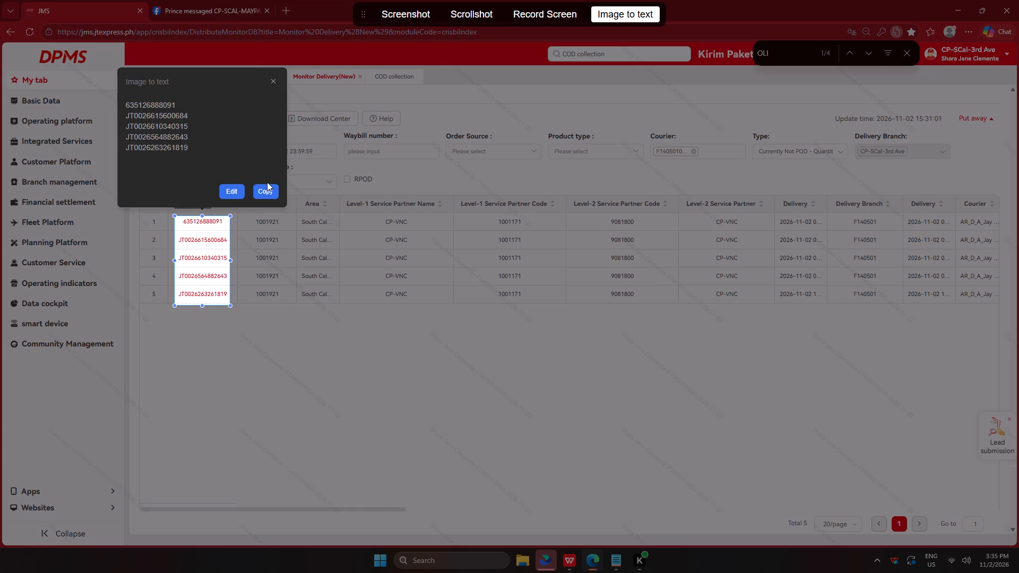
{"action": "left_click", "coordinate": [263, 190]}
{"action": "key", "text": "alt+Tab"}
{"action": "scroll", "coordinate": [378, 337], "scroll_direction": "down", "scroll_amount": 9}
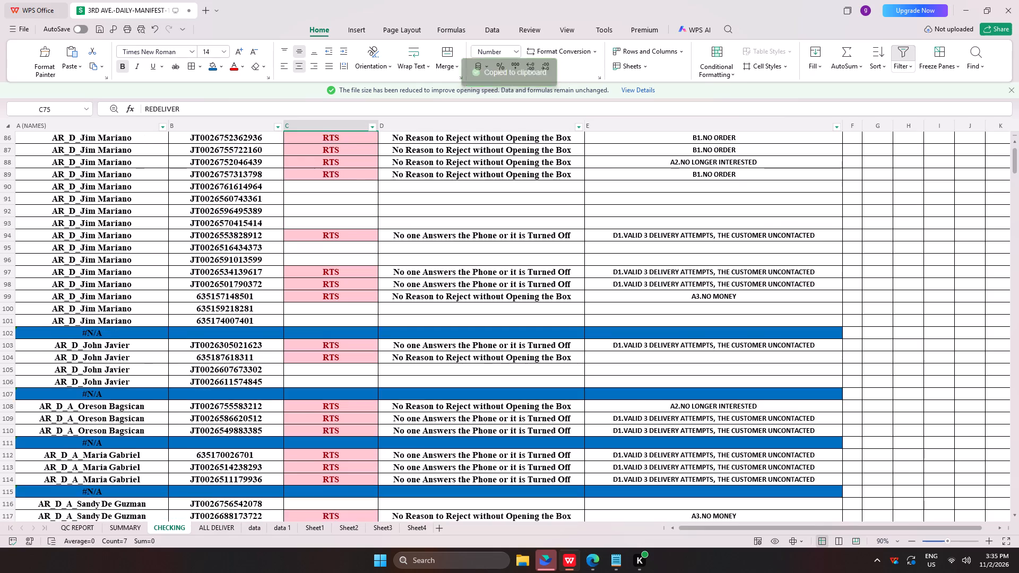
{"action": "scroll", "coordinate": [359, 375], "scroll_direction": "down", "scroll_amount": 17}
{"action": "left_click", "coordinate": [240, 325]}
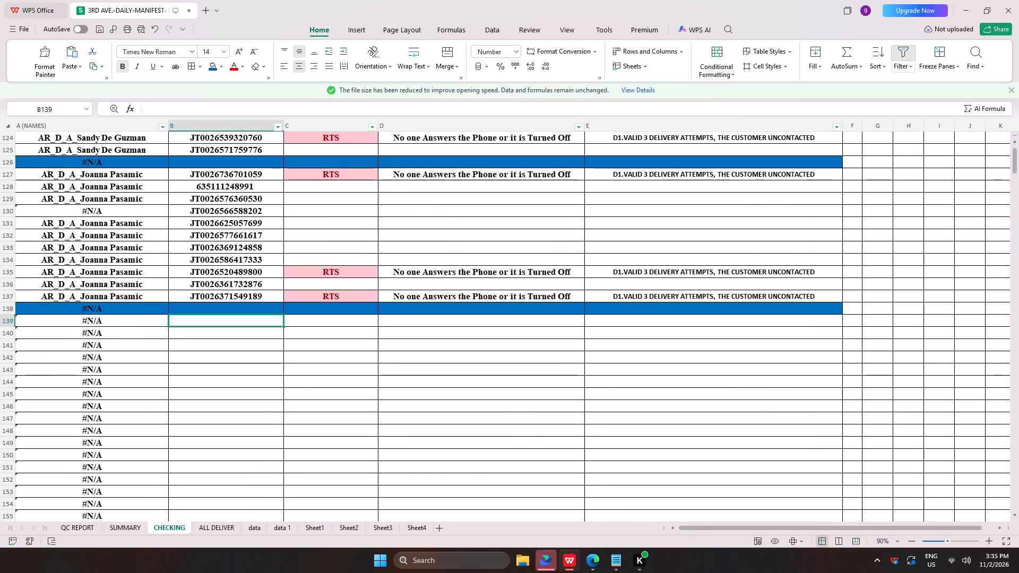
{"action": "key", "text": "ctrl+v"}
In Edge's Tracking package 2.0, replace the previous tracking list with the copied waybill numbers.
{"action": "key", "text": "alt+Tab"}
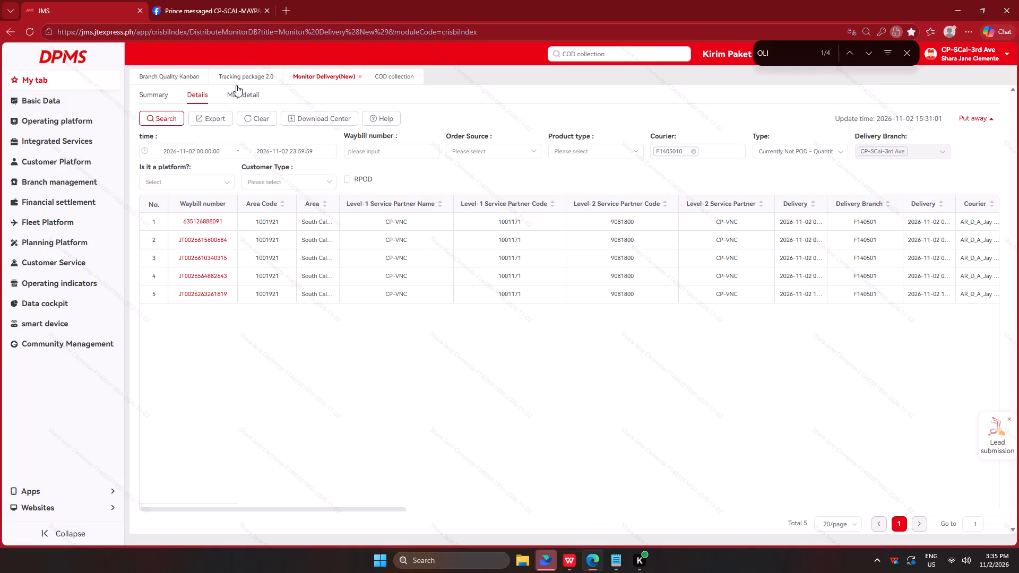
{"action": "left_click", "coordinate": [239, 71]}
{"action": "left_click", "coordinate": [224, 118]}
{"action": "left_click", "coordinate": [184, 258]}
{"action": "key", "text": "ctrl+v"}
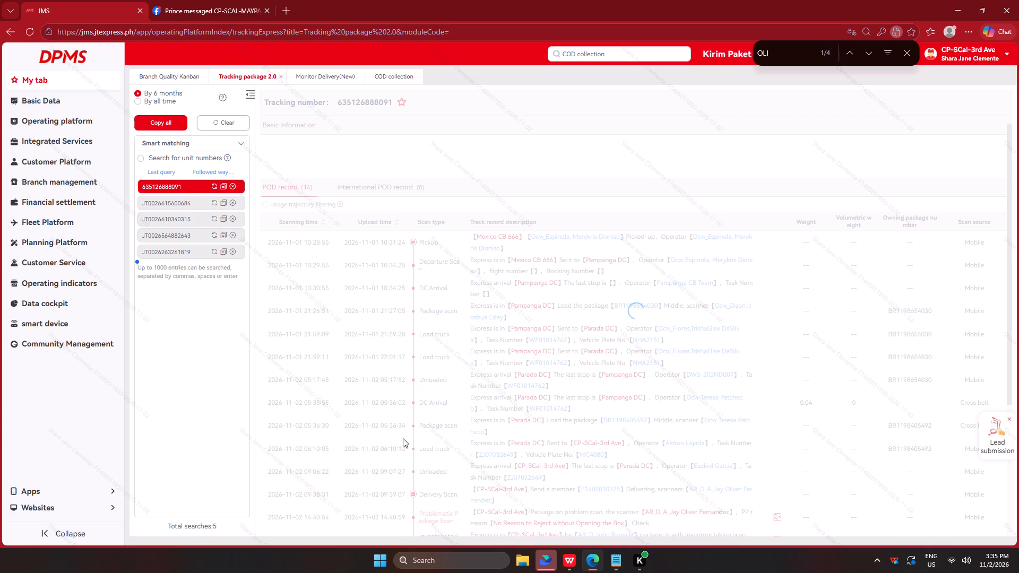
{"action": "scroll", "coordinate": [576, 360], "scroll_direction": "down", "scroll_amount": 7}
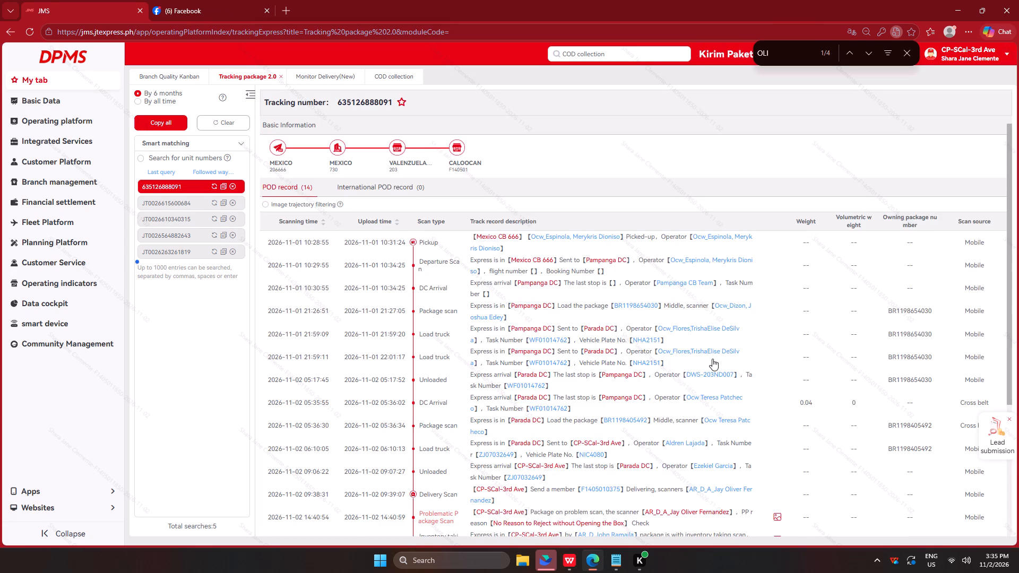
{"action": "scroll", "coordinate": [580, 358], "scroll_direction": "down", "scroll_amount": 6}
{"action": "left_click", "coordinate": [778, 326]}
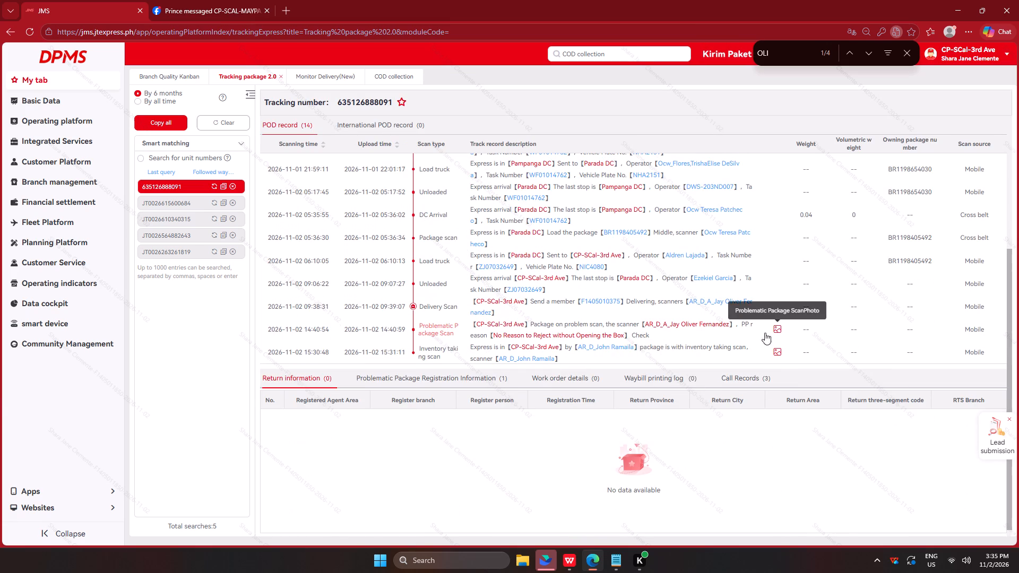
{"action": "left_click", "coordinate": [774, 328]}
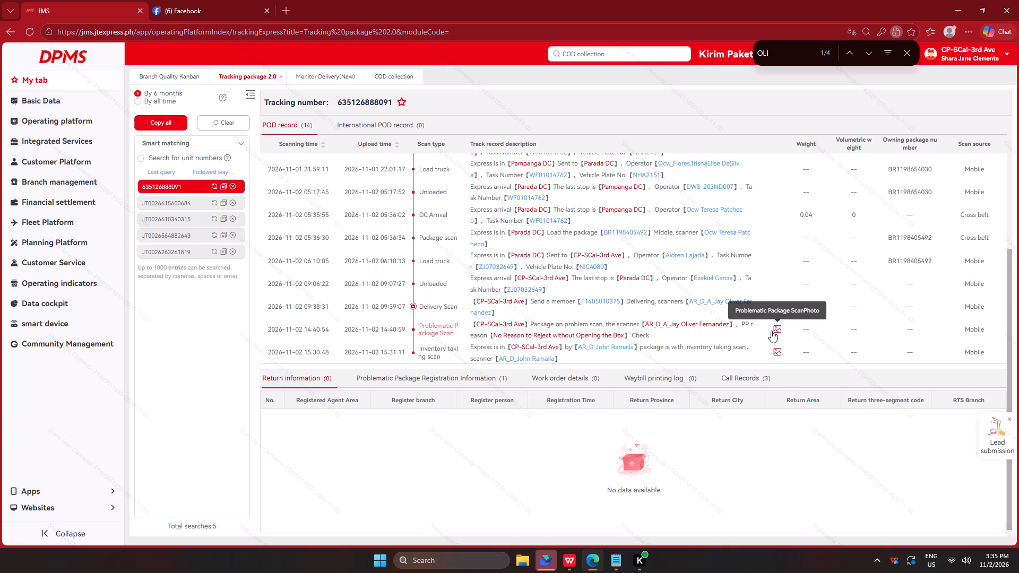
{"action": "left_click", "coordinate": [778, 328]}
{"action": "left_click", "coordinate": [780, 327]}
{"action": "left_click", "coordinate": [780, 327]}
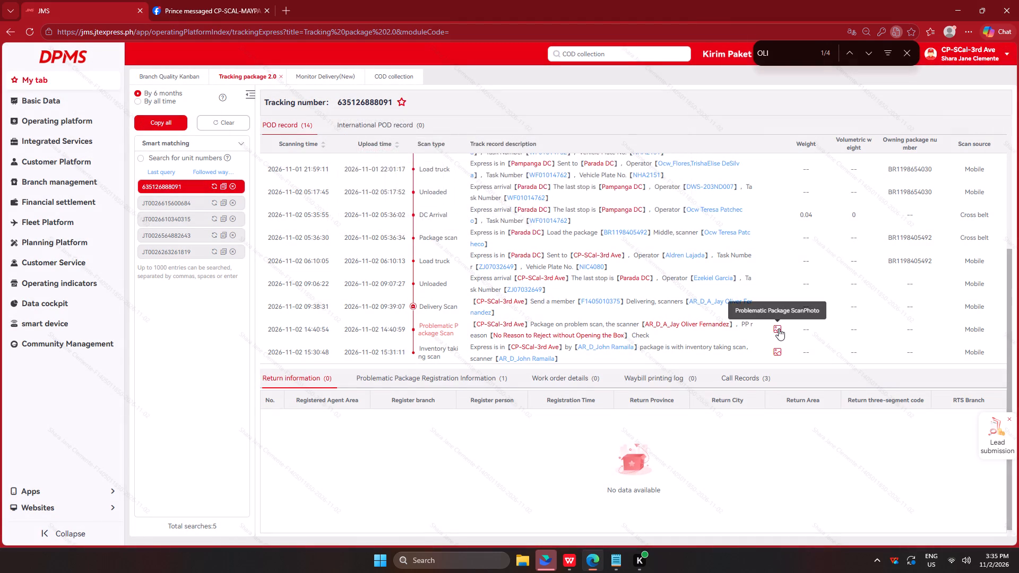
{"action": "left_click", "coordinate": [778, 329]}
{"action": "left_click", "coordinate": [778, 329]}
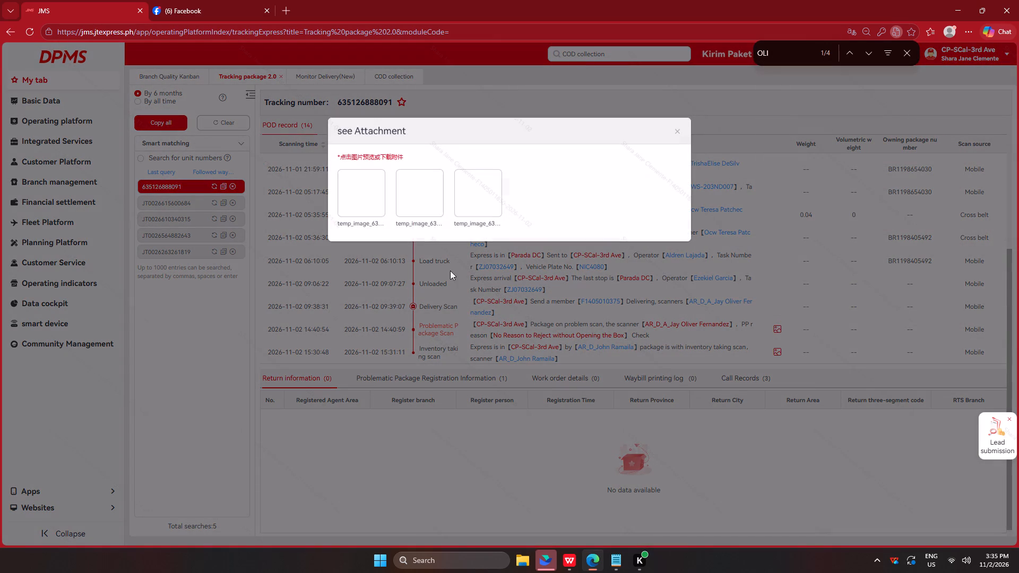
{"action": "left_click", "coordinate": [364, 210]}
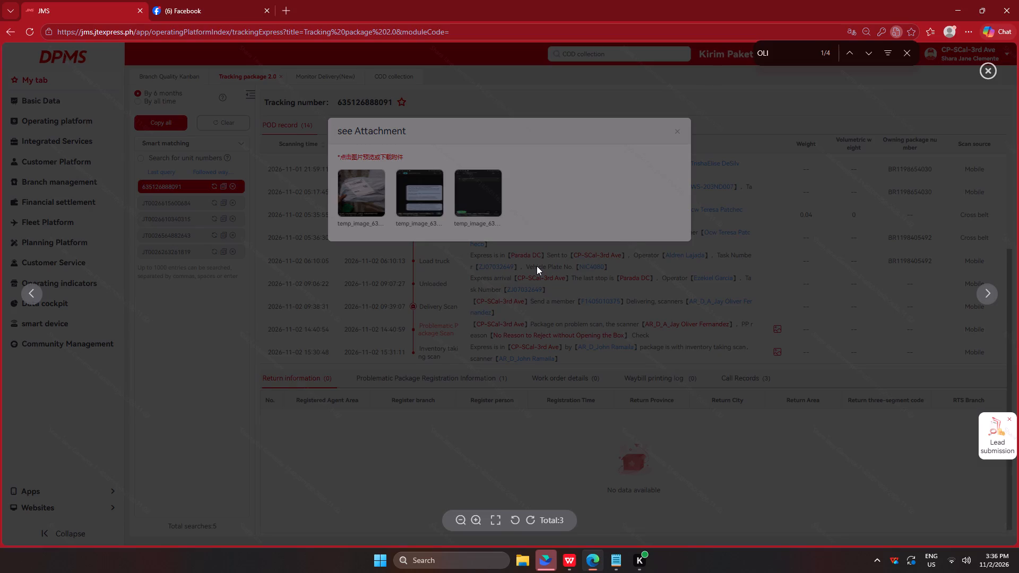
{"action": "key", "text": "Right"}
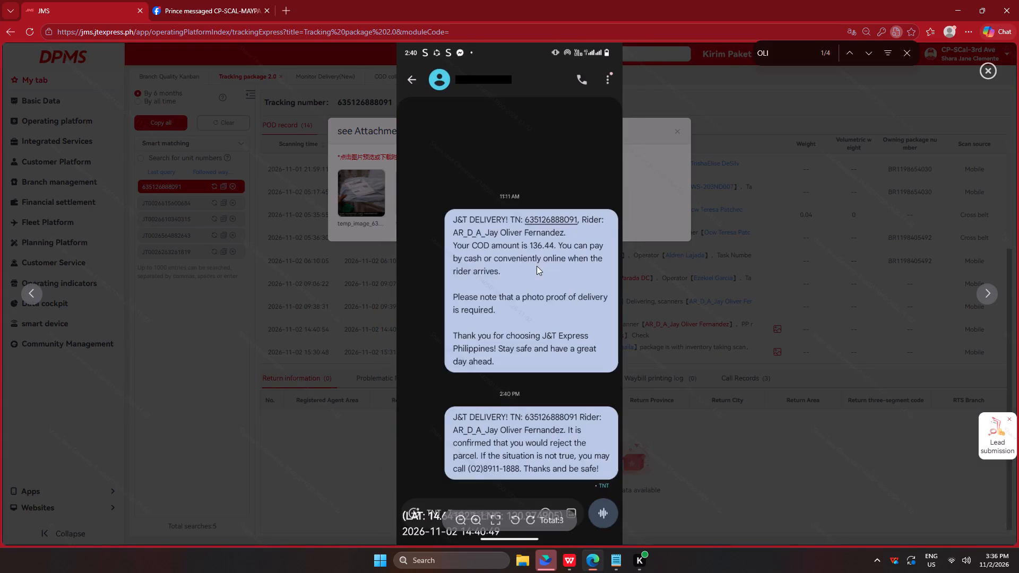
{"action": "key", "text": "Right"}
{"action": "left_click", "coordinate": [874, 300]}
{"action": "left_click", "coordinate": [848, 300]}
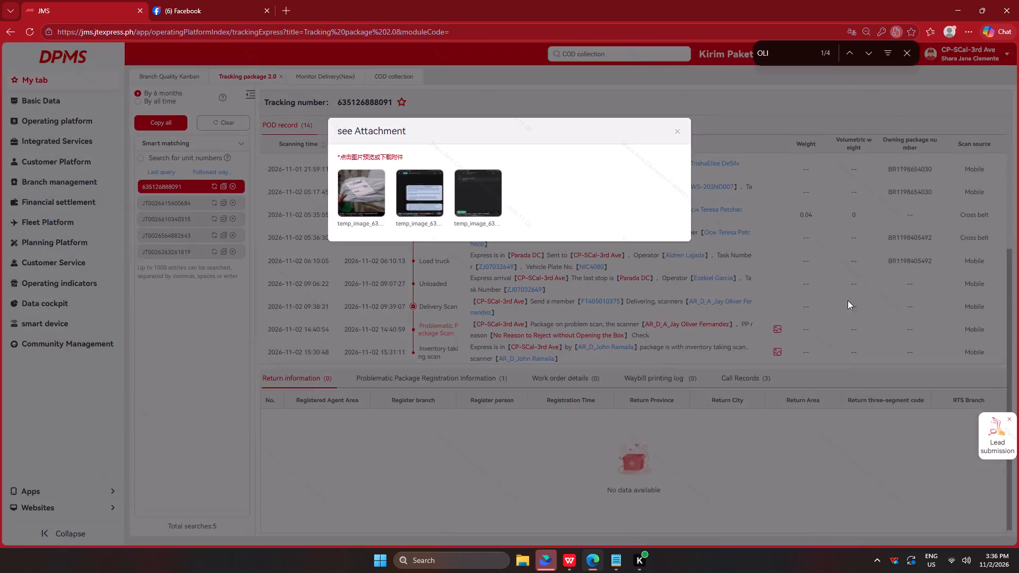
In the WPS CHECKING sheet, copy RTS and "No Reason to Reject without Opening the Box" from row 117 to row 139.
{"action": "key", "text": "alt+Tab"}
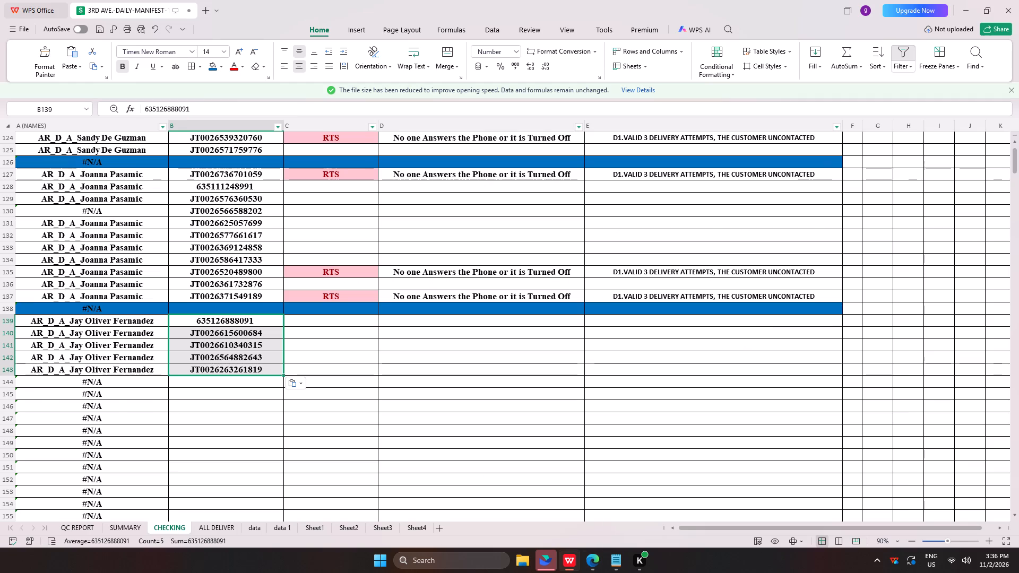
{"action": "scroll", "coordinate": [489, 204], "scroll_direction": "up", "scroll_amount": 6}
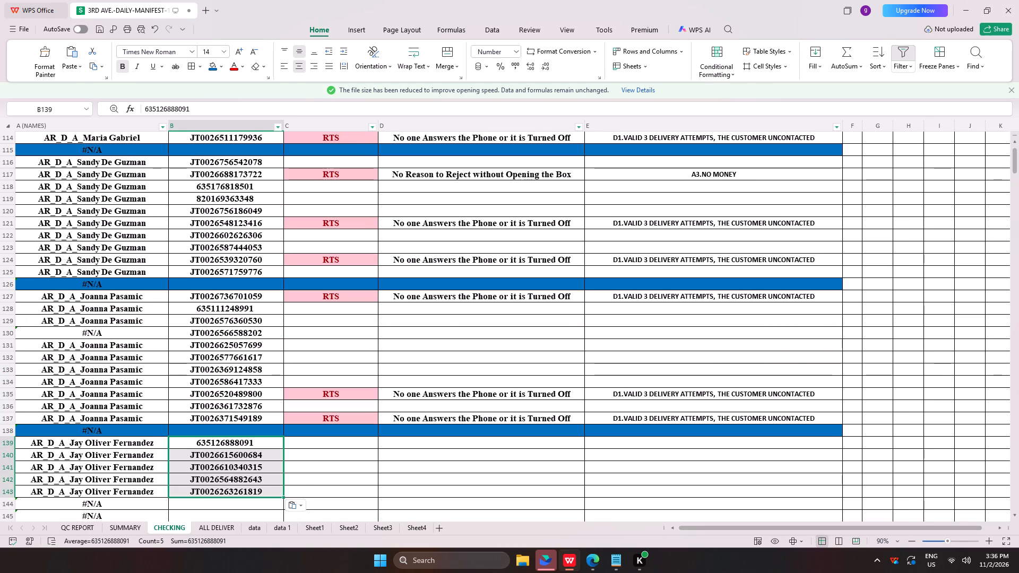
{"action": "left_click_drag", "start_coordinate": [329, 197], "coordinate": [505, 201]}
{"action": "key", "text": "ctrl+c"}
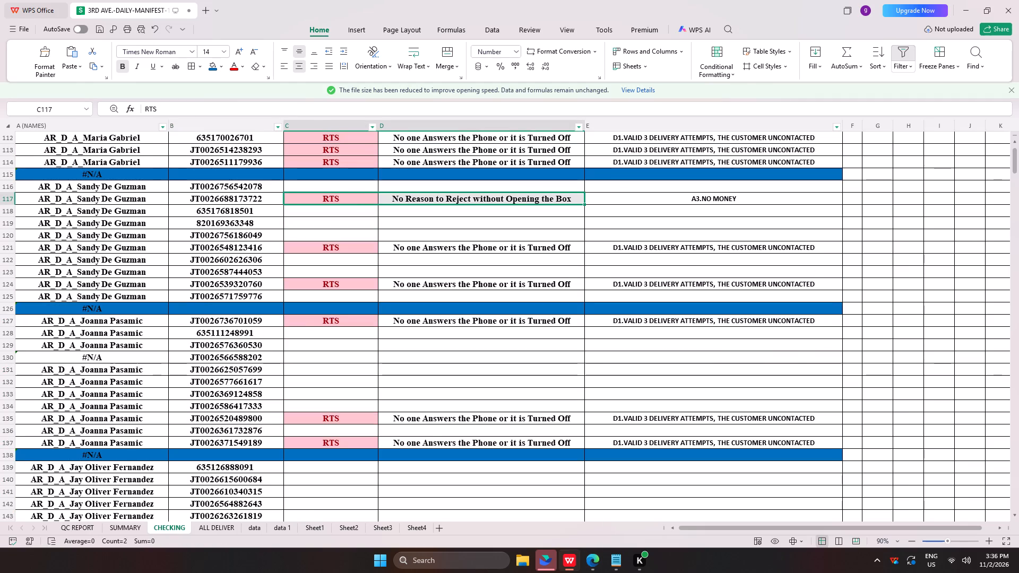
{"action": "scroll", "coordinate": [450, 251], "scroll_direction": "down", "scroll_amount": 6}
{"action": "left_click", "coordinate": [333, 322]}
{"action": "key", "text": "ctrl+v"}
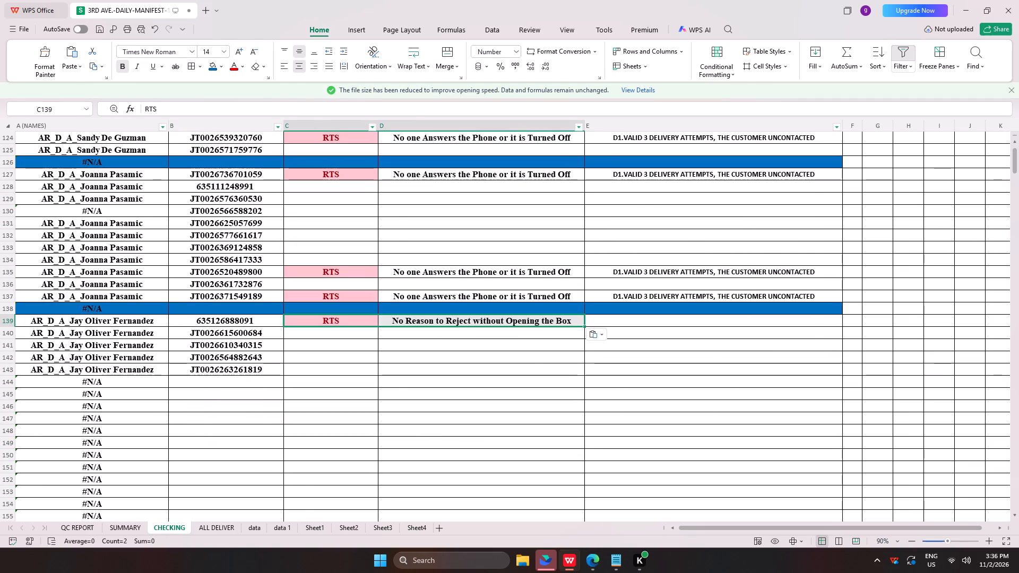
{"action": "key", "text": "alt+Tab"}
{"action": "left_click", "coordinate": [171, 197]}
{"action": "left_click", "coordinate": [171, 202]}
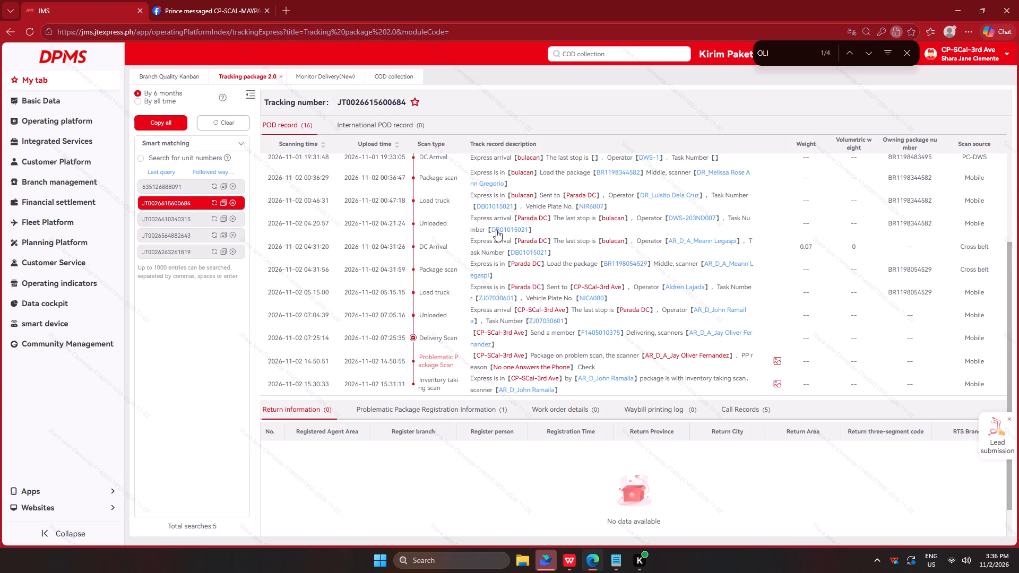
{"action": "left_click", "coordinate": [151, 215]}
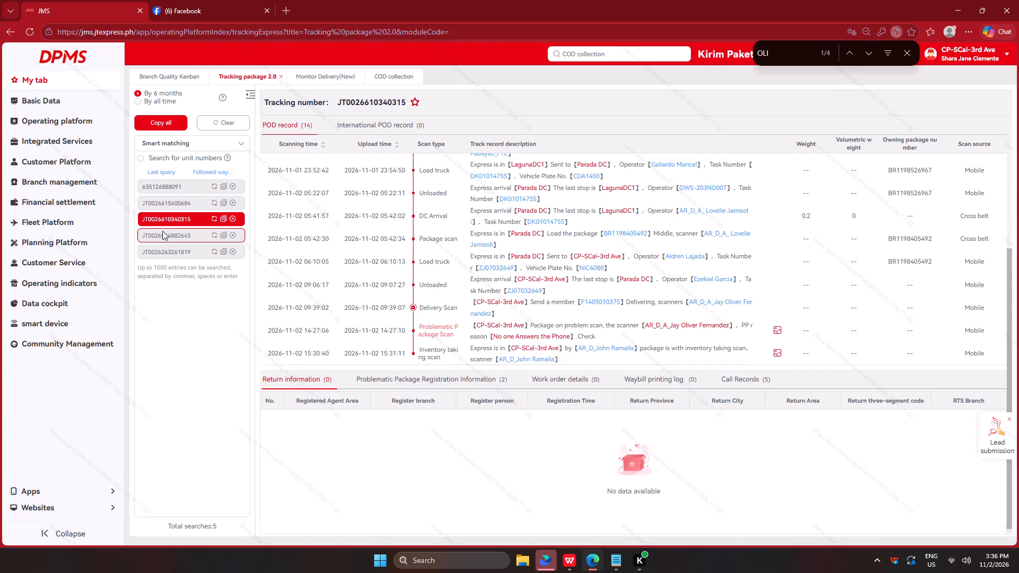
{"action": "left_click", "coordinate": [163, 231]}
{"action": "left_click", "coordinate": [160, 245]}
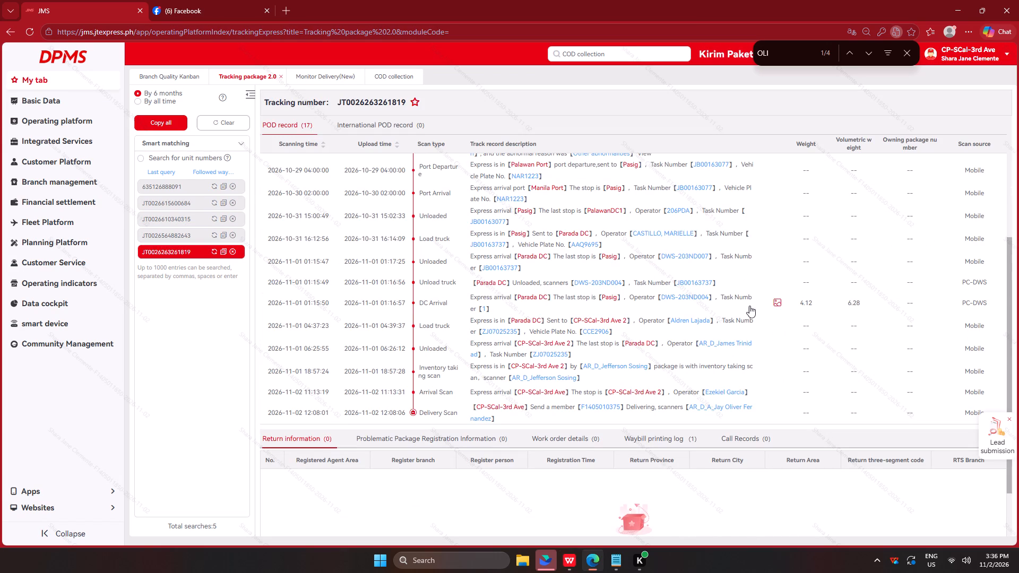
In the WPS CHECKING sheet, fill row 144 from column A to E with blue as a separator.
{"action": "key", "text": "alt+Tab"}
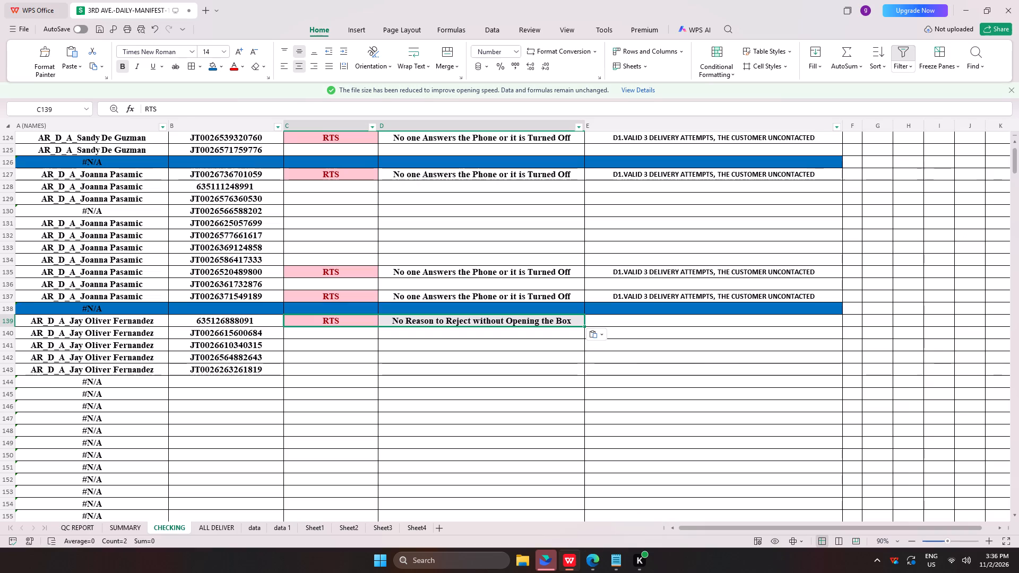
{"action": "left_click_drag", "start_coordinate": [50, 376], "coordinate": [324, 393]}
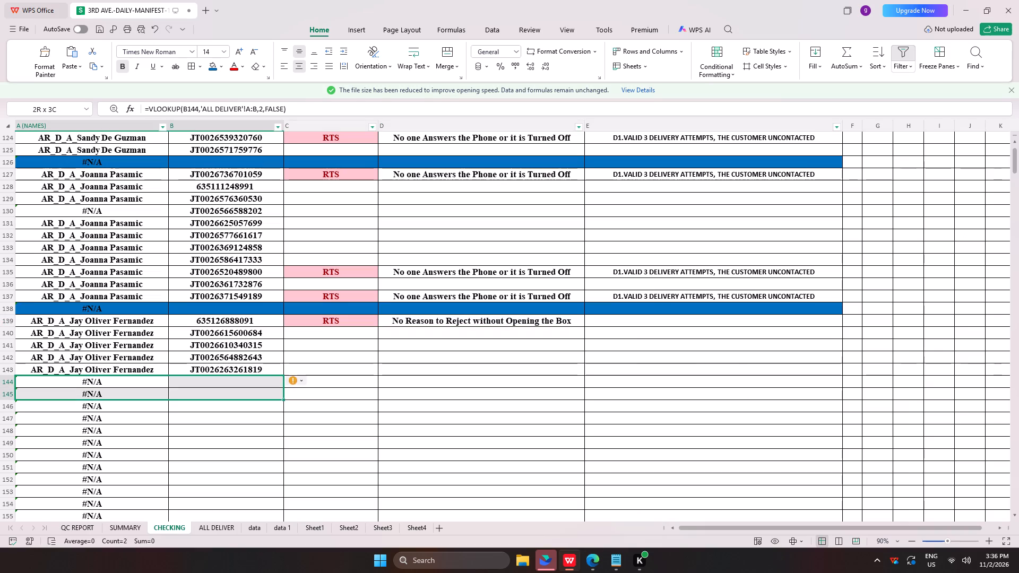
{"action": "left_click_drag", "start_coordinate": [324, 393], "coordinate": [605, 378]}
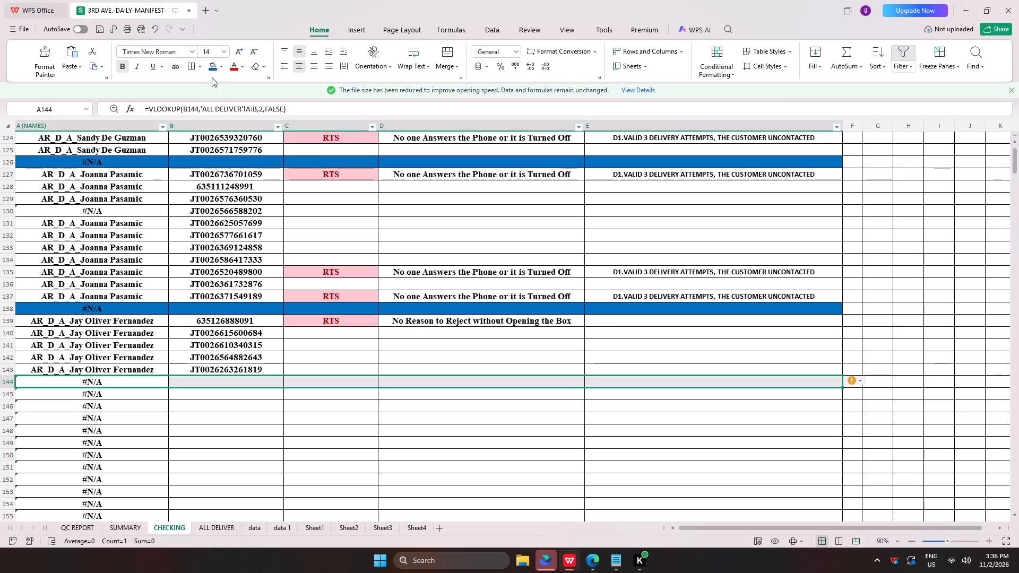
{"action": "left_click", "coordinate": [213, 70]}
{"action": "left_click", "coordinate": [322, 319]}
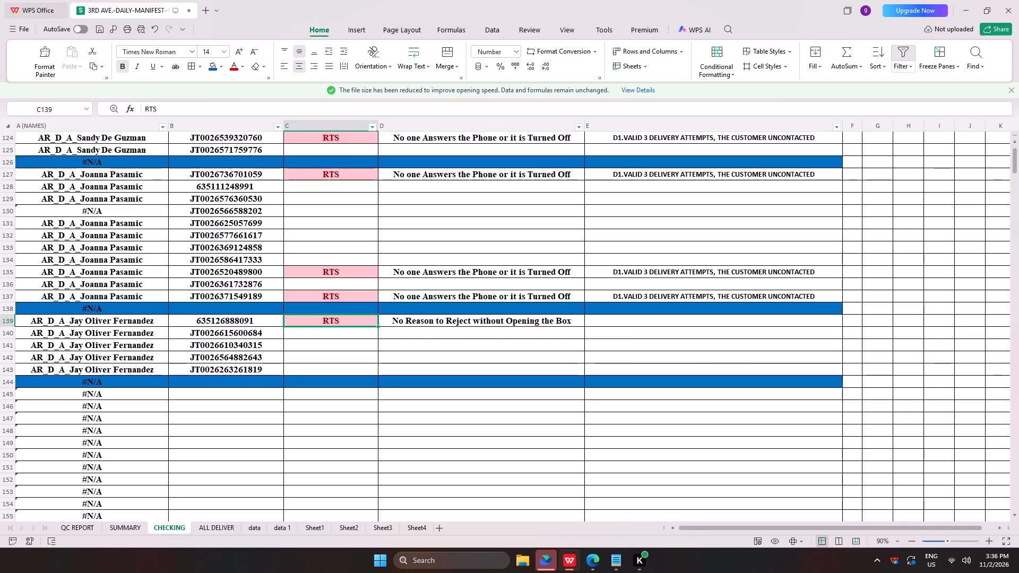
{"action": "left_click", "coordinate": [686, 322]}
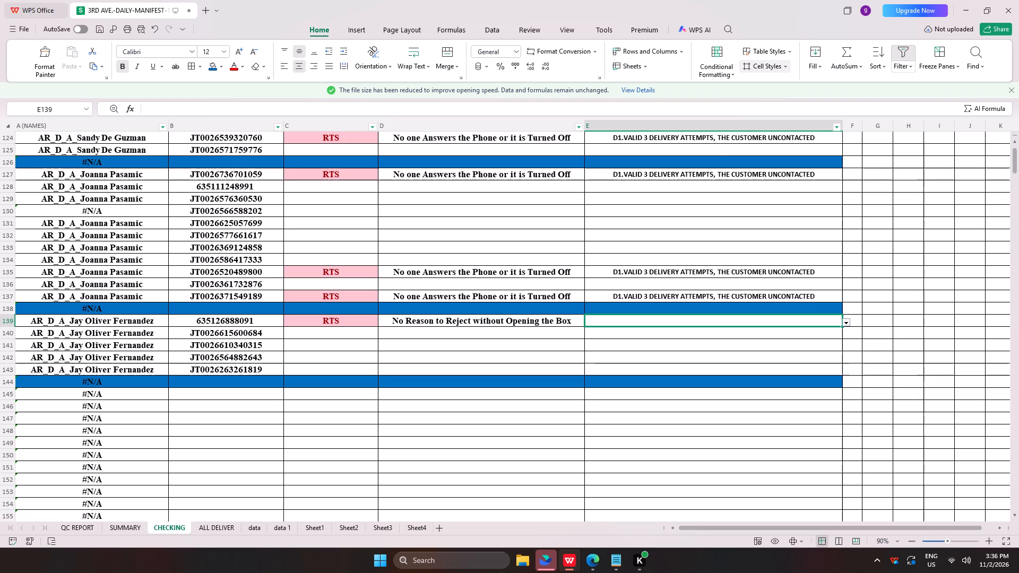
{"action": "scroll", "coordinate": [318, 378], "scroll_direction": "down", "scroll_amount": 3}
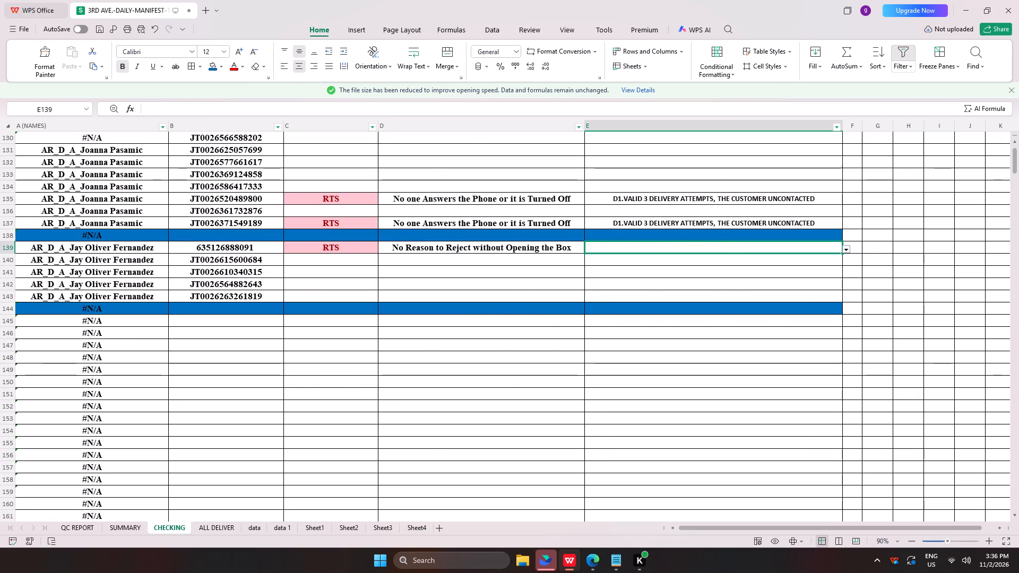
In Edge, clear the waybill list in Tracking package 2.0.
{"action": "key", "text": "alt+Tab"}
{"action": "left_click", "coordinate": [211, 117]}
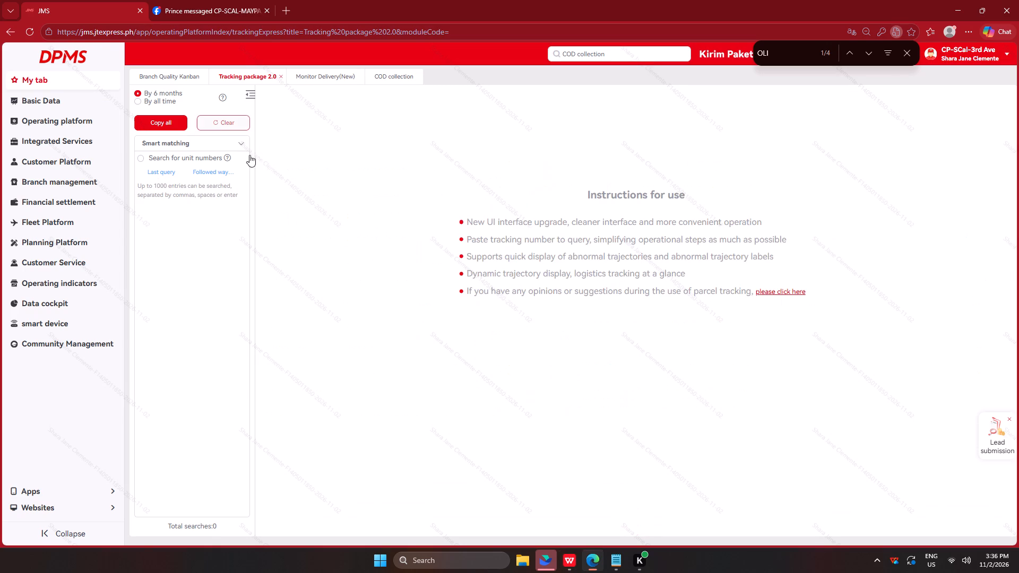
Return to the Monitor Delivery(New) summary, search the page for the courier name text "SANDR", and refresh the delivery data.
{"action": "left_click", "coordinate": [299, 72]}
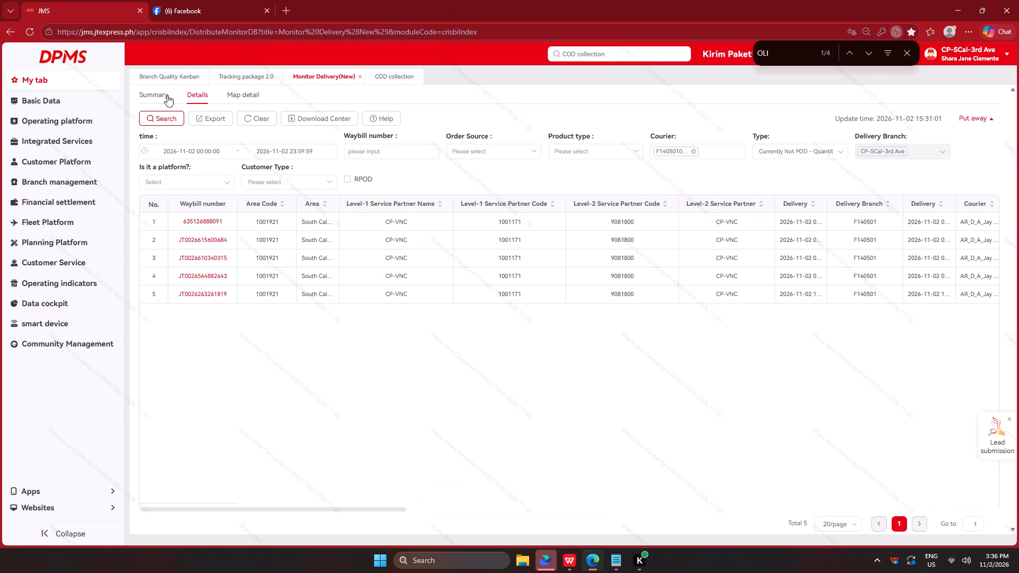
{"action": "left_click", "coordinate": [162, 95]}
{"action": "left_click_drag", "start_coordinate": [796, 52], "coordinate": [748, 48]}
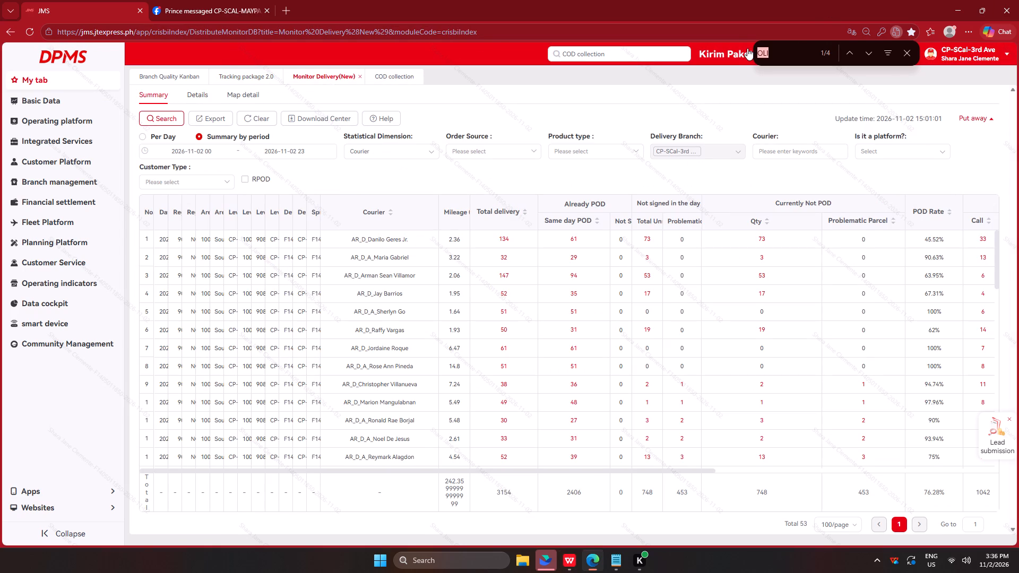
{"action": "type", "text": "SANF"}
{"action": "key", "text": "BackSpace"}
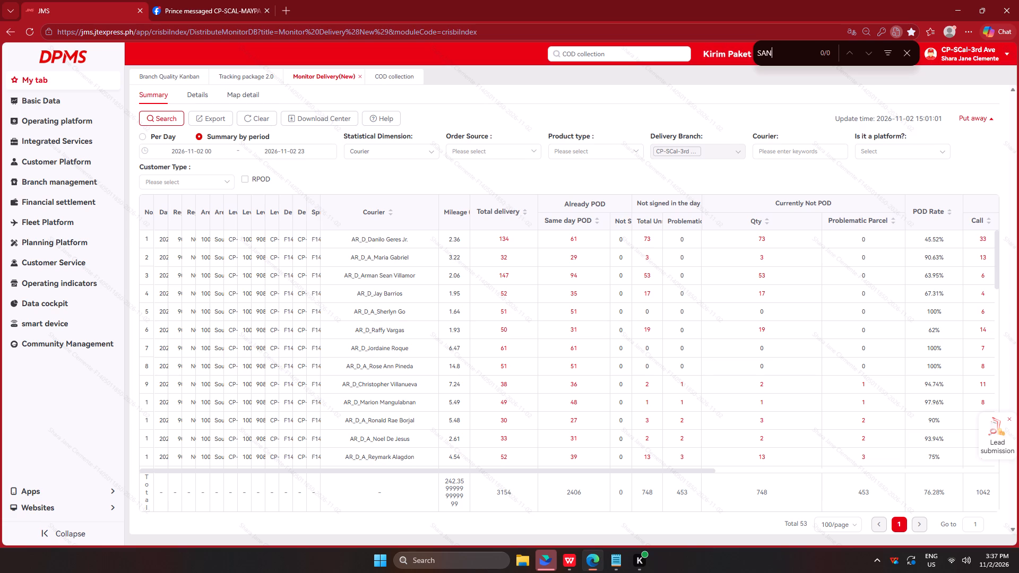
{"action": "type", "text": "DR"}
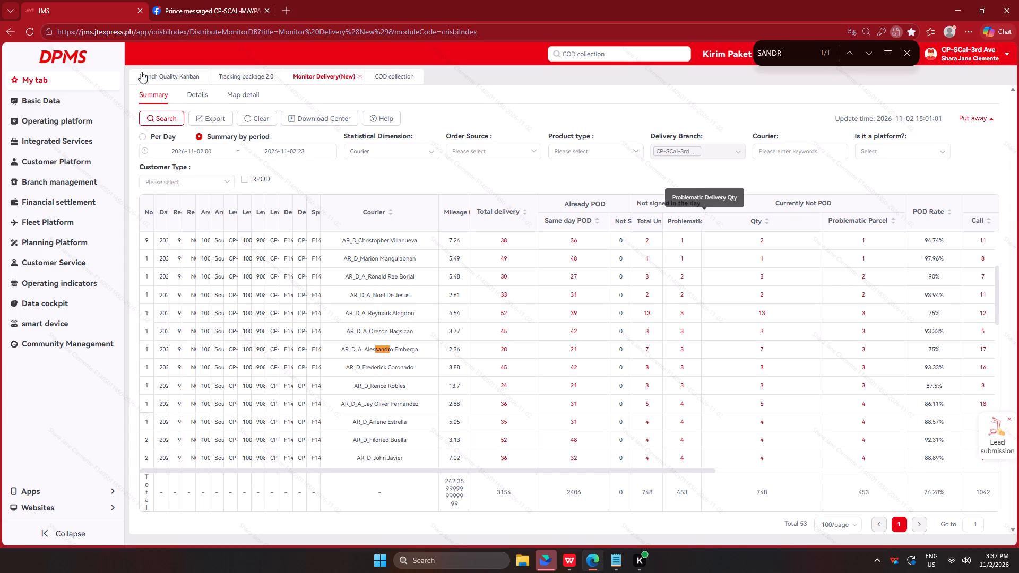
{"action": "left_click", "coordinate": [142, 115]}
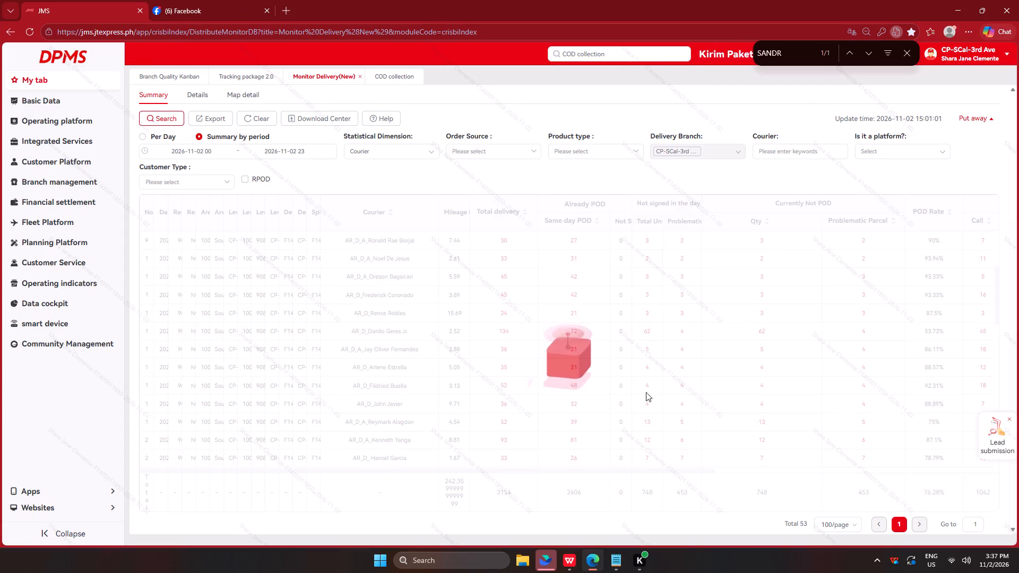
Complete the page search text as "SANDRO" and open the matching courier's Currently Not POD quantity details.
{"action": "left_click", "coordinate": [789, 54]}
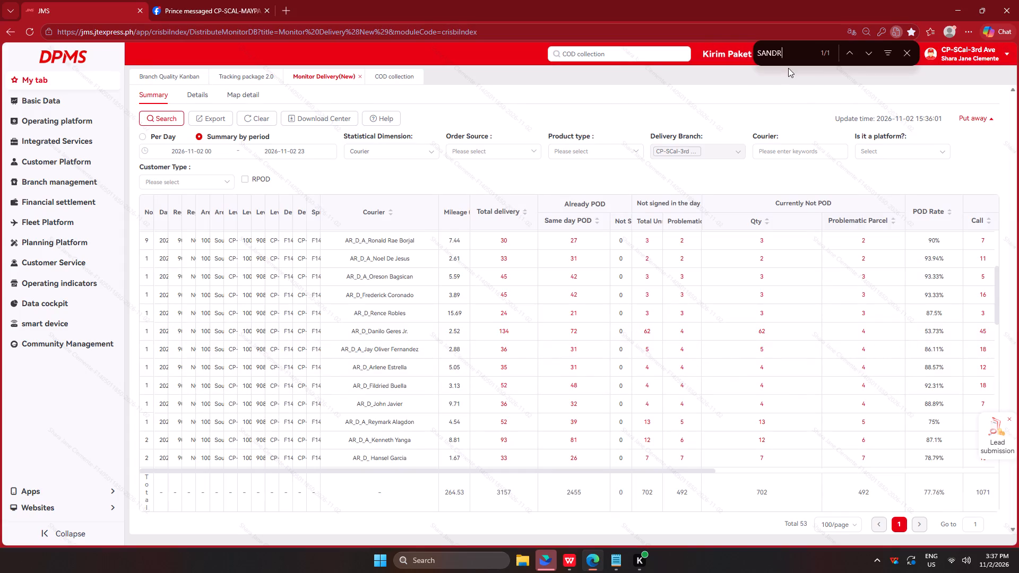
{"action": "key", "text": "o"}
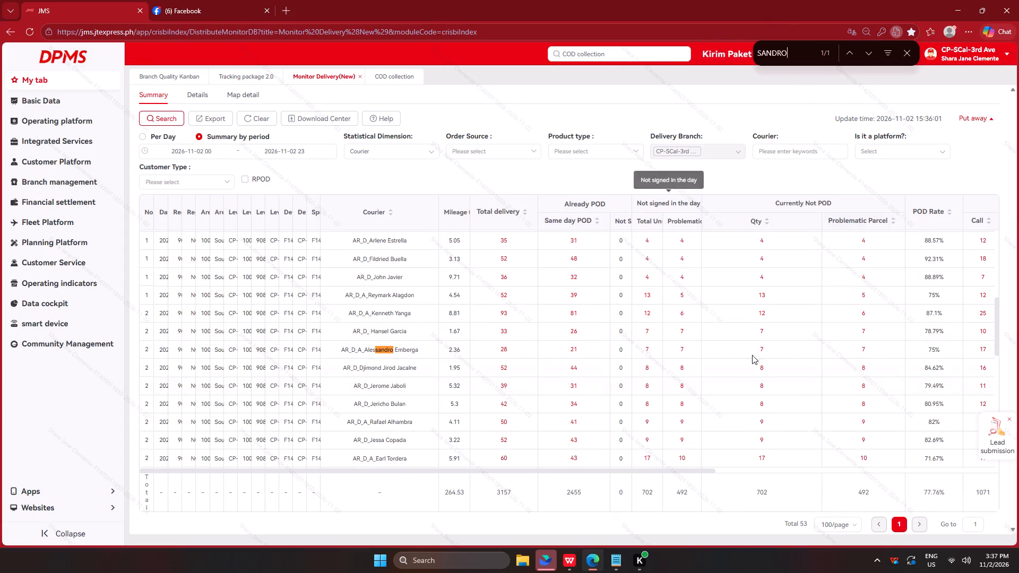
{"action": "left_click", "coordinate": [762, 349]}
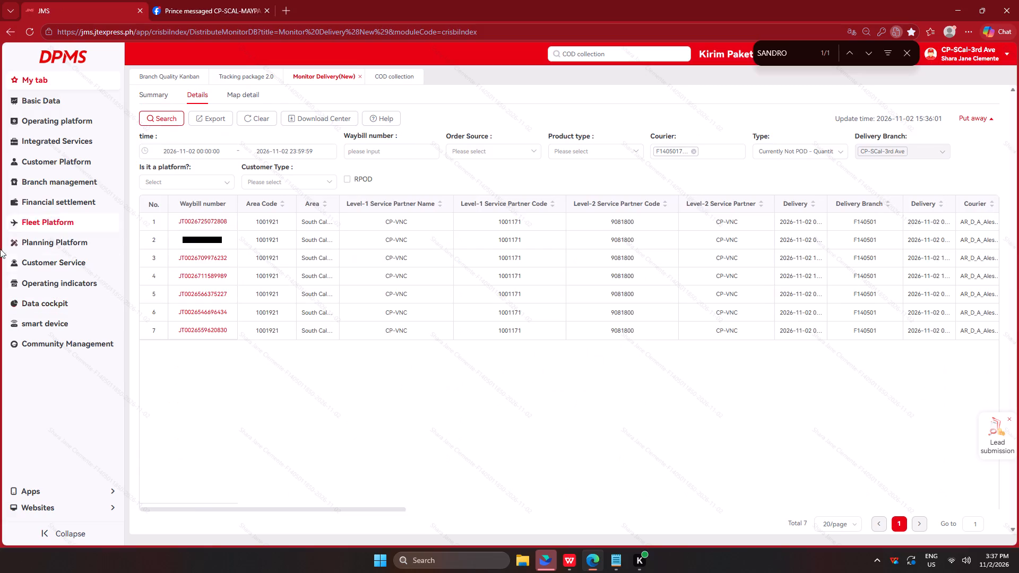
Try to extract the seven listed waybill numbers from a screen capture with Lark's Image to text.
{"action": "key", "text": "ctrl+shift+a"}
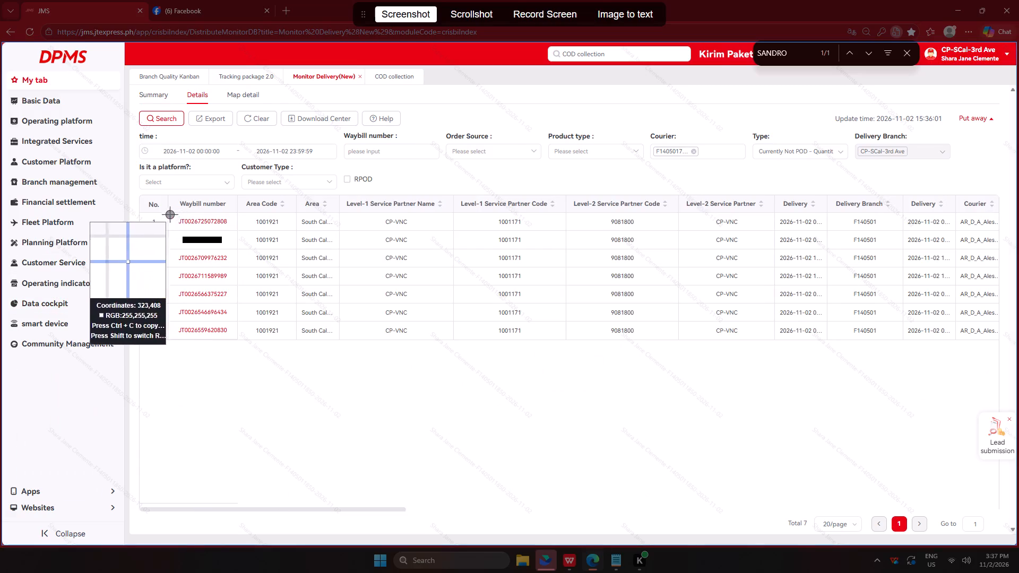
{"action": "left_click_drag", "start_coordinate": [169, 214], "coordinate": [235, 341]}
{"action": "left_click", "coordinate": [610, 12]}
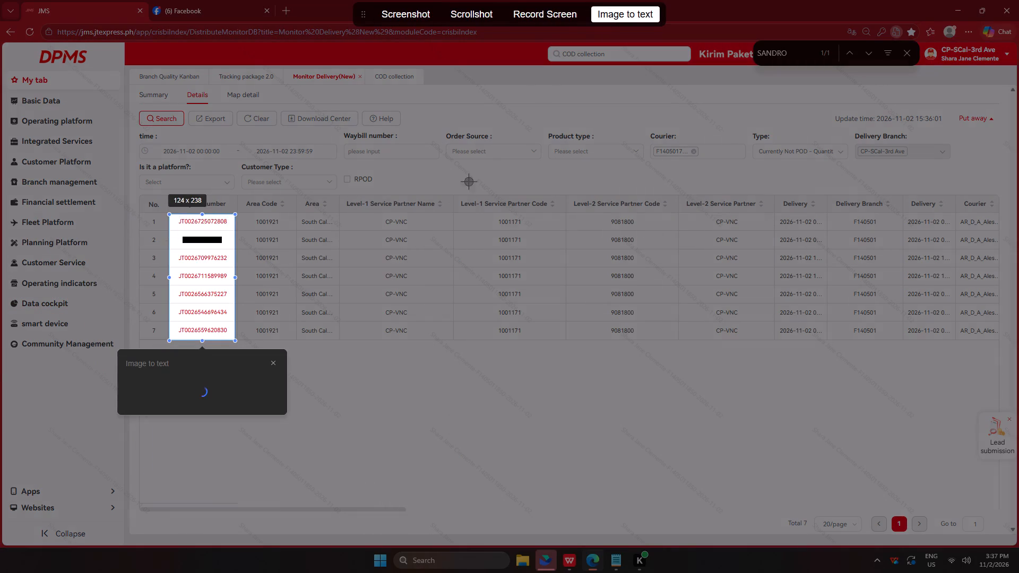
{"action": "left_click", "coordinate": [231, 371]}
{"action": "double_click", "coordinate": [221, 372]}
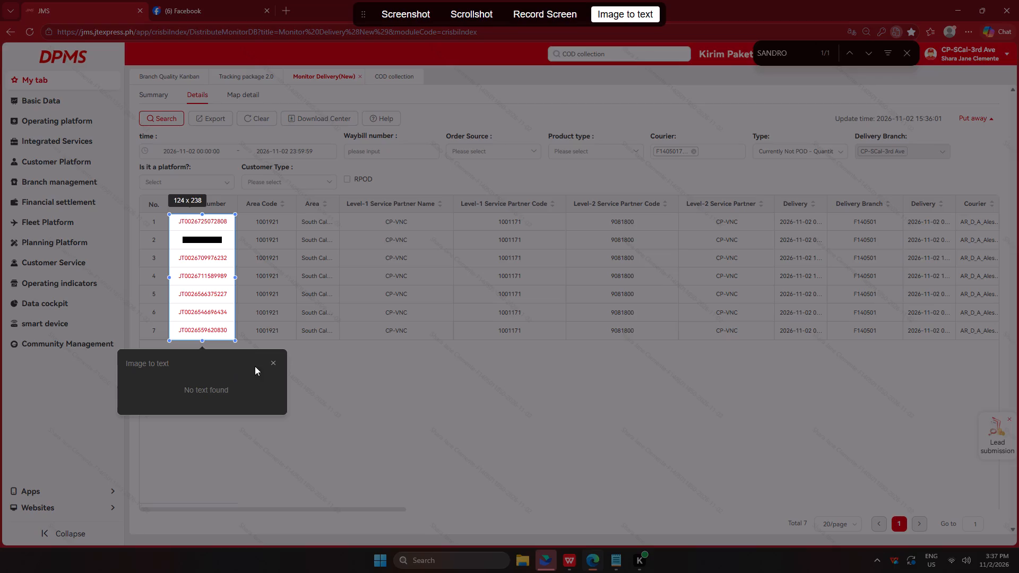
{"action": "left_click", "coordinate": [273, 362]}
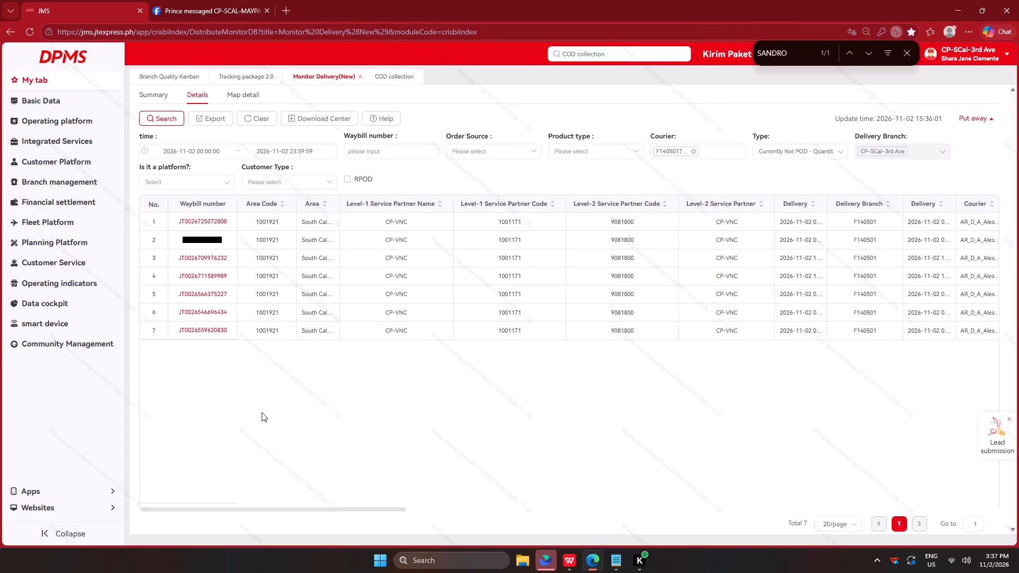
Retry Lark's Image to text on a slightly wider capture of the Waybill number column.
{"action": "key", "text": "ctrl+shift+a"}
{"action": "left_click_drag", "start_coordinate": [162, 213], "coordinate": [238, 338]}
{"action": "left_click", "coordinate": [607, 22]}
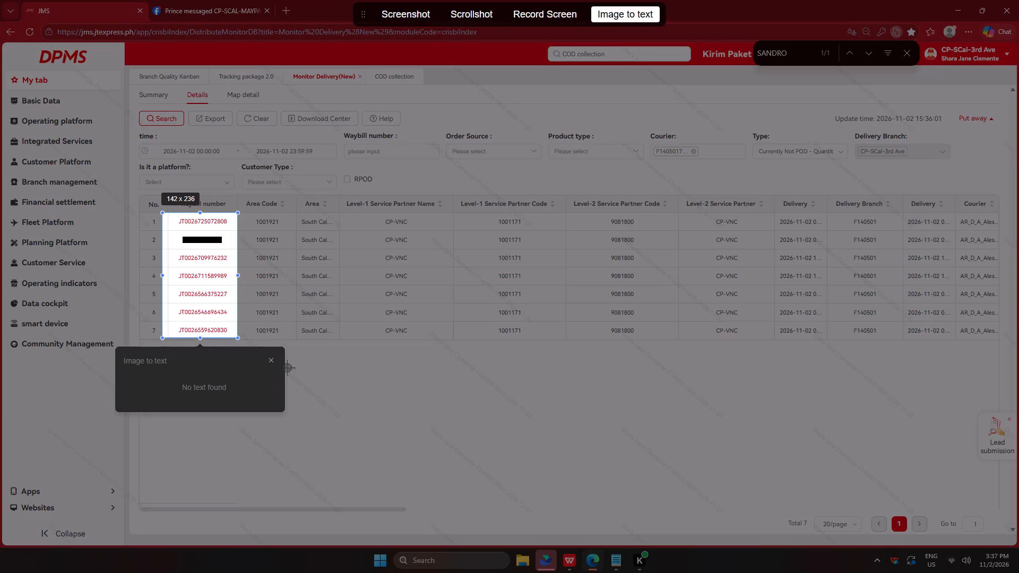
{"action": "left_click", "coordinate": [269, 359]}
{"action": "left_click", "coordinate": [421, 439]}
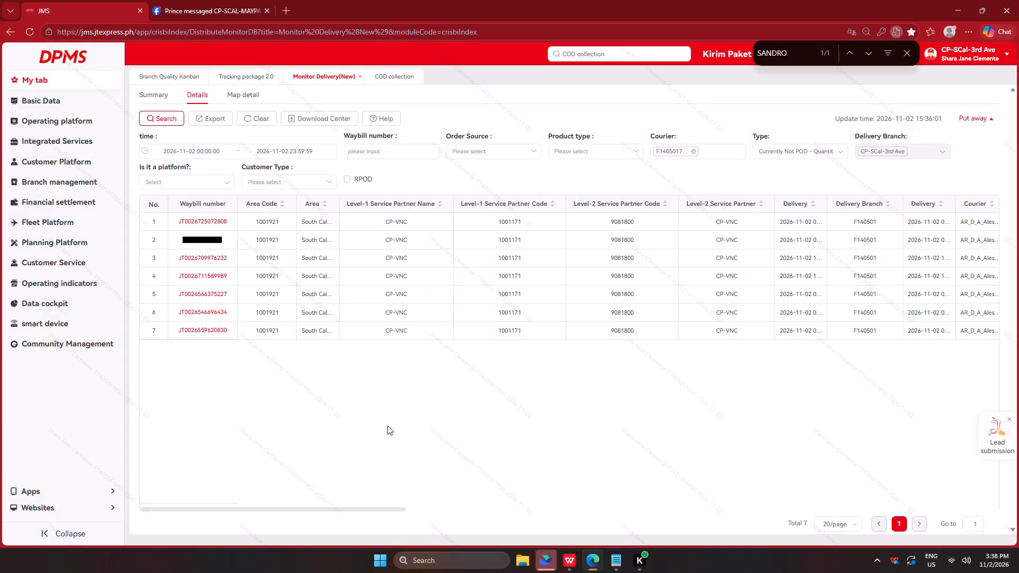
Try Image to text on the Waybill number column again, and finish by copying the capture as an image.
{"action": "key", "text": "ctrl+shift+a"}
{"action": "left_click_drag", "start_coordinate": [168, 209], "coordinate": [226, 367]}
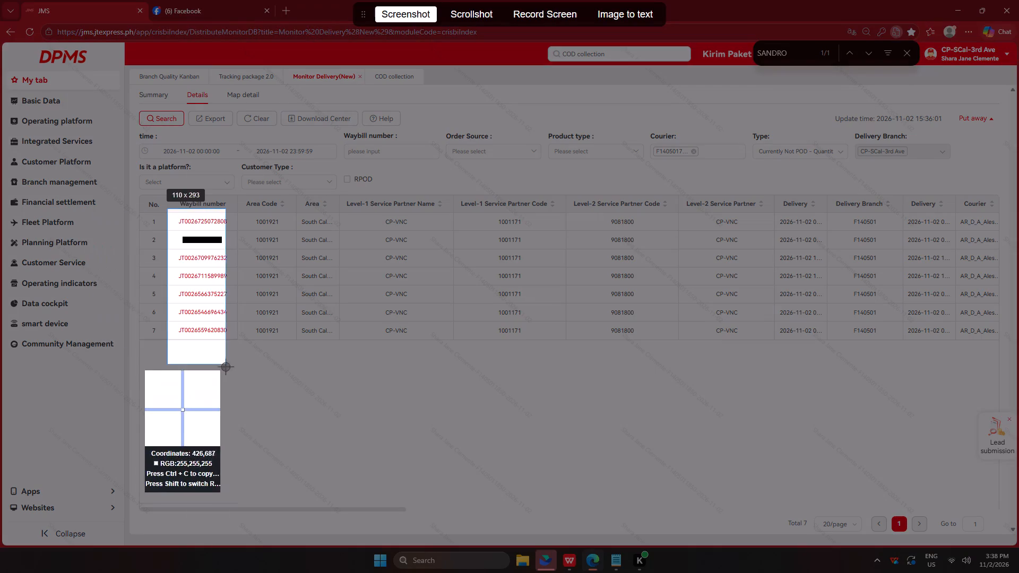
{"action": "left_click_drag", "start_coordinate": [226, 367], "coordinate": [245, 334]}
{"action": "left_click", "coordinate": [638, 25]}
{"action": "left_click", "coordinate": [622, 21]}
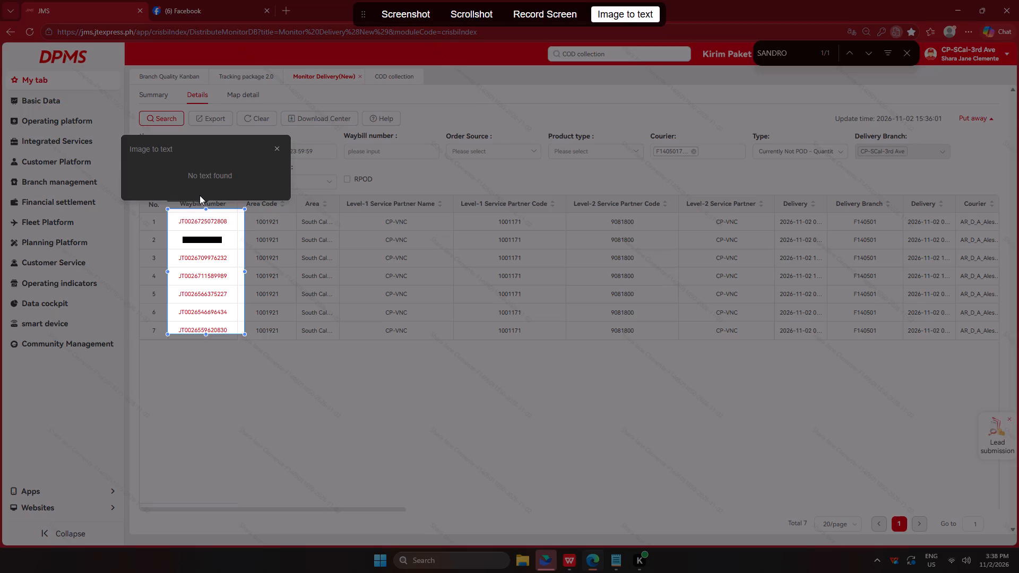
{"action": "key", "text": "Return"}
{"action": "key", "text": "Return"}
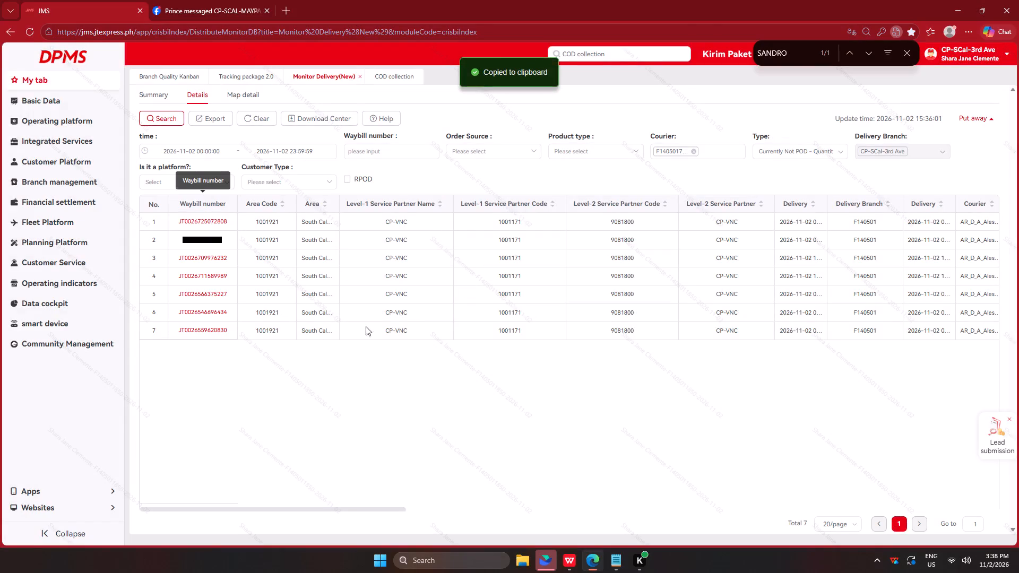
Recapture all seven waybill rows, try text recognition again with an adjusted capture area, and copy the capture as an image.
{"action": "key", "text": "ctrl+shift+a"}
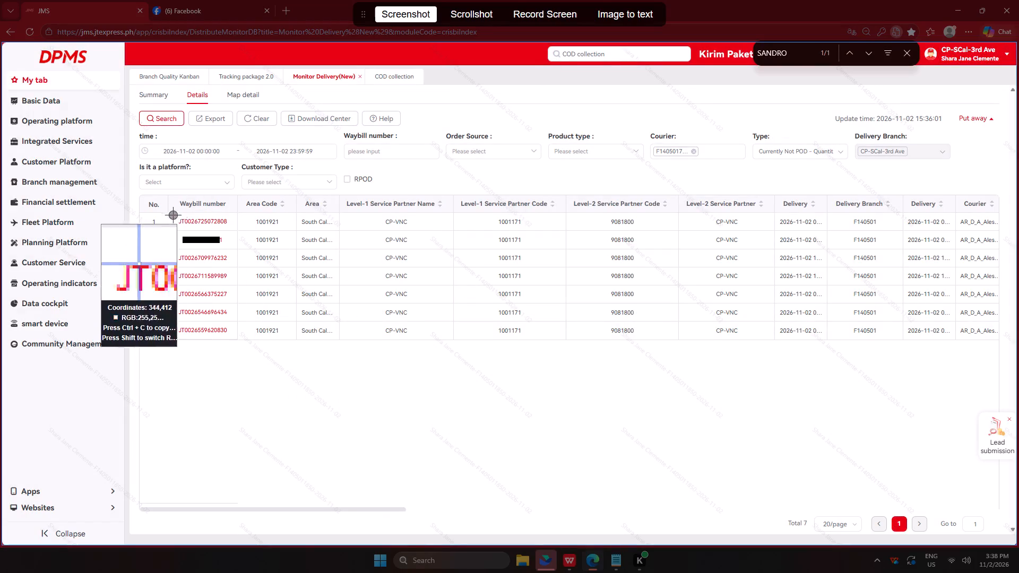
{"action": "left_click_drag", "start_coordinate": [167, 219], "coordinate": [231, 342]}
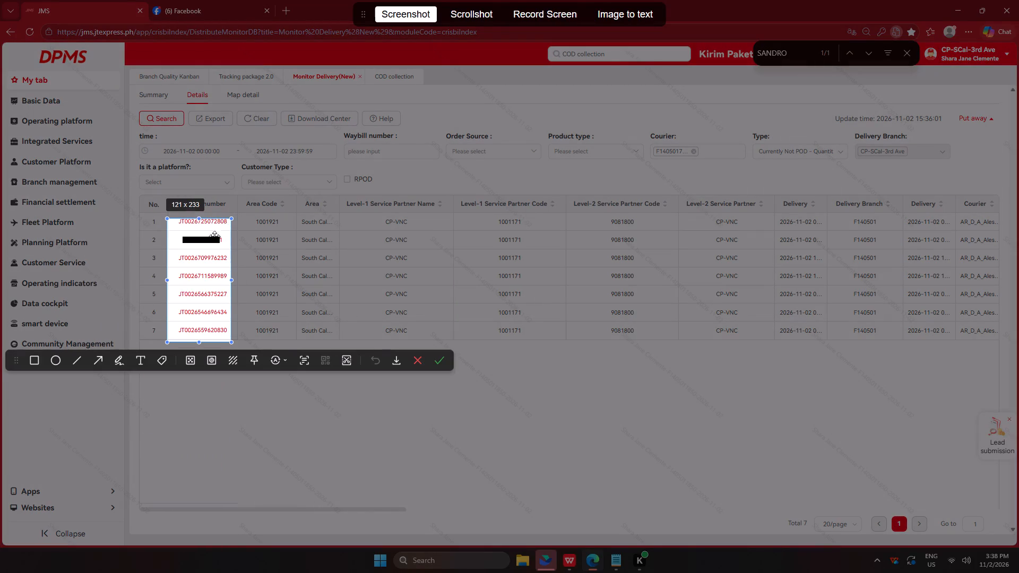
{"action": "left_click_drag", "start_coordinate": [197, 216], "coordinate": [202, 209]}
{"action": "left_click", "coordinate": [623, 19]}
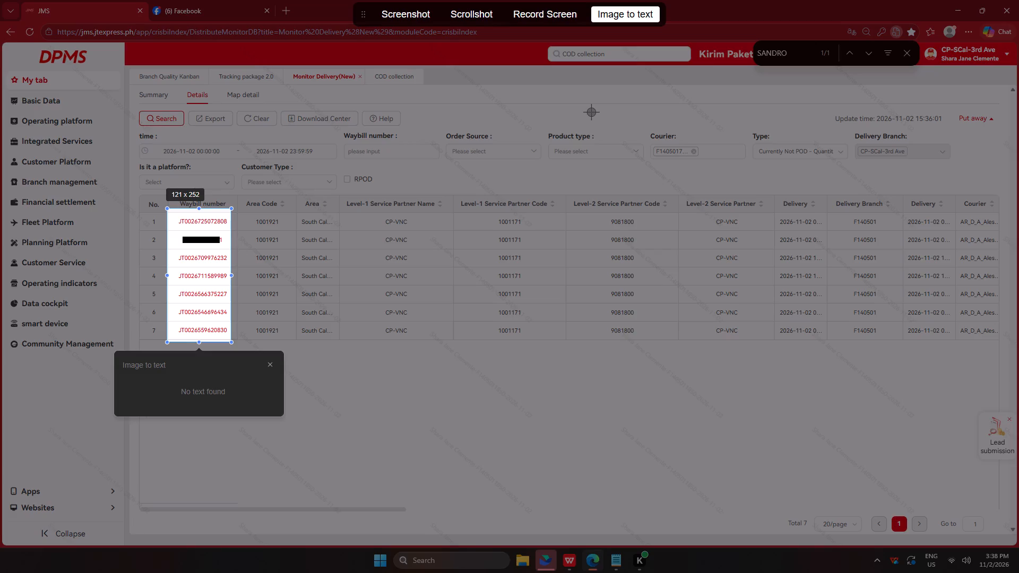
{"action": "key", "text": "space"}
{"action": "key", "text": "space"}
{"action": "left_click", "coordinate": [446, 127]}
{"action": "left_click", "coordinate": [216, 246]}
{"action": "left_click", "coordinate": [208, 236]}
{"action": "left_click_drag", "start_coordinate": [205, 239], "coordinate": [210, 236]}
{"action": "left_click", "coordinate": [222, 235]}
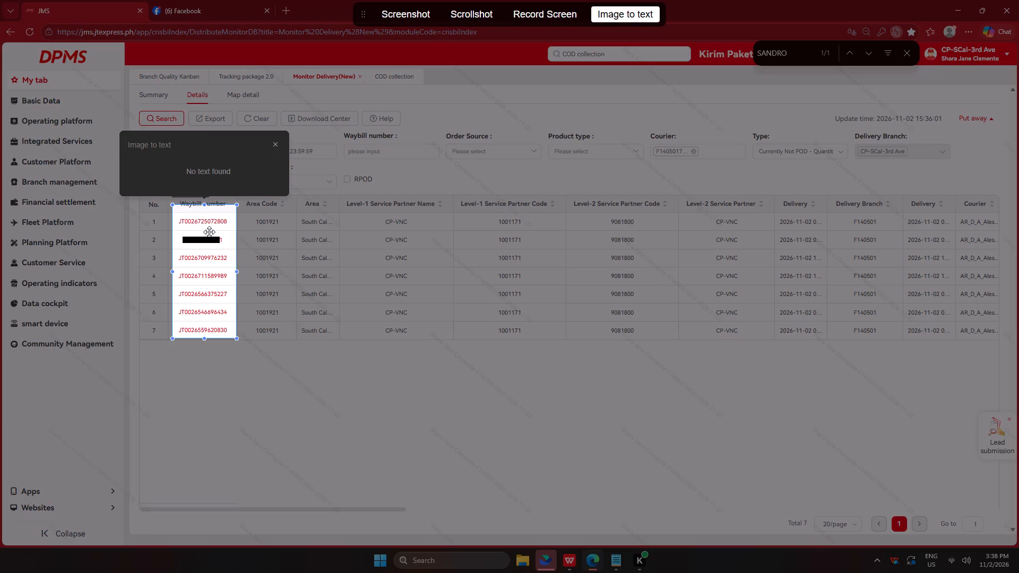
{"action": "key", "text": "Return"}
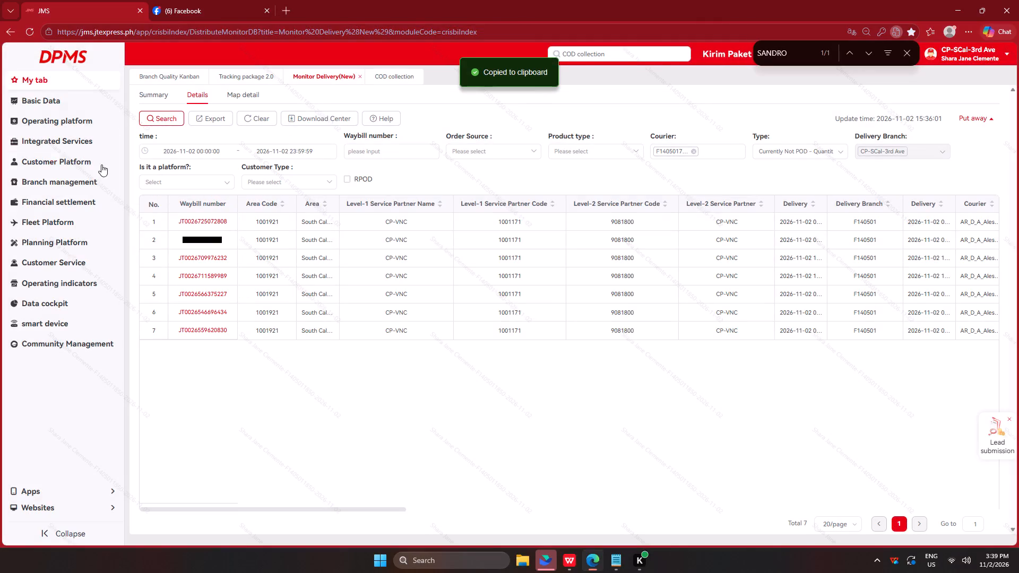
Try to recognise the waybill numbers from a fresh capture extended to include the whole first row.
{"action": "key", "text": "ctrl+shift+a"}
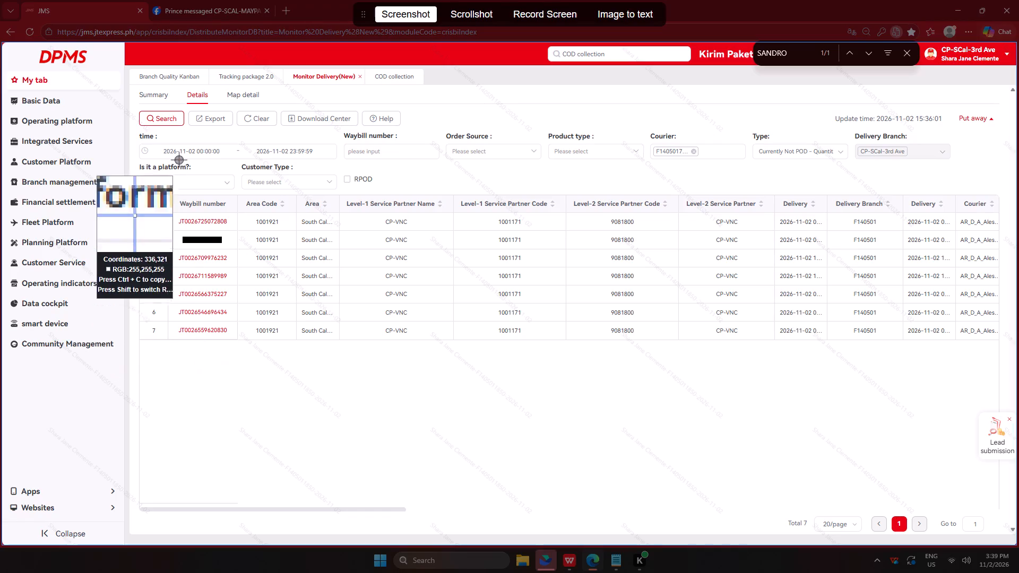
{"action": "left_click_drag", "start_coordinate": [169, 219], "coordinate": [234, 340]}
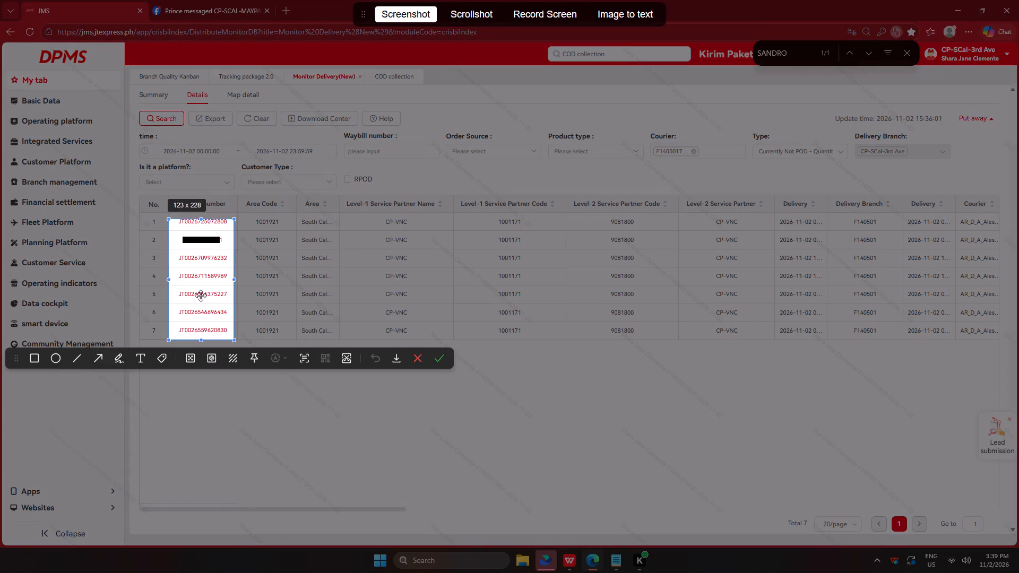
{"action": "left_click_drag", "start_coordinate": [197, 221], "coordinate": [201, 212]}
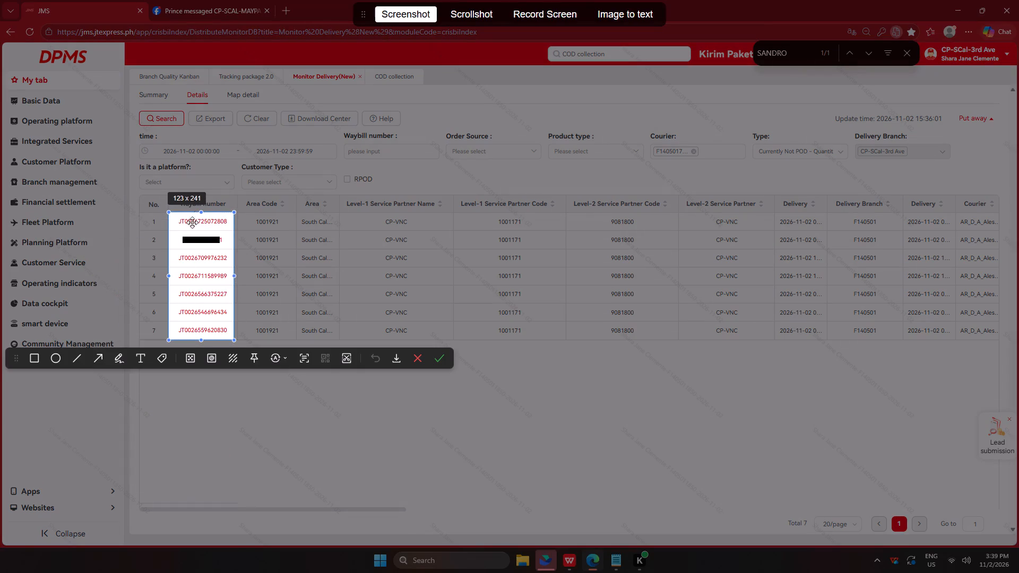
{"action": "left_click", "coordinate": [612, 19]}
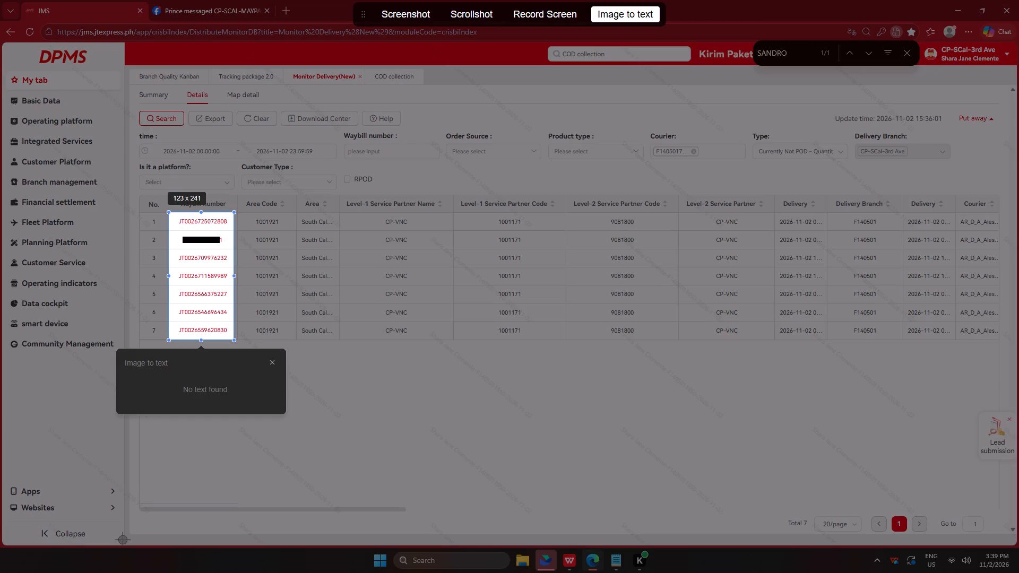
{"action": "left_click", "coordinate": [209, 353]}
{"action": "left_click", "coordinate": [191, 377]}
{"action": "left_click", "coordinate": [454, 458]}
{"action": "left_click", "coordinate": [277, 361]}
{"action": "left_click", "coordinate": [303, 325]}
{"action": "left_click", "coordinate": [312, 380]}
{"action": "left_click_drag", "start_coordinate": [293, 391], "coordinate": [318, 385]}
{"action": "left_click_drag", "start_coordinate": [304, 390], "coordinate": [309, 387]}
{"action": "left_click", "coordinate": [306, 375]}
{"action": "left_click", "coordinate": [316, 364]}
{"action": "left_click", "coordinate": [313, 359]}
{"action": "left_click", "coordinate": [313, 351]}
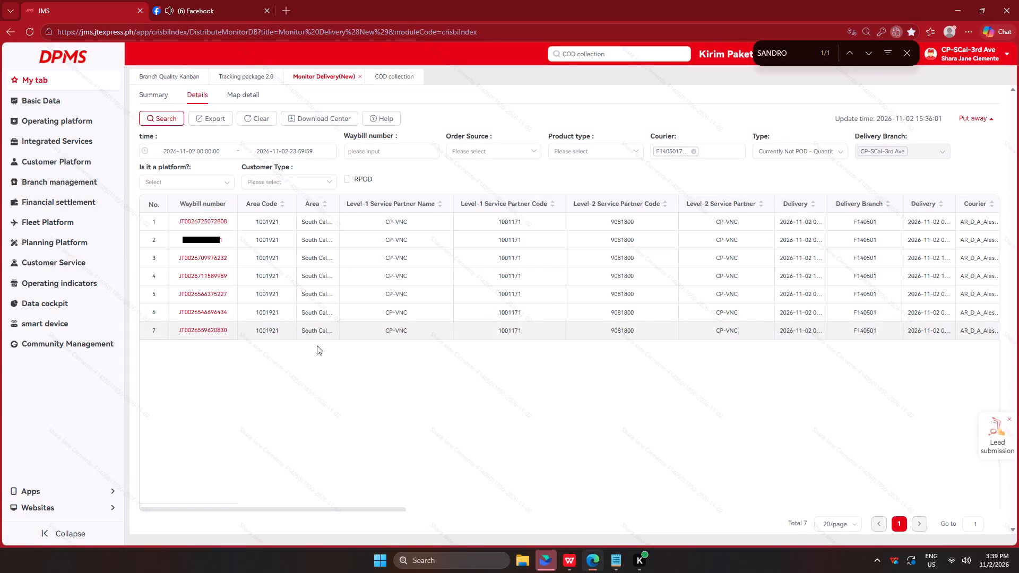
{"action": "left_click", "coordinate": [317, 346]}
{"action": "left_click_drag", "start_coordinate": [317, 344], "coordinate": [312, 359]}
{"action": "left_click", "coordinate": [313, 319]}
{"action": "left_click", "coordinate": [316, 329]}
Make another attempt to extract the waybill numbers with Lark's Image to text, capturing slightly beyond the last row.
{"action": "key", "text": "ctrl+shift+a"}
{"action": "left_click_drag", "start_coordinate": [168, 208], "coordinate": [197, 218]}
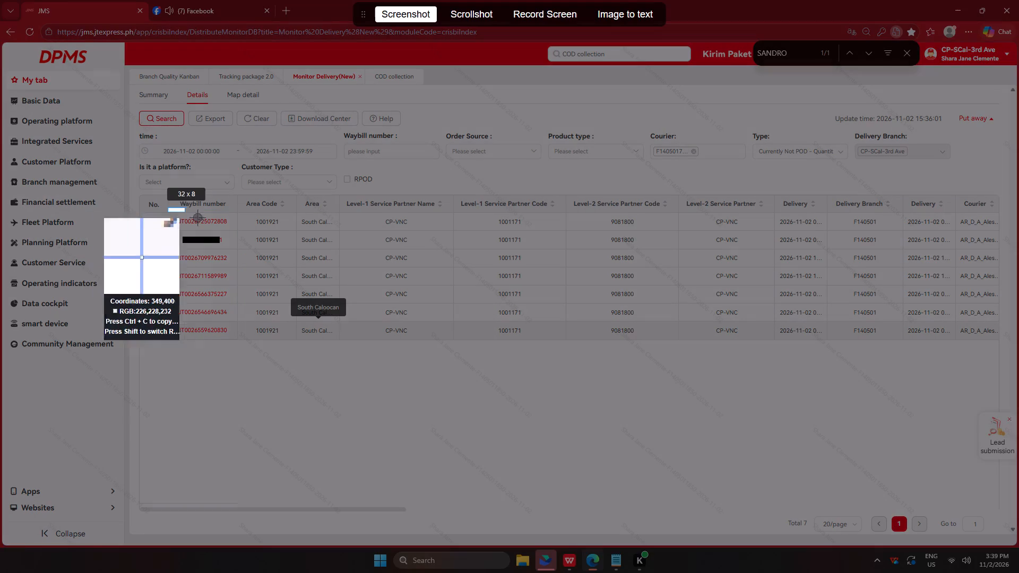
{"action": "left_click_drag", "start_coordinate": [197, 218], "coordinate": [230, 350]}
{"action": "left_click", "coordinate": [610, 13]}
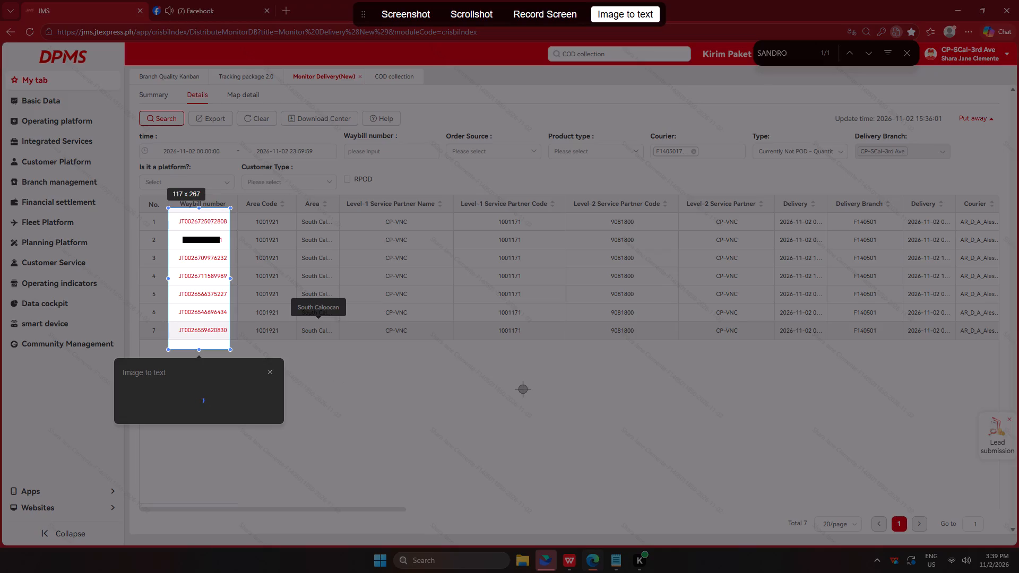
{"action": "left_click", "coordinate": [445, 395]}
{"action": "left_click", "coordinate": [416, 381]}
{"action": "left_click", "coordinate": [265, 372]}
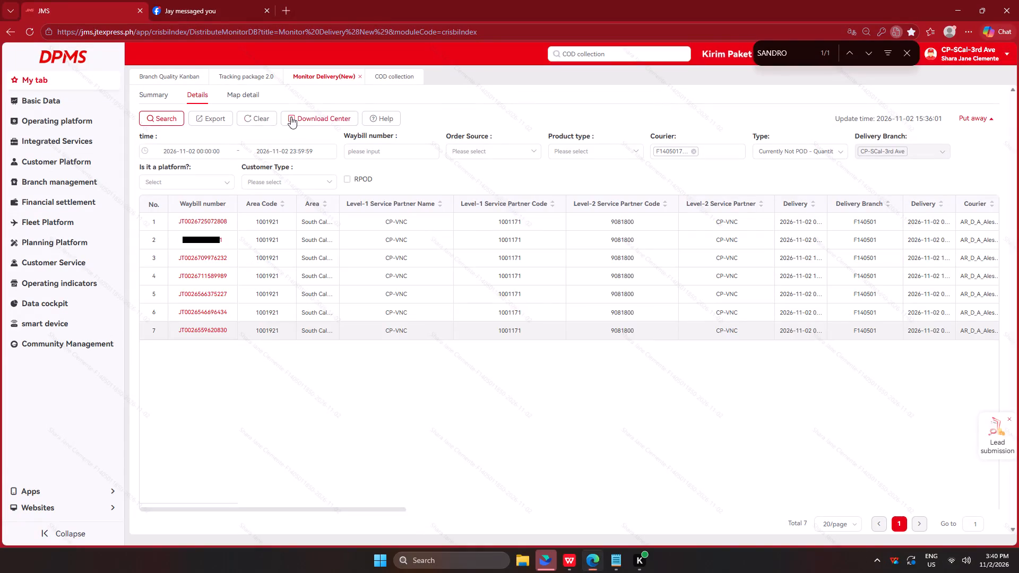
Export the courier's undelivered parcel details and download the newest Delivery MonitorDetails file from the Download Center.
{"action": "left_click", "coordinate": [212, 121]}
{"action": "left_click", "coordinate": [582, 321]}
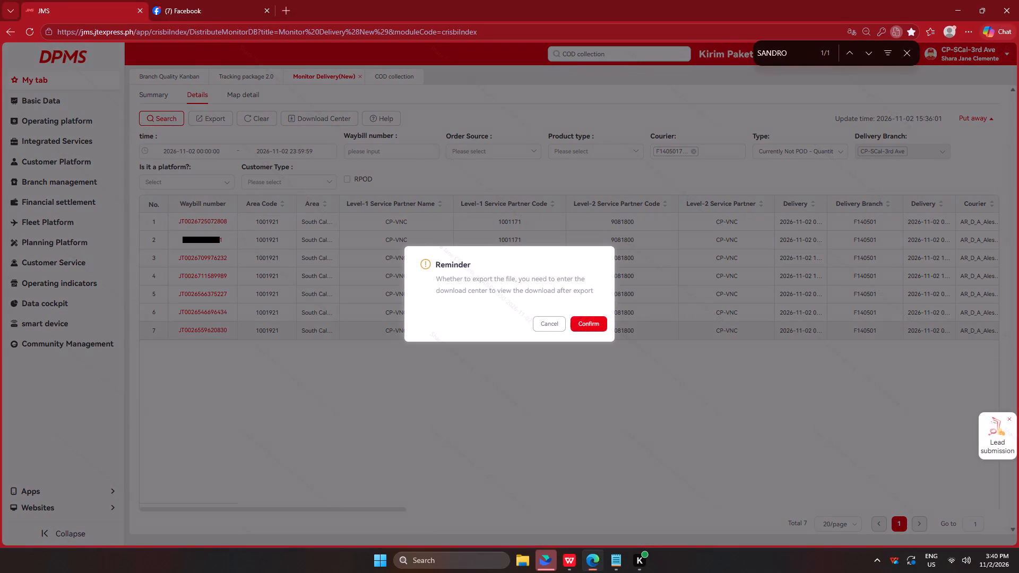
{"action": "left_click", "coordinate": [309, 116]}
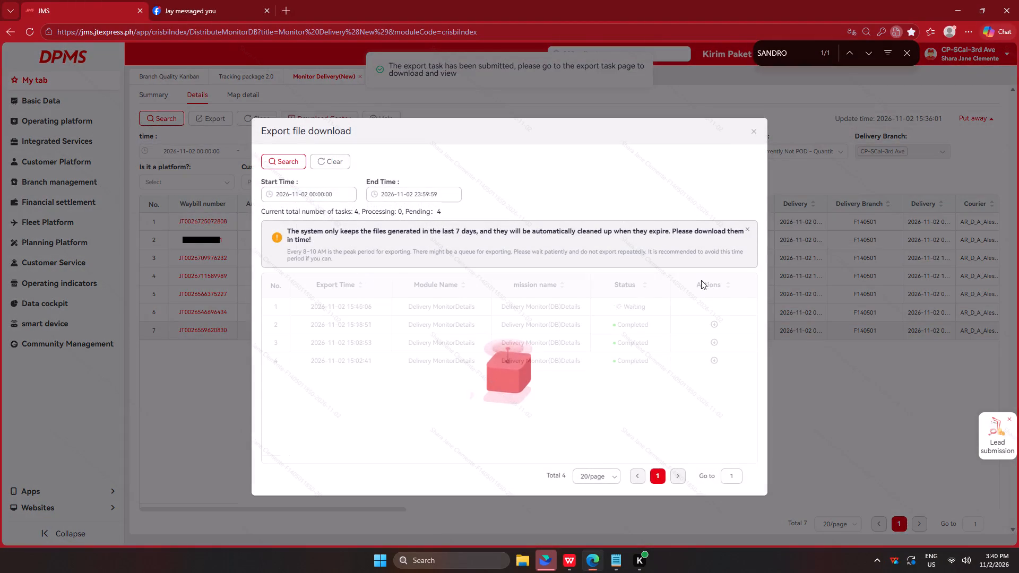
{"action": "left_click", "coordinate": [281, 170]}
{"action": "triple_click", "coordinate": [287, 162]}
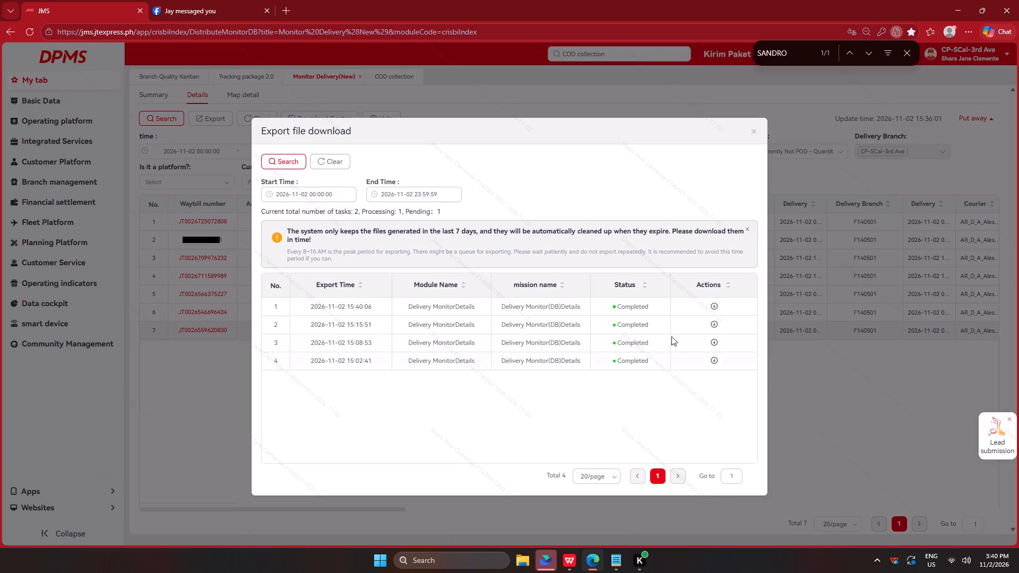
{"action": "left_click", "coordinate": [713, 307]}
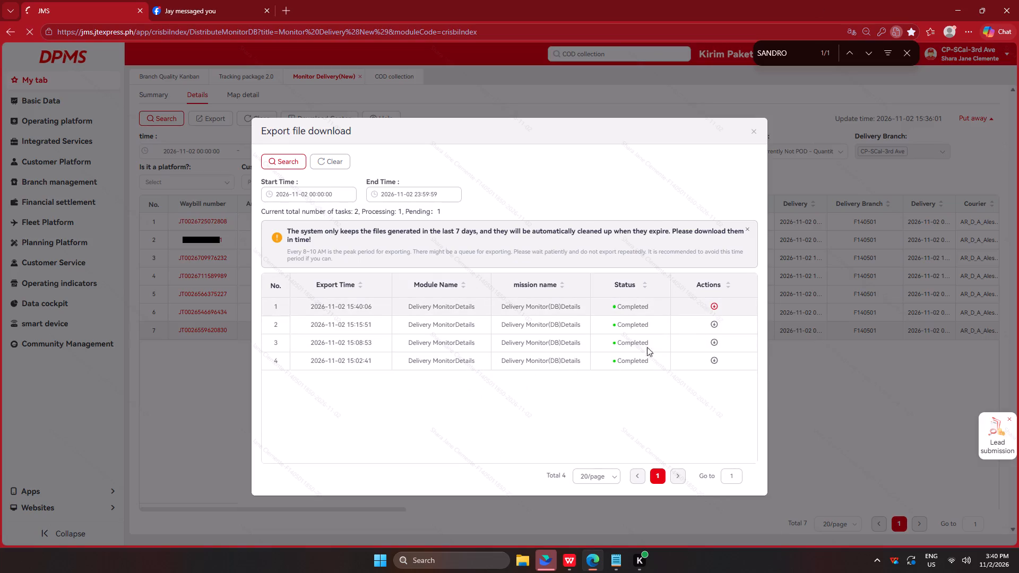
{"action": "left_click", "coordinate": [714, 305]}
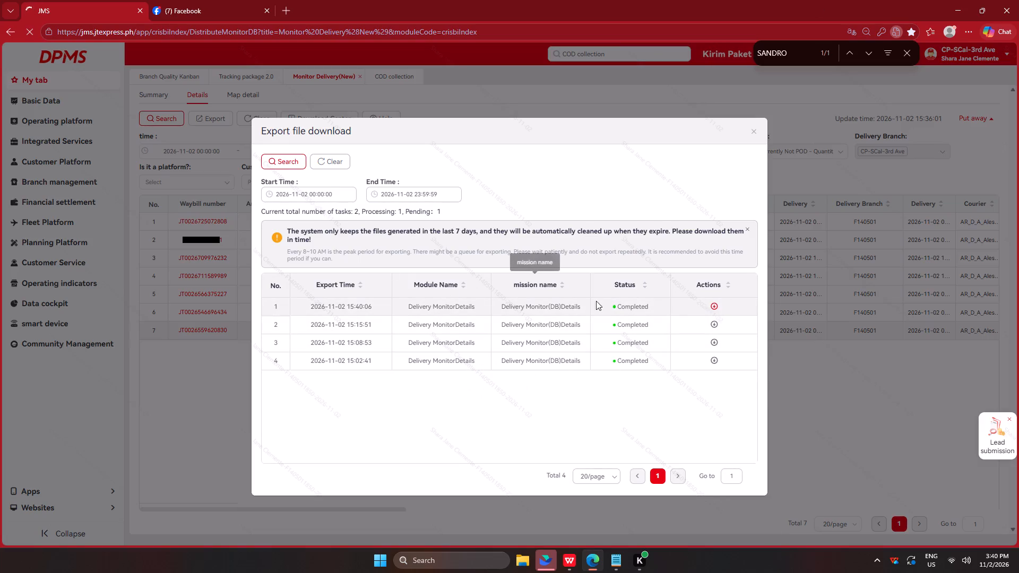
Open the newest exported Delivery MonitorDetails file from the export list.
{"action": "triple_click", "coordinate": [715, 306]}
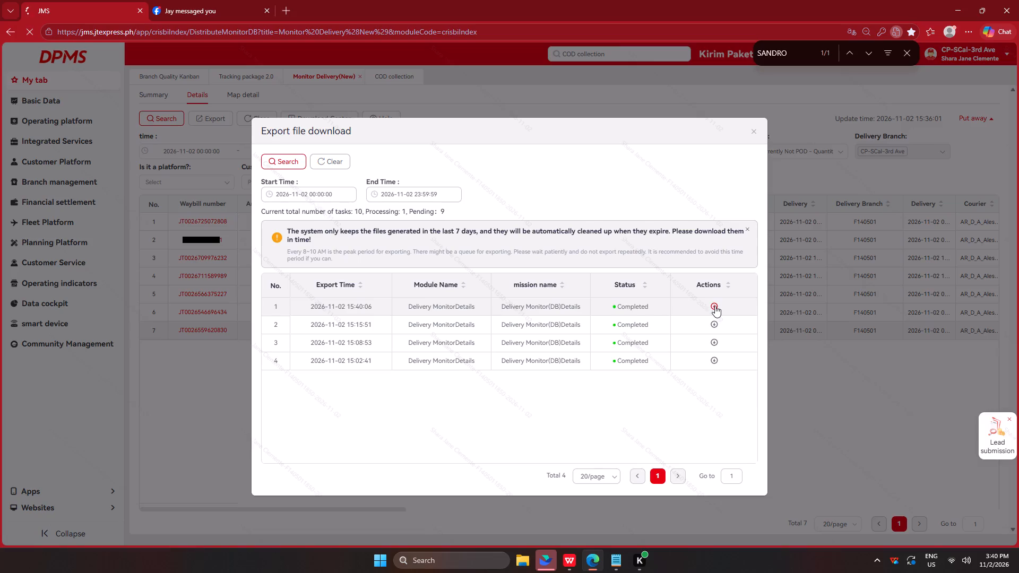
{"action": "left_click", "coordinate": [713, 306]}
{"action": "left_click", "coordinate": [711, 307]}
{"action": "left_click", "coordinate": [713, 307]}
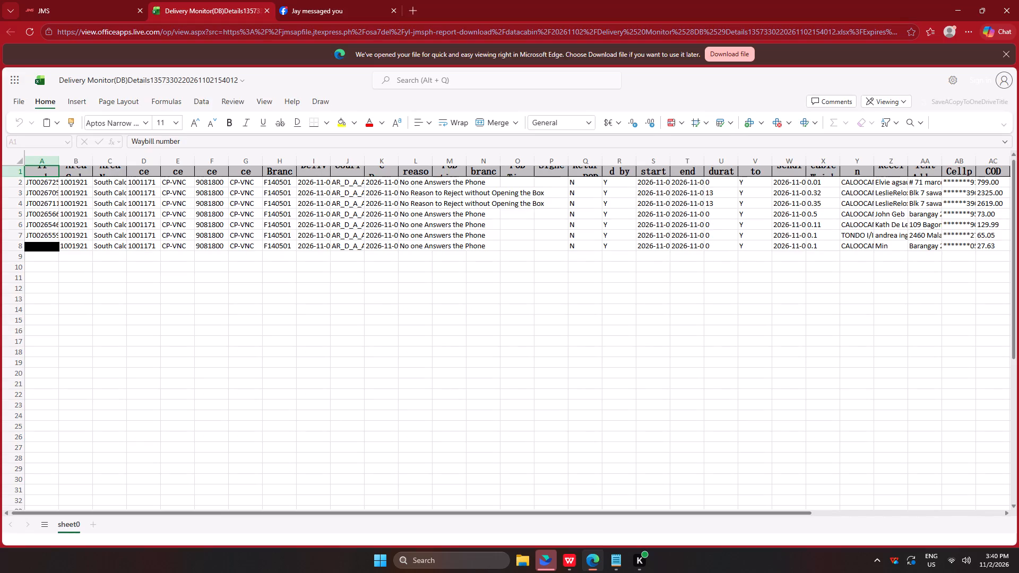
Copy all the waybill numbers below the header in column A of the exported details sheet.
{"action": "left_click", "coordinate": [43, 187]}
{"action": "key", "text": "ctrl+shift+Down"}
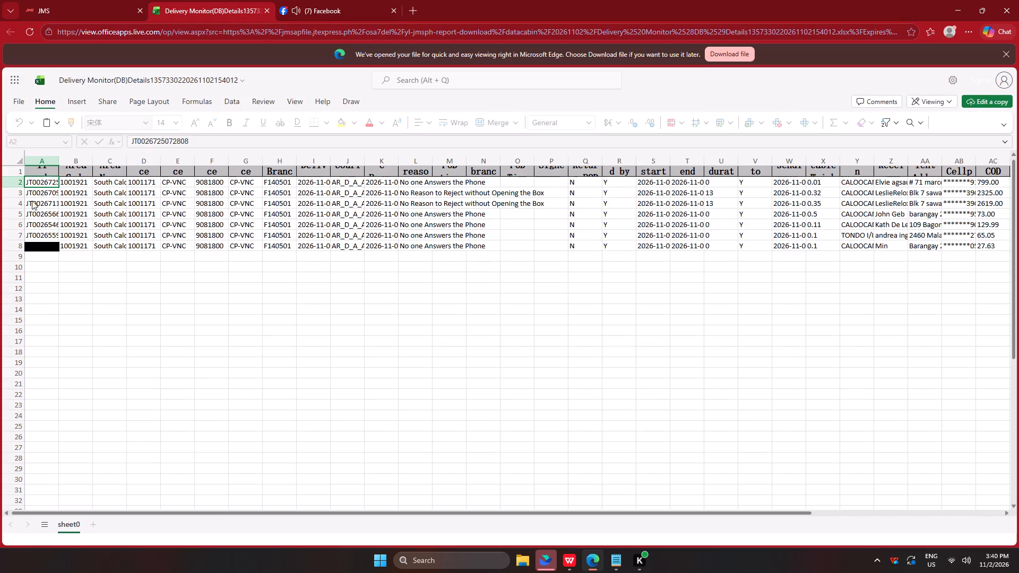
{"action": "key", "text": "ctrl+c"}
{"action": "key", "text": "ctrl+c"}
{"action": "key", "text": "ctrl+c"}
{"action": "key", "text": "ctrl+c"}
{"action": "key", "text": "ctrl+c"}
{"action": "key", "text": "ctrl+c"}
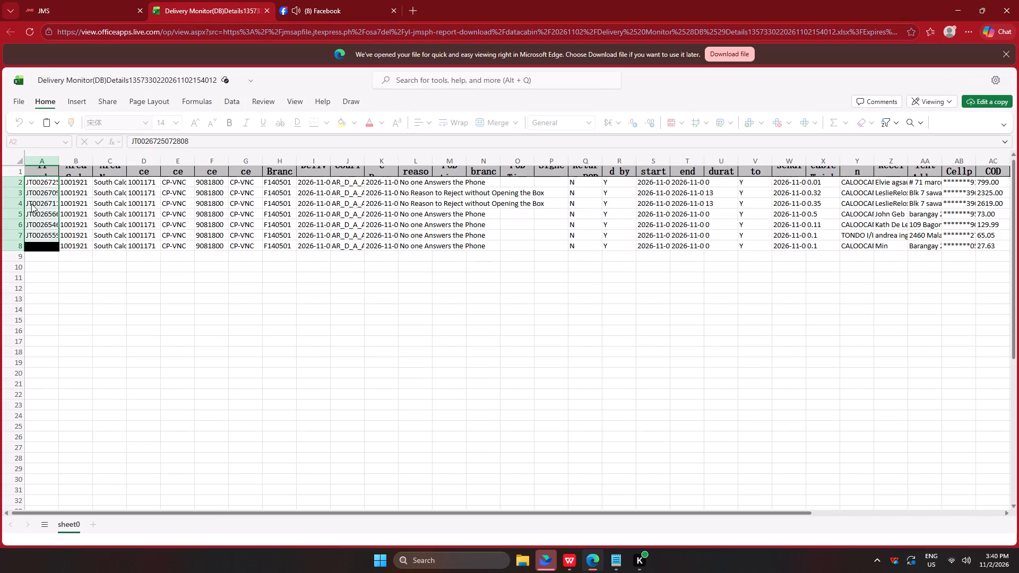
{"action": "key", "text": "ctrl+c"}
{"action": "key", "text": "ctrl+c"}
{"action": "key", "text": "ctrl+c"}
{"action": "key", "text": "ctrl+c"}
{"action": "key", "text": "ctrl+c"}
{"action": "key", "text": "ctrl+c"}
{"action": "key", "text": "ctrl+c"}
{"action": "key", "text": "ctrl+c"}
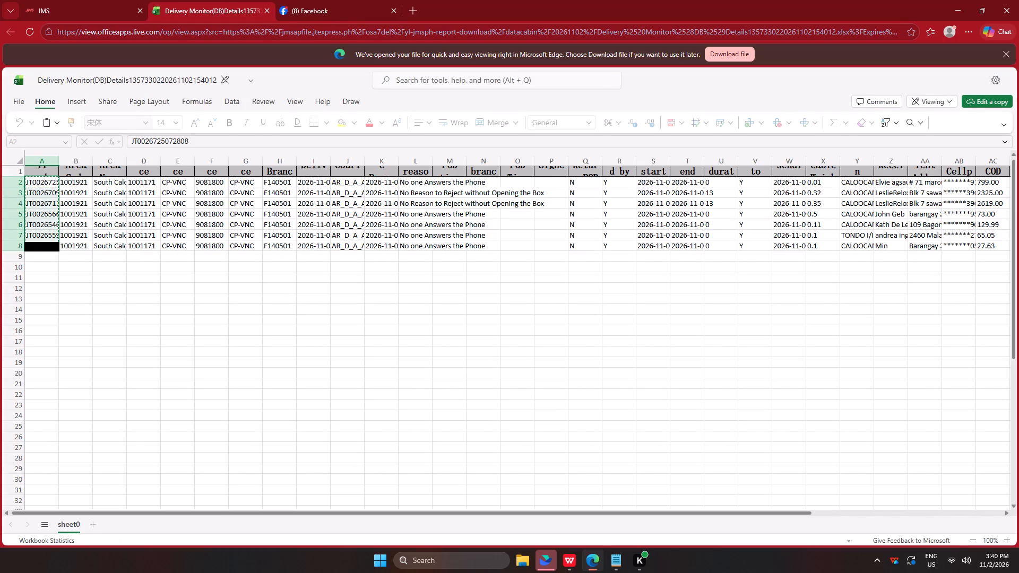
{"action": "key", "text": "ctrl+c"}
Close the JMS export list and paste the waybill numbers into the CHECKING sheet from B145, keeping the sheet's formatting.
{"action": "key", "text": "alt+Tab"}
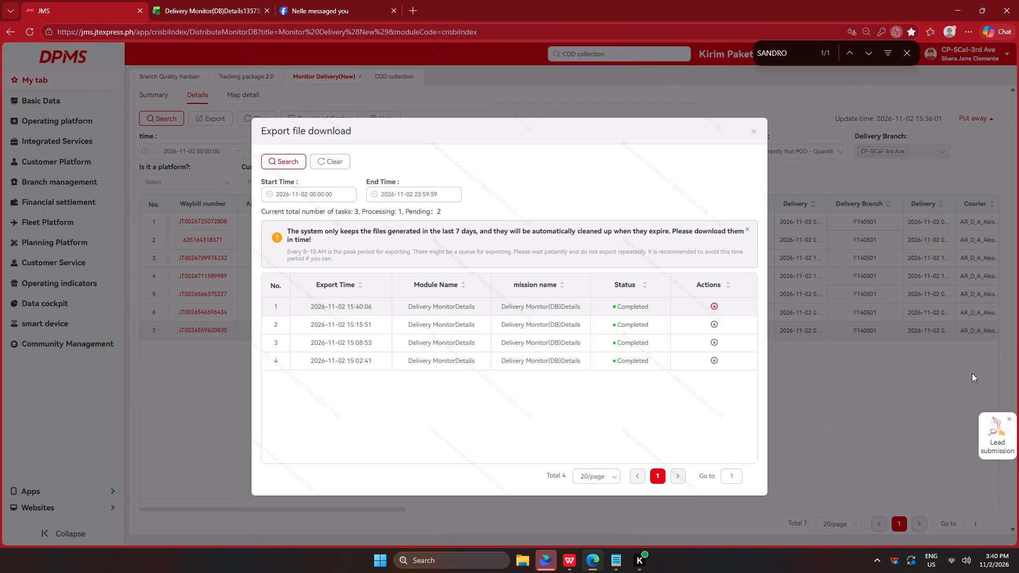
{"action": "left_click", "coordinate": [753, 128]}
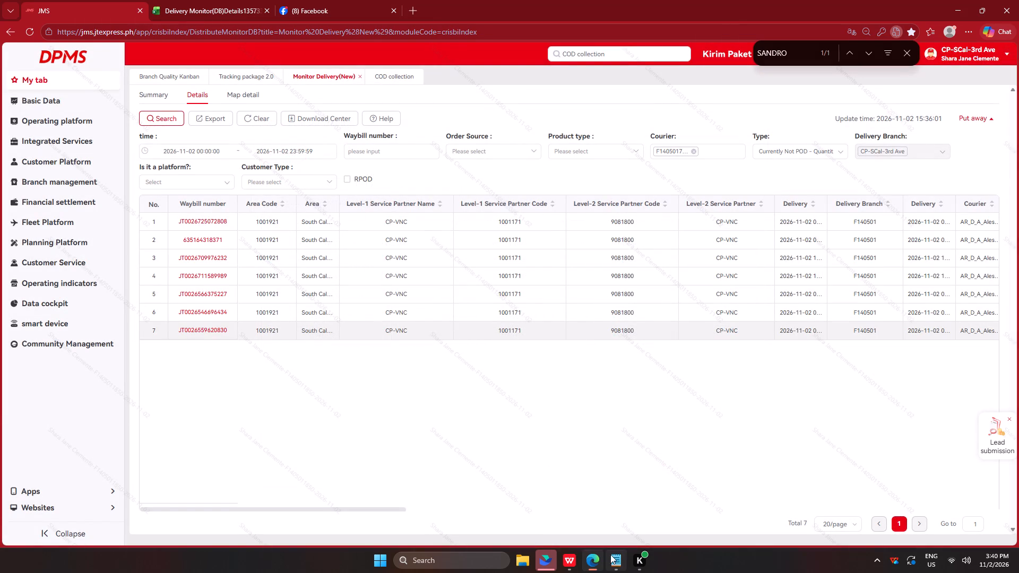
{"action": "left_click_drag", "start_coordinate": [624, 556], "coordinate": [636, 562]}
{"action": "left_click", "coordinate": [565, 563]}
{"action": "left_click", "coordinate": [208, 318]}
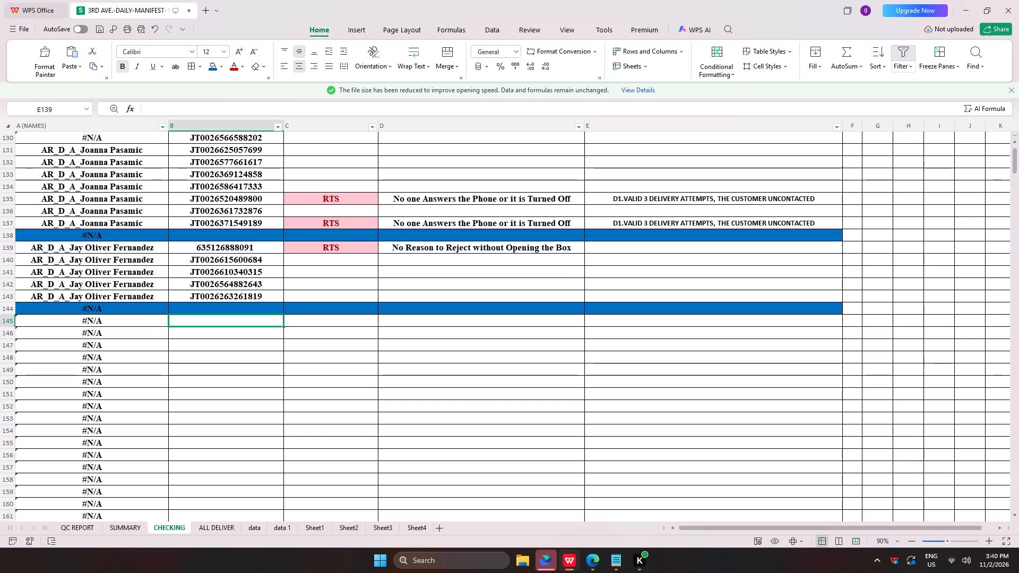
{"action": "key", "text": "ctrl+v"}
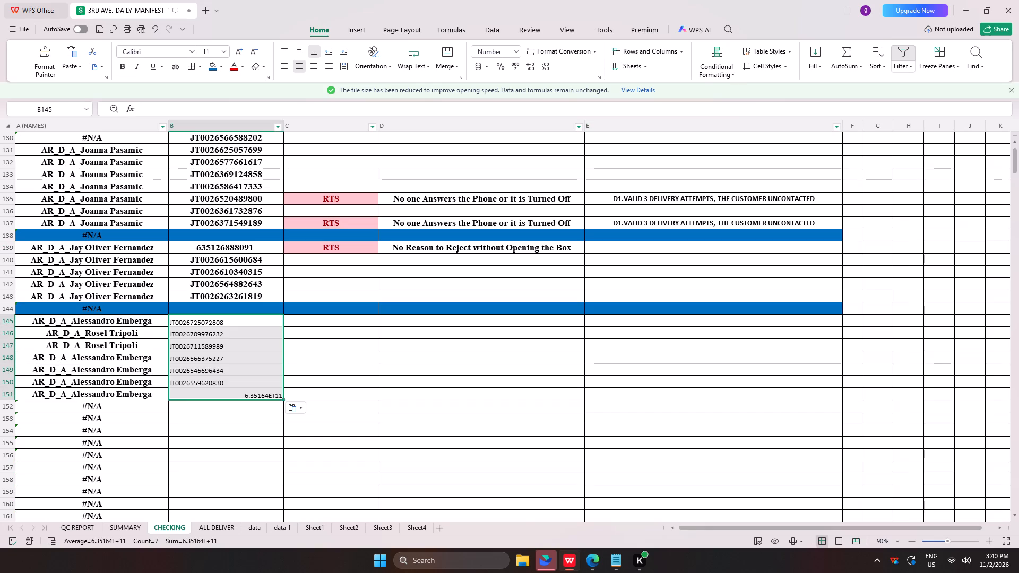
{"action": "key", "text": "ctrl+z"}
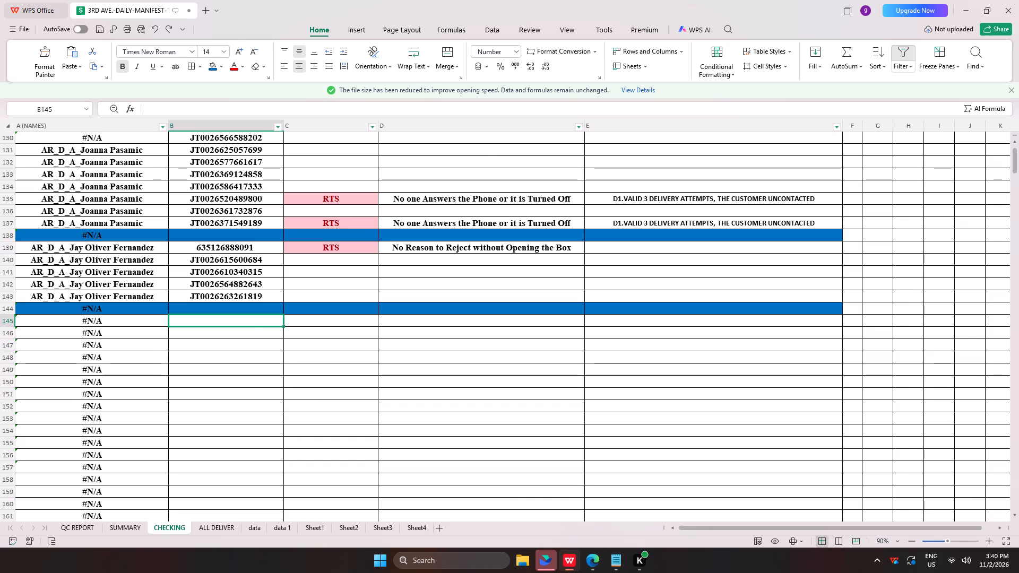
{"action": "right_click", "coordinate": [229, 323]}
{"action": "left_click", "coordinate": [297, 10]}
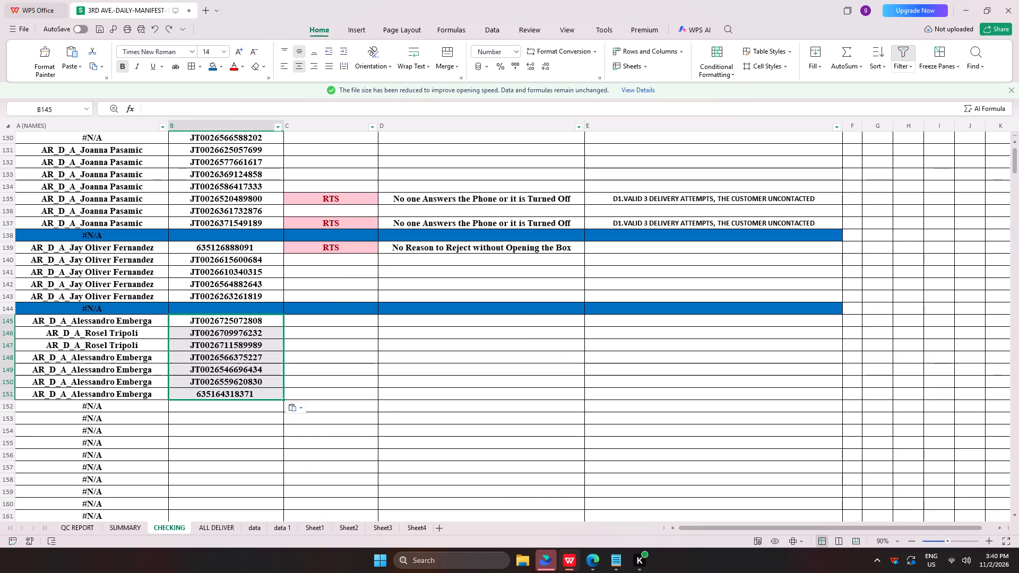
Look up all the copied waybill numbers together in JMS Tracking package 2.0.
{"action": "key", "text": "alt+Tab"}
{"action": "left_click", "coordinate": [228, 68]}
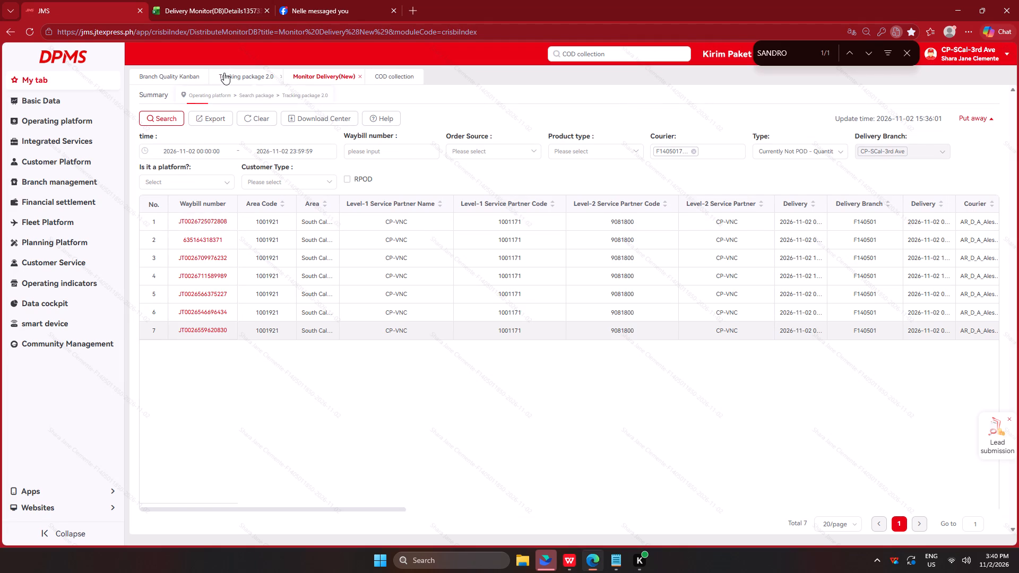
{"action": "left_click", "coordinate": [224, 73]}
{"action": "left_click", "coordinate": [174, 254]}
{"action": "key", "text": "ctrl+v"}
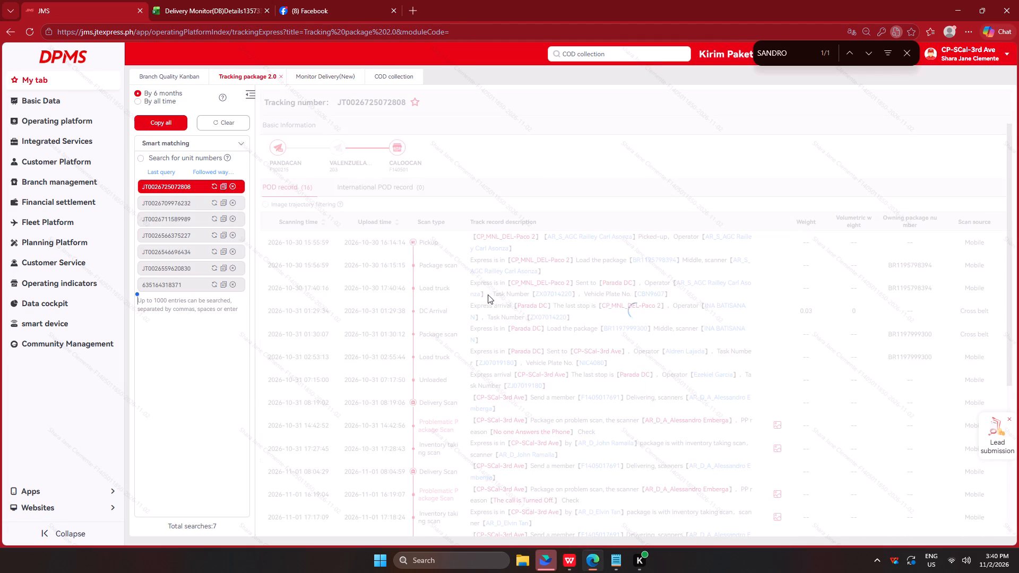
{"action": "scroll", "coordinate": [594, 306], "scroll_direction": "down", "scroll_amount": 8}
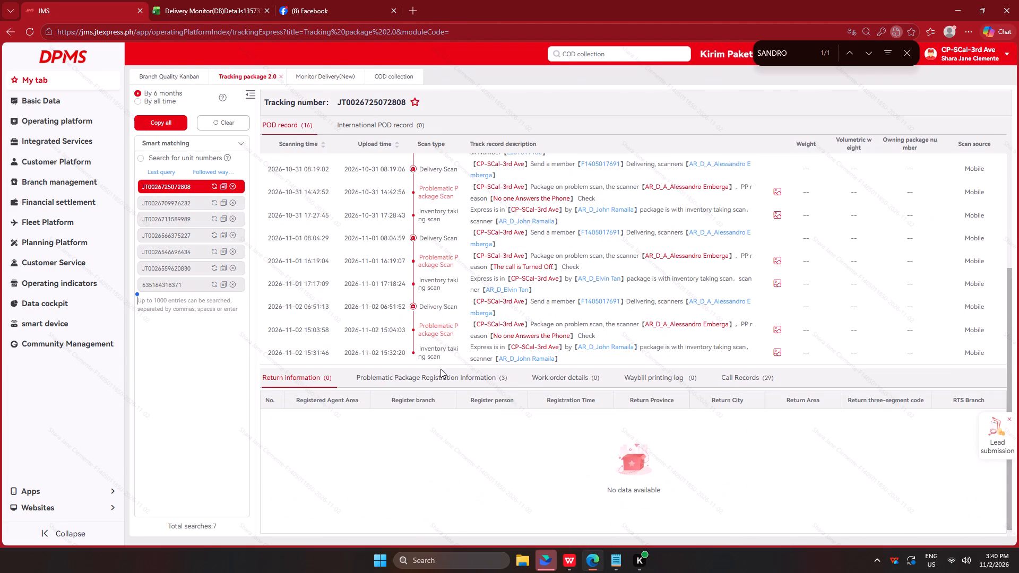
{"action": "key", "text": "alt+Tab"}
{"action": "left_click_drag", "start_coordinate": [314, 220], "coordinate": [570, 220]}
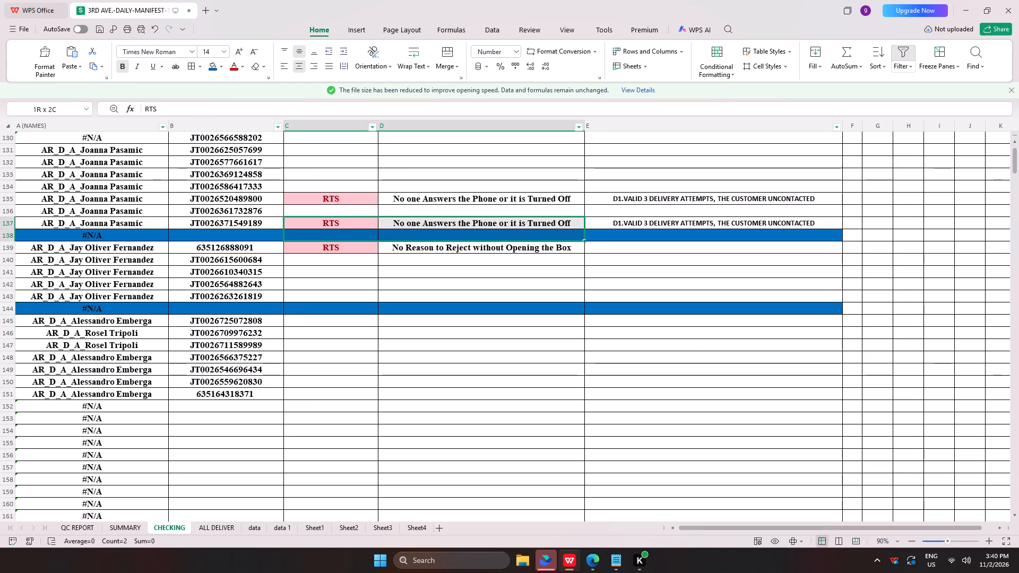
{"action": "left_click_drag", "start_coordinate": [570, 220], "coordinate": [593, 220]}
{"action": "key", "text": "ctrl+c"}
{"action": "left_click", "coordinate": [330, 320]}
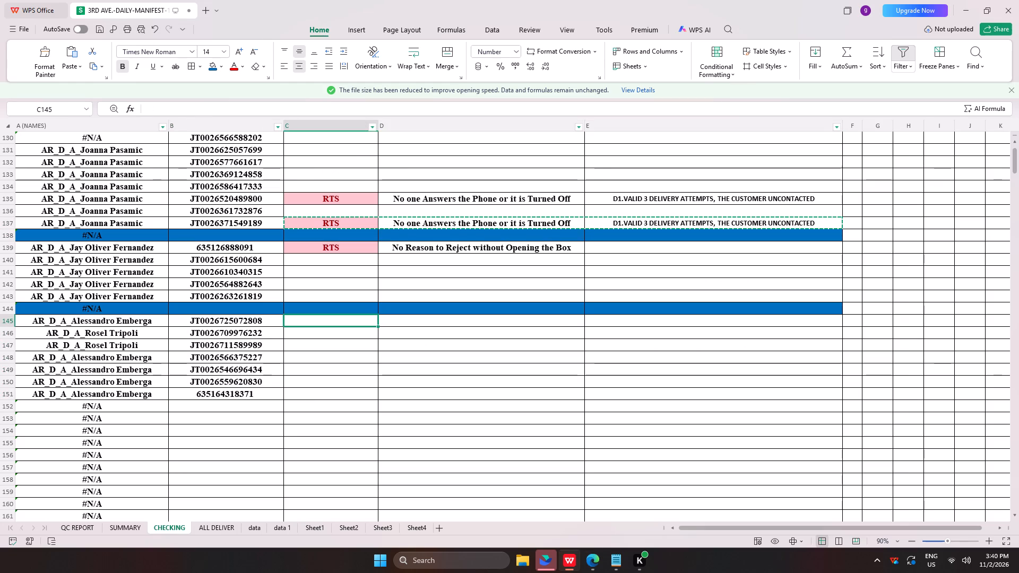
{"action": "key", "text": "ctrl+v"}
{"action": "key", "text": "alt+Tab"}
{"action": "left_click", "coordinate": [160, 202]}
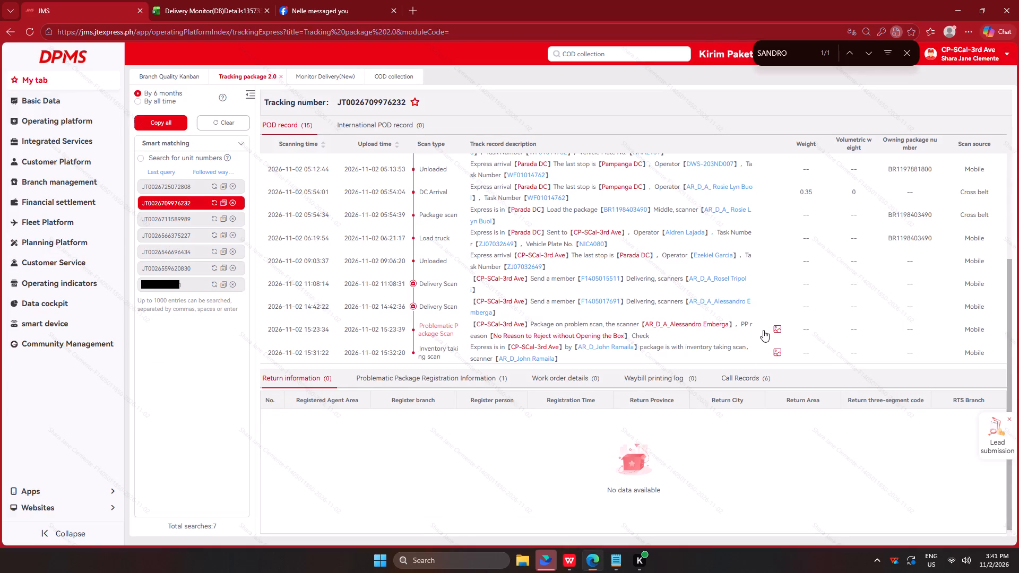
{"action": "left_click", "coordinate": [778, 327]}
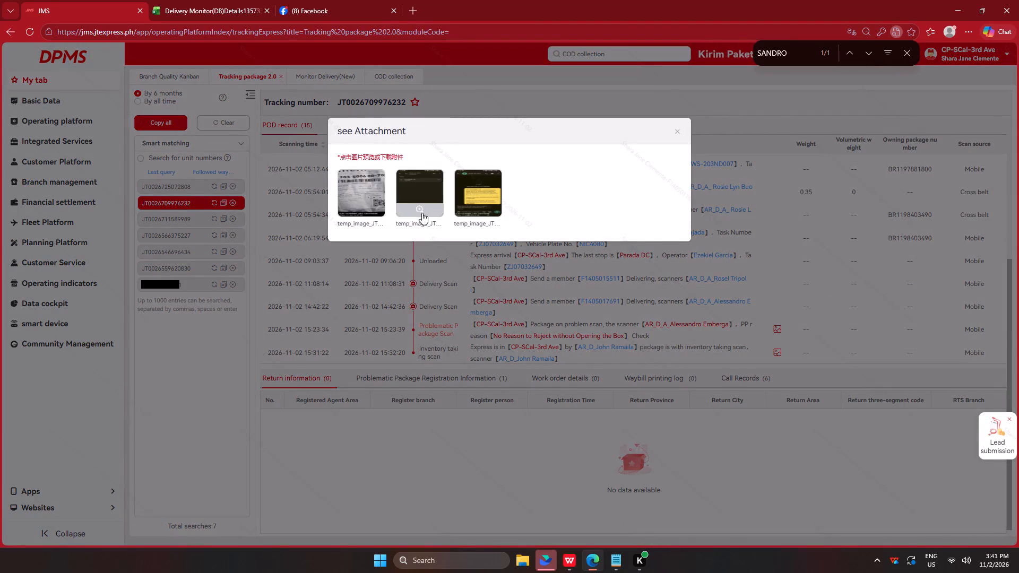
{"action": "left_click", "coordinate": [421, 221]}
{"action": "left_click_drag", "start_coordinate": [666, 528], "coordinate": [667, 522]}
{"action": "key", "text": "alt+Tab"}
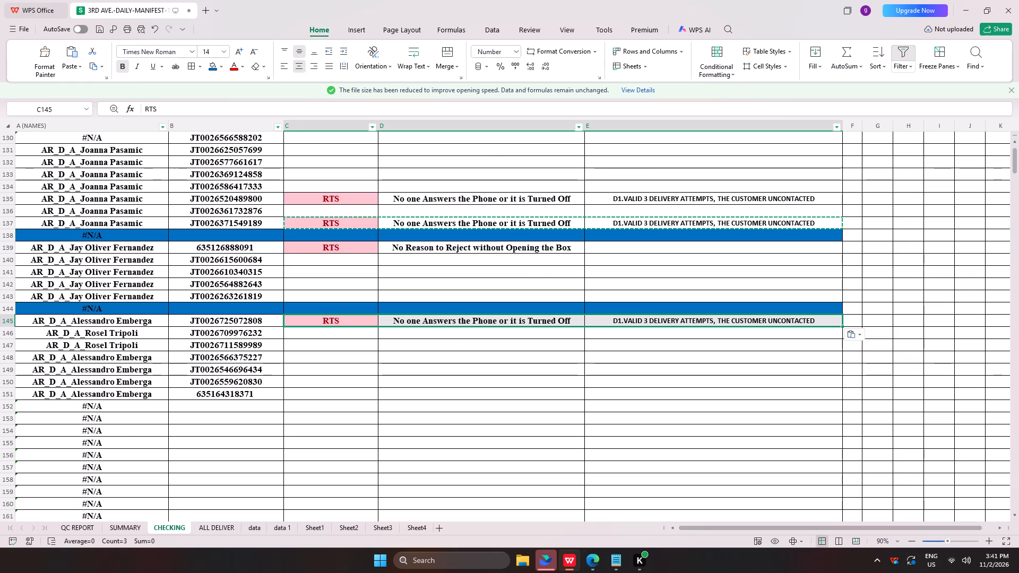
{"action": "left_click_drag", "start_coordinate": [341, 248], "coordinate": [468, 242]}
{"action": "key", "text": "ctrl+c"}
{"action": "left_click", "coordinate": [344, 333]}
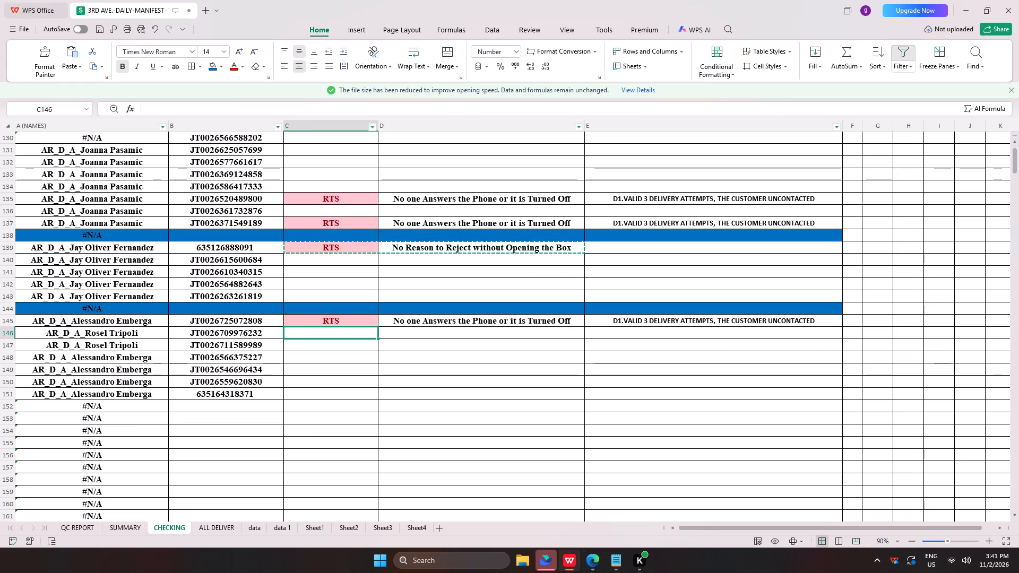
{"action": "key", "text": "ctrl+v"}
{"action": "key", "text": "alt+Tab"}
{"action": "left_click", "coordinate": [174, 218]}
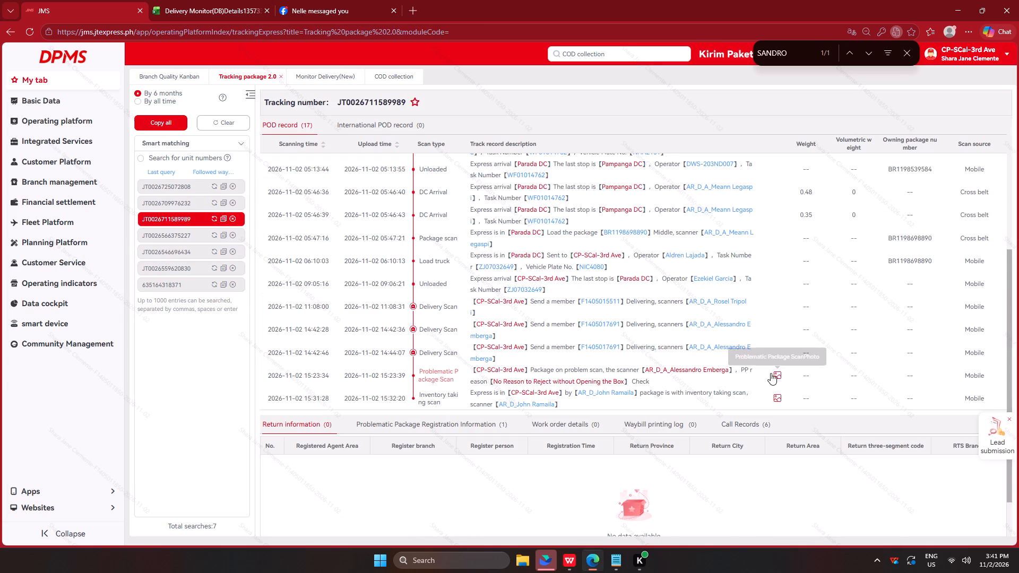
{"action": "left_click", "coordinate": [771, 373]}
{"action": "left_click", "coordinate": [776, 374]}
{"action": "left_click", "coordinate": [772, 371]}
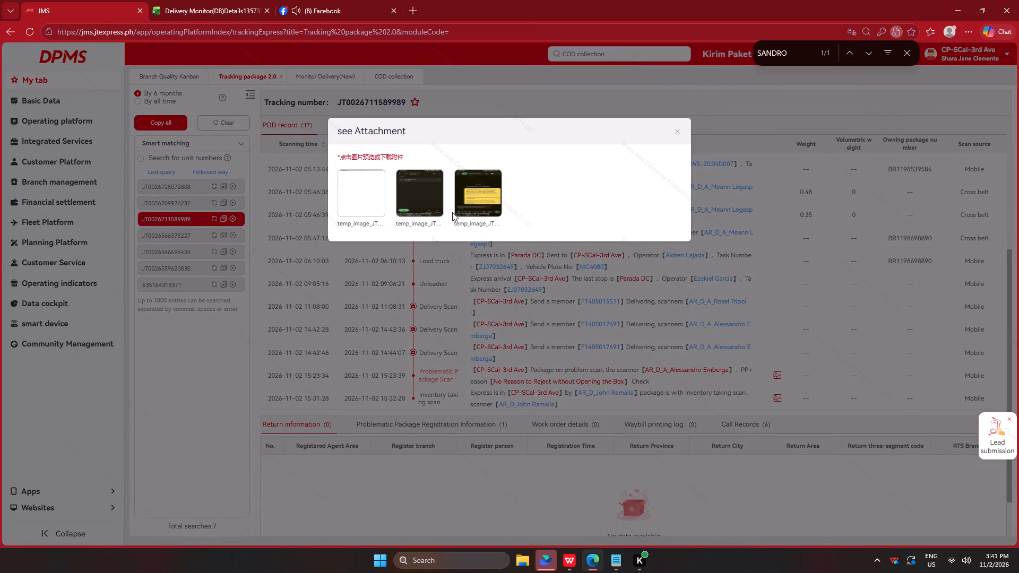
{"action": "left_click", "coordinate": [358, 210]}
{"action": "key", "text": "Right"}
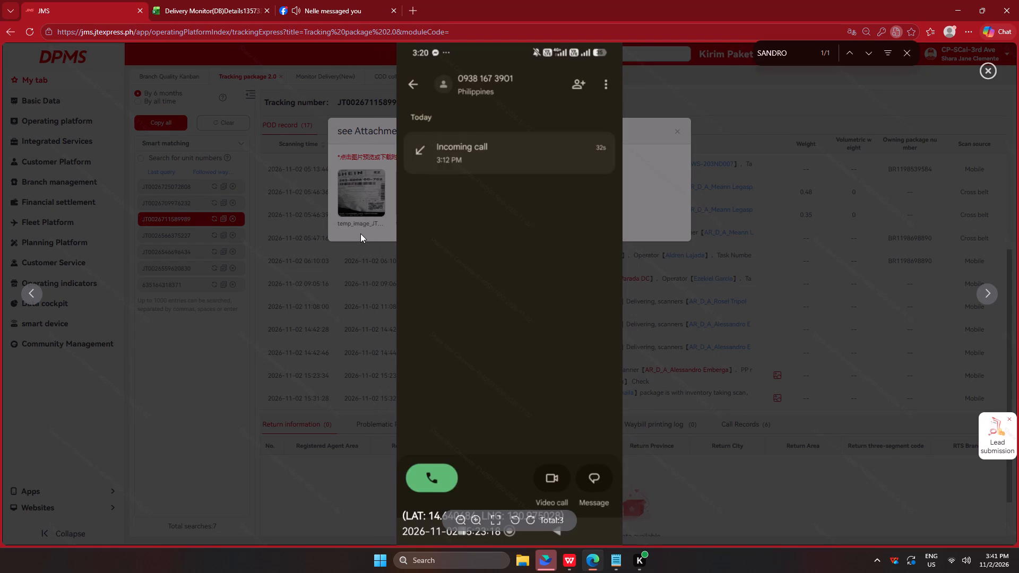
{"action": "key", "text": "Right"}
{"action": "key", "text": "Right"}
{"action": "double_click", "coordinate": [636, 308]}
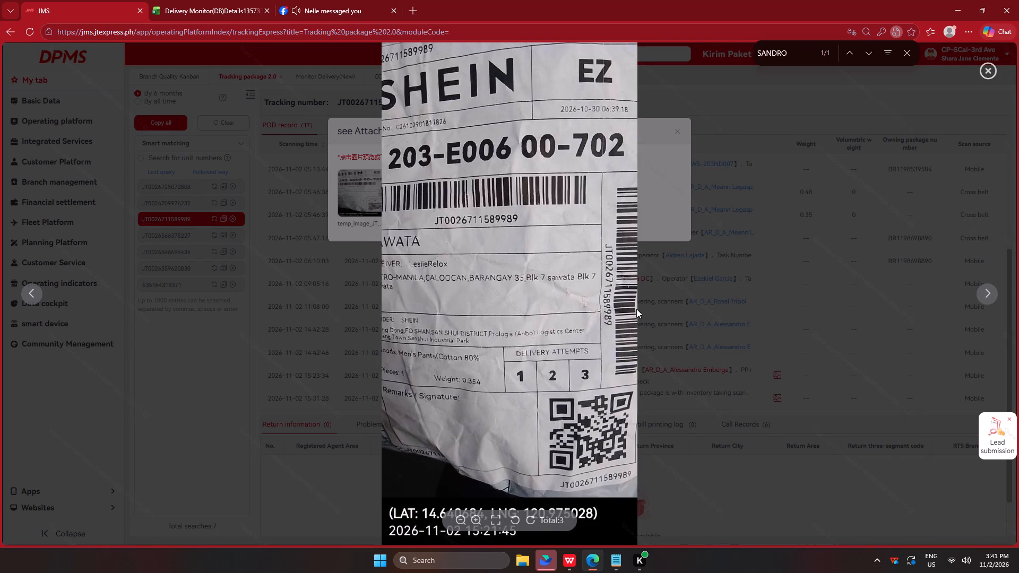
{"action": "left_click", "coordinate": [753, 289]}
{"action": "left_click", "coordinate": [724, 297]}
{"action": "key", "text": "alt+Tab"}
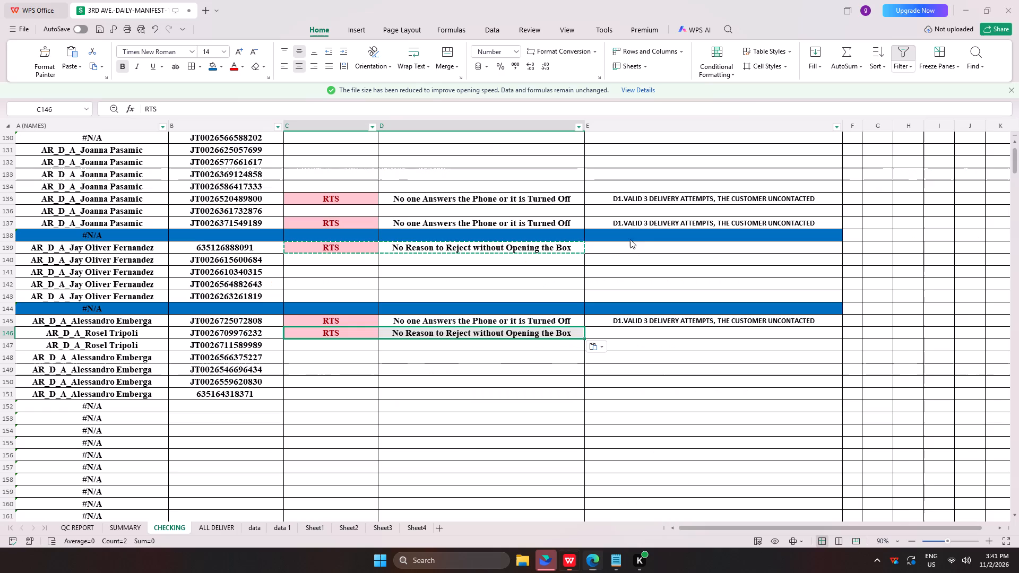
{"action": "left_click", "coordinate": [344, 346]}
{"action": "key", "text": "ctrl+v"}
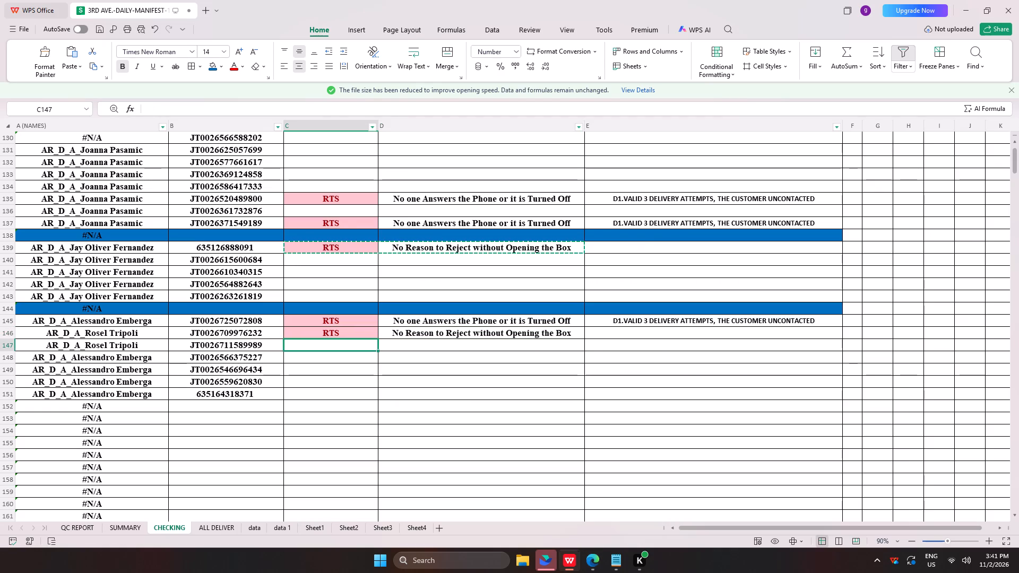
{"action": "key", "text": "alt+Tab"}
{"action": "left_click", "coordinate": [176, 224]}
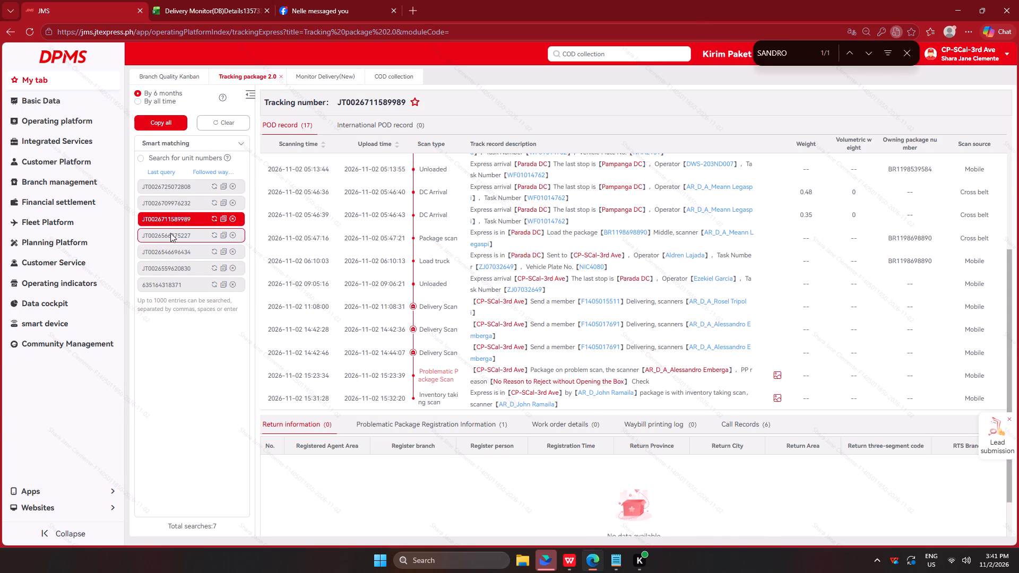
{"action": "left_click", "coordinate": [170, 233]}
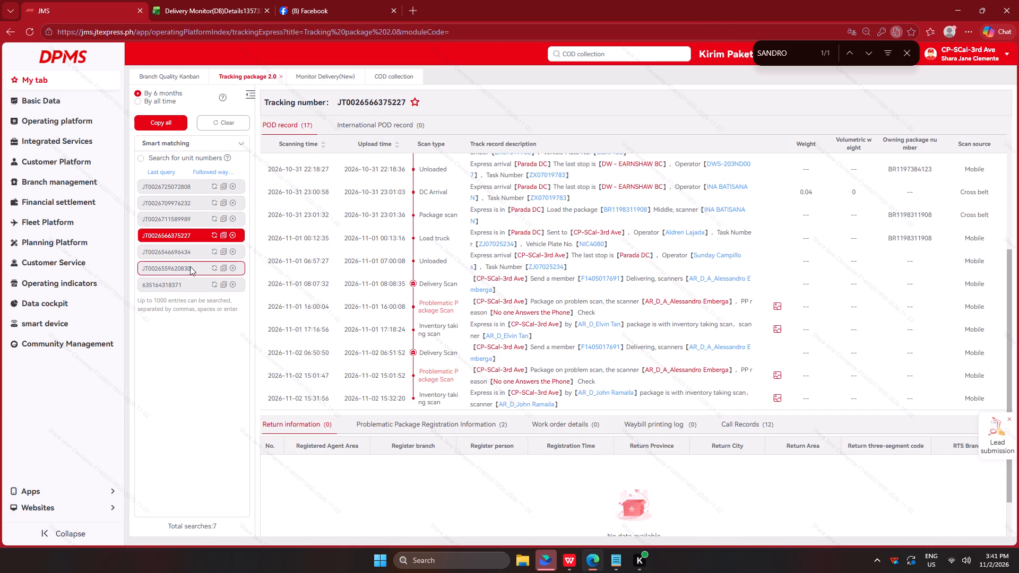
{"action": "left_click", "coordinate": [181, 250]}
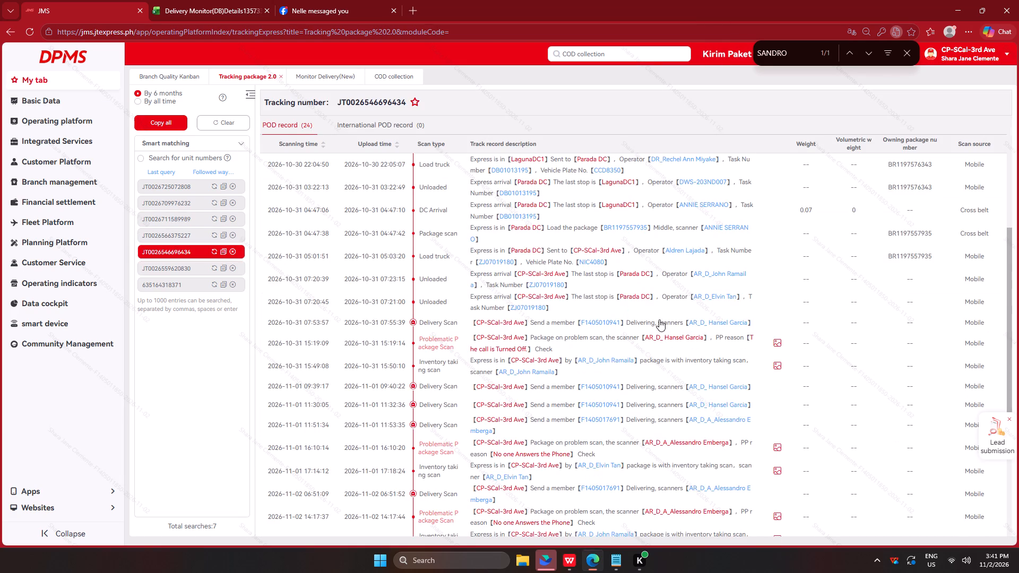
{"action": "scroll", "coordinate": [647, 320], "scroll_direction": "down", "scroll_amount": 3}
{"action": "key", "text": "alt+Tab"}
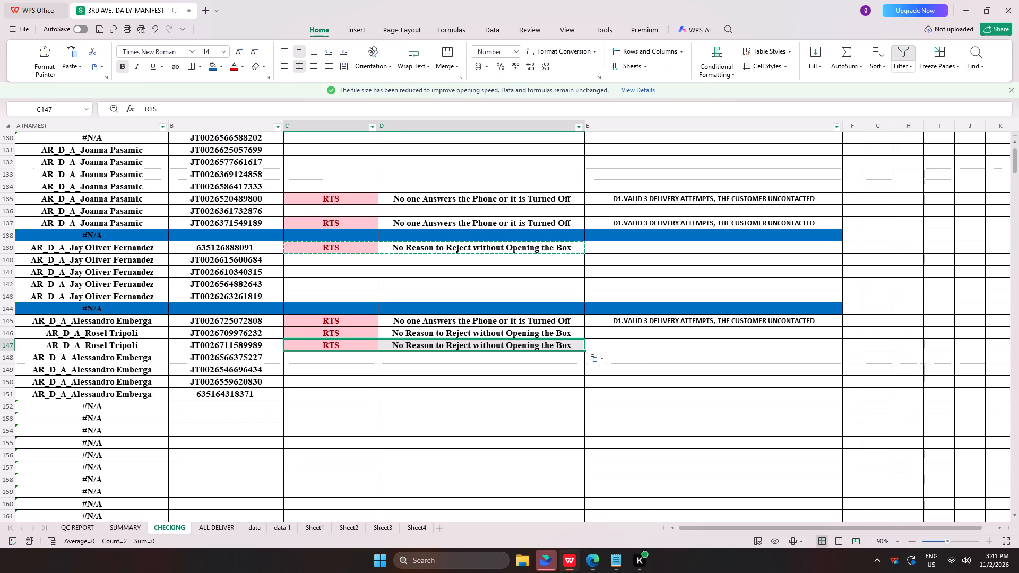
{"action": "left_click_drag", "start_coordinate": [337, 317], "coordinate": [683, 319]}
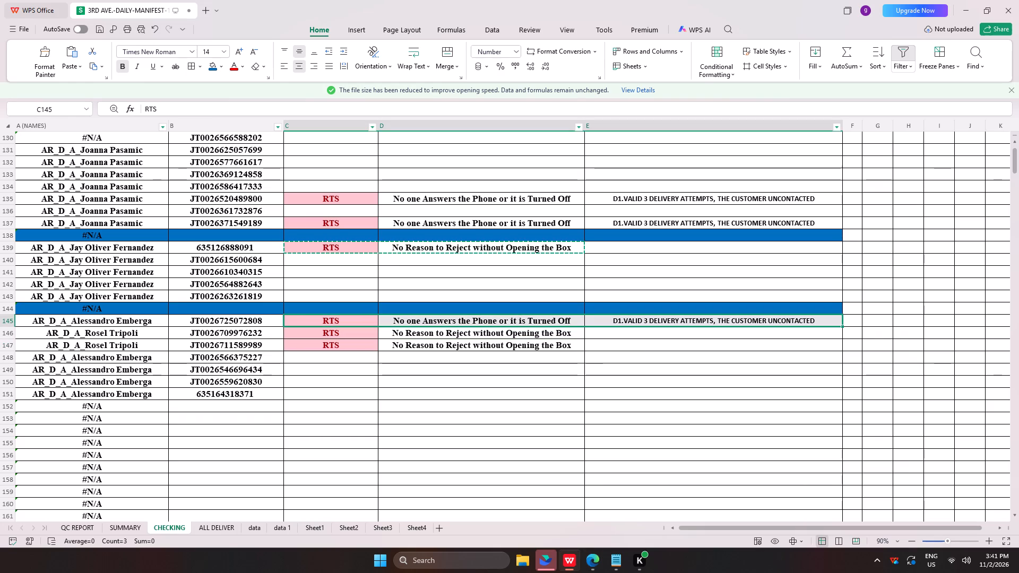
{"action": "key", "text": "ctrl+c"}
{"action": "left_click", "coordinate": [334, 371]}
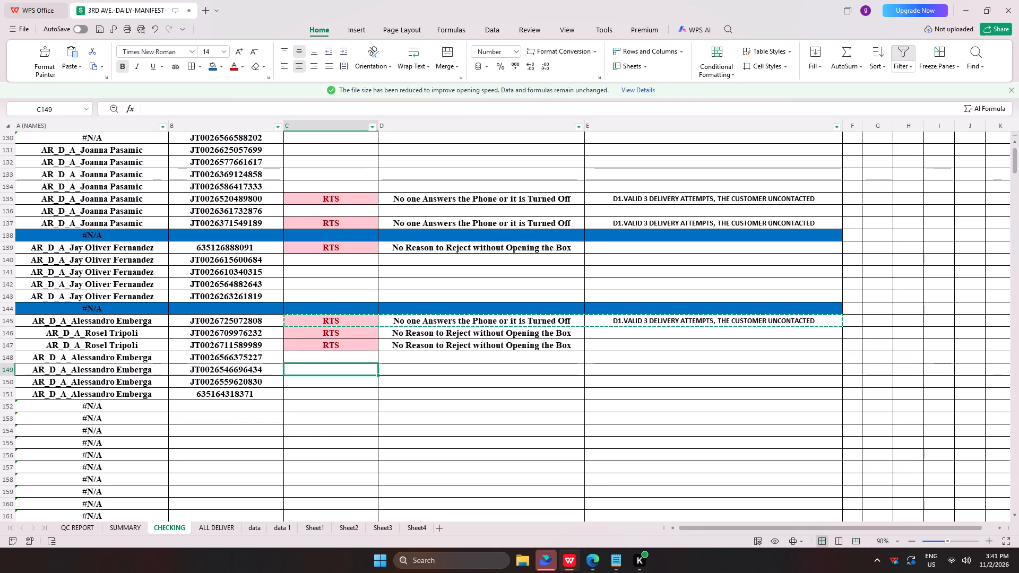
{"action": "key", "text": "ctrl+v"}
Check the scan histories of the parcels in rows 150 and 151, and copy row 145's RTS status, reason and D1 remark into row 151.
{"action": "key", "text": "alt+Tab"}
{"action": "left_click", "coordinate": [191, 275]}
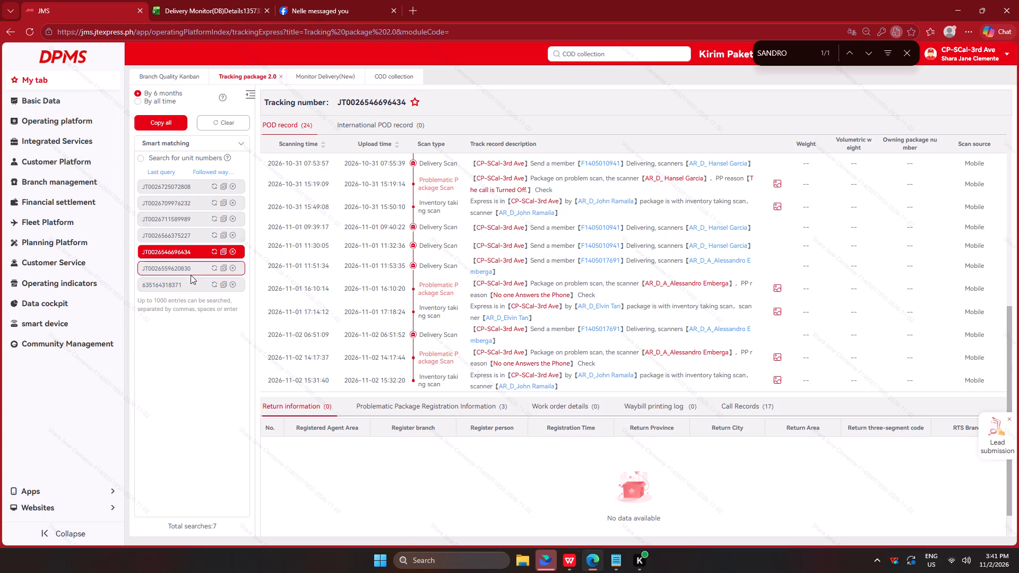
{"action": "left_click", "coordinate": [161, 283]}
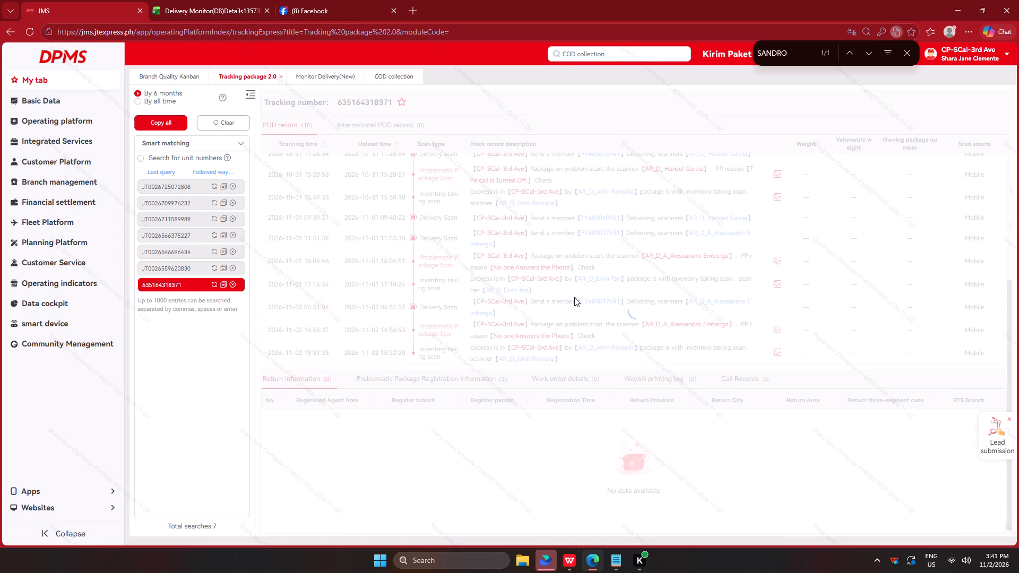
{"action": "scroll", "coordinate": [612, 334], "scroll_direction": "up", "scroll_amount": 2}
{"action": "key", "text": "alt+Tab"}
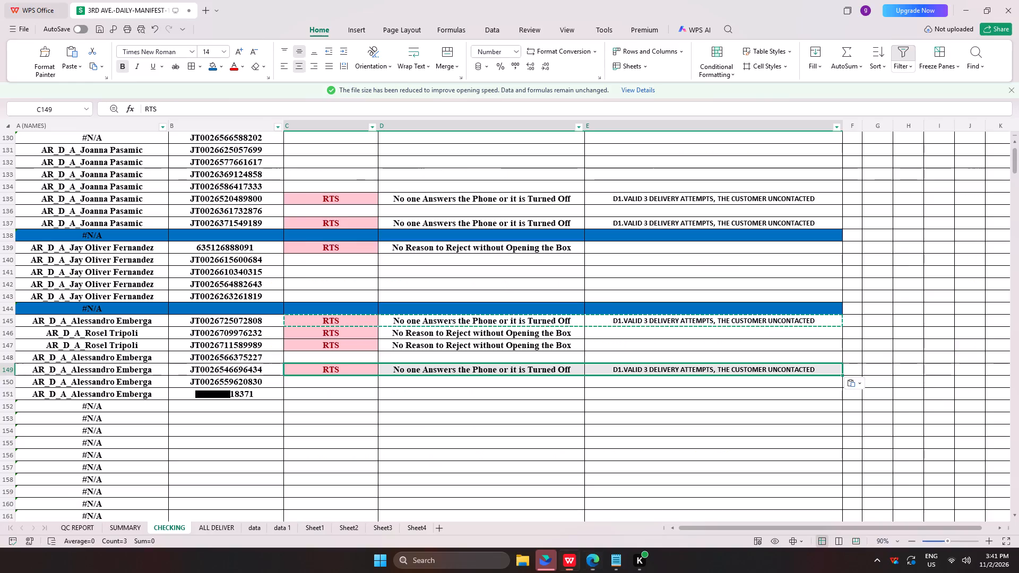
{"action": "left_click", "coordinate": [309, 396]}
{"action": "key", "text": "ctrl+v"}
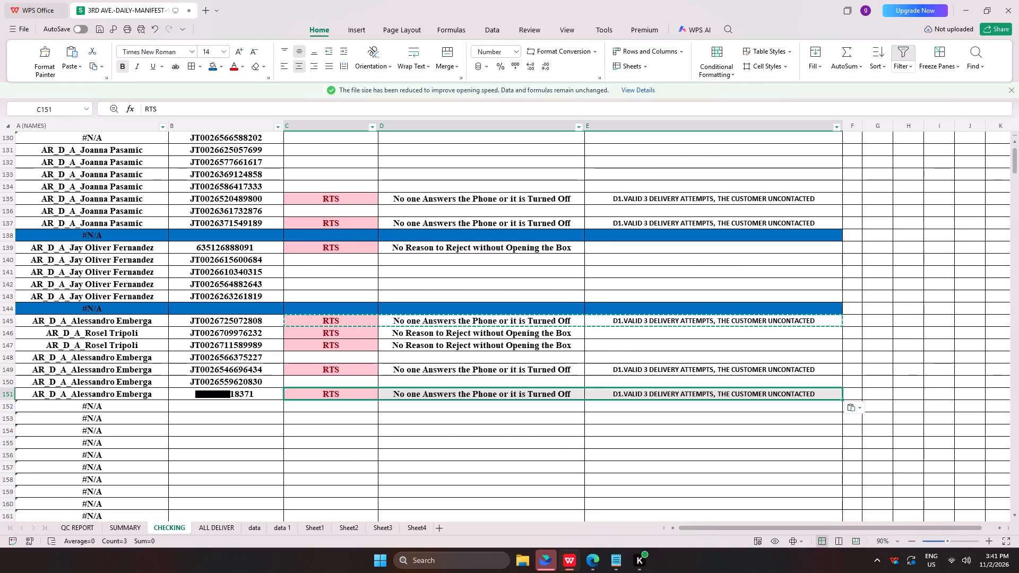
Fill row 152 of the CHECKING sheet with blue from column A to E as a separator below the courier's parcels.
{"action": "left_click_drag", "start_coordinate": [41, 403], "coordinate": [531, 406]}
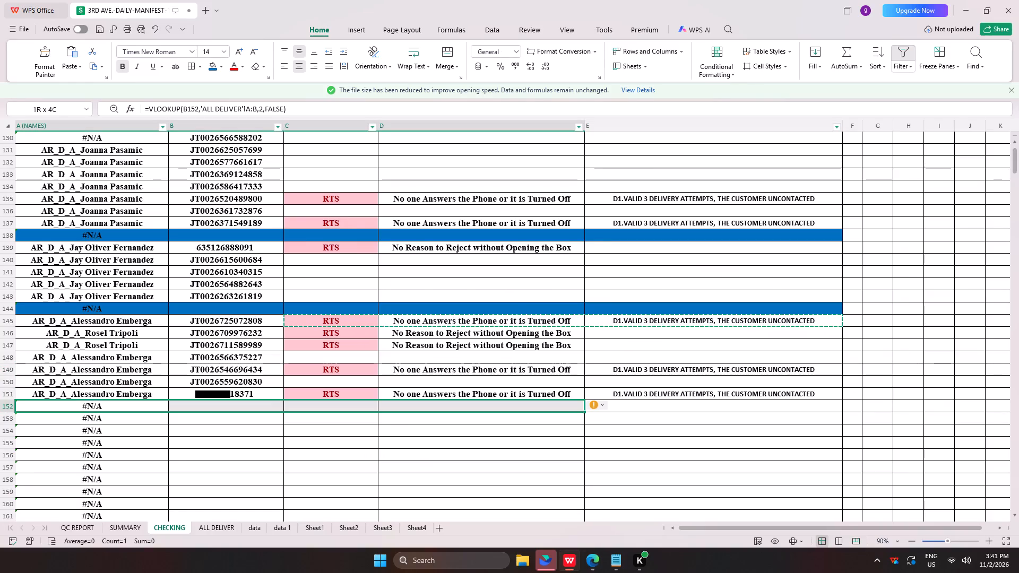
{"action": "left_click_drag", "start_coordinate": [531, 406], "coordinate": [606, 398]}
{"action": "left_click", "coordinate": [599, 421]}
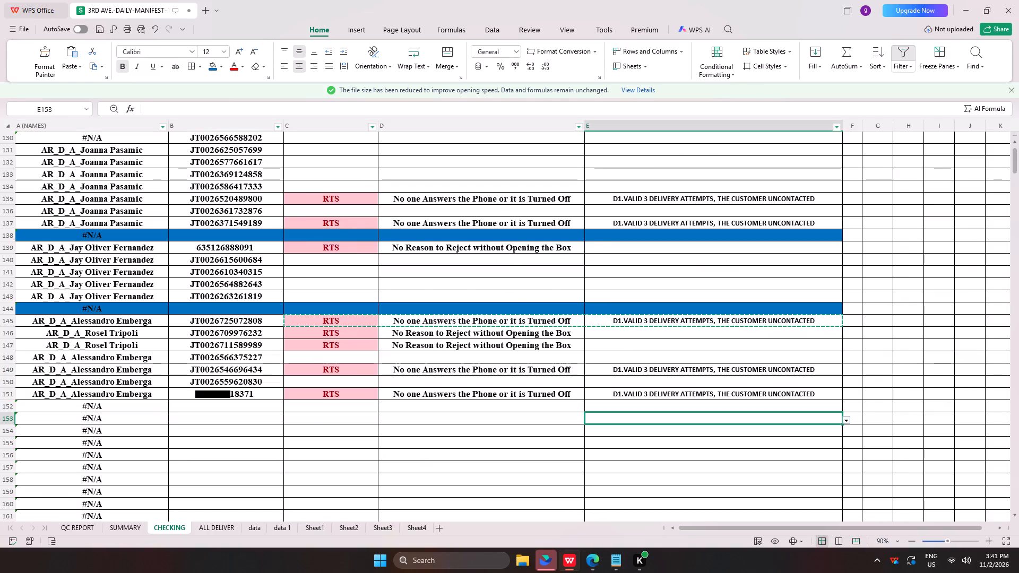
{"action": "left_click_drag", "start_coordinate": [67, 410], "coordinate": [321, 398]}
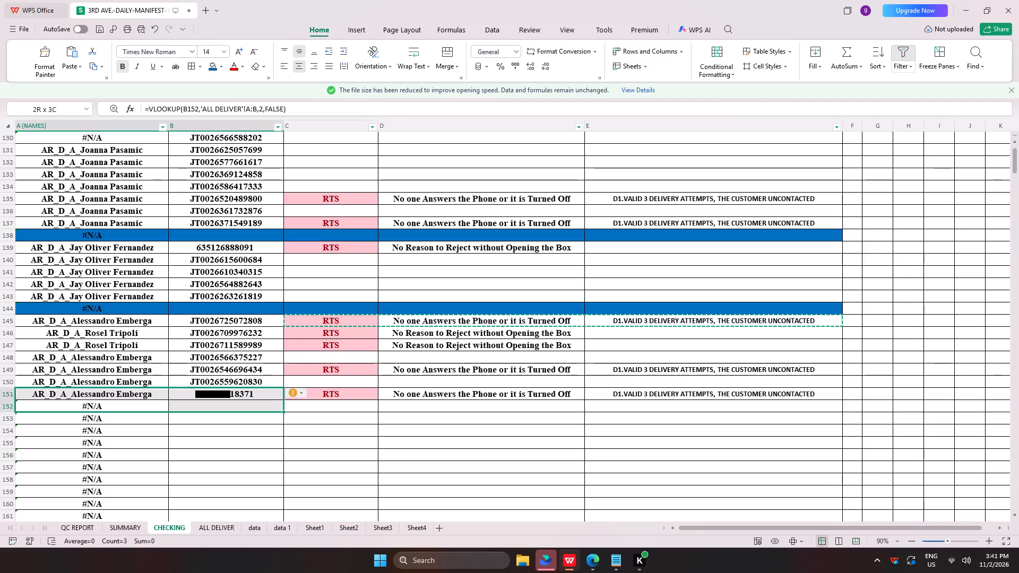
{"action": "left_click_drag", "start_coordinate": [321, 398], "coordinate": [731, 411]}
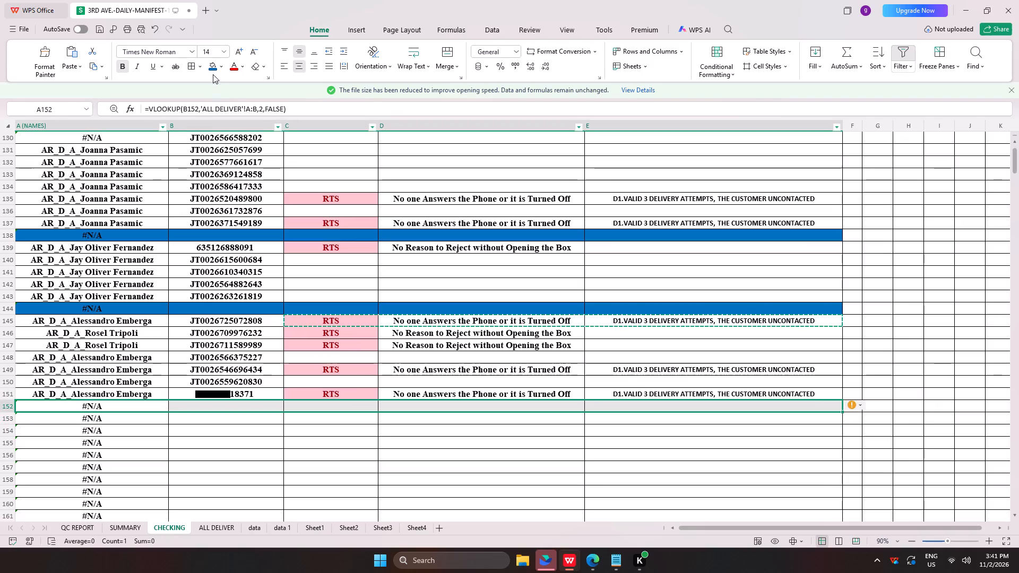
{"action": "left_click", "coordinate": [213, 70]}
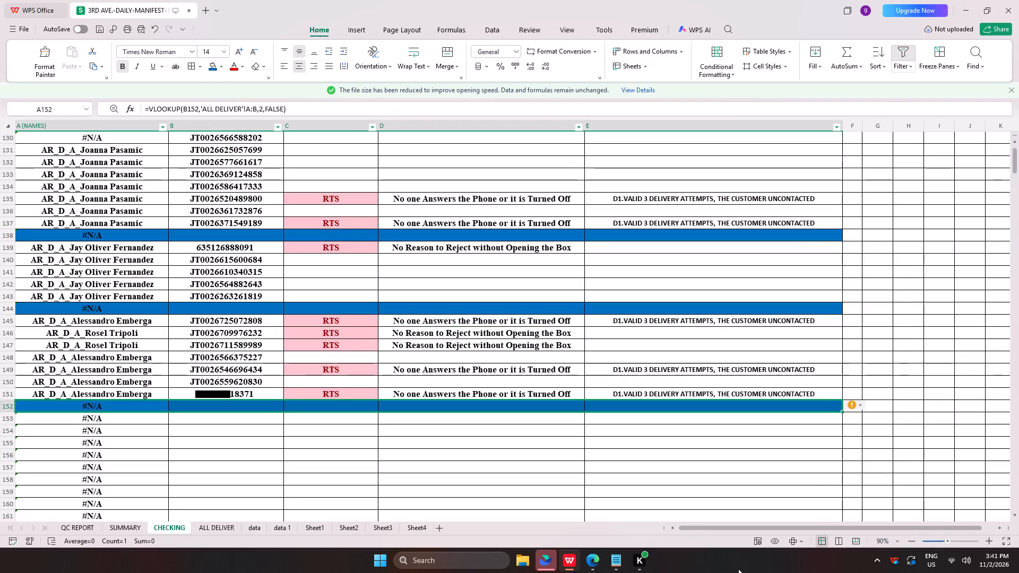
{"action": "left_click", "coordinate": [245, 366]}
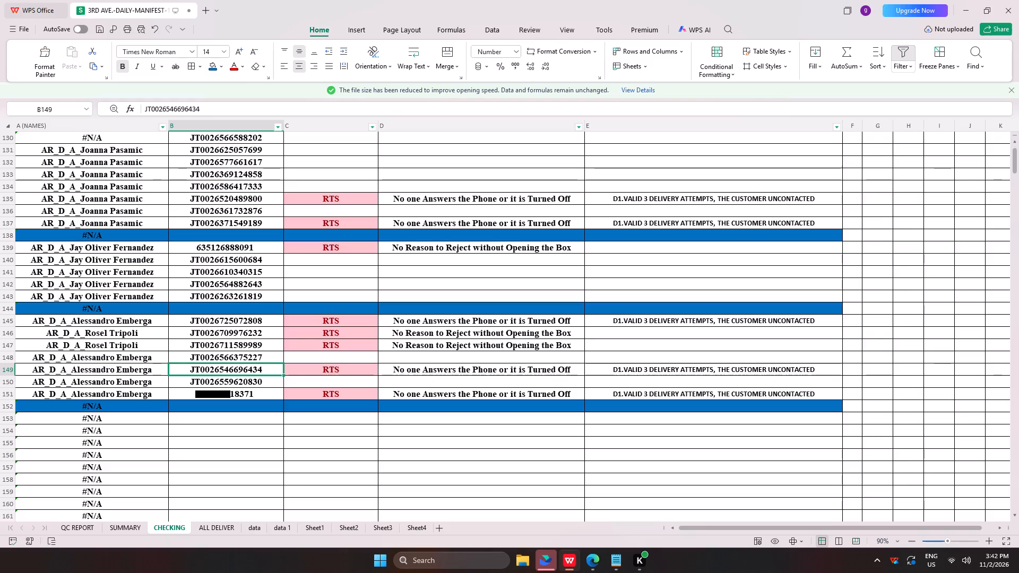
{"action": "left_click", "coordinate": [244, 346]}
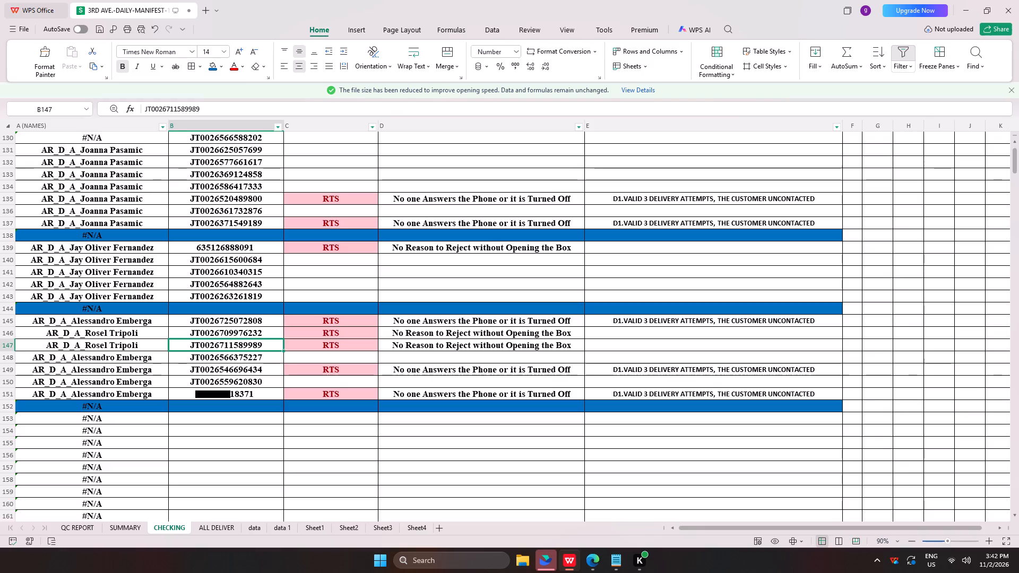
{"action": "left_click", "coordinate": [609, 328]}
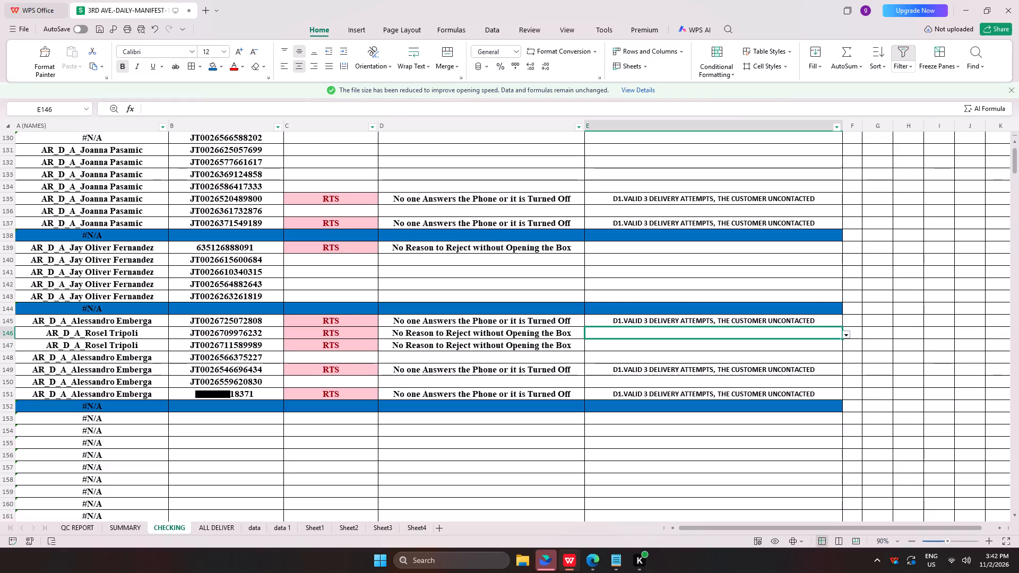
{"action": "key", "text": "n"}
{"action": "key", "text": "o"}
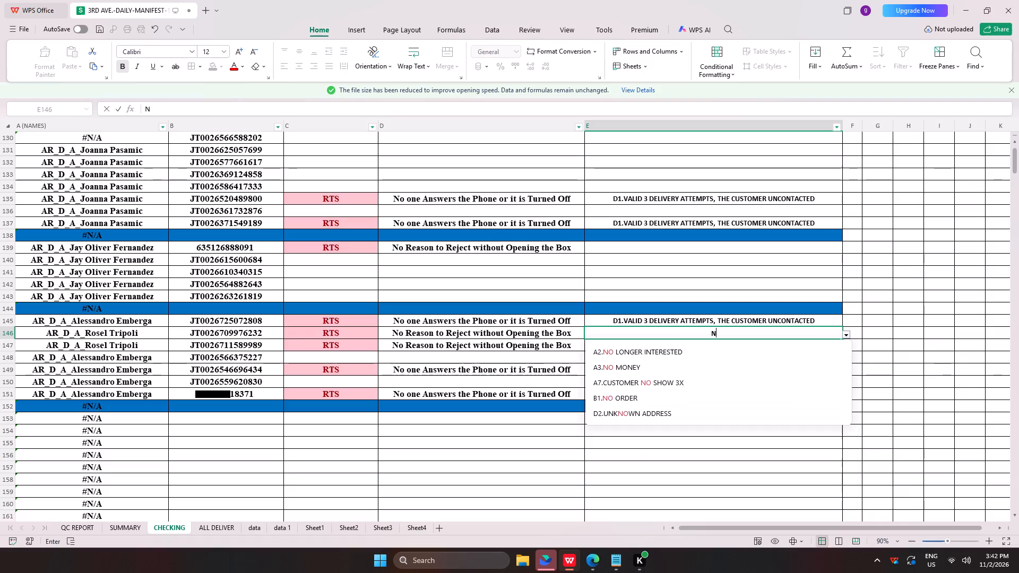
{"action": "left_click", "coordinate": [642, 392]}
{"action": "left_click", "coordinate": [667, 345]}
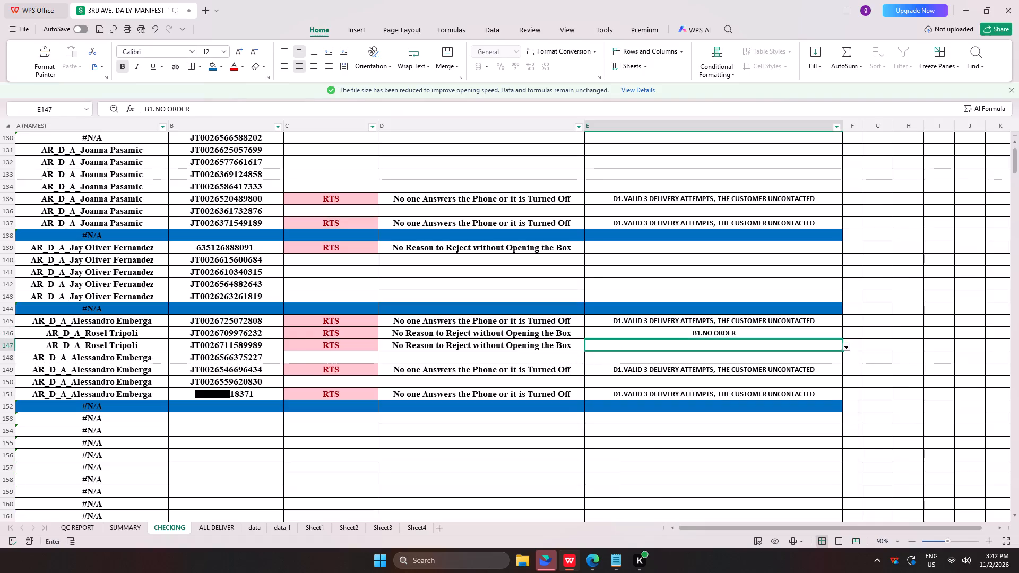
{"action": "type", "text": "NO"}
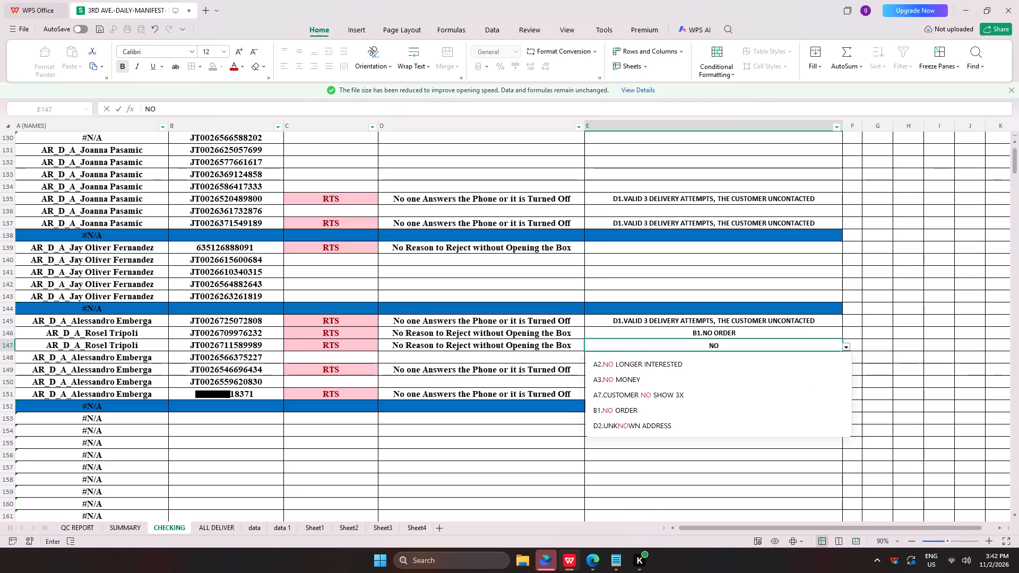
{"action": "left_click", "coordinate": [624, 408]}
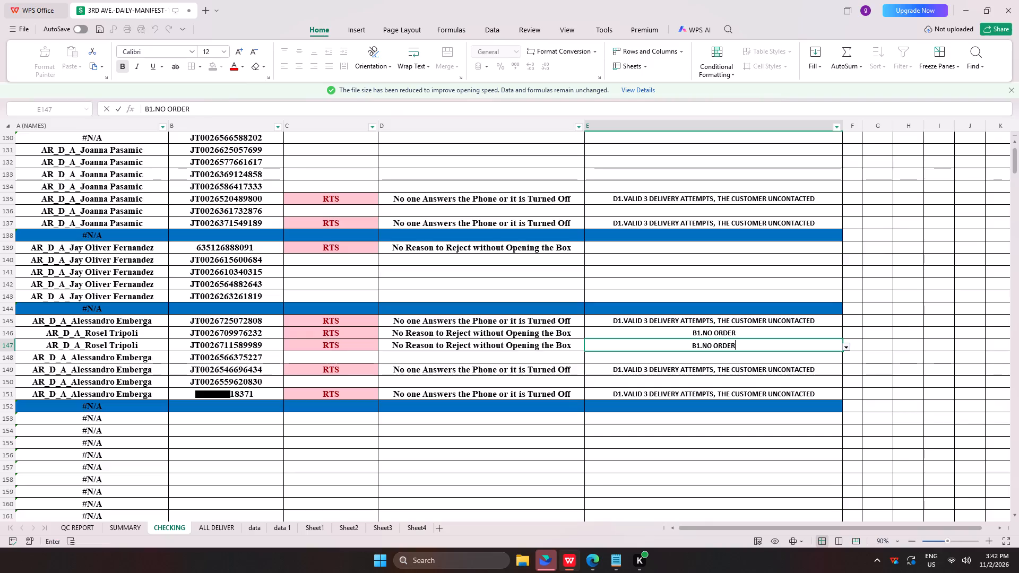
{"action": "scroll", "coordinate": [462, 205], "scroll_direction": "up", "scroll_amount": 11}
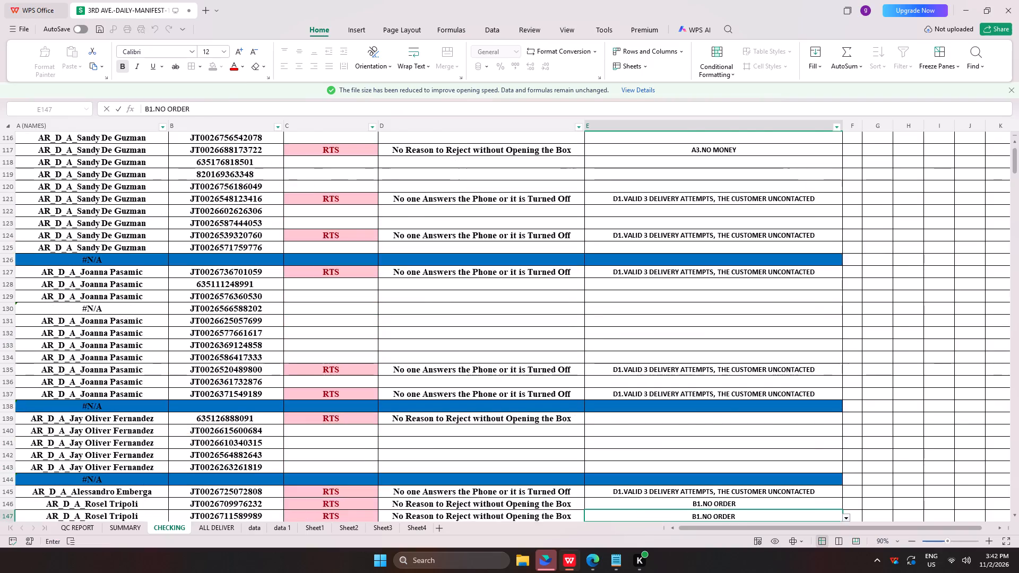
{"action": "scroll", "coordinate": [442, 225], "scroll_direction": "up", "scroll_amount": 20}
{"action": "scroll", "coordinate": [442, 225], "scroll_direction": "up", "scroll_amount": 3}
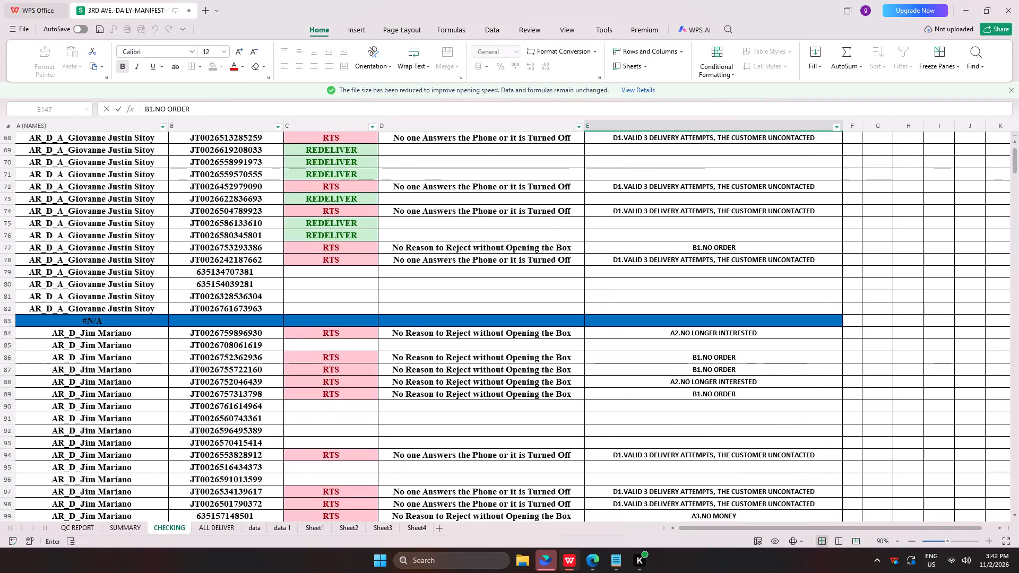
{"action": "left_click", "coordinate": [342, 262]}
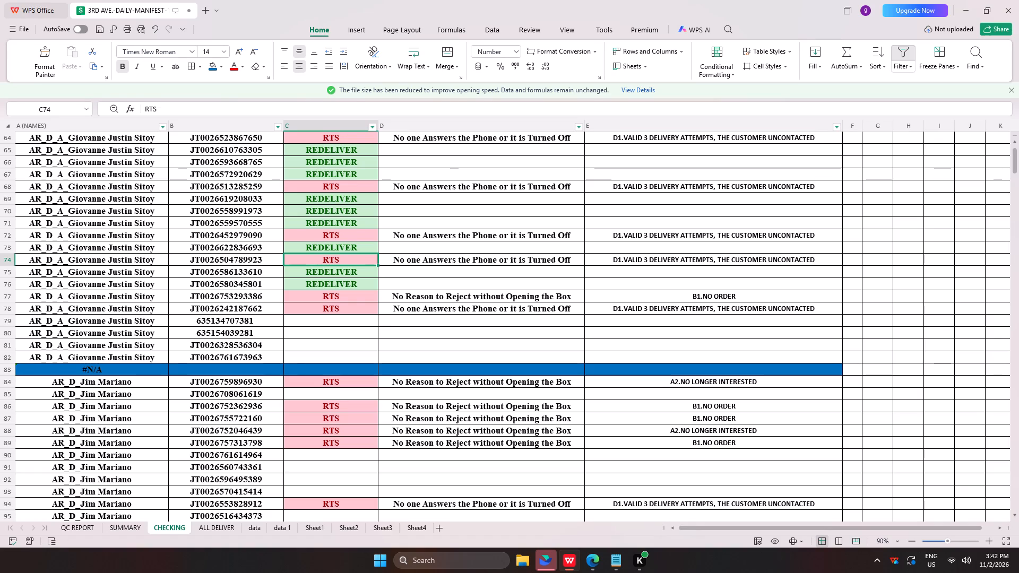
{"action": "scroll", "coordinate": [464, 254], "scroll_direction": "up", "scroll_amount": 1}
Switch to JMS and search the Monitor Delivery summary for the next courier with the text JORD.
{"action": "key", "text": "alt+Tab"}
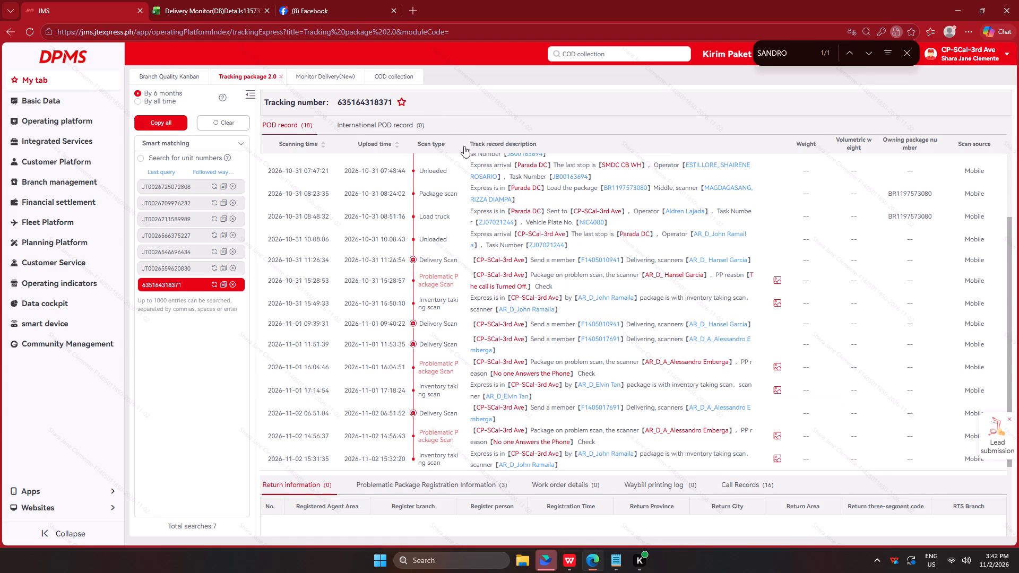
{"action": "left_click", "coordinate": [322, 65]}
{"action": "left_click", "coordinate": [315, 79]}
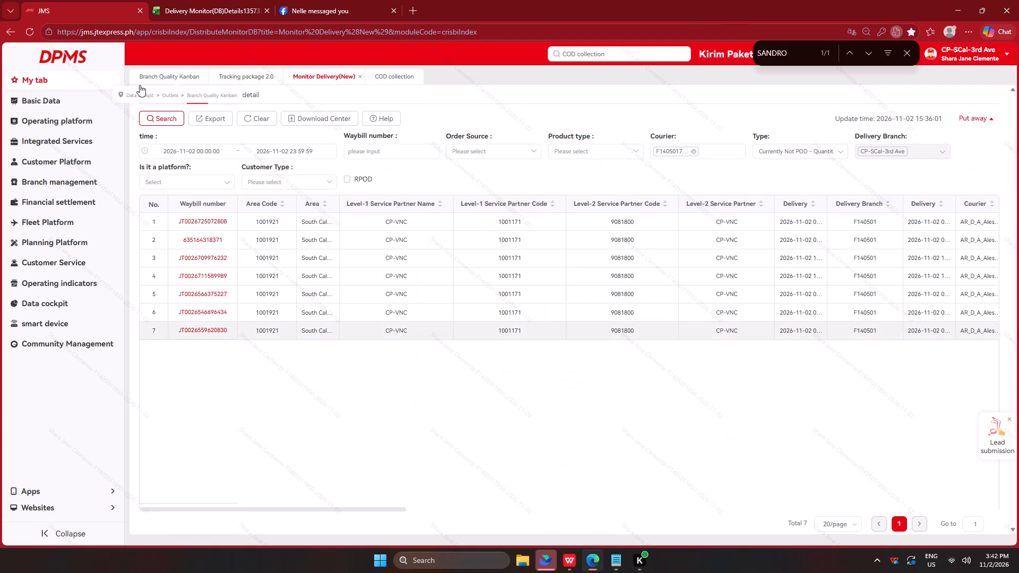
{"action": "left_click", "coordinate": [141, 93]}
{"action": "left_click_drag", "start_coordinate": [799, 56], "coordinate": [722, 55]}
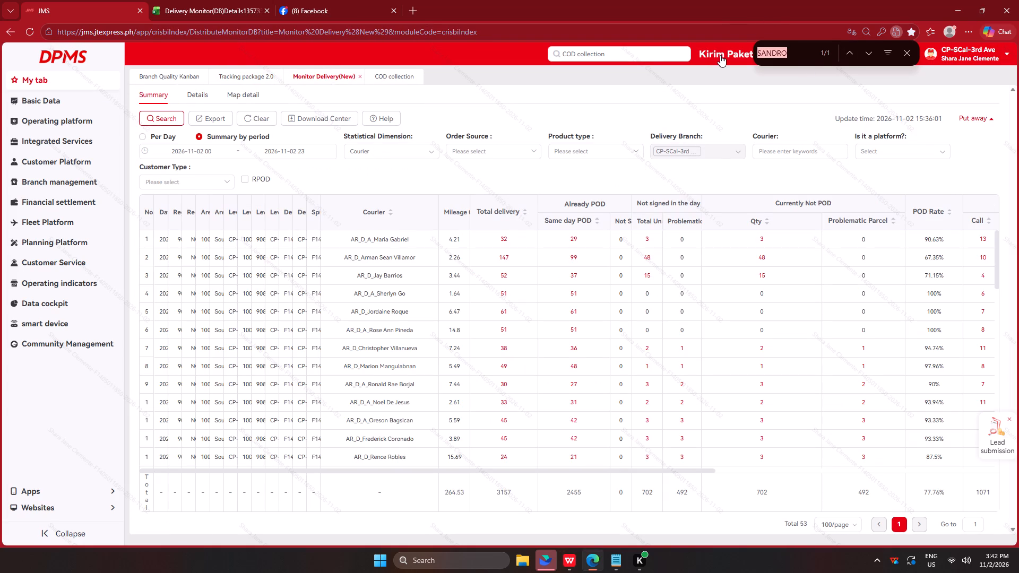
{"action": "type", "text": "JORD"}
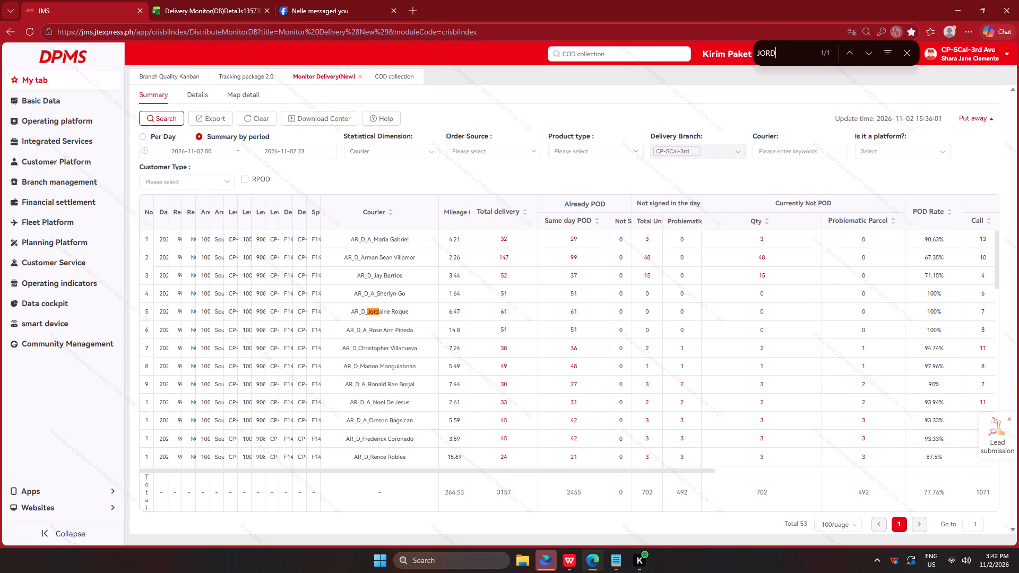